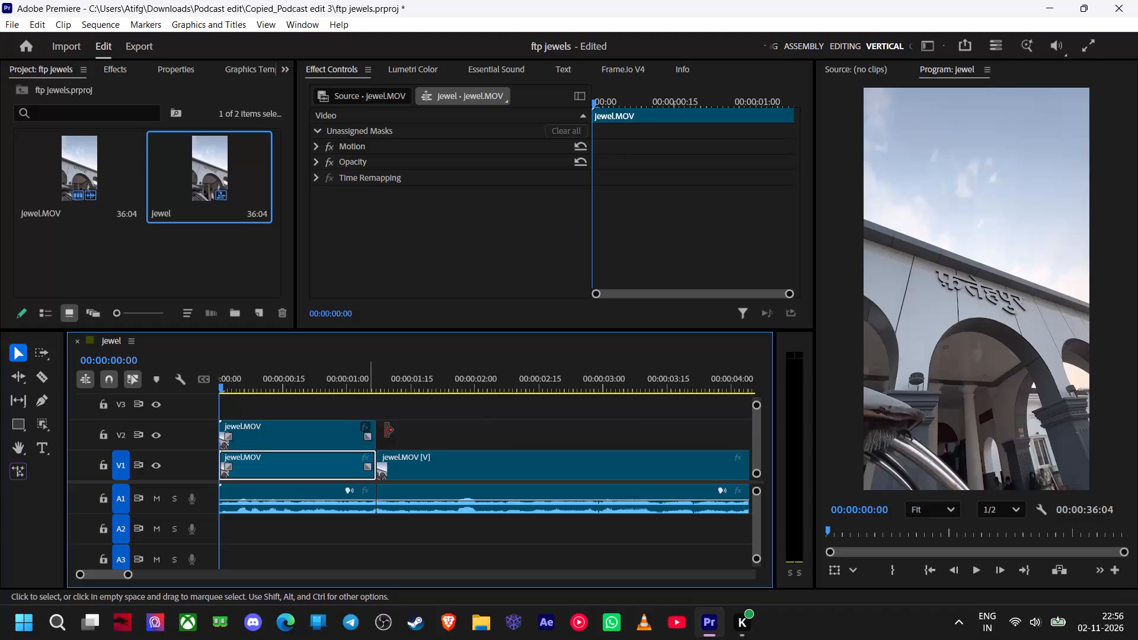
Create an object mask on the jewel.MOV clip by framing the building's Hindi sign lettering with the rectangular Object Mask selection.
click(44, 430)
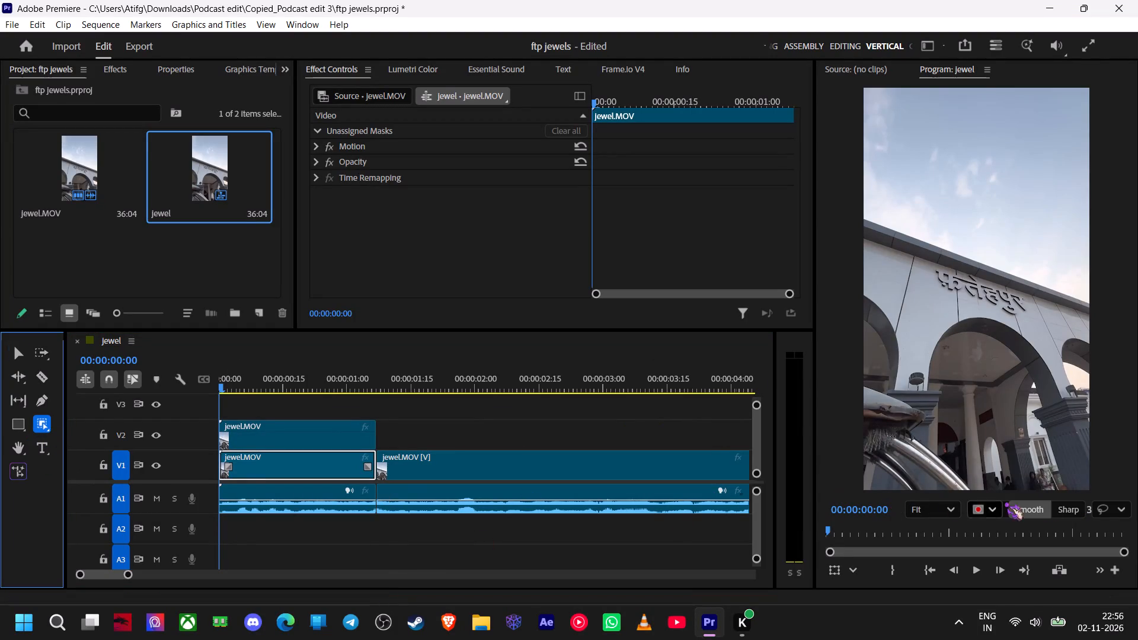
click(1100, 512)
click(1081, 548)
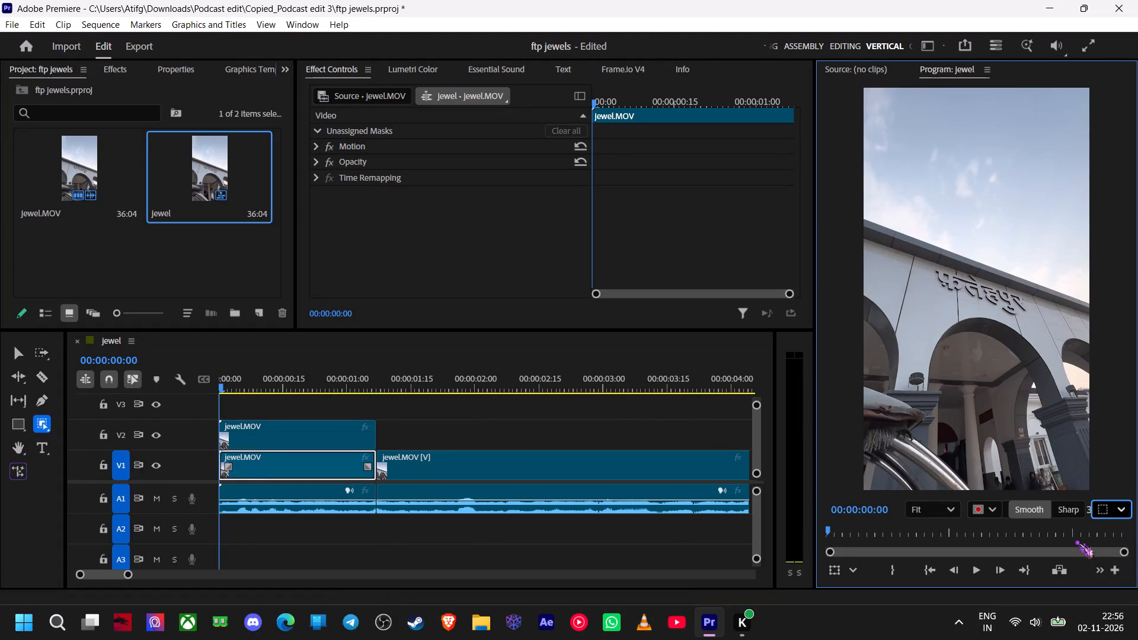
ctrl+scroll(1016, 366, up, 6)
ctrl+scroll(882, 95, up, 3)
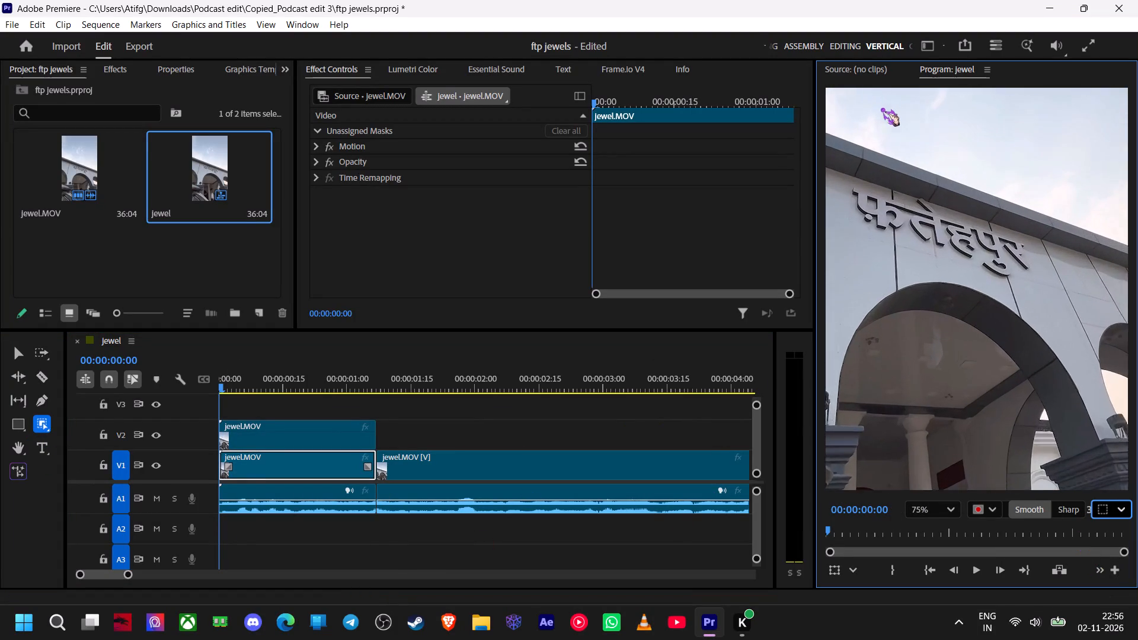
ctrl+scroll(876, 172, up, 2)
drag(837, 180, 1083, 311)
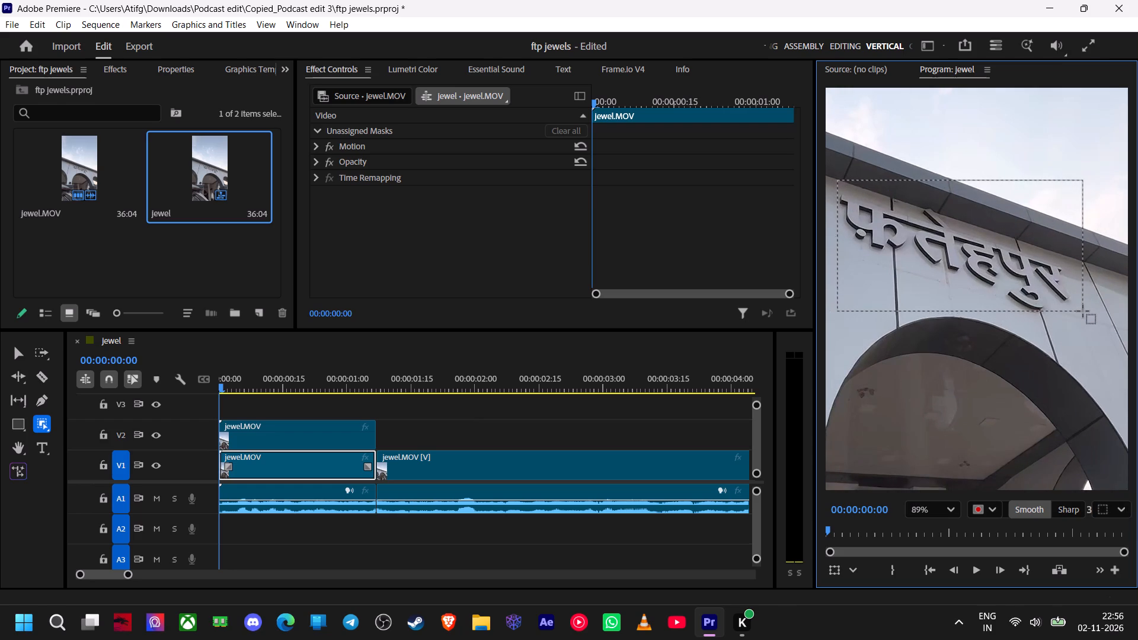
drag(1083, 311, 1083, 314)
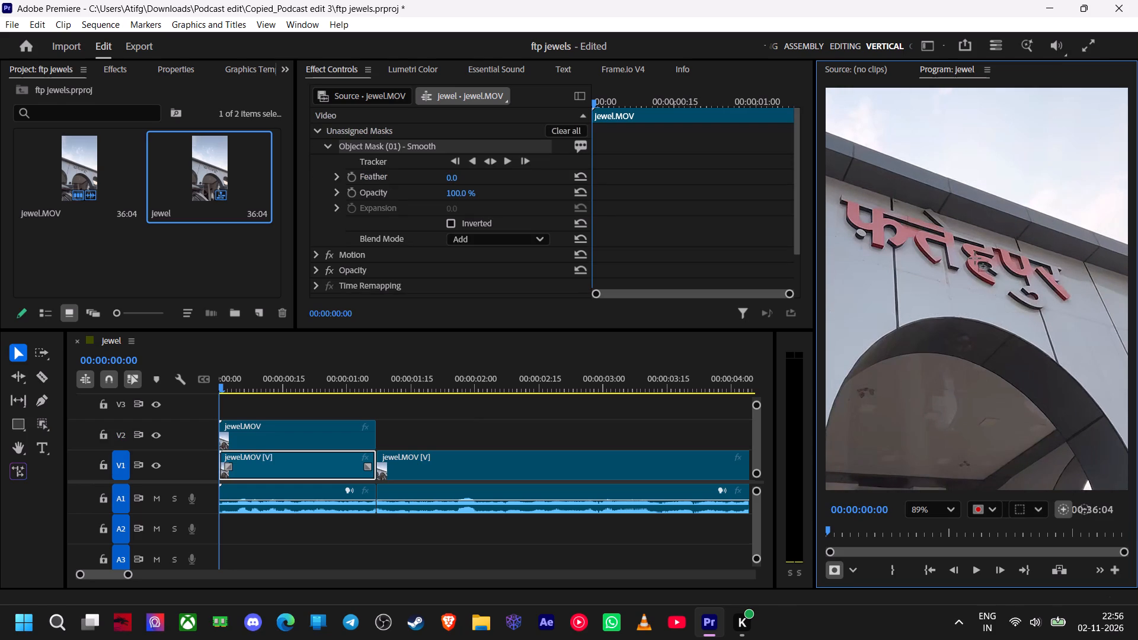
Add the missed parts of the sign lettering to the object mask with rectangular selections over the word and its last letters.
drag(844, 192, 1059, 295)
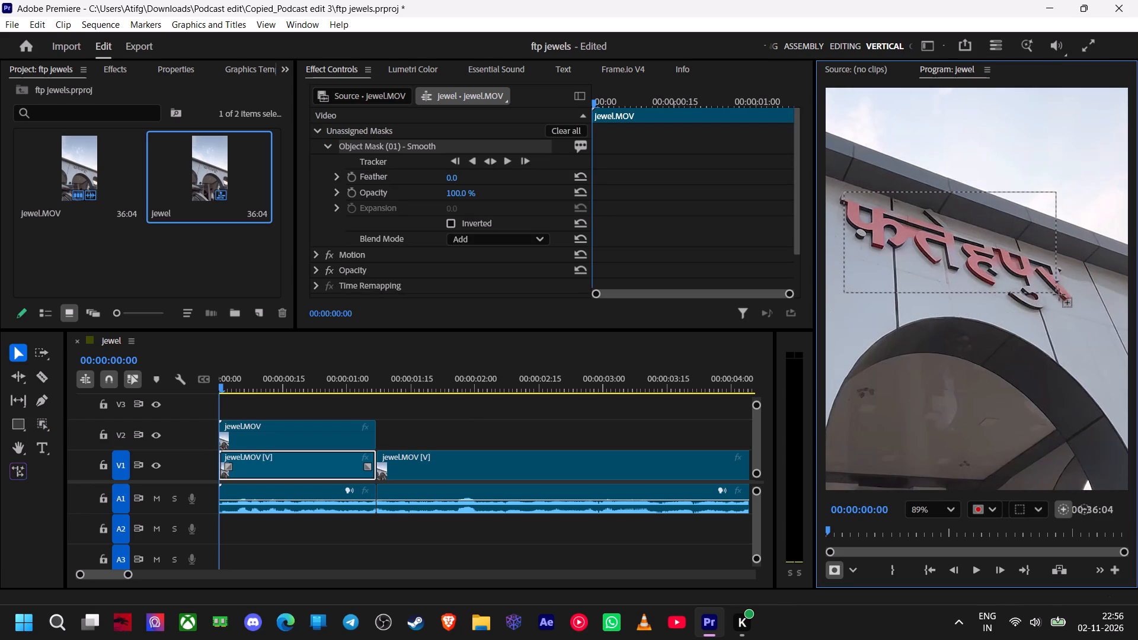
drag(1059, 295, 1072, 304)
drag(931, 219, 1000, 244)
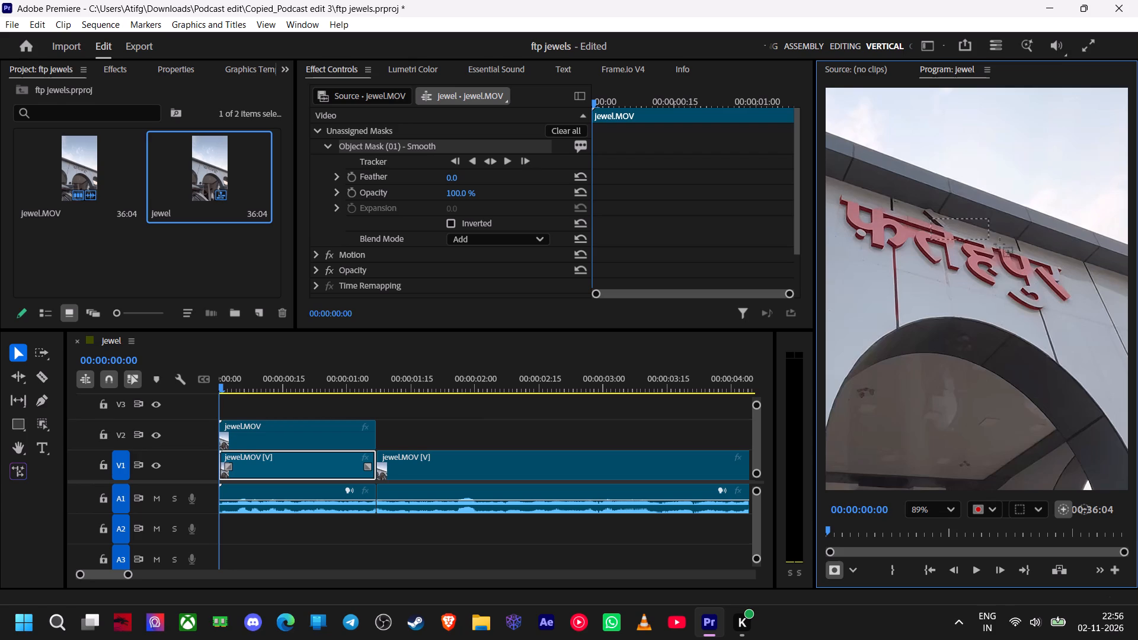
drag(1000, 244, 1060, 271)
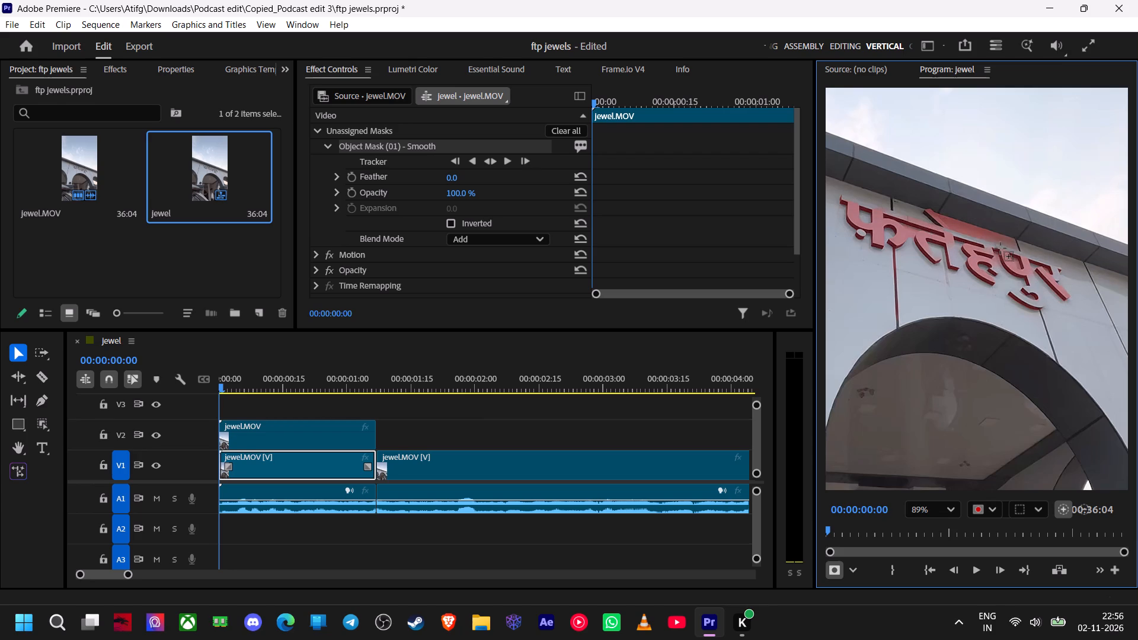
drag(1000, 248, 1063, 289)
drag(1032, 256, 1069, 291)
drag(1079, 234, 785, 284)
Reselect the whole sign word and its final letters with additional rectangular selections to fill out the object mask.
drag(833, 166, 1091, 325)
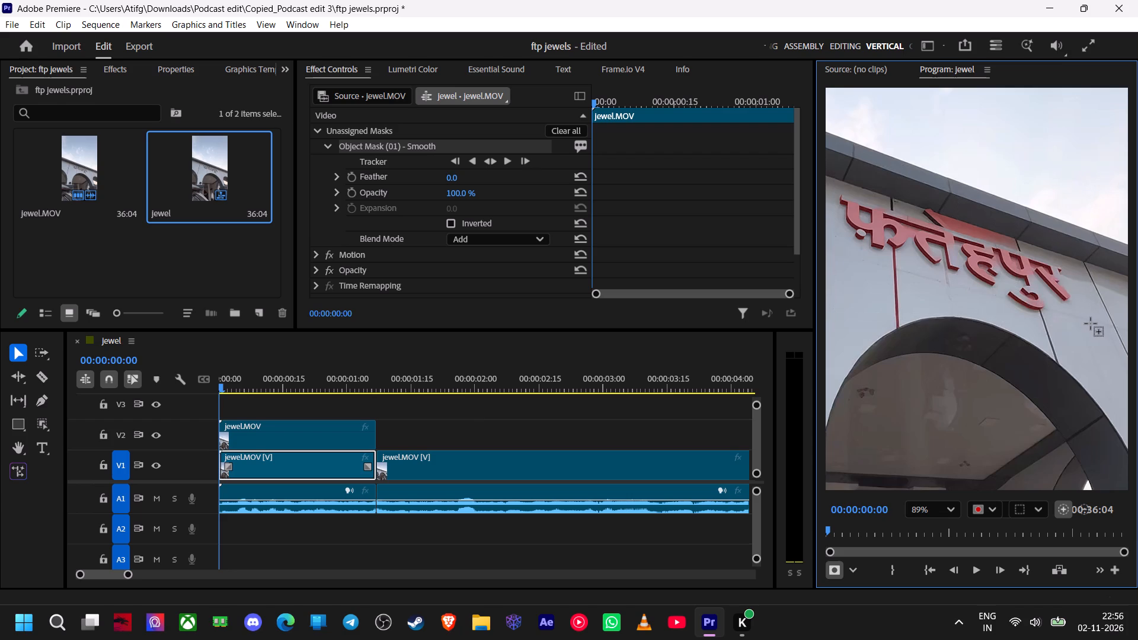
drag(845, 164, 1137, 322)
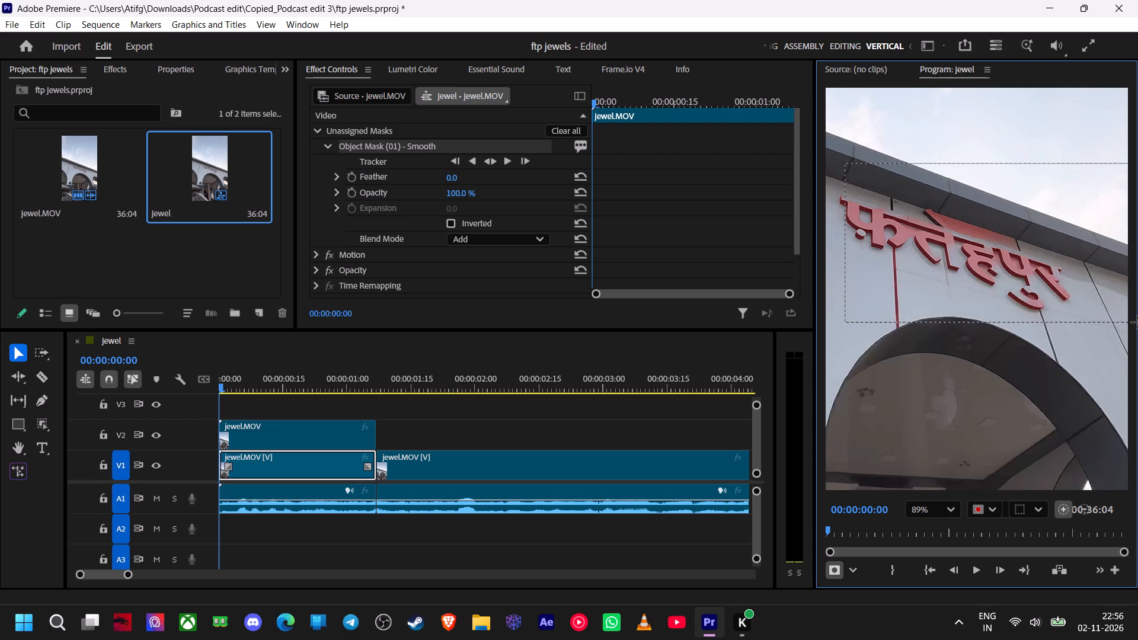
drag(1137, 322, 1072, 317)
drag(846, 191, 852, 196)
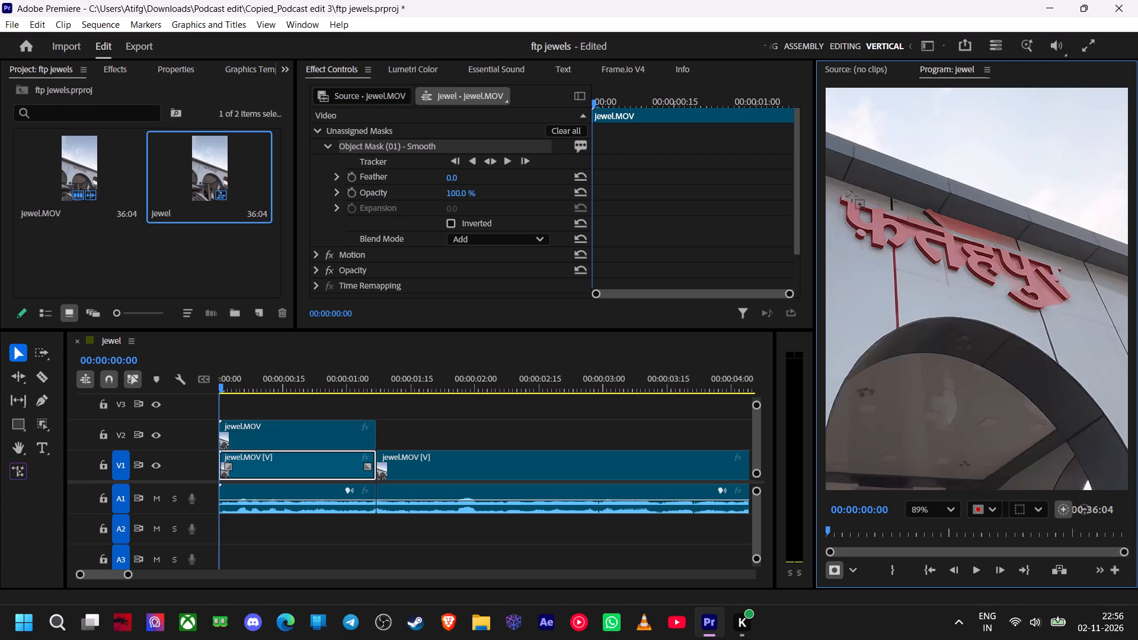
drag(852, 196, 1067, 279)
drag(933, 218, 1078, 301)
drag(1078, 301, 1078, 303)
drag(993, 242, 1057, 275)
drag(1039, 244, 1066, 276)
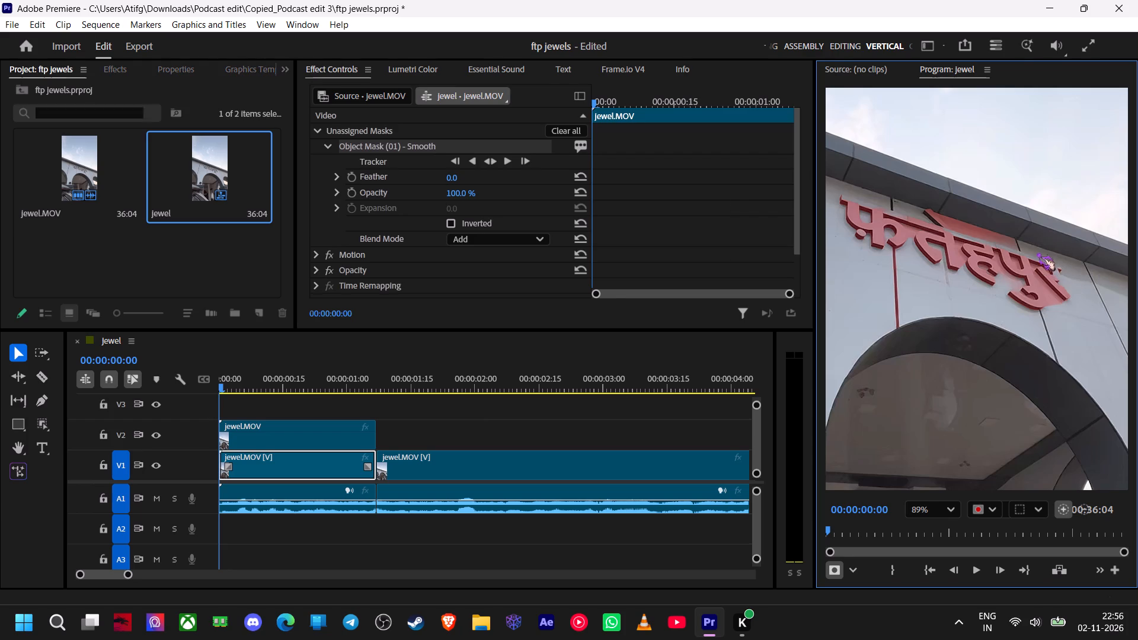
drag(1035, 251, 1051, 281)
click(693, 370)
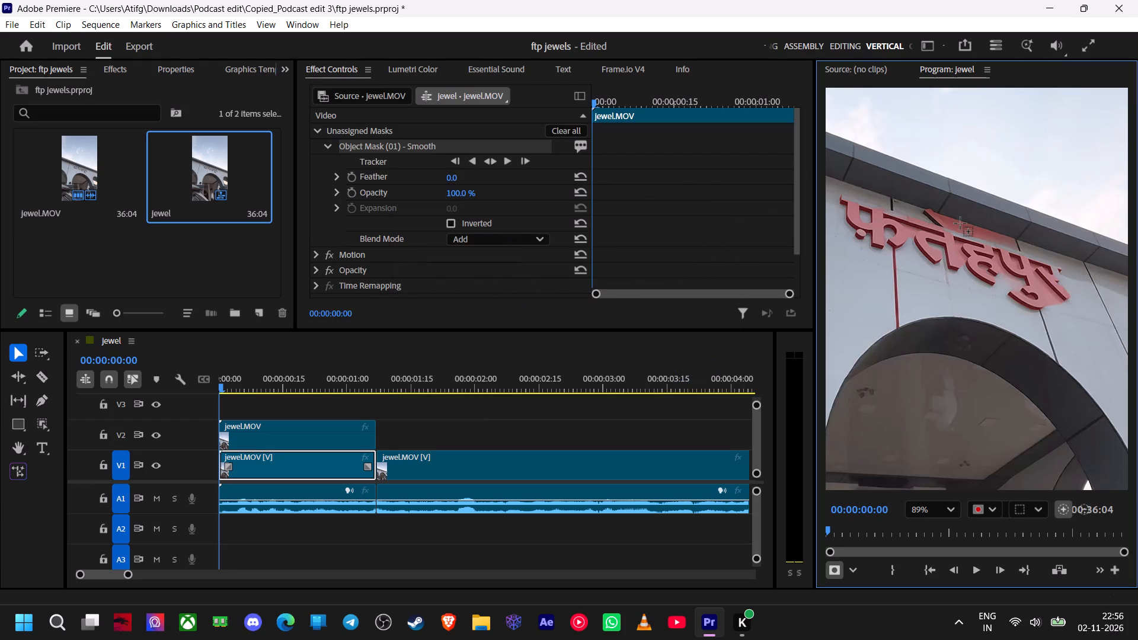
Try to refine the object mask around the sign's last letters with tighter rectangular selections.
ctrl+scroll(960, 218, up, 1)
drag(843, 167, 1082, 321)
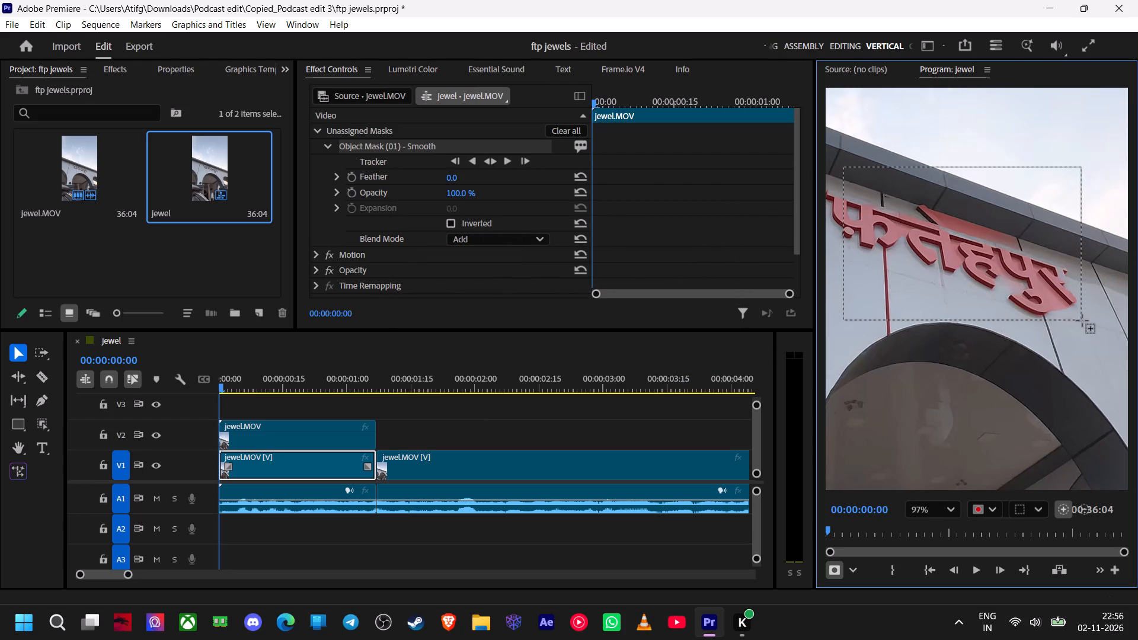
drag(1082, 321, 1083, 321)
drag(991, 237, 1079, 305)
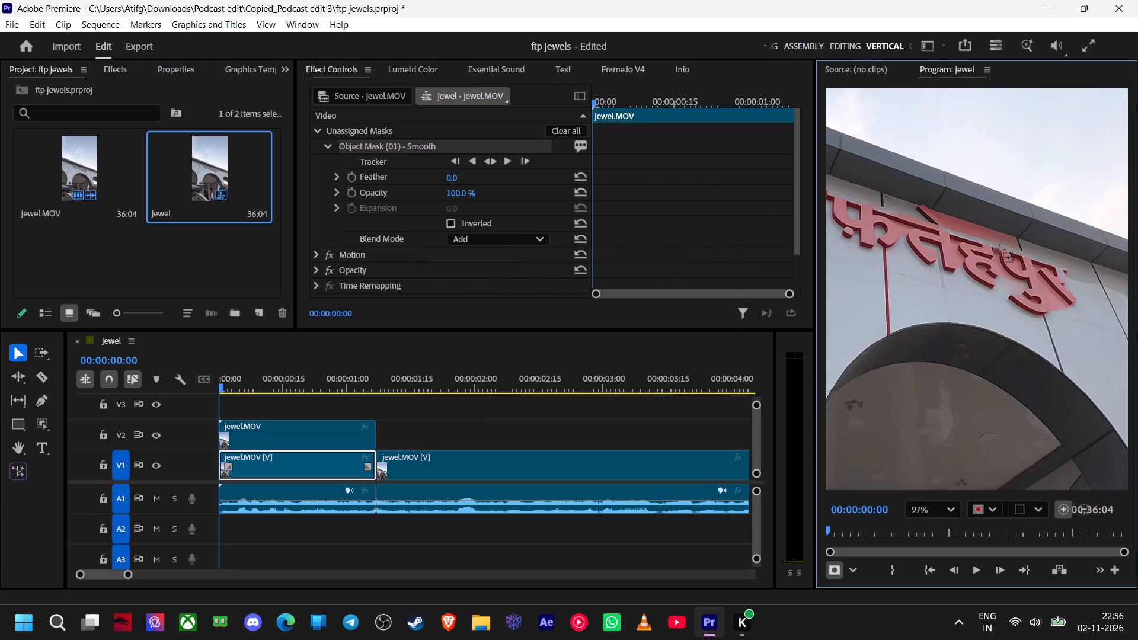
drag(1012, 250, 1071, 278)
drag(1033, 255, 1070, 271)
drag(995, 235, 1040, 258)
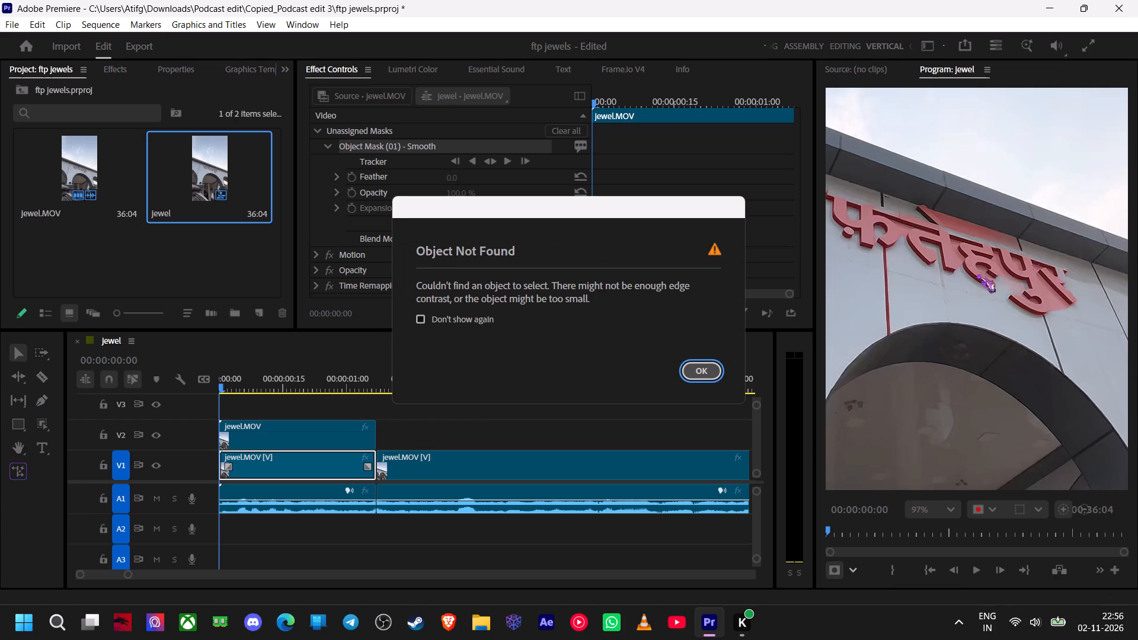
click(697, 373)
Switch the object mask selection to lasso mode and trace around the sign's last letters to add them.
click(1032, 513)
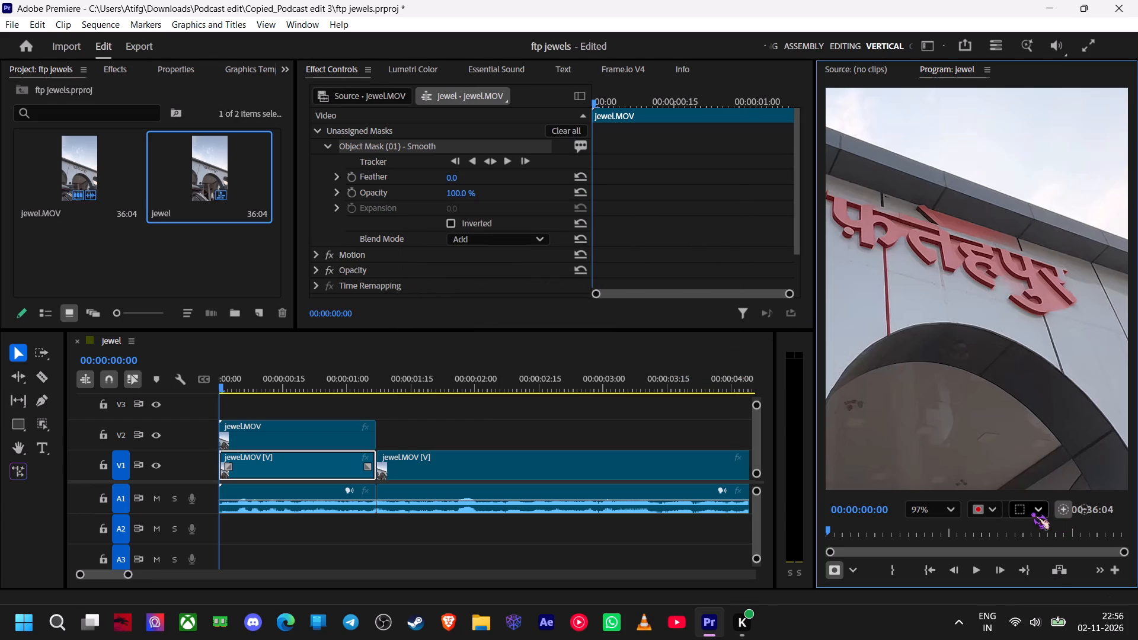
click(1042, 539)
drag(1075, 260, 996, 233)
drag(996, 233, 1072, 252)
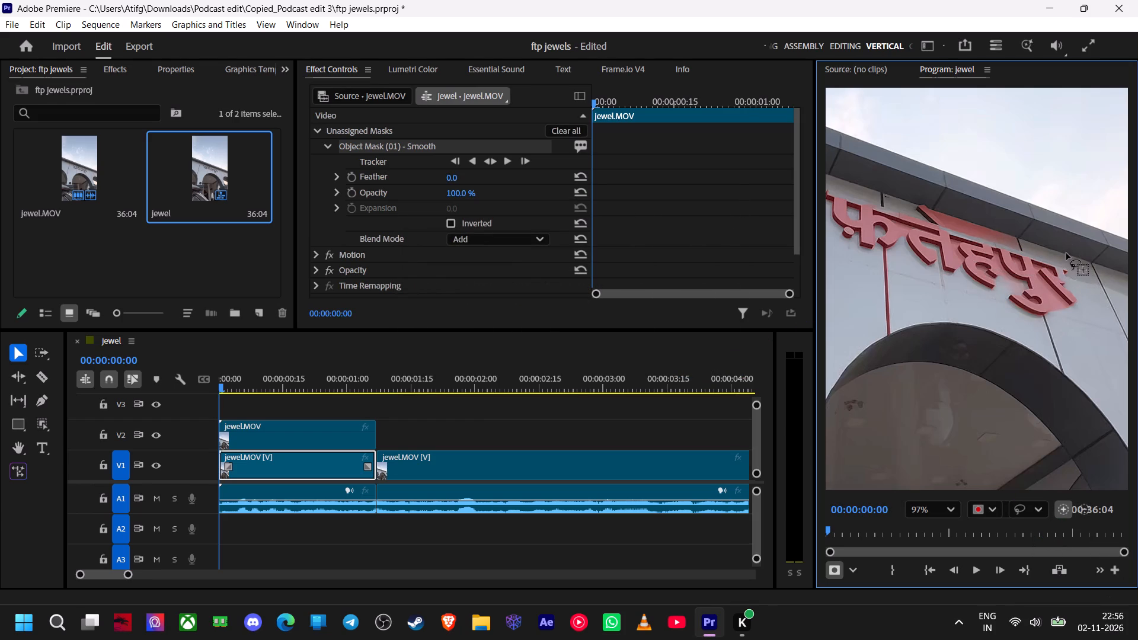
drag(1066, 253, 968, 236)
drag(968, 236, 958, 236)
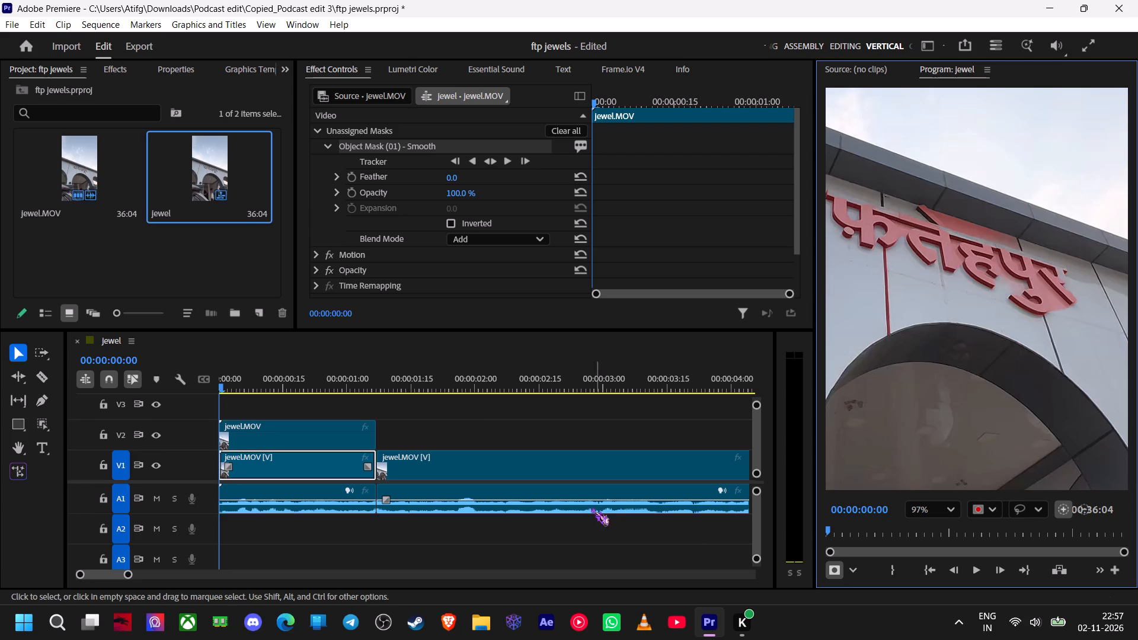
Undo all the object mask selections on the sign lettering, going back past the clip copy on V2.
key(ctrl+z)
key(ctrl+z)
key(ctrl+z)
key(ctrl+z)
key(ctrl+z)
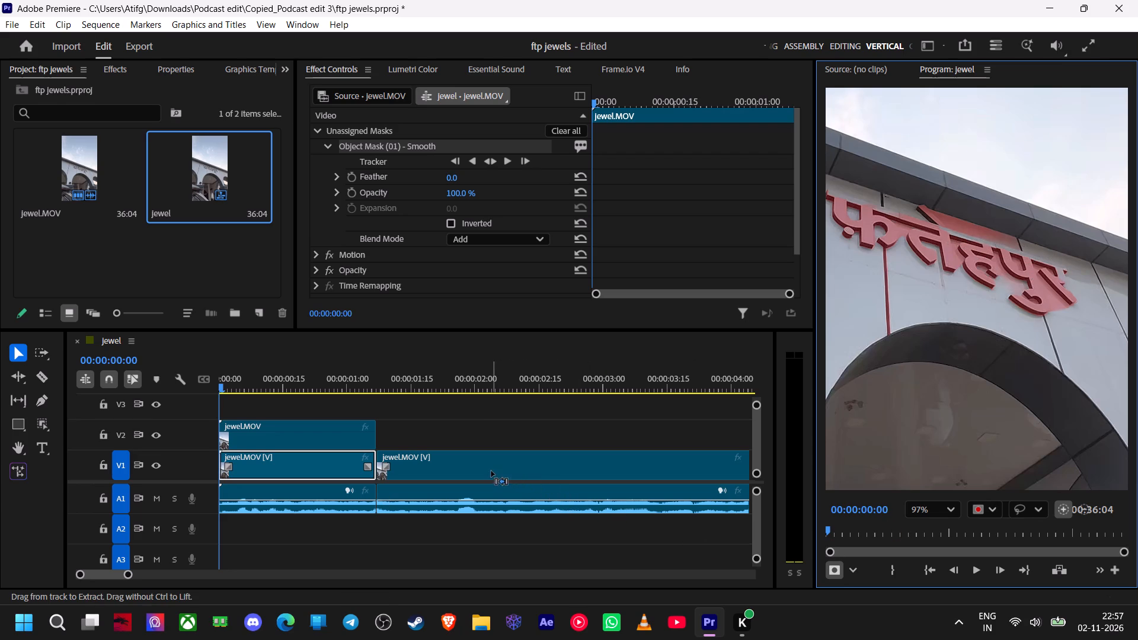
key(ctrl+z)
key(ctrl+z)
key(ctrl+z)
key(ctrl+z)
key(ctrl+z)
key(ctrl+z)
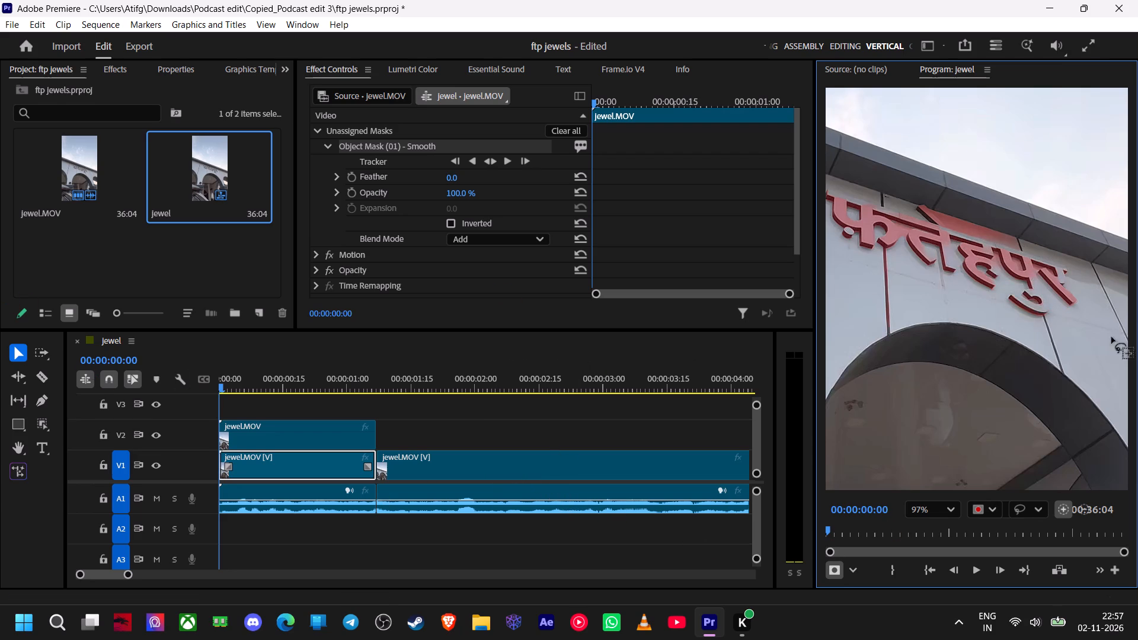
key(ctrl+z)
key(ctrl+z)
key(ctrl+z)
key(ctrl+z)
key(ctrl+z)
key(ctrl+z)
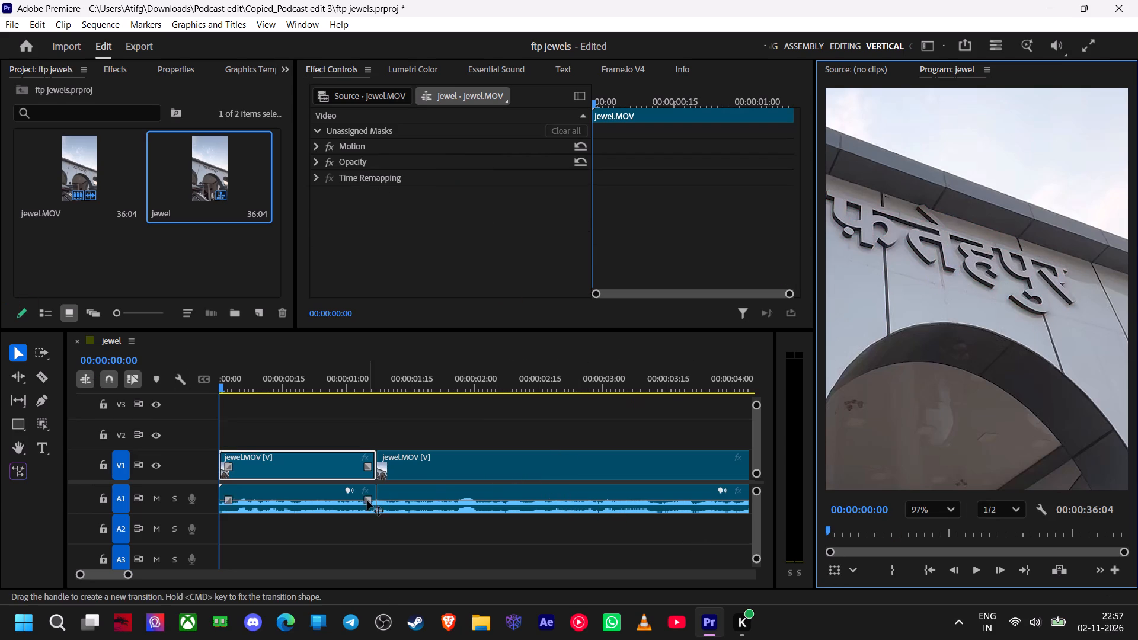
Duplicate the first jewel.MOV clip from V1 onto V2 directly above it.
click(393, 408)
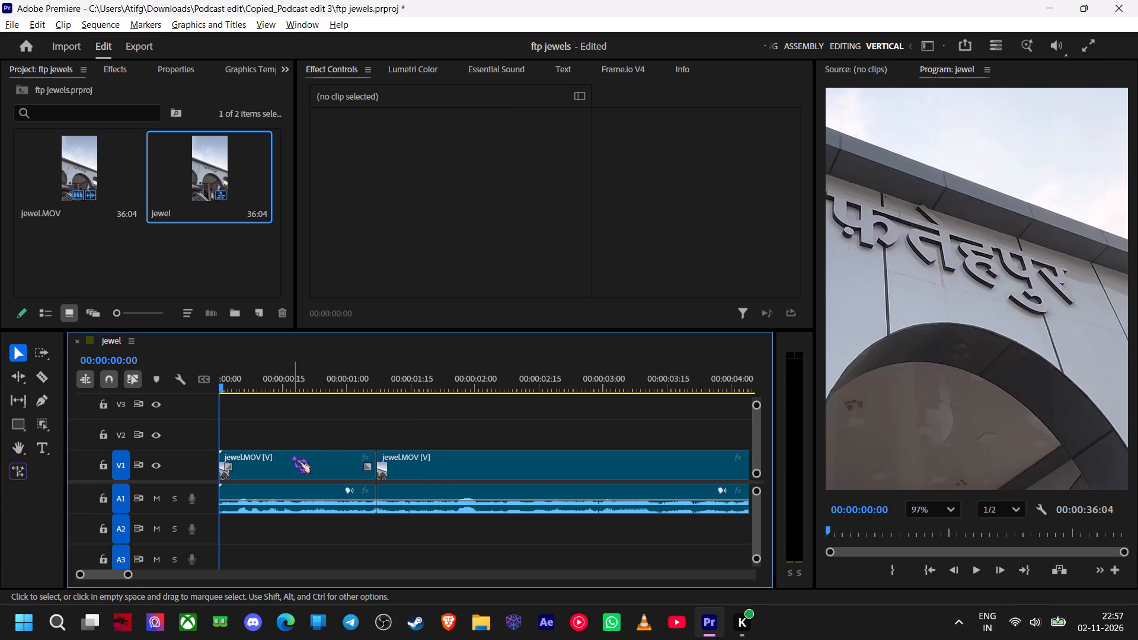
alt+drag(293, 460, 292, 436)
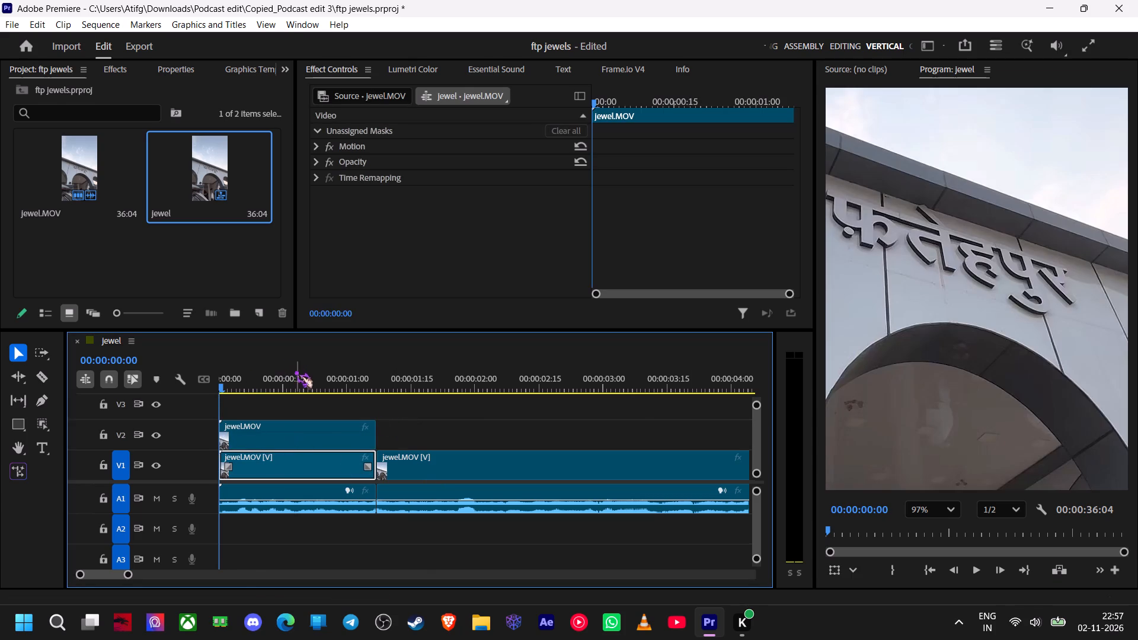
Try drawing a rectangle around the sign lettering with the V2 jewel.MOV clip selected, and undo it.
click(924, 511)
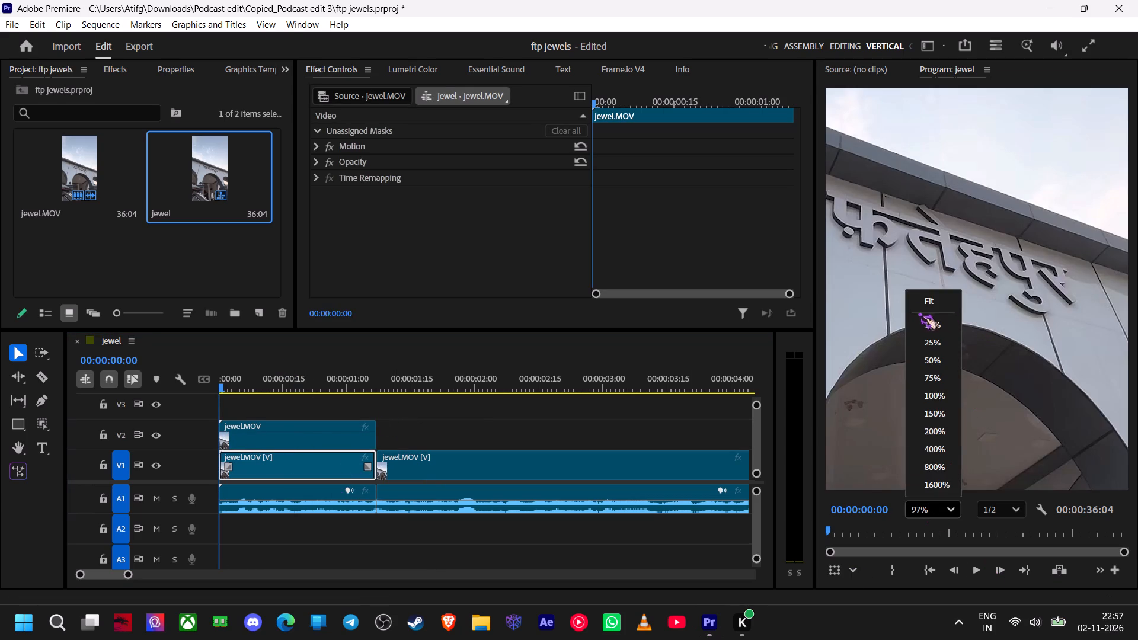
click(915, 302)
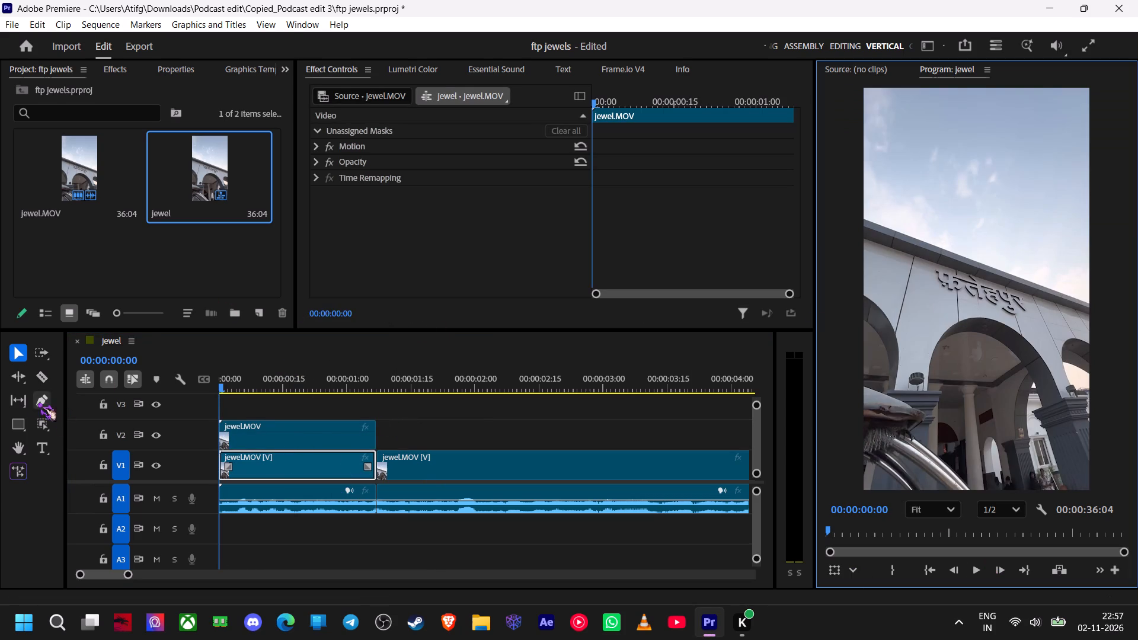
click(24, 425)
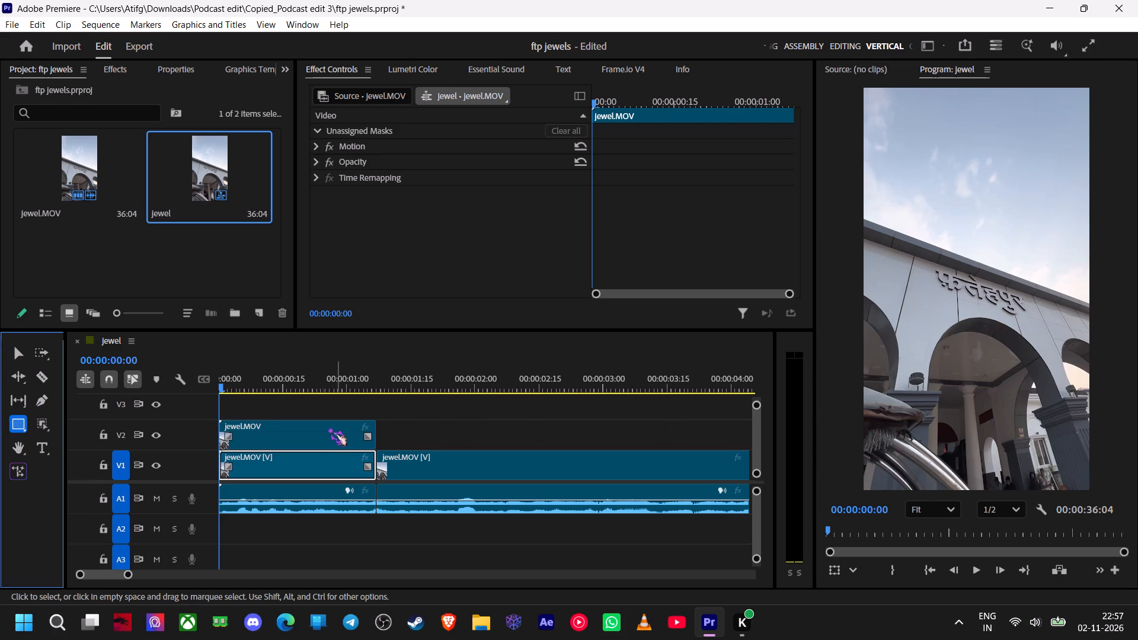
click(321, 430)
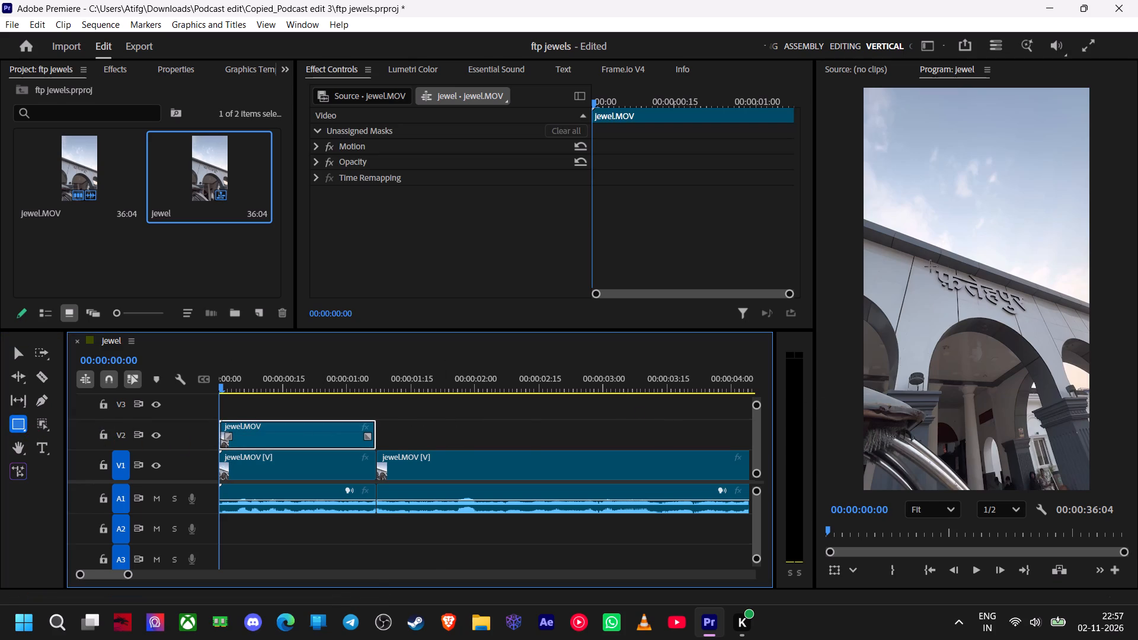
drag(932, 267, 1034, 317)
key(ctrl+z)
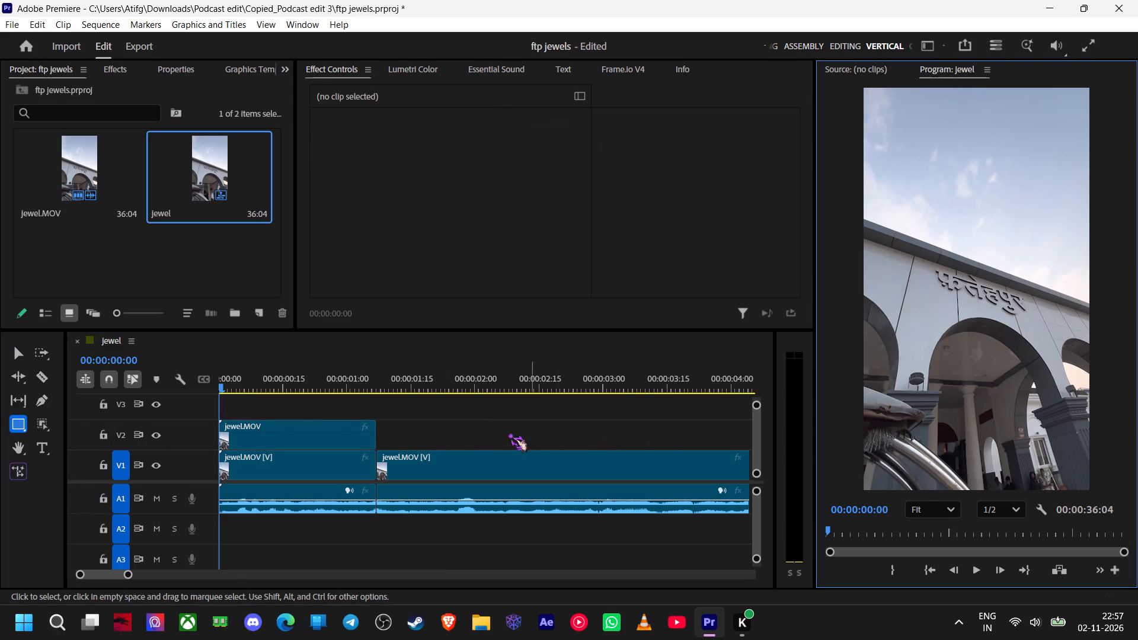
Open the jewel.MOV clip on V2 in the Source monitor.
click(272, 433)
double_click(272, 433)
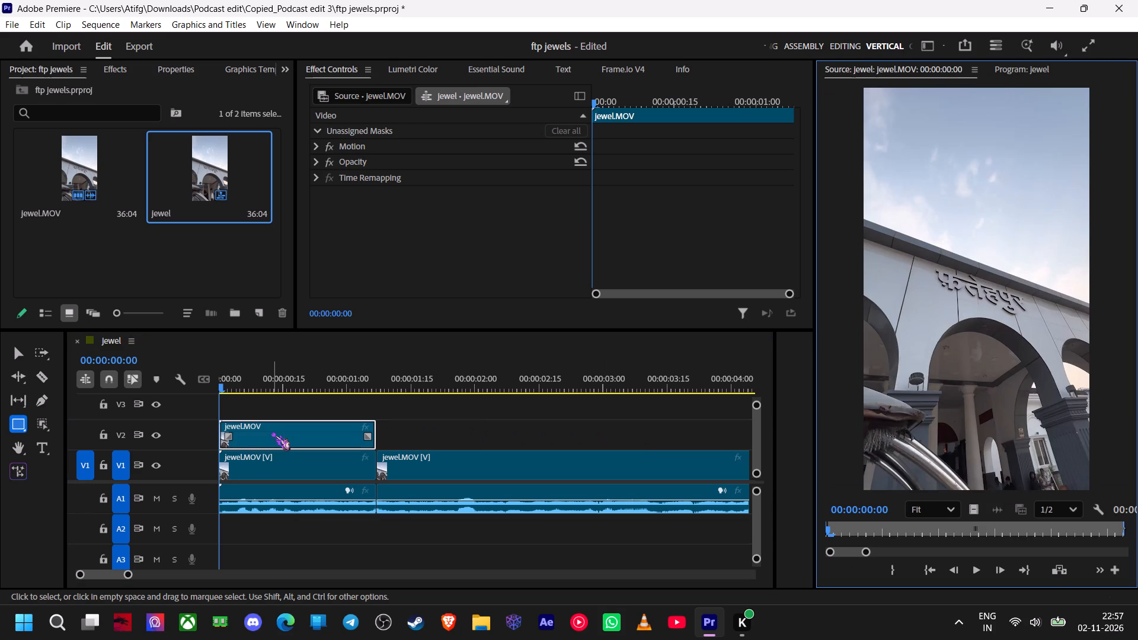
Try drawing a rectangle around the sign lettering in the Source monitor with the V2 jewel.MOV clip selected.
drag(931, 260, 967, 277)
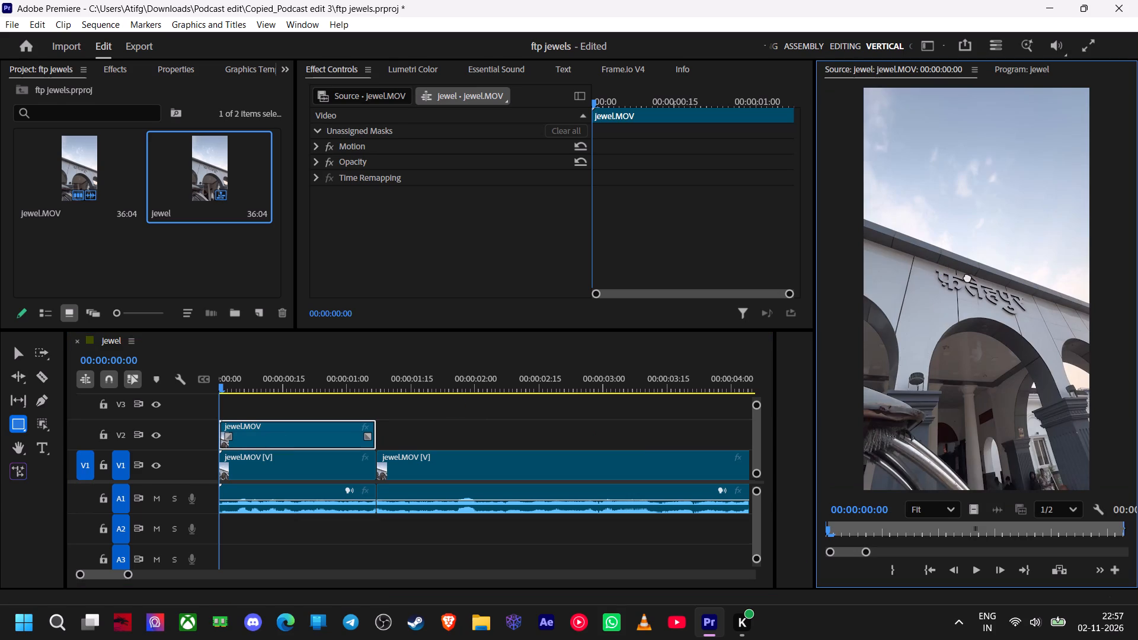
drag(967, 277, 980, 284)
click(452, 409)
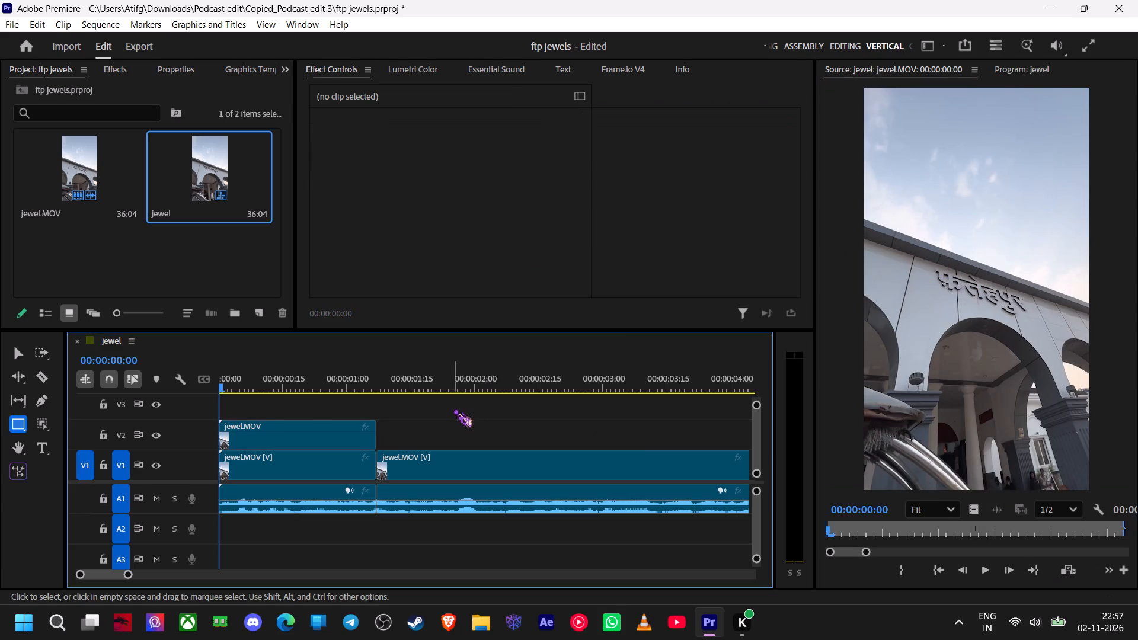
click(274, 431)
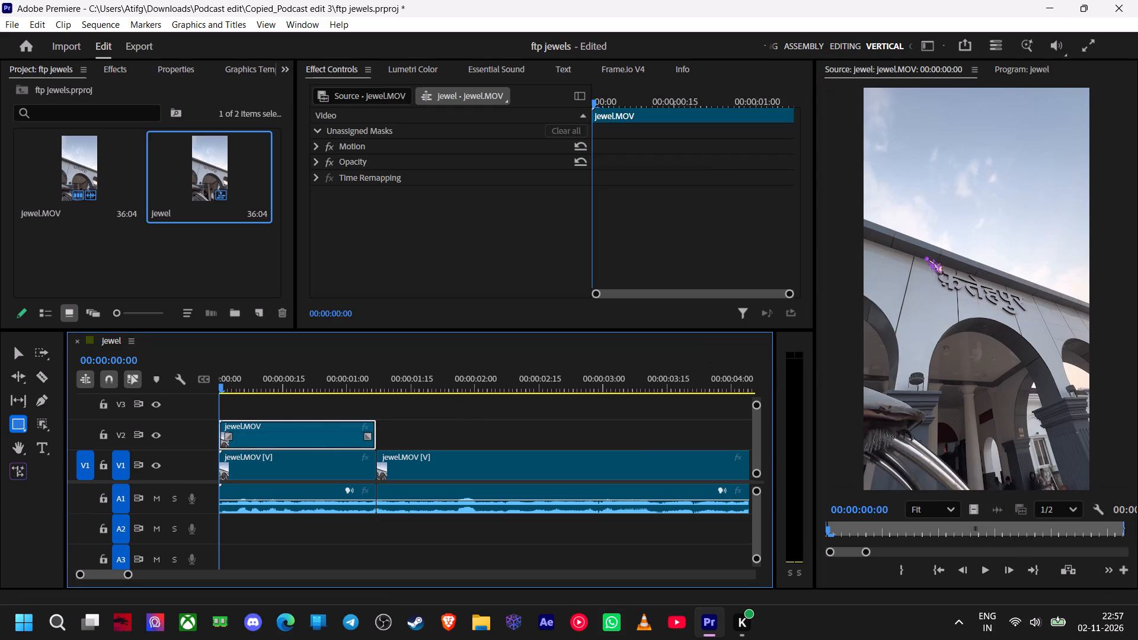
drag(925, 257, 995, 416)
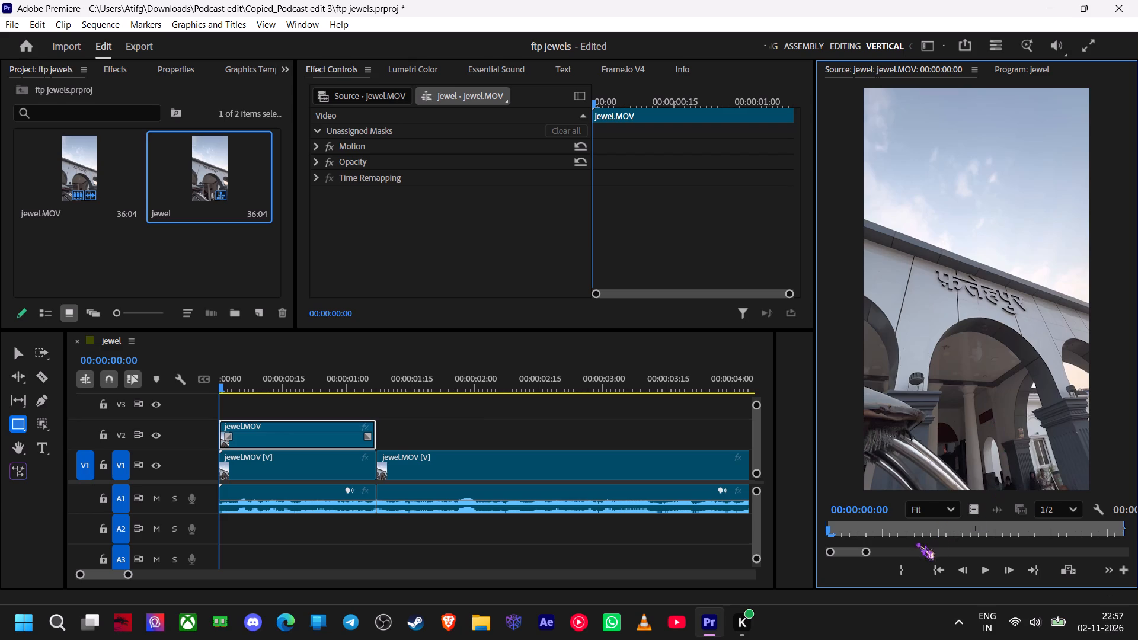
Bring the sequence back up in the Program monitor with the playhead at 00:00:00:00.
click(482, 385)
drag(486, 380, 446, 382)
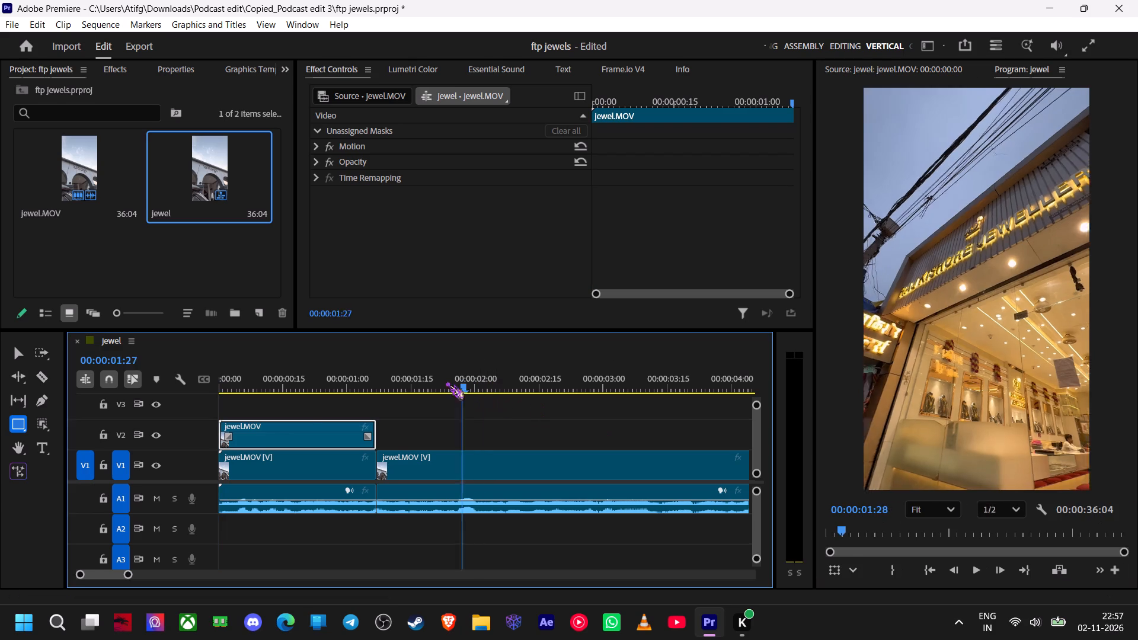
drag(446, 382, 79, 404)
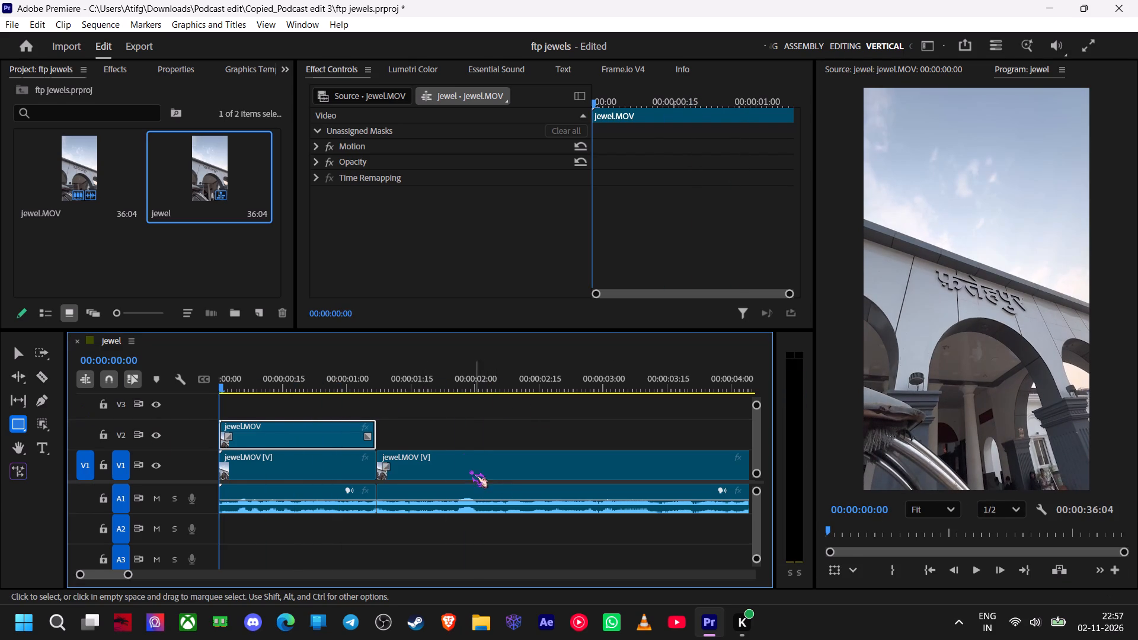
Create an object mask on the V2 jewel.MOV clip by lassoing the whole Hindi sign lettering in the Program monitor.
click(457, 444)
click(21, 356)
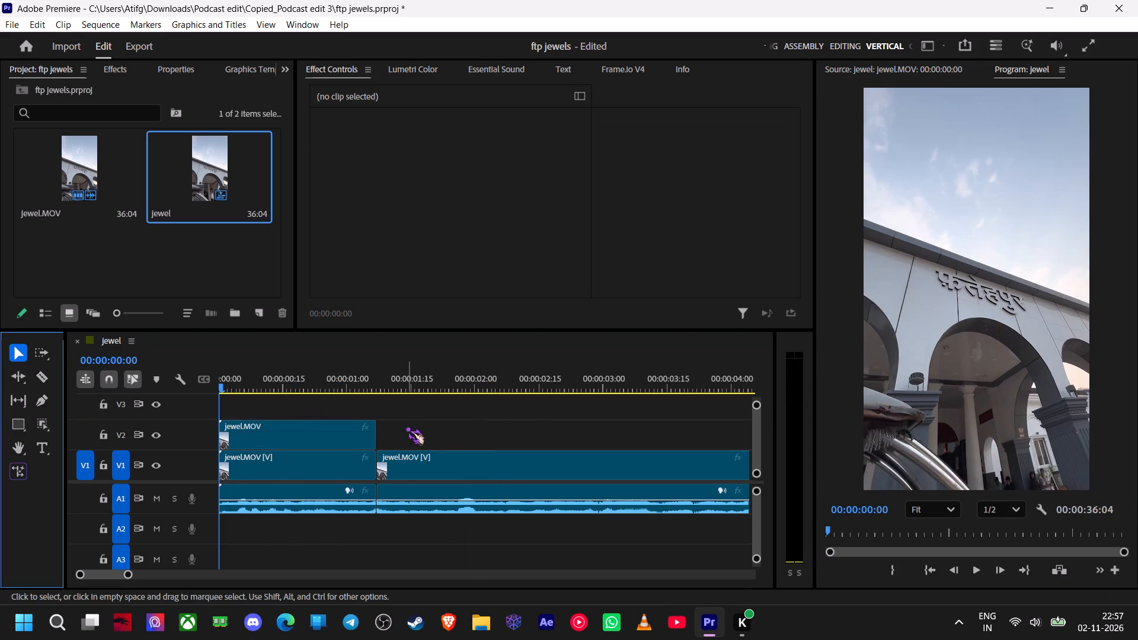
click(339, 424)
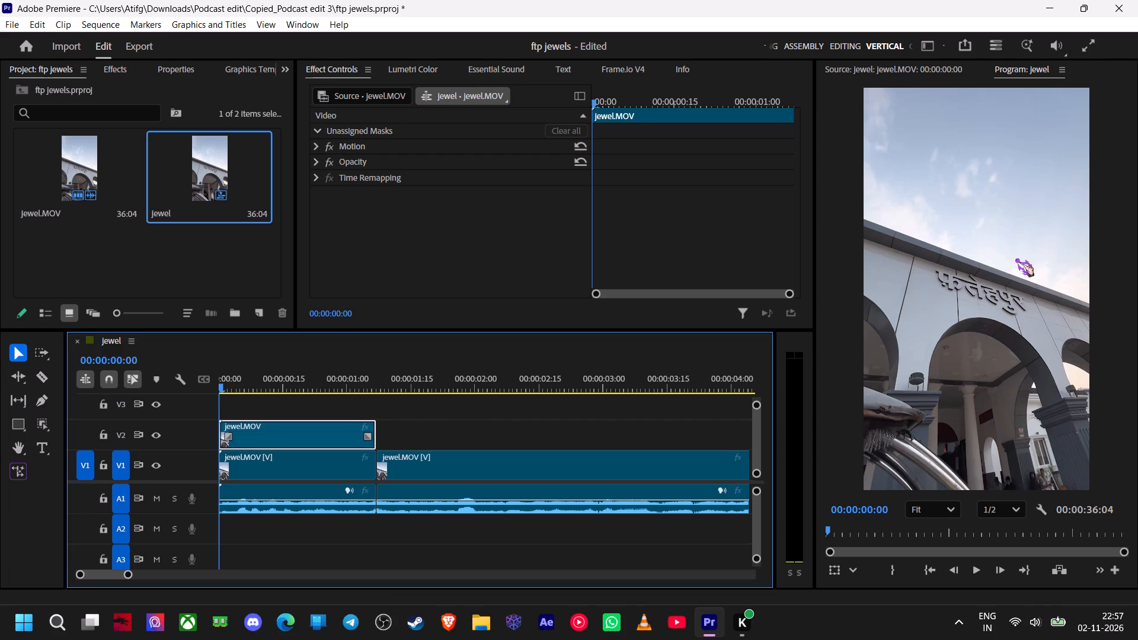
scroll(1016, 258, up, 1)
scroll(1016, 258, down, 1)
scroll(1014, 255, up, 1)
scroll(1014, 255, down, 1)
scroll(1014, 255, up, 3)
scroll(1014, 255, down, 1)
scroll(1014, 255, up, 2)
ctrl+scroll(992, 251, up, 6)
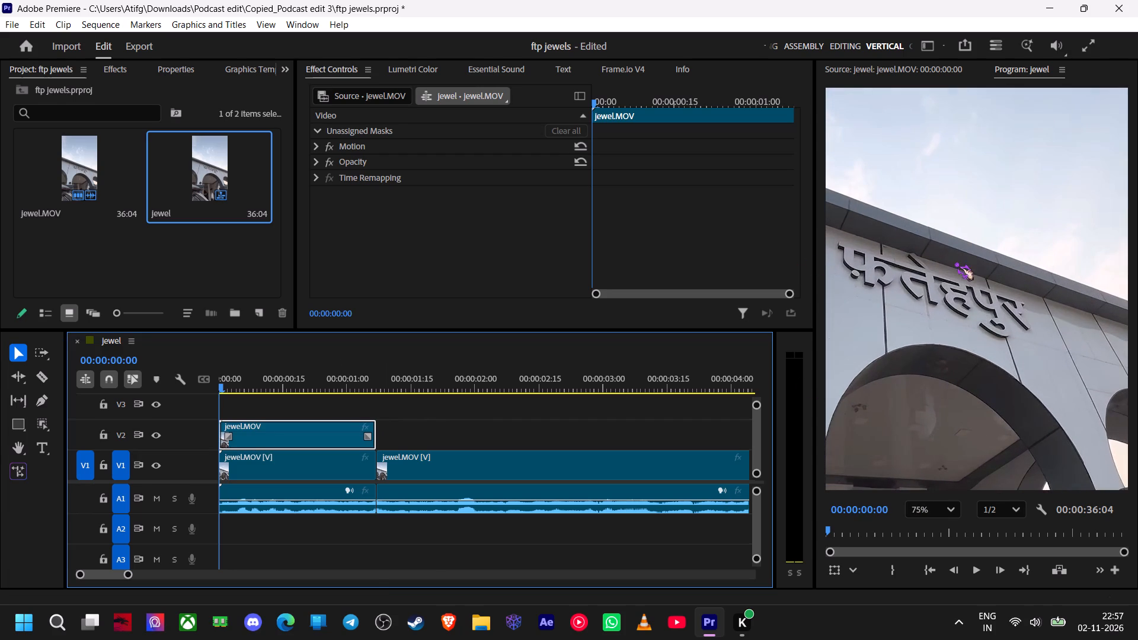
drag(953, 263, 945, 263)
ctrl+scroll(903, 263, up, 3)
scroll(948, 263, down, 2)
scroll(952, 260, up, 1)
scroll(967, 255, down, 2)
scroll(1059, 247, down, 1)
scroll(1059, 247, up, 1)
scroll(1059, 247, down, 3)
ctrl+scroll(941, 245, up, 6)
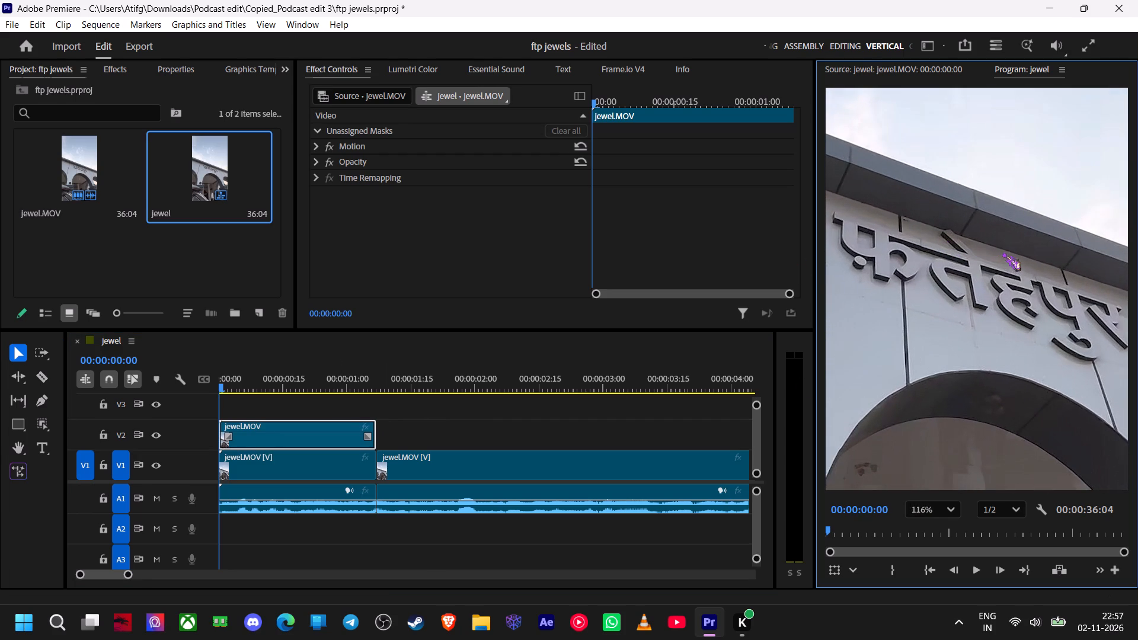
ctrl+scroll(1044, 259, down, 1)
scroll(1133, 251, up, 2)
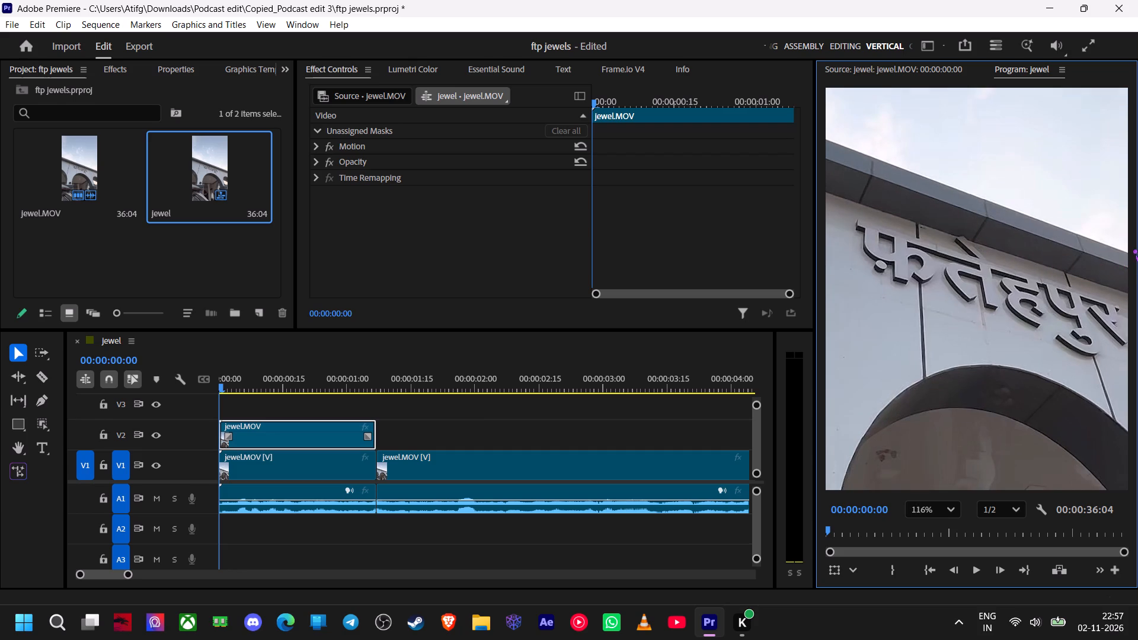
scroll(1130, 248, down, 4)
scroll(1101, 237, up, 5)
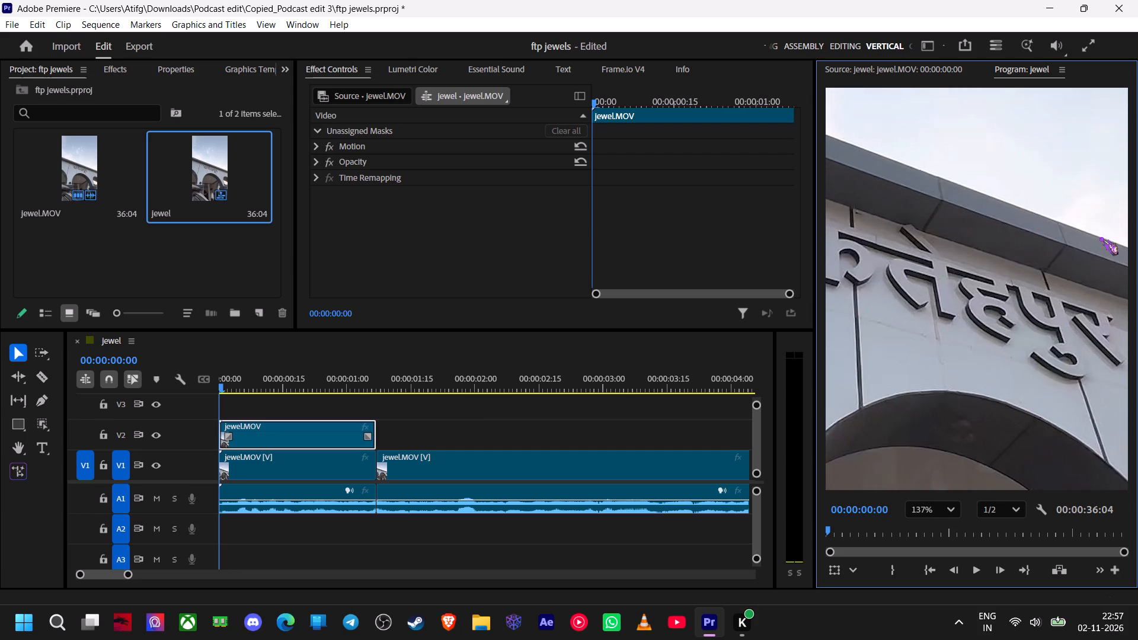
ctrl+scroll(1099, 237, down, 2)
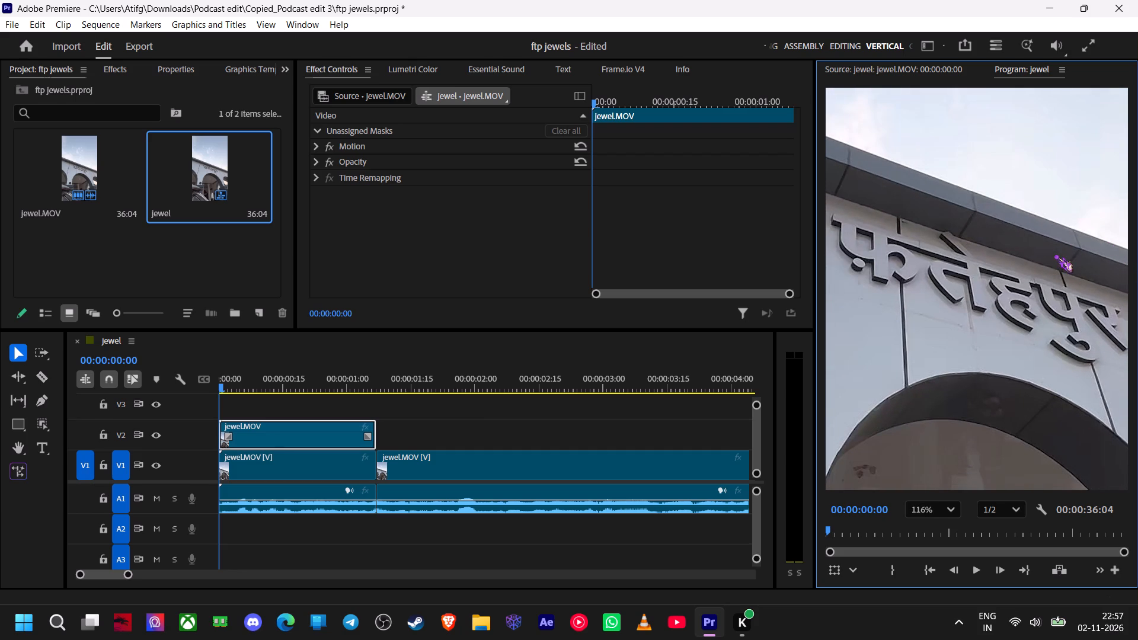
drag(964, 317, 952, 319)
scroll(952, 319, left, 1)
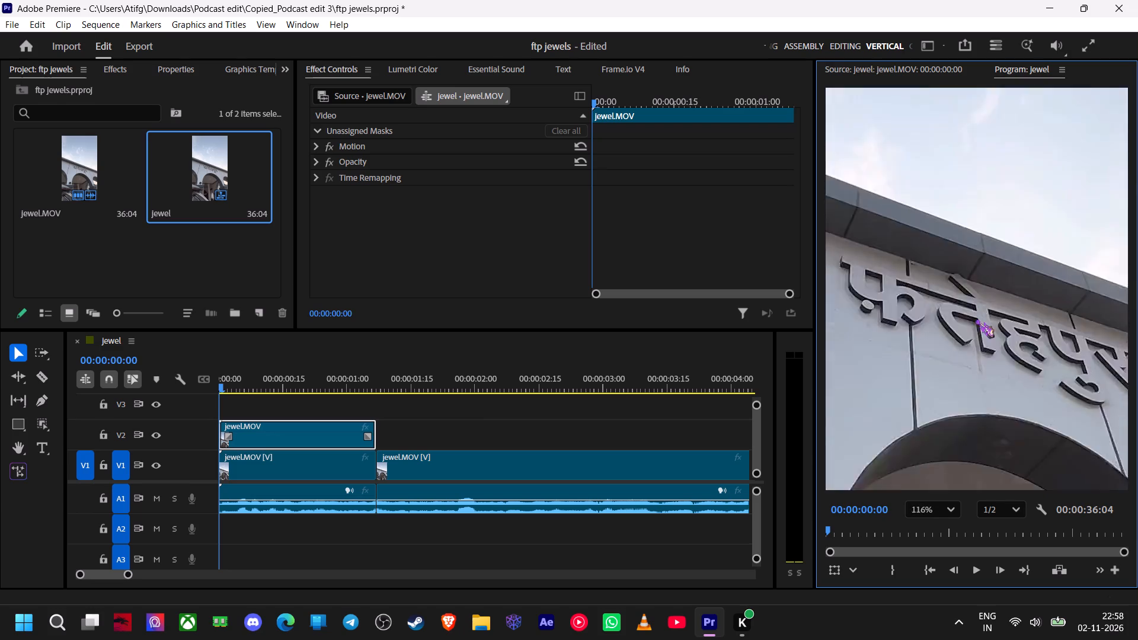
scroll(976, 320, left, 2)
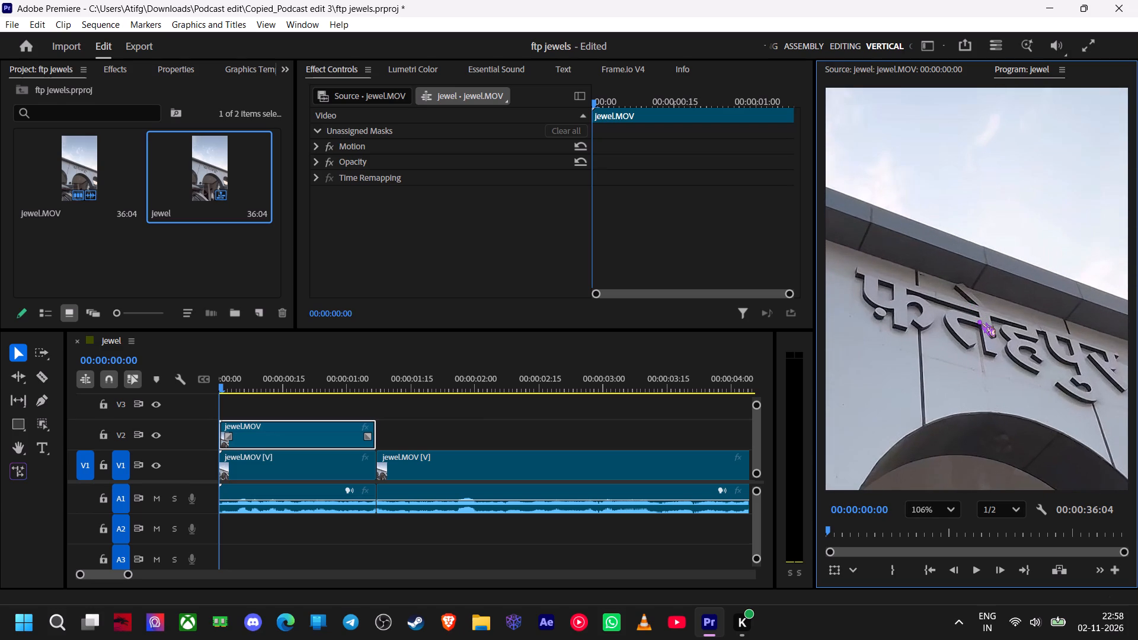
scroll(978, 320, left, 1)
click(22, 425)
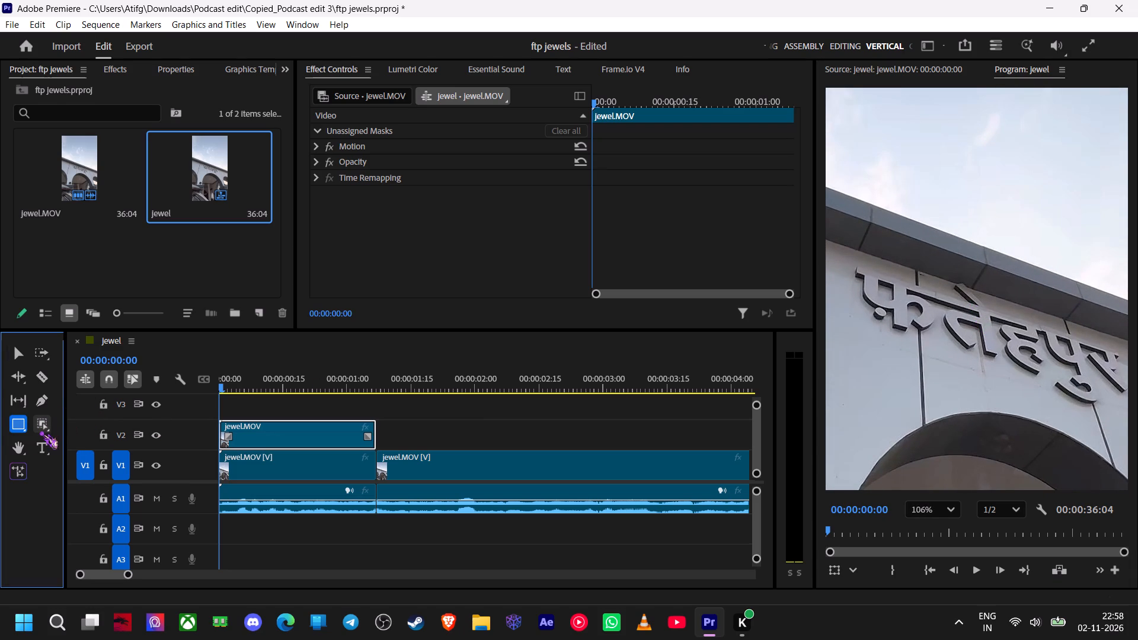
click(41, 429)
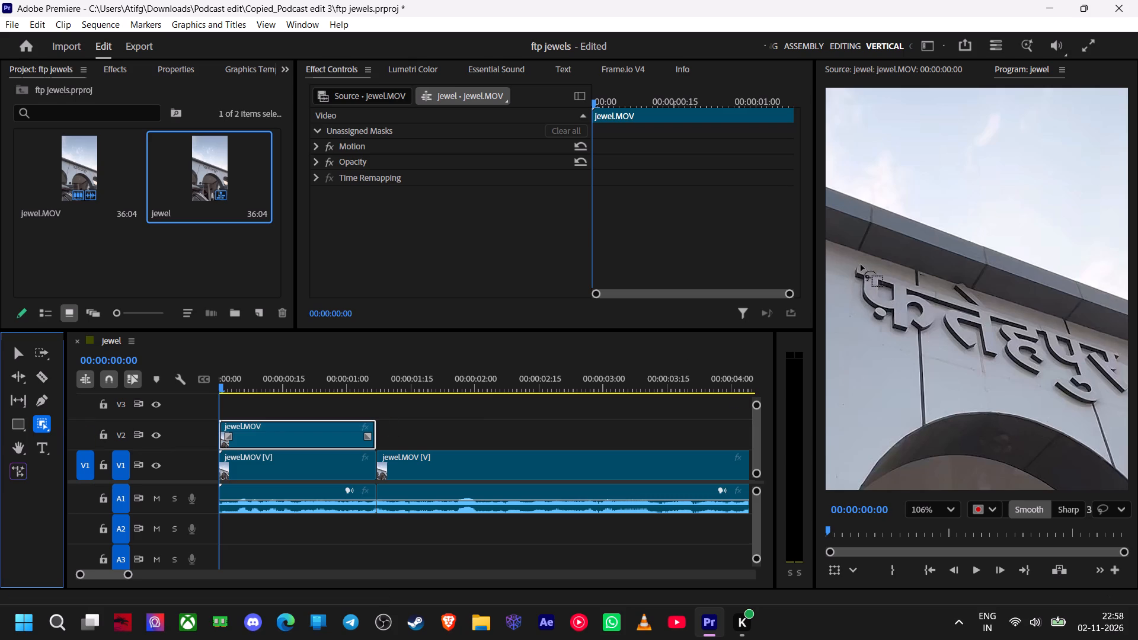
drag(853, 248, 1050, 322)
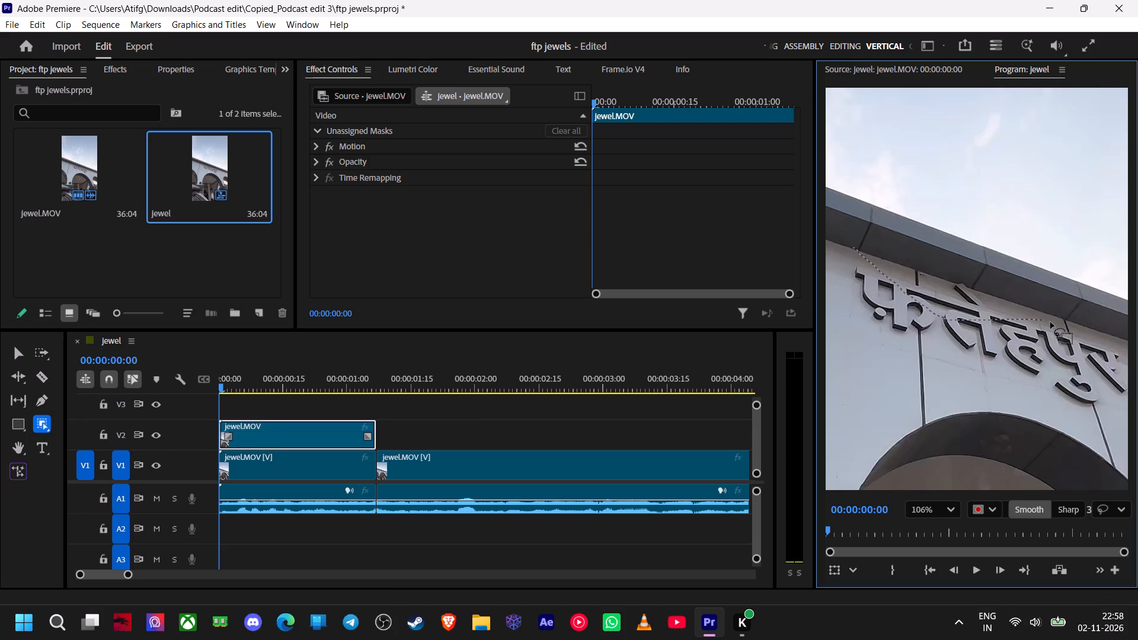
drag(1050, 322, 1040, 341)
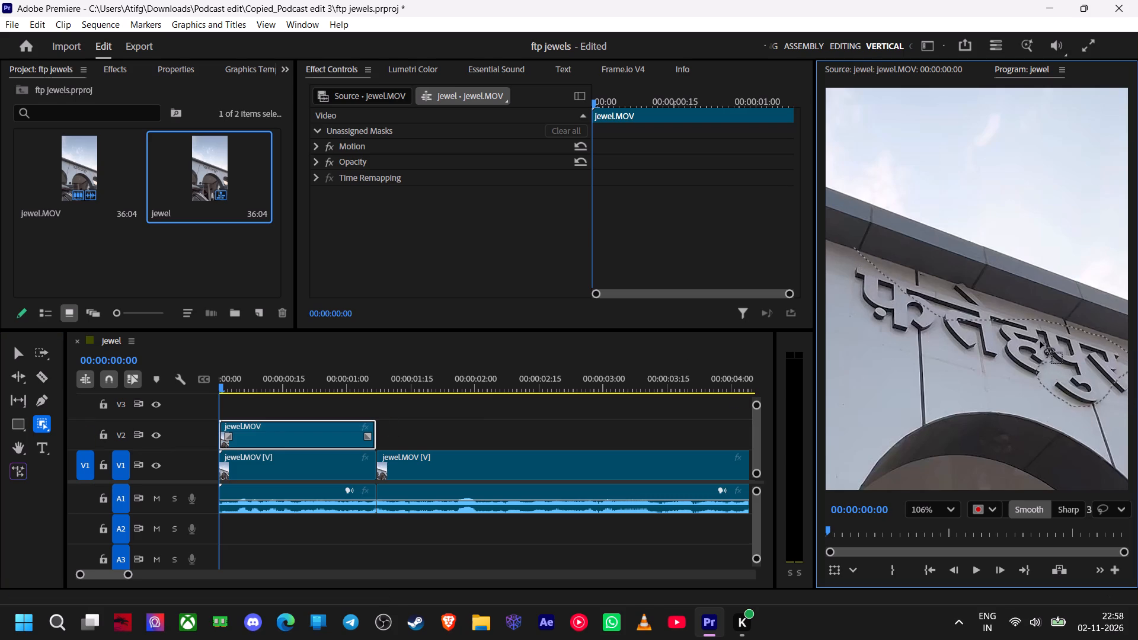
drag(1040, 341, 822, 258)
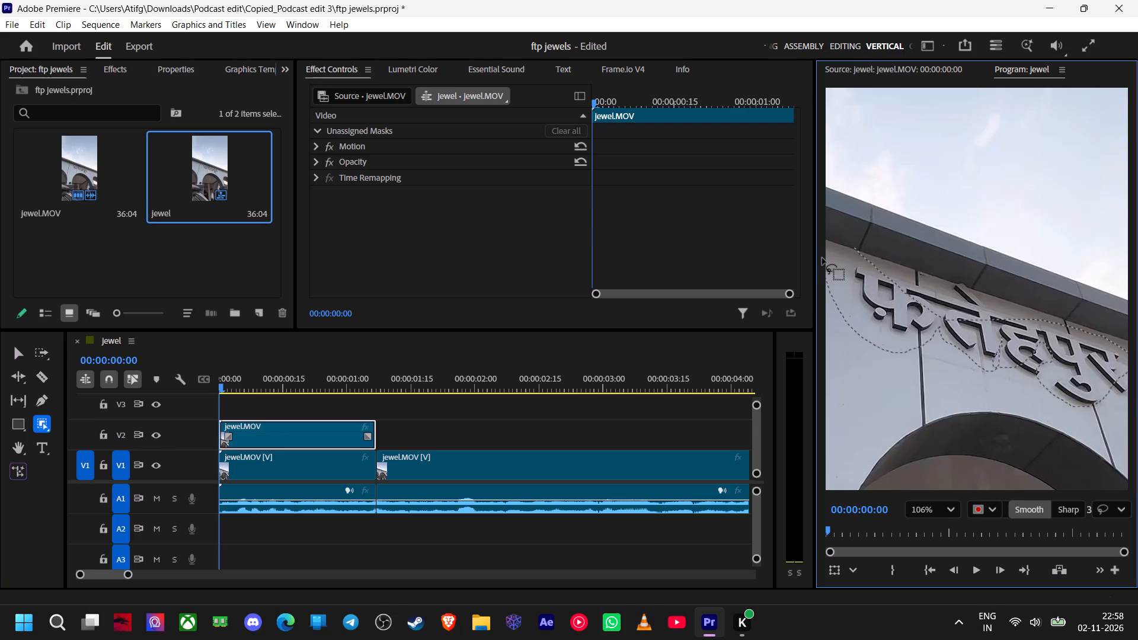
drag(822, 258, 1024, 321)
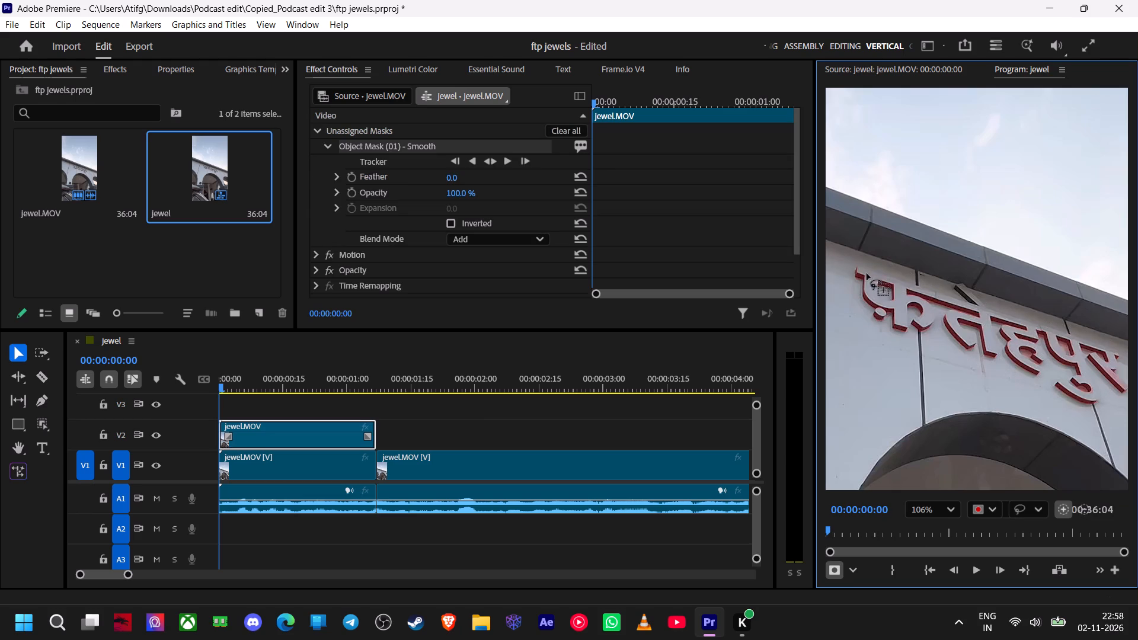
Extend the object mask with additional lasso passes around the full lettering and the unmasked slanted stroke above it.
drag(859, 270, 1108, 389)
drag(1108, 389, 872, 281)
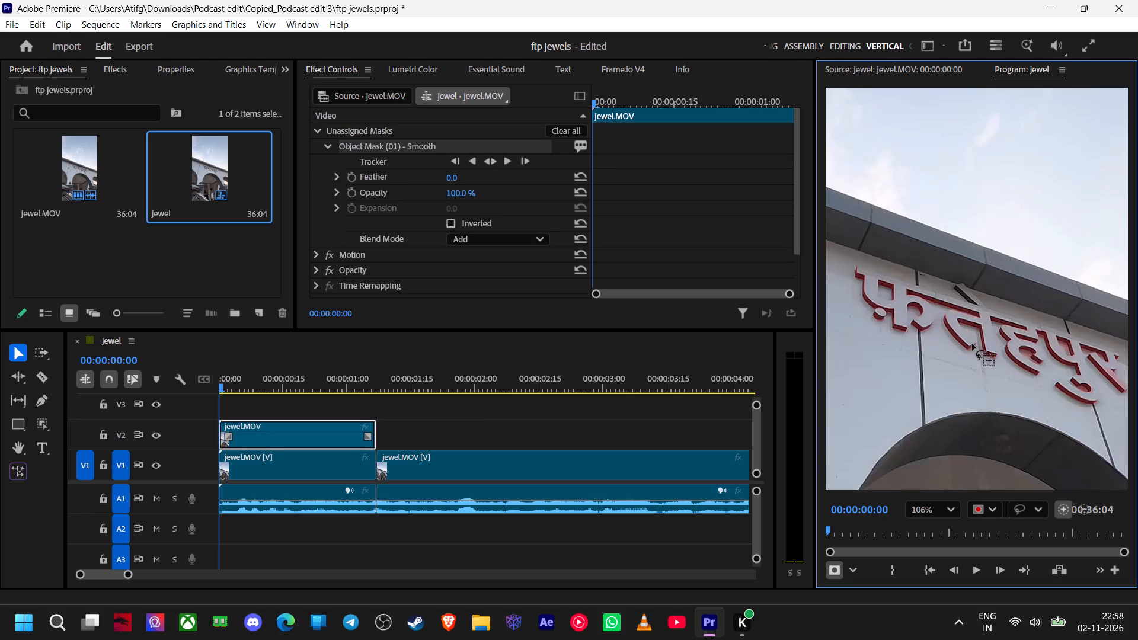
click(980, 302)
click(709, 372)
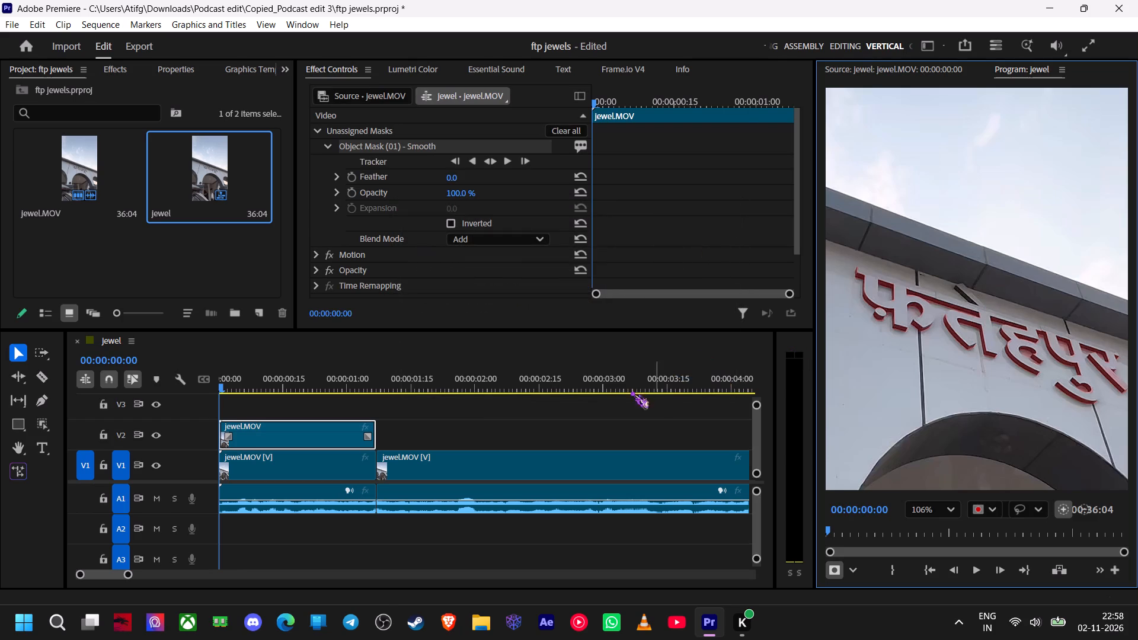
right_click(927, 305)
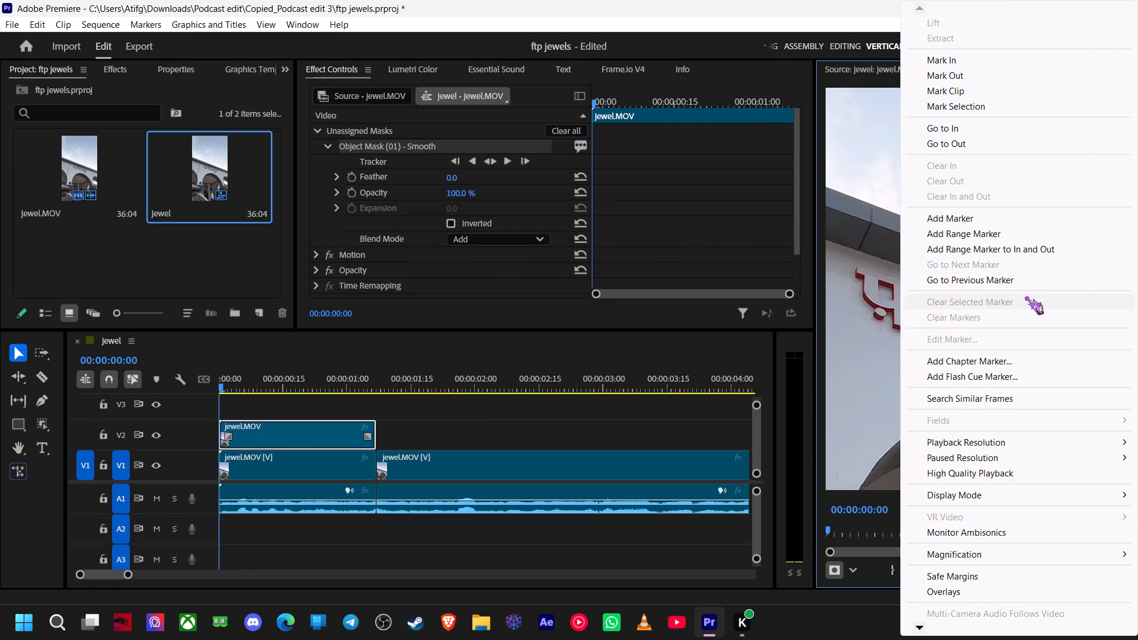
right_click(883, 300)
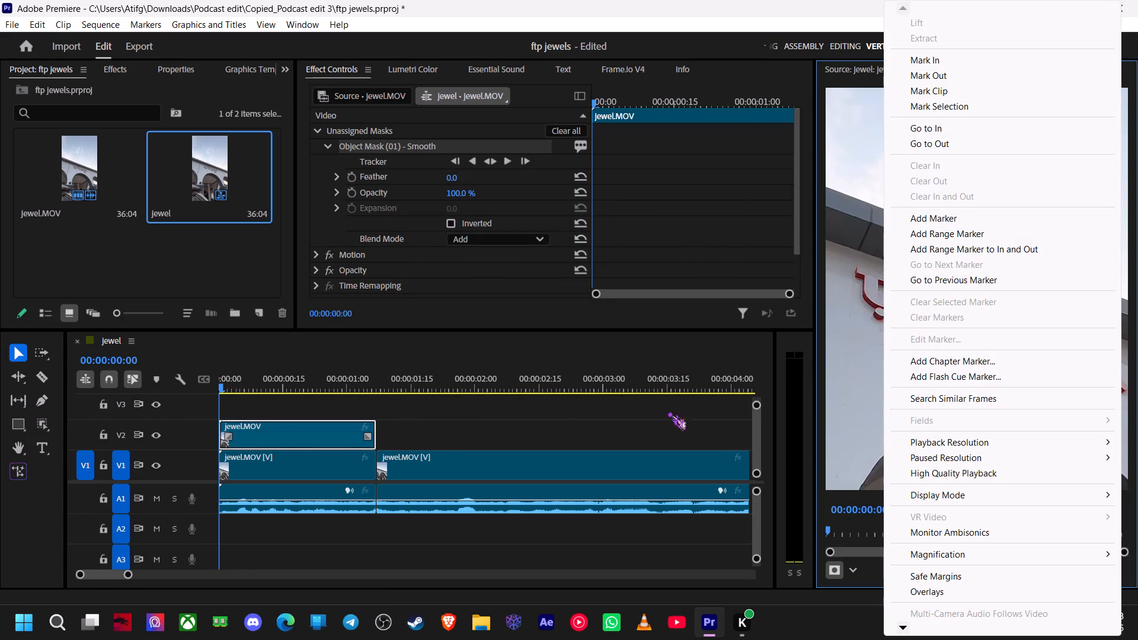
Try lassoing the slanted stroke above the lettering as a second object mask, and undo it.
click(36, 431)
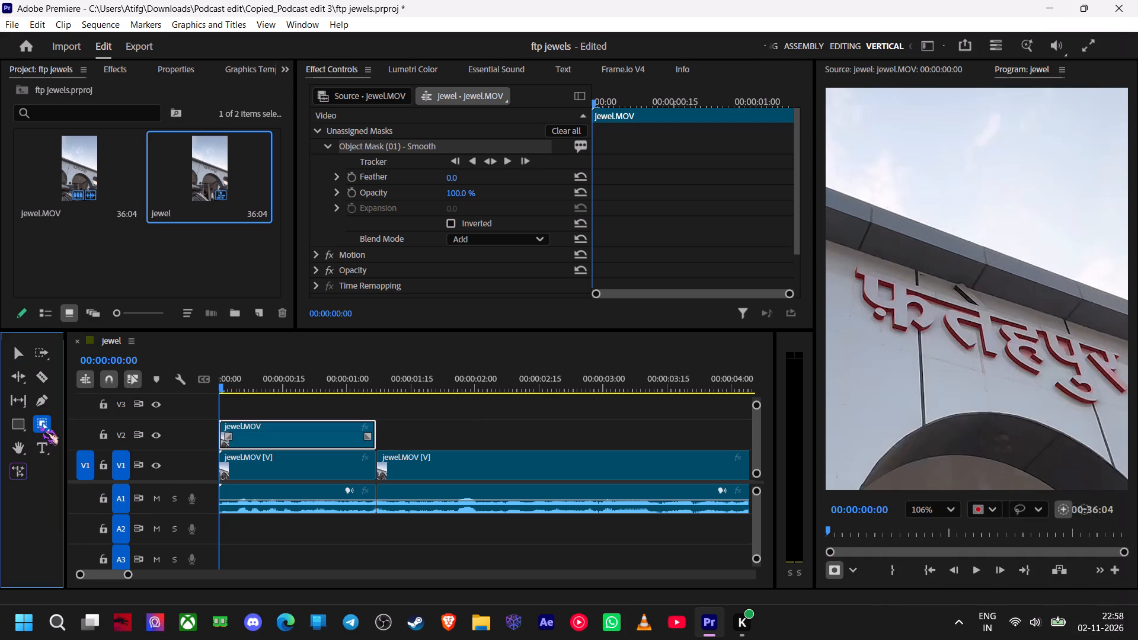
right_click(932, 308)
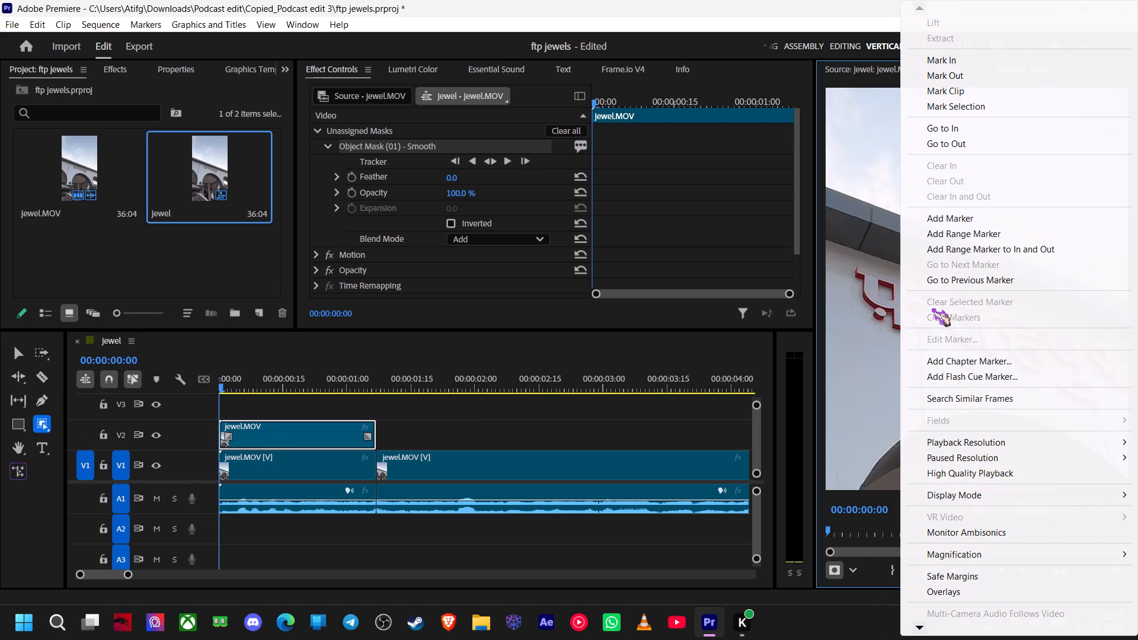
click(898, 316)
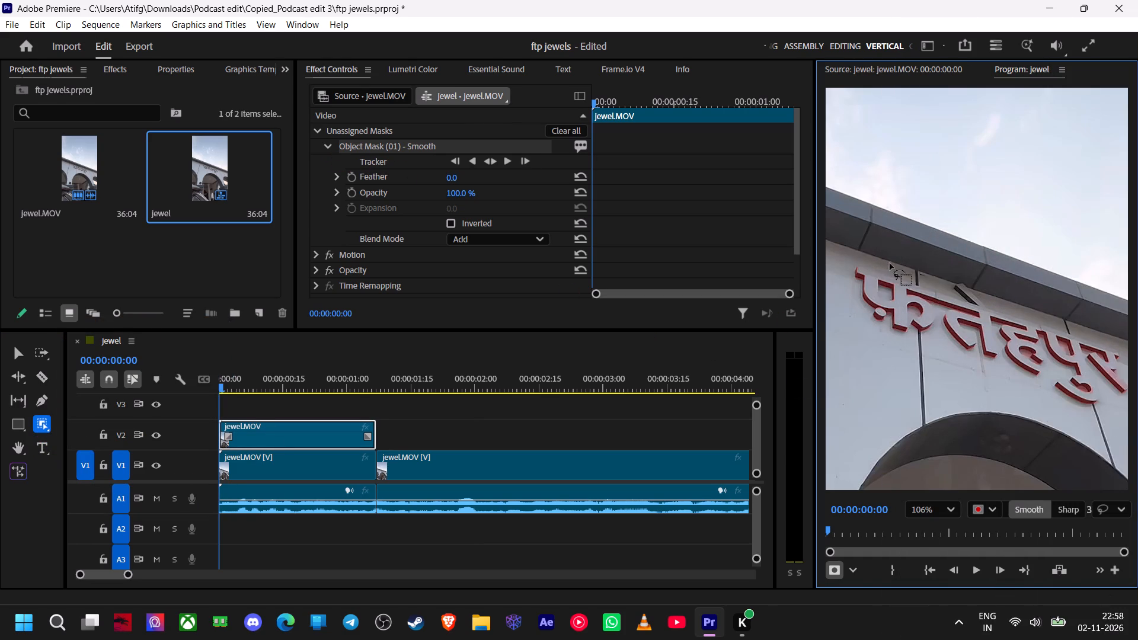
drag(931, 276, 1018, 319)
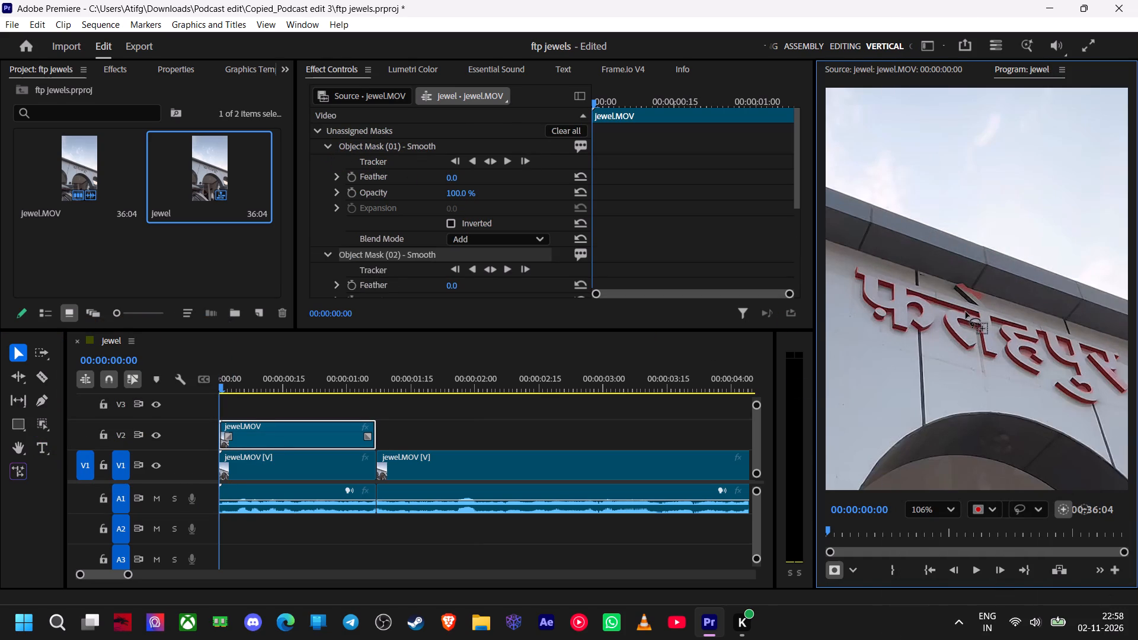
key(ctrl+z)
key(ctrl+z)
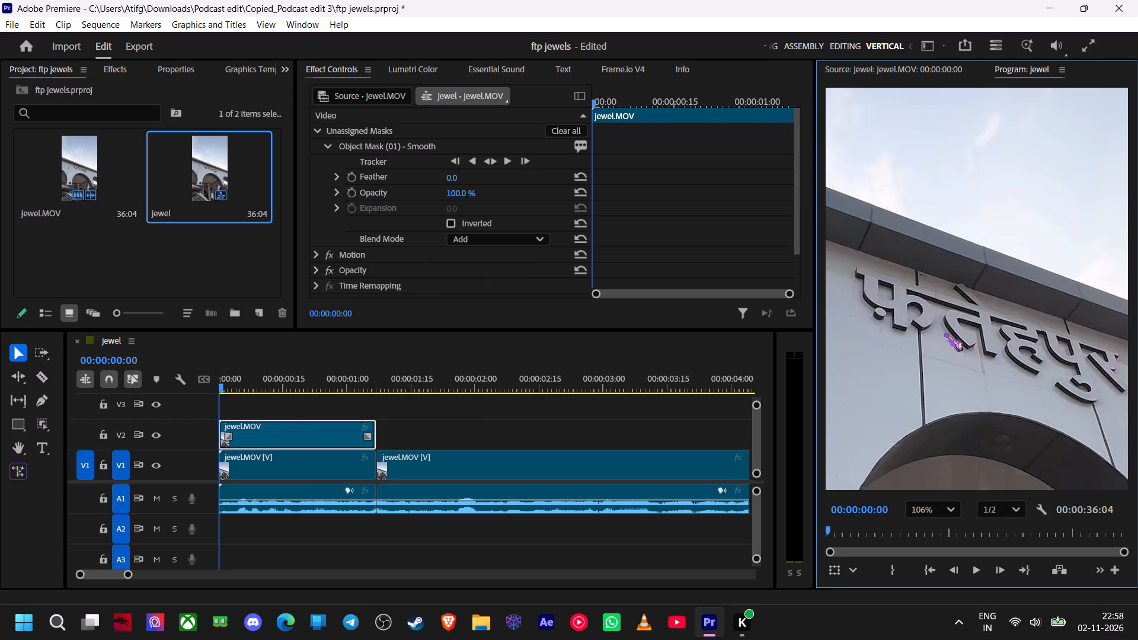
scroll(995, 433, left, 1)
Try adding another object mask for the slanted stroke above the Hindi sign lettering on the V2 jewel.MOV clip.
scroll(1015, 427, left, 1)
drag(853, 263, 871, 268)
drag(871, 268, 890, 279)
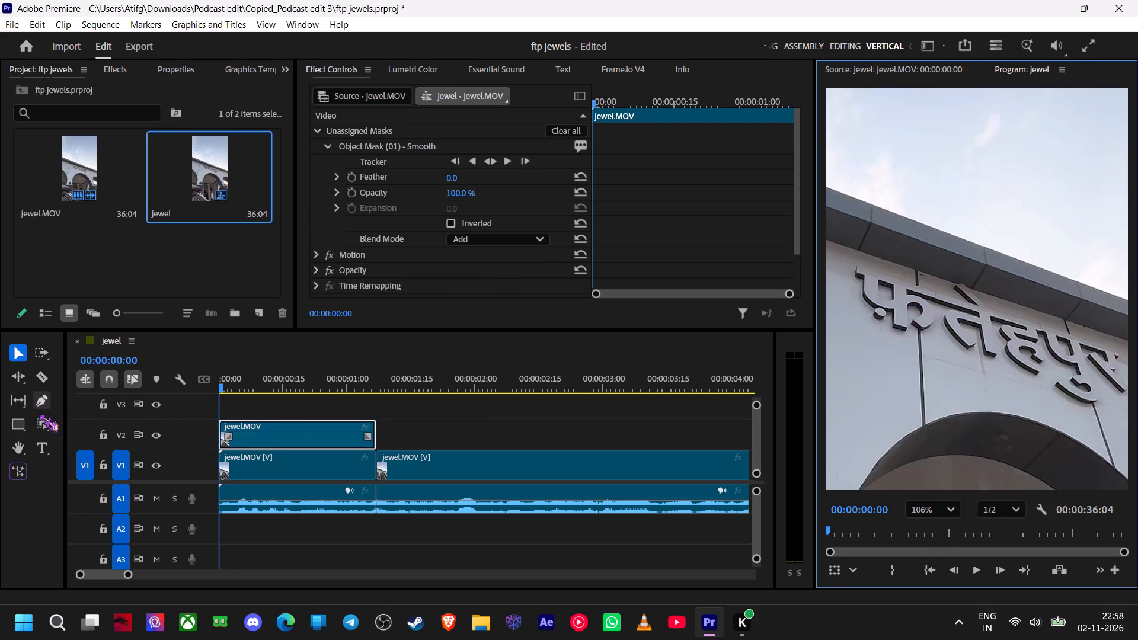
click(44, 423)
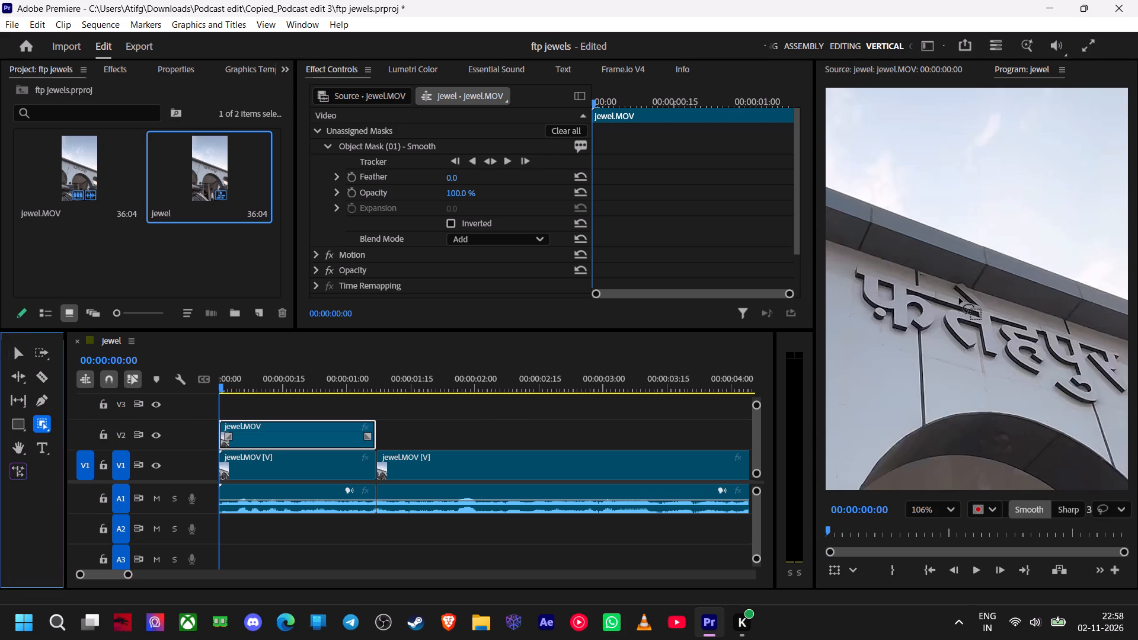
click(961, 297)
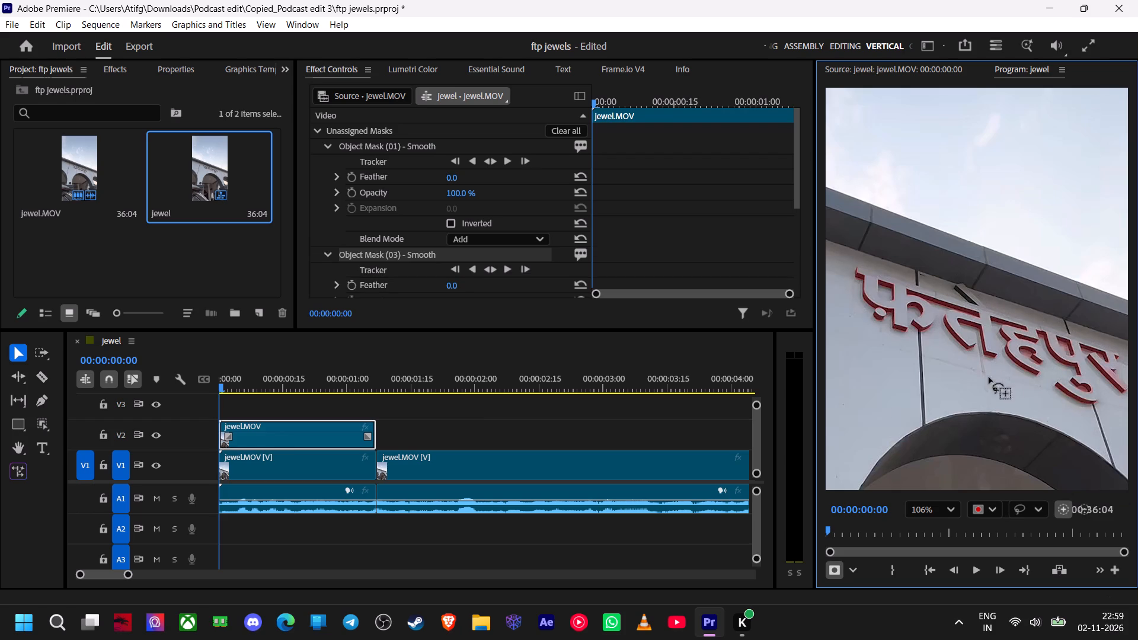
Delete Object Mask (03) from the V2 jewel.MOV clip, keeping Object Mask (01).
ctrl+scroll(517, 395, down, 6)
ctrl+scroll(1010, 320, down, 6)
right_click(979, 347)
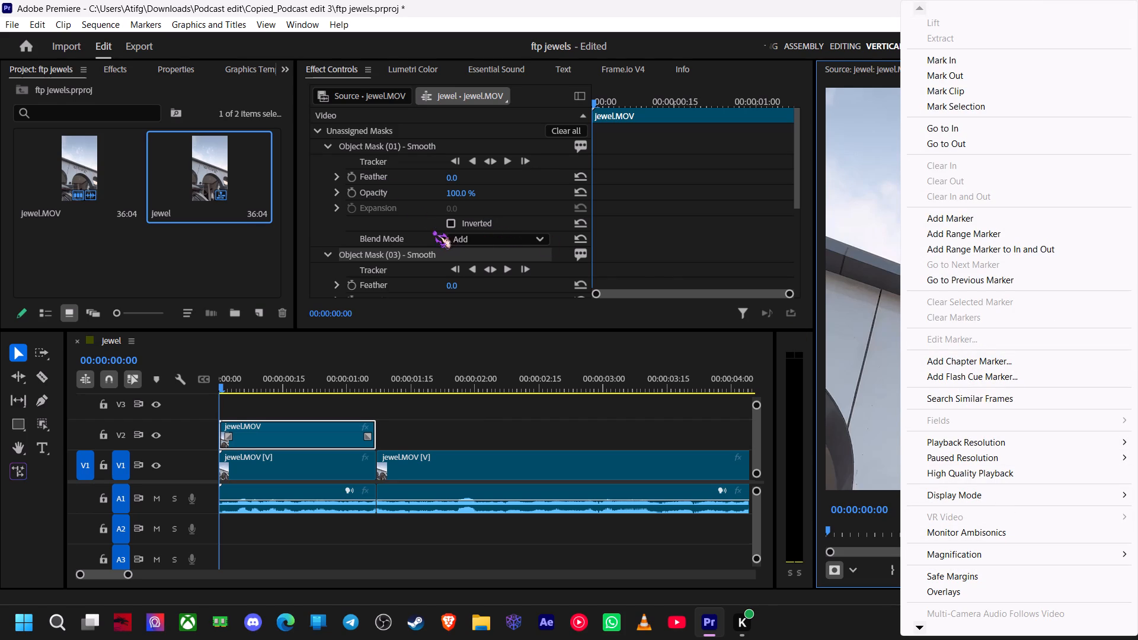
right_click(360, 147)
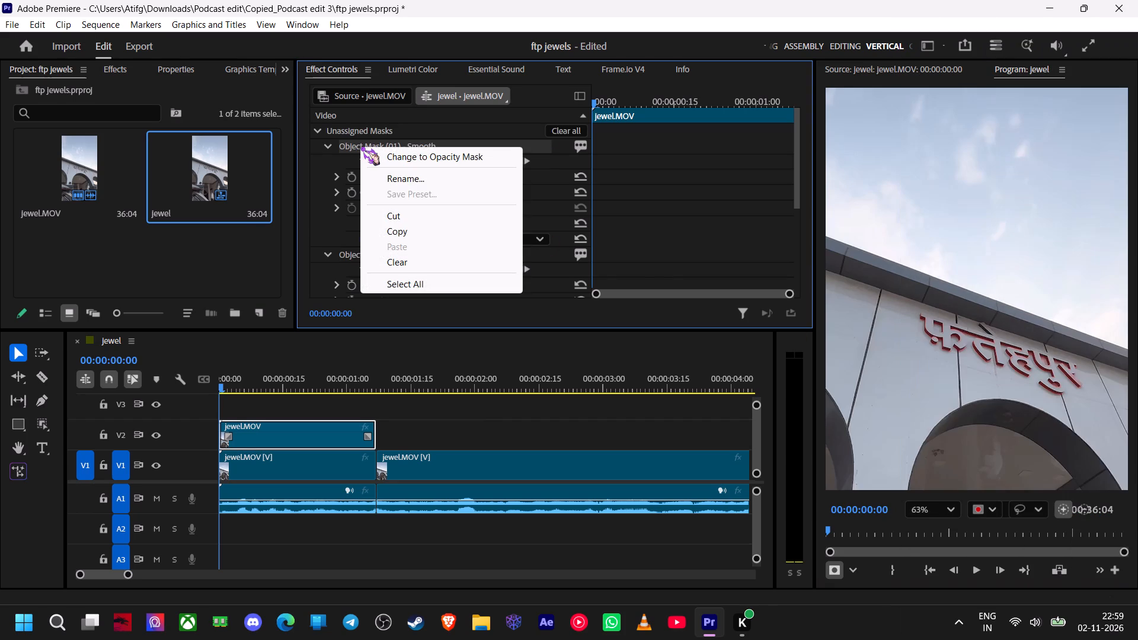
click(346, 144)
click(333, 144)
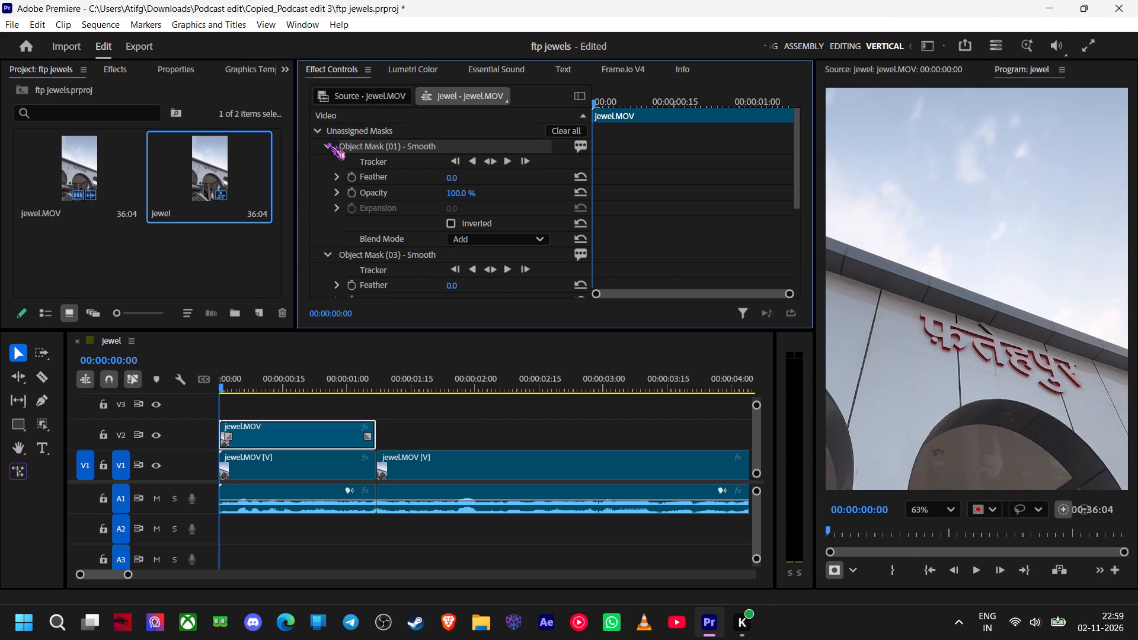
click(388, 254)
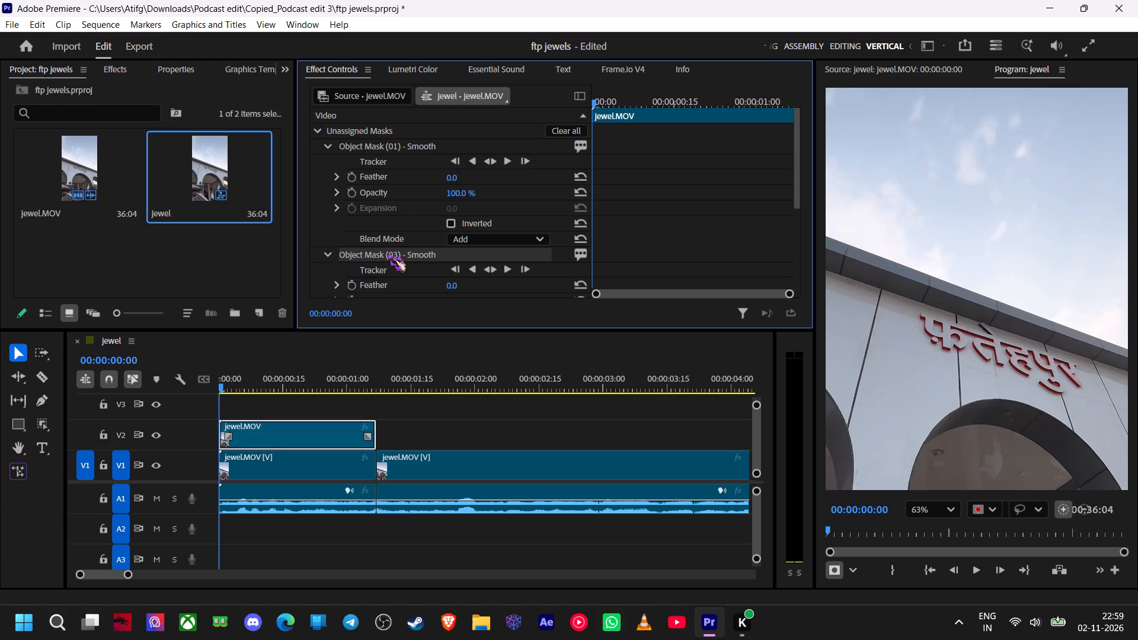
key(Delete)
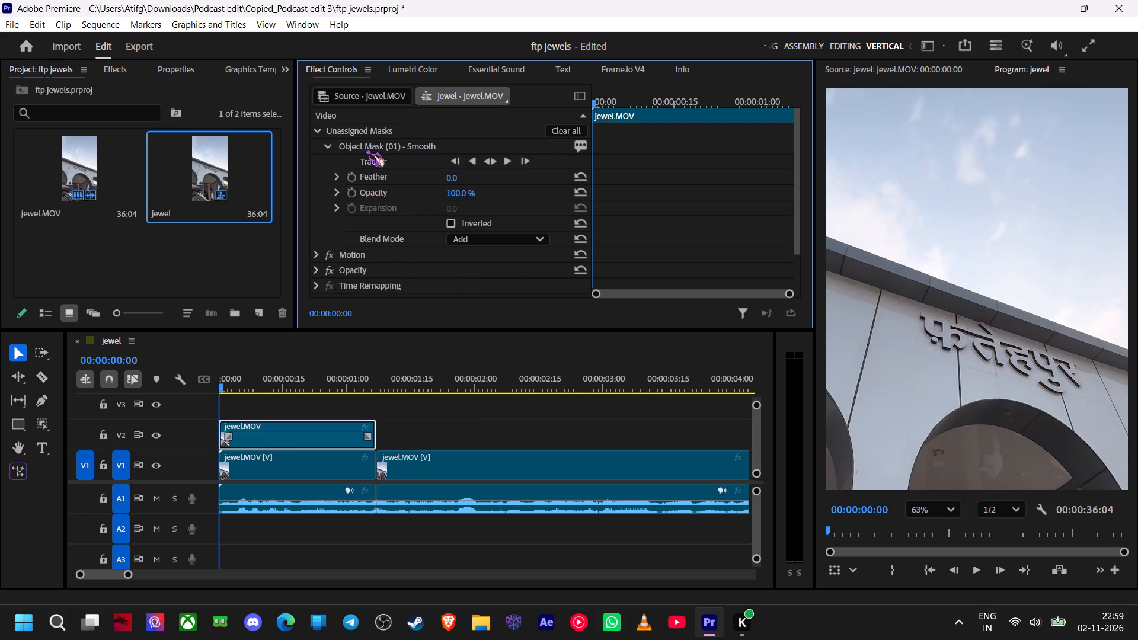
Change Object Mask (01) on the V2 jewel.MOV clip to an opacity mask, then deselect the clip.
click(367, 150)
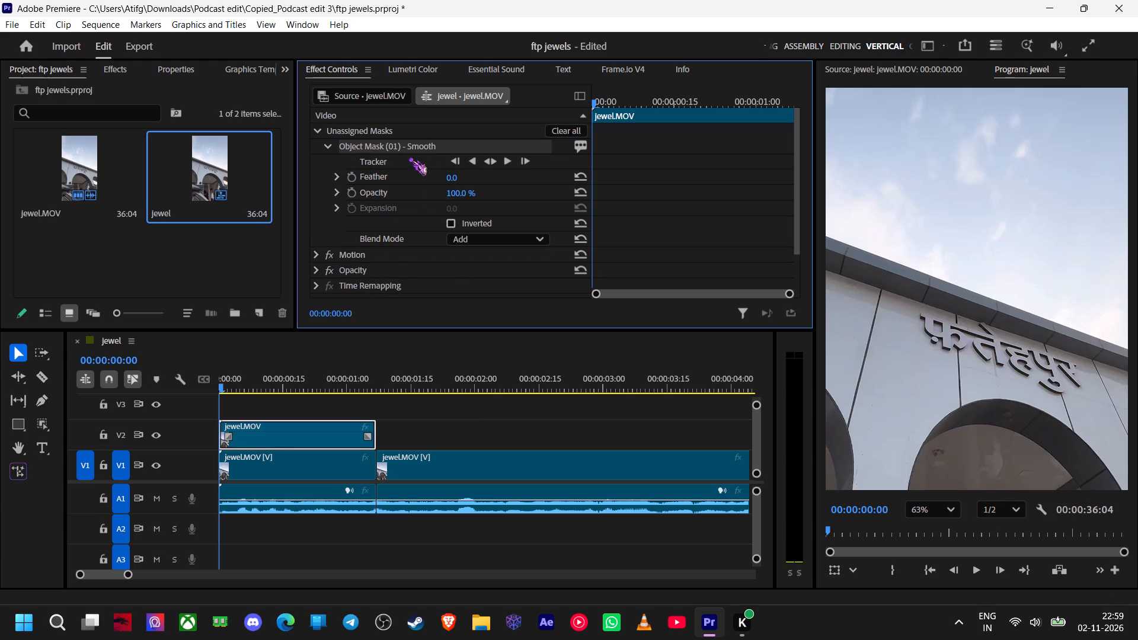
right_click(422, 144)
click(490, 156)
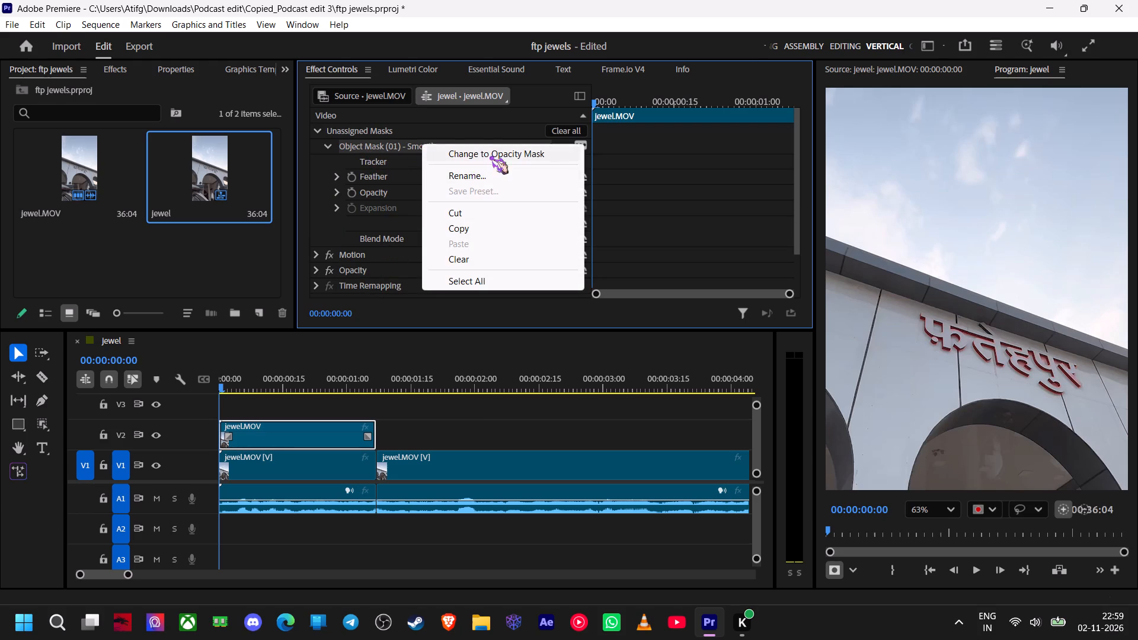
click(415, 445)
drag(319, 414, 336, 415)
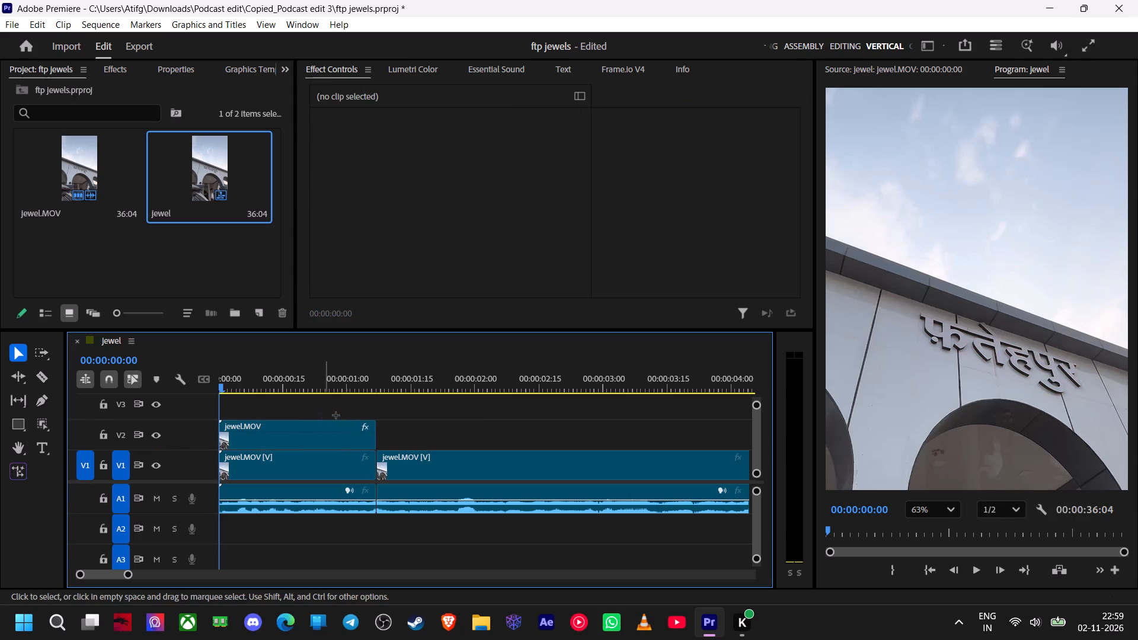
drag(336, 415, 379, 417)
drag(282, 373, 215, 380)
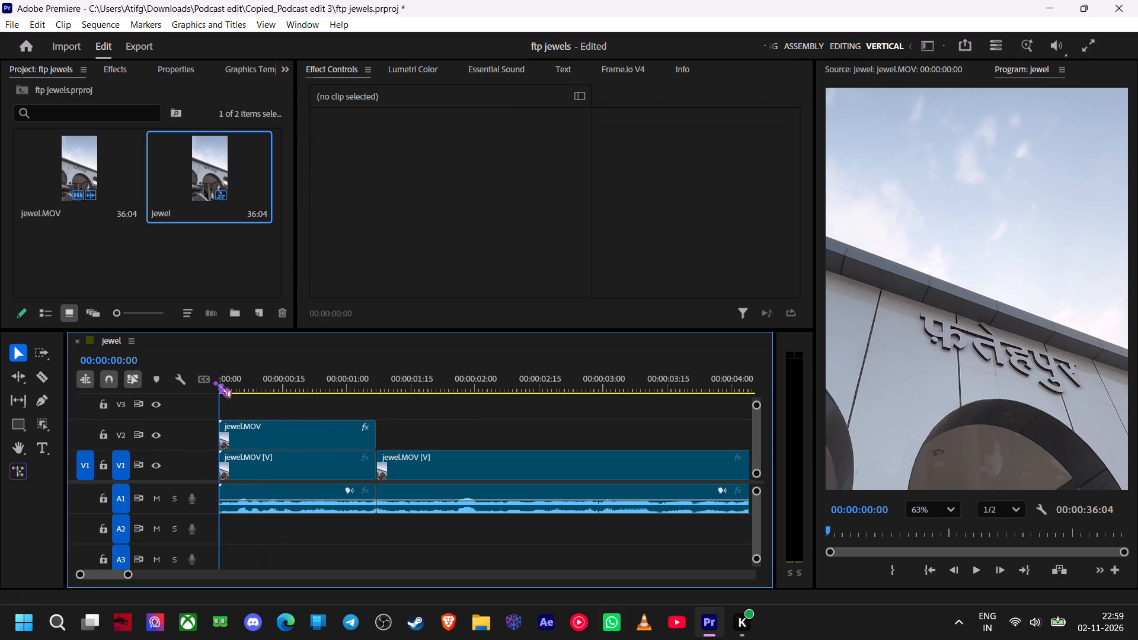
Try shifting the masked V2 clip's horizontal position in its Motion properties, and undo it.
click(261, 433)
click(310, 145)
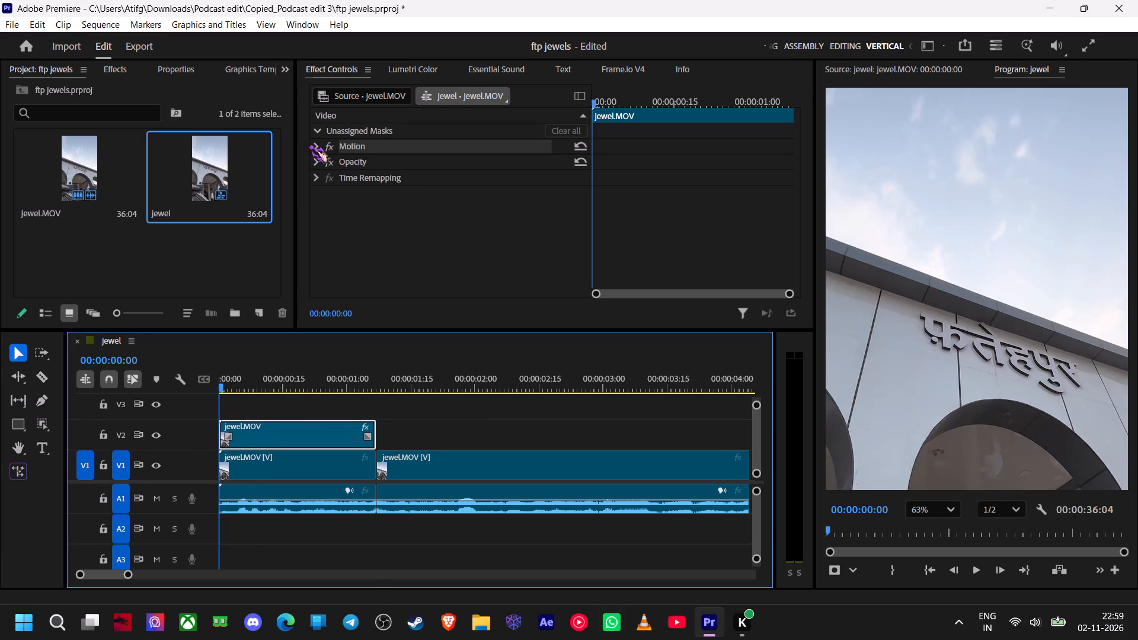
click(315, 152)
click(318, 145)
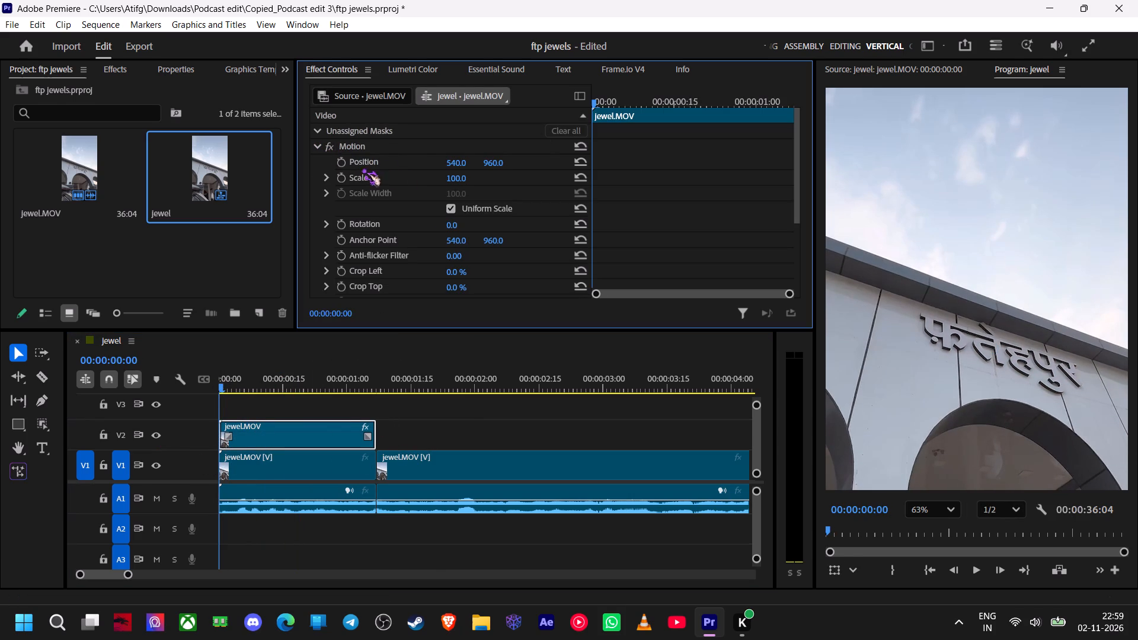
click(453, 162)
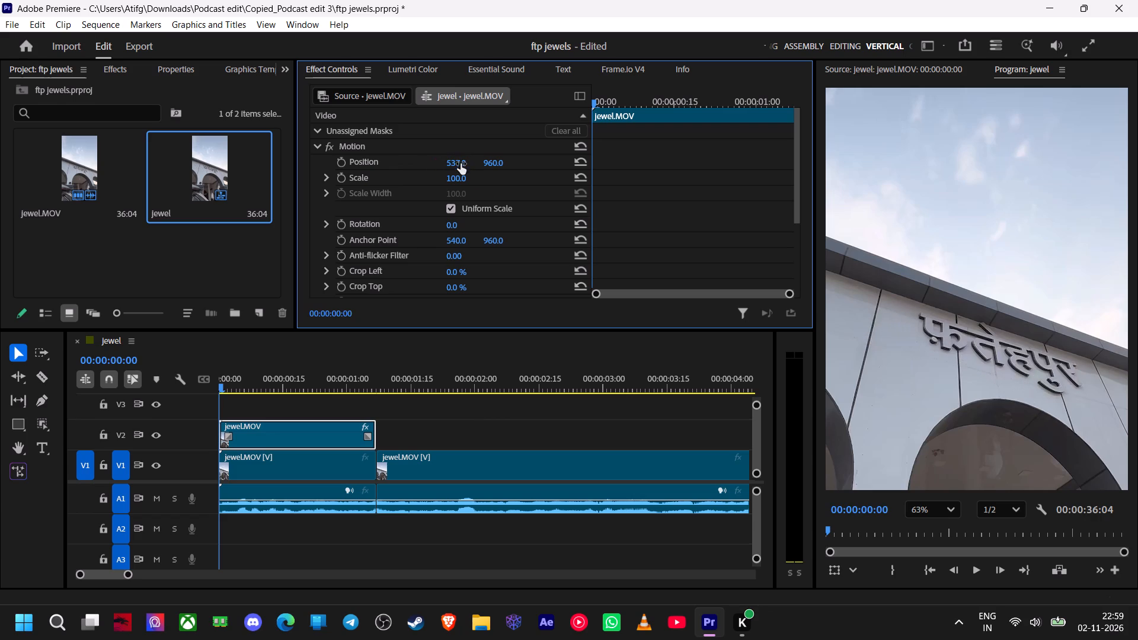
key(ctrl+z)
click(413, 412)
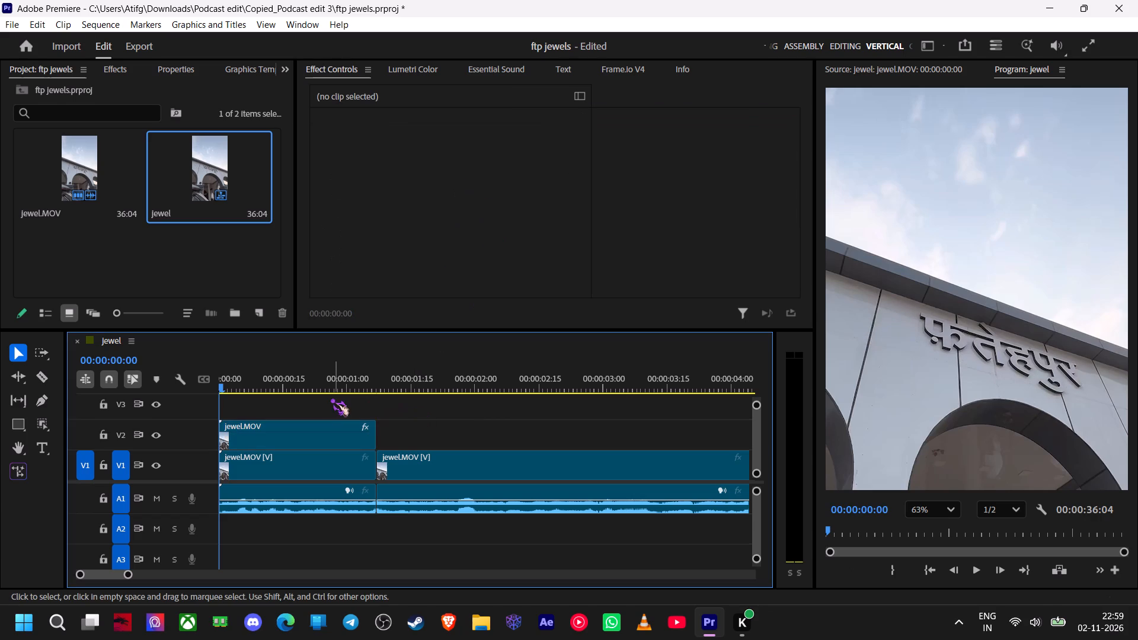
Search the effects for "vr" and apply VR Glow to the masked jewel.MOV clip on V2.
drag(324, 396, 306, 383)
drag(275, 374, 154, 373)
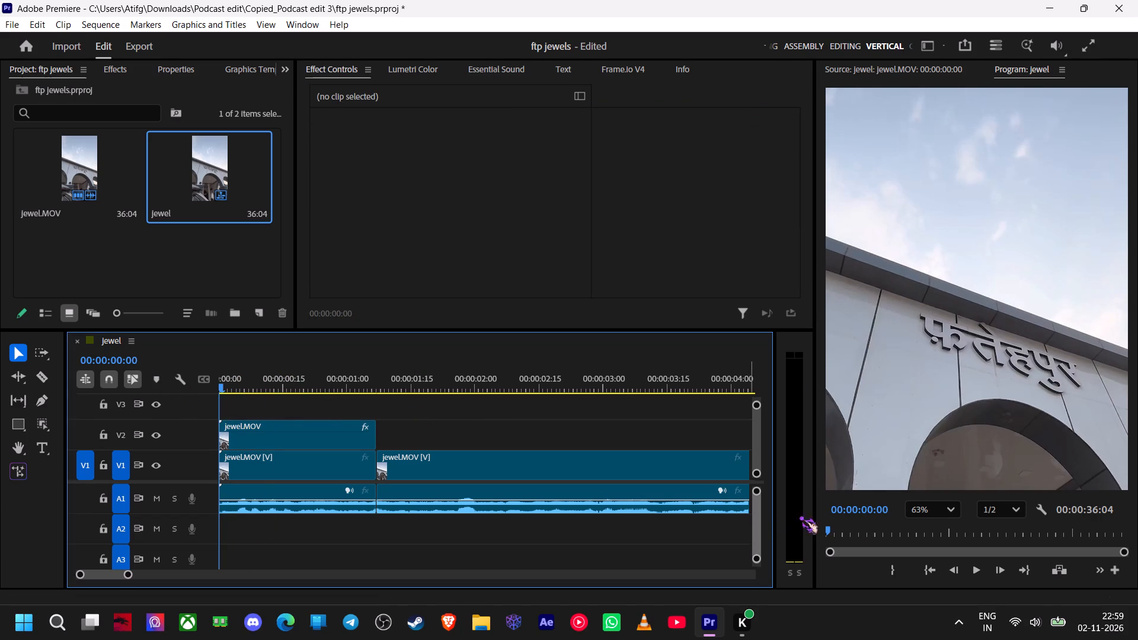
click(915, 517)
click(951, 297)
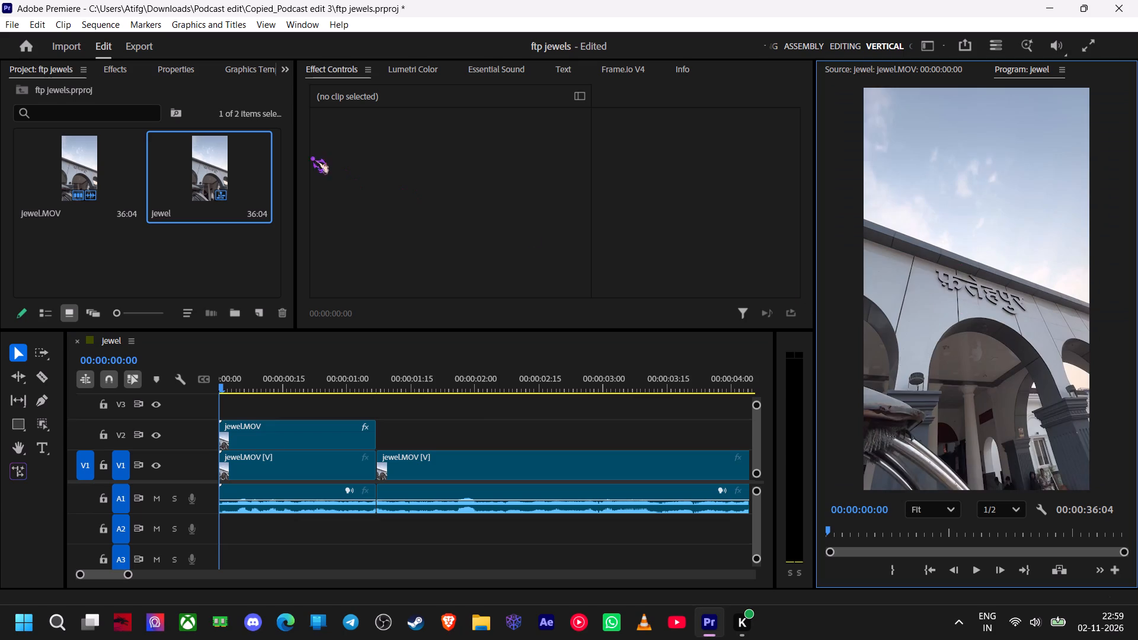
click(116, 71)
click(120, 88)
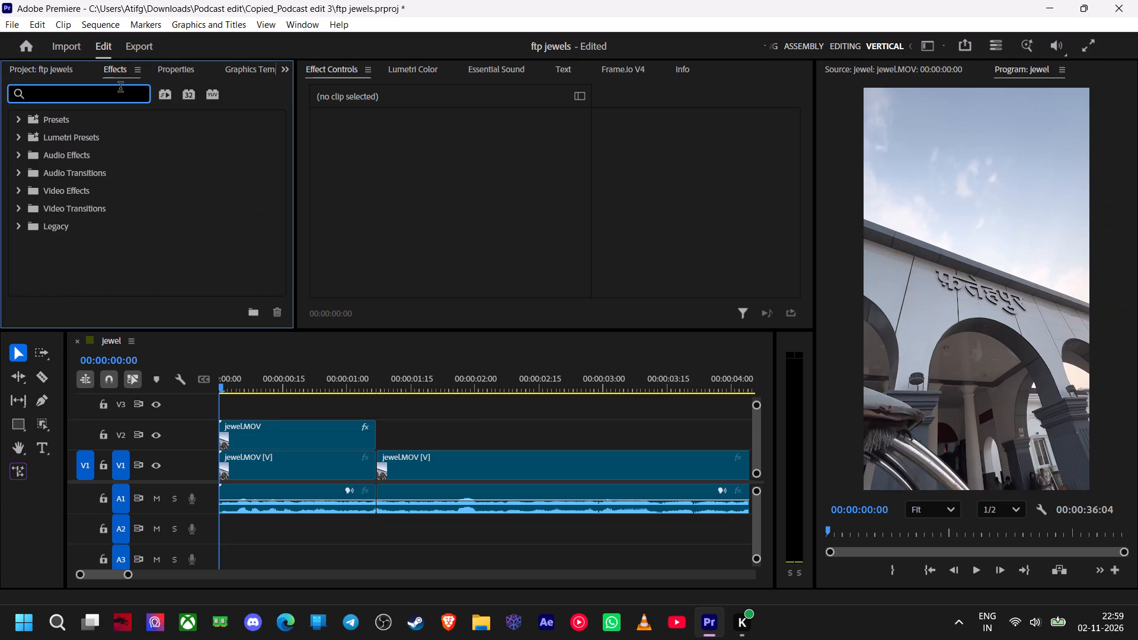
text(vr)
key(space)
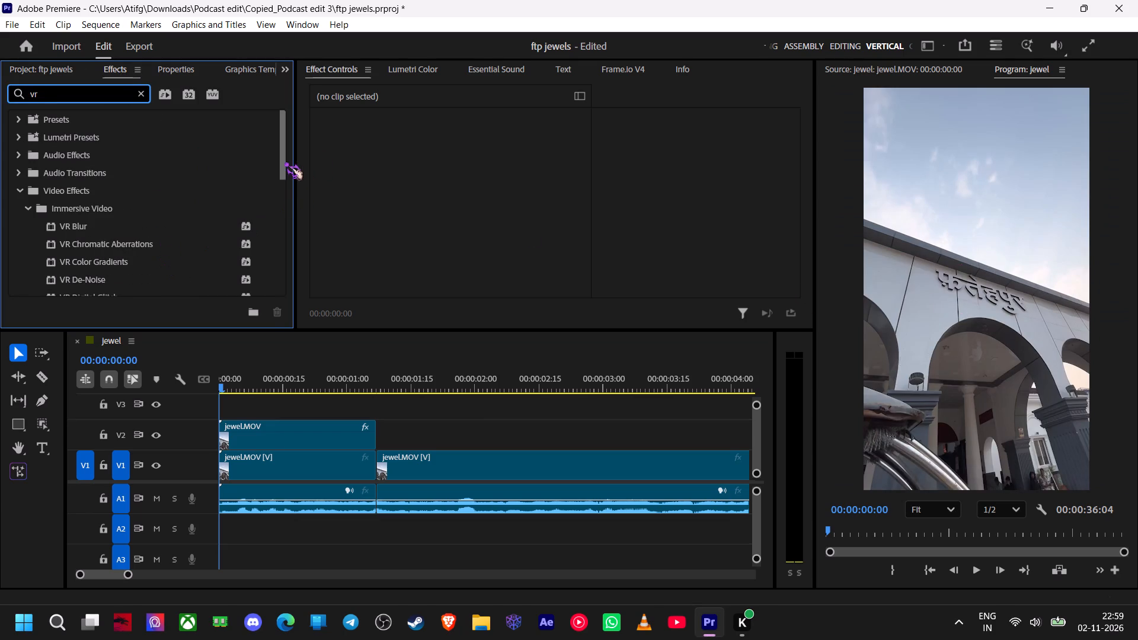
drag(282, 162, 286, 217)
drag(108, 188, 222, 274)
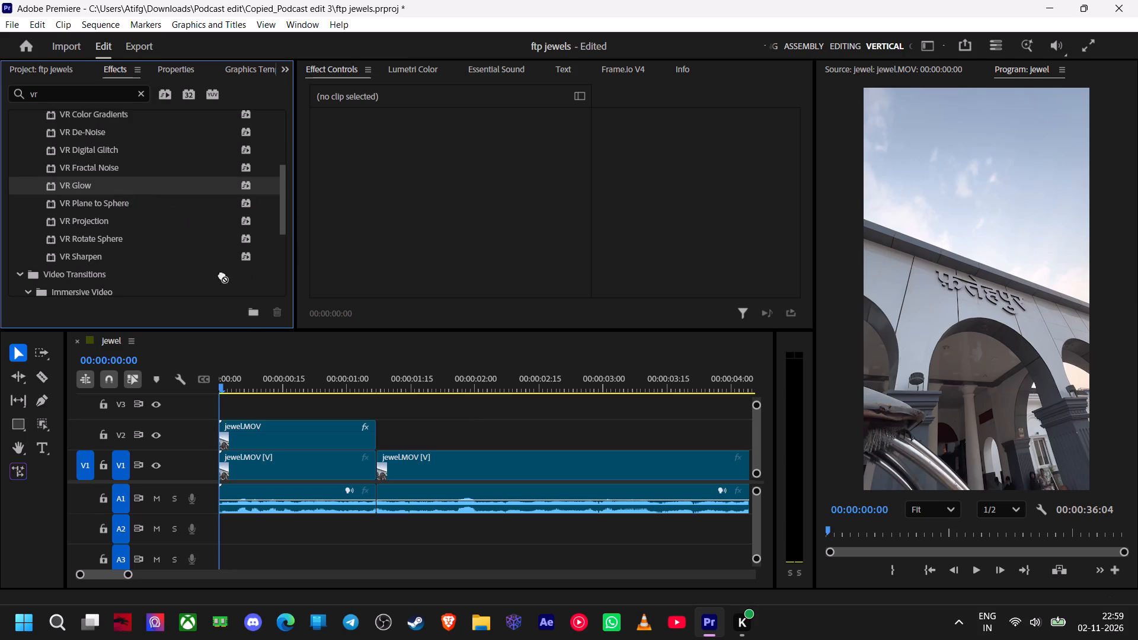
drag(222, 274, 274, 424)
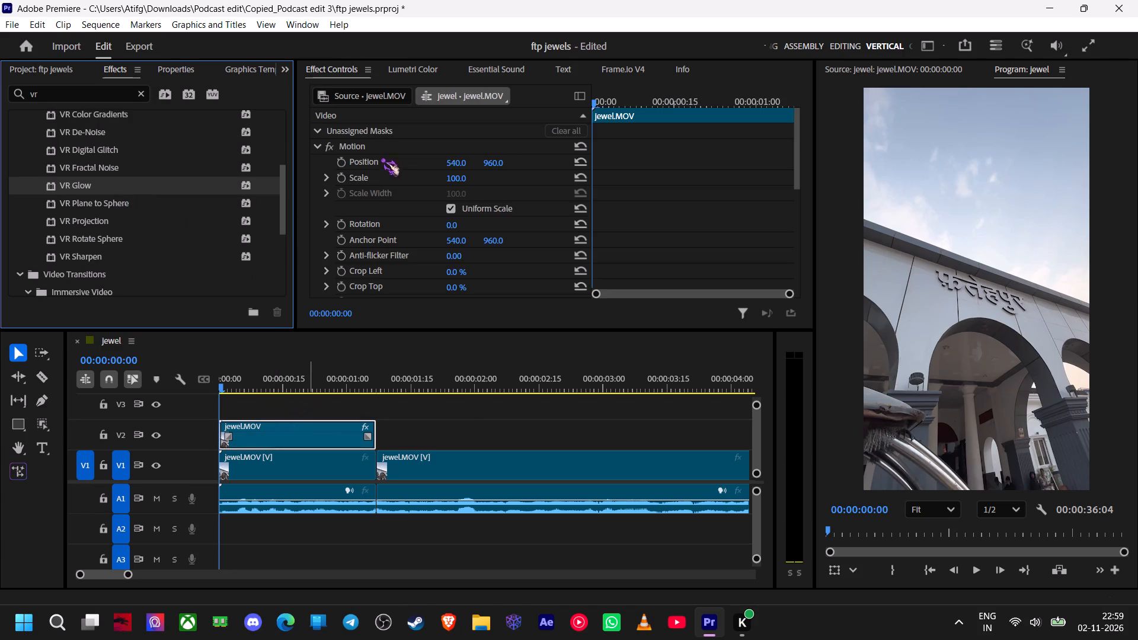
Play the sequence to 00:00:00:19 and set VR Glow's Glow Saturation to 0.00 on the V2 clip.
key(space)
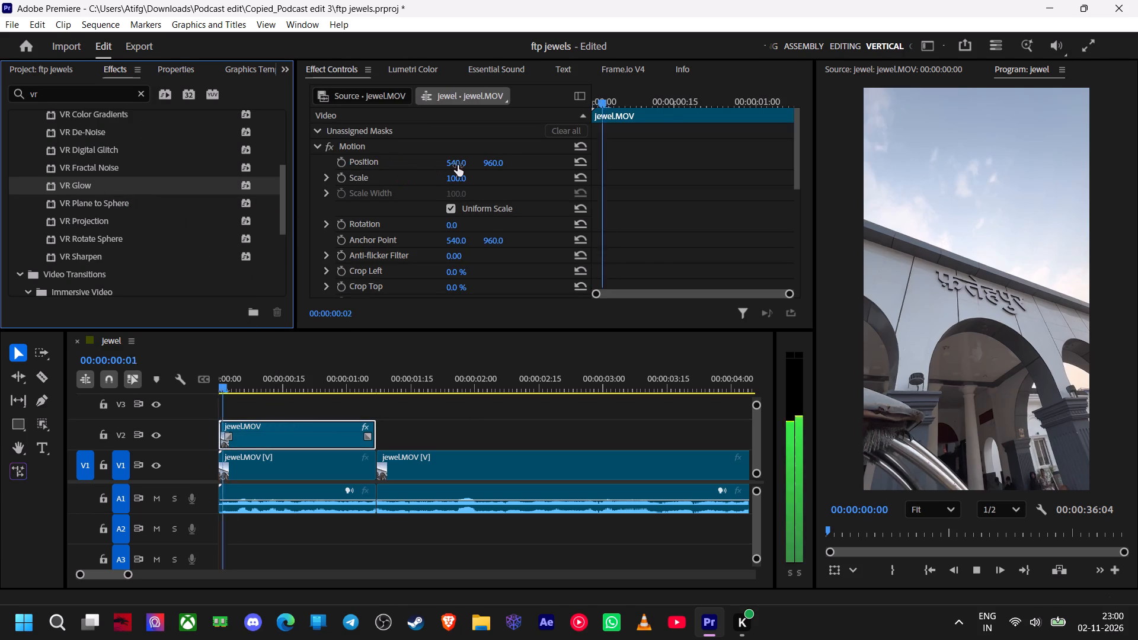
key(space)
ctrl+scroll(981, 261, up, 6)
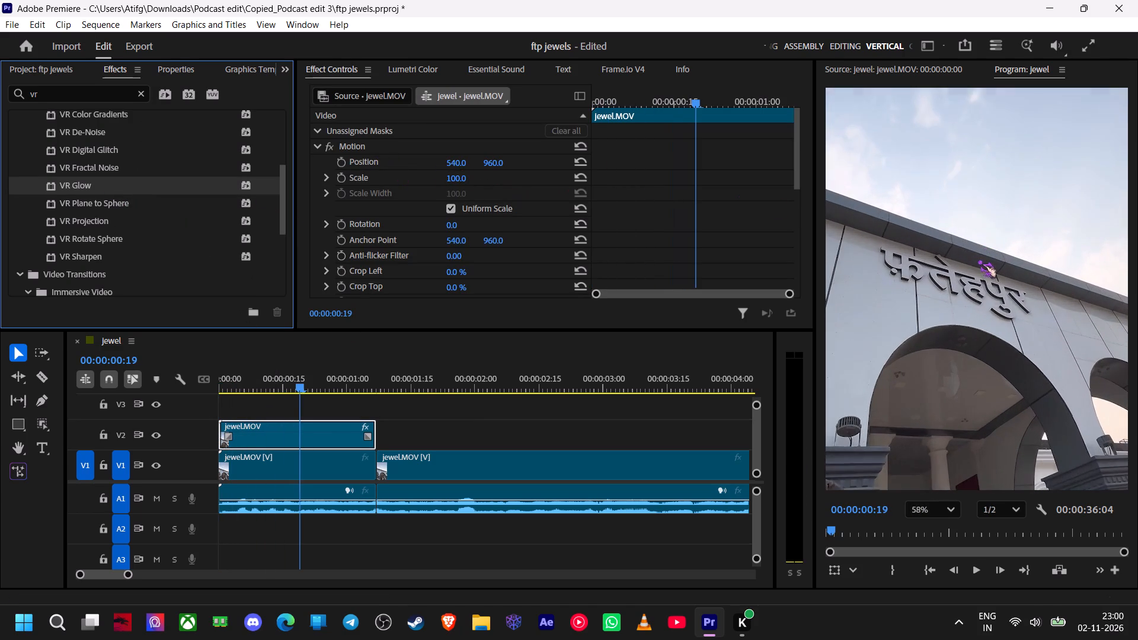
ctrl+scroll(964, 256, up, 5)
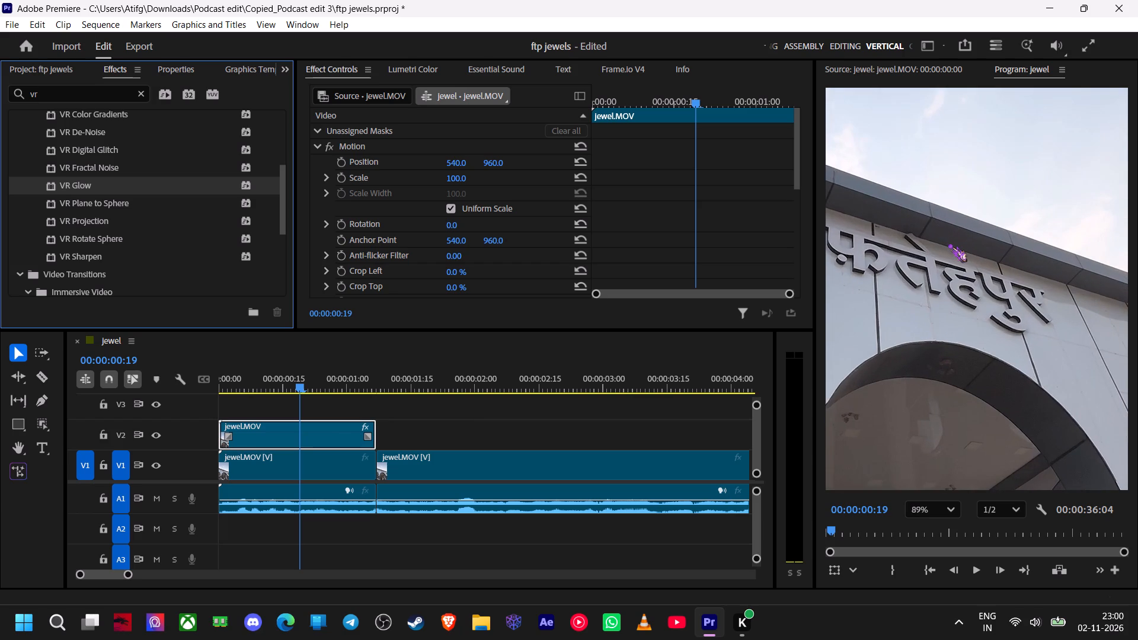
ctrl+scroll(933, 236, down, 2)
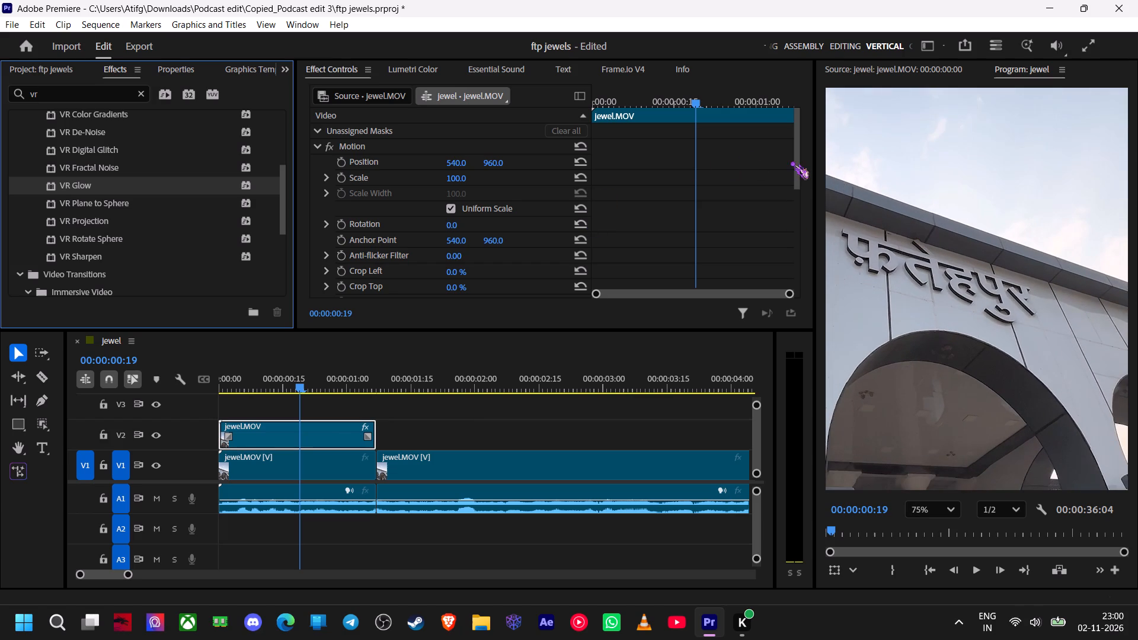
drag(796, 171, 810, 275)
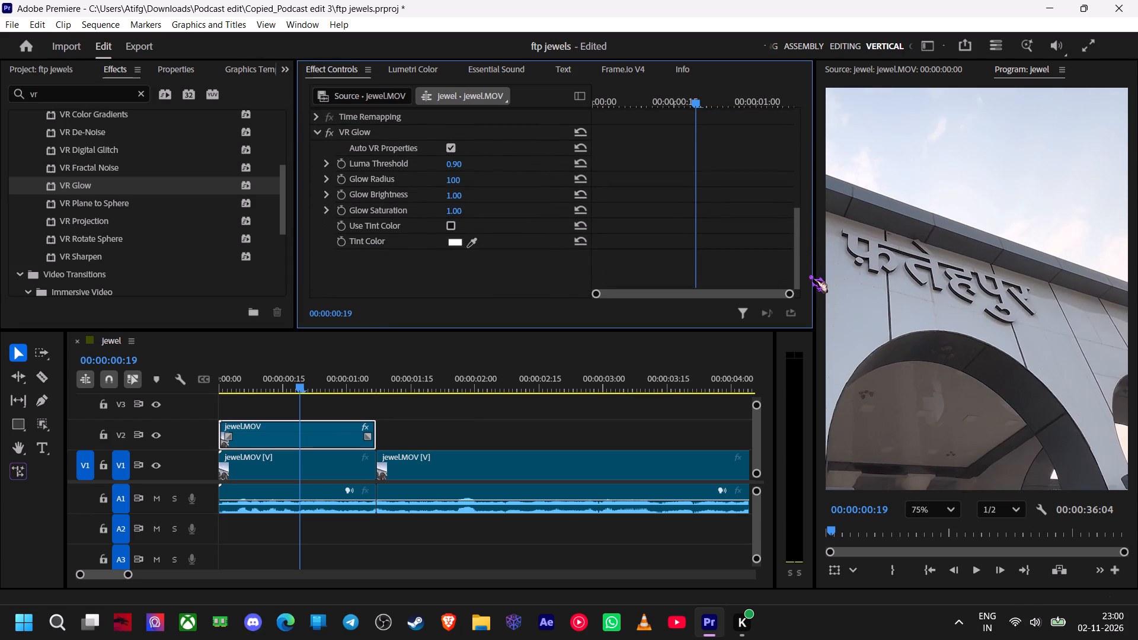
drag(810, 275, 810, 277)
drag(456, 212, 657, 227)
drag(657, 227, 251, 215)
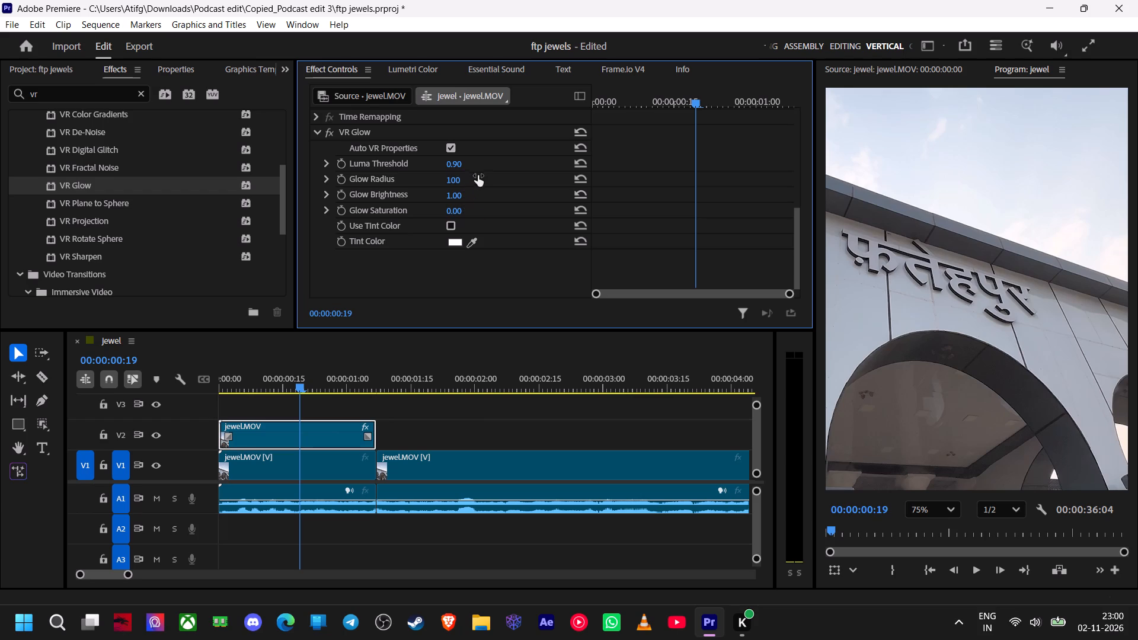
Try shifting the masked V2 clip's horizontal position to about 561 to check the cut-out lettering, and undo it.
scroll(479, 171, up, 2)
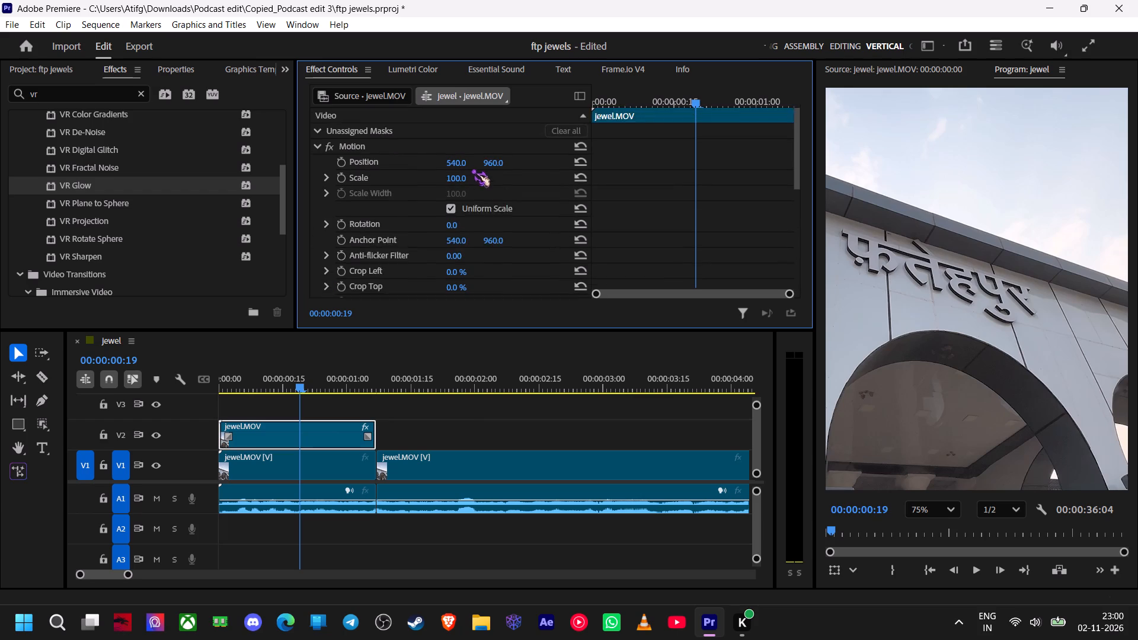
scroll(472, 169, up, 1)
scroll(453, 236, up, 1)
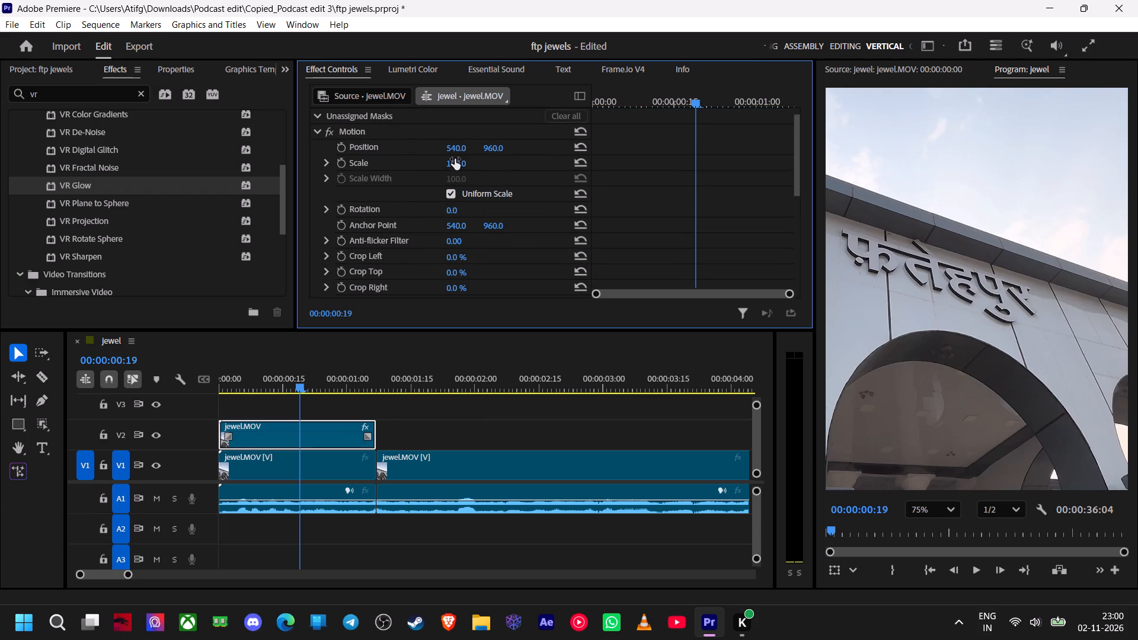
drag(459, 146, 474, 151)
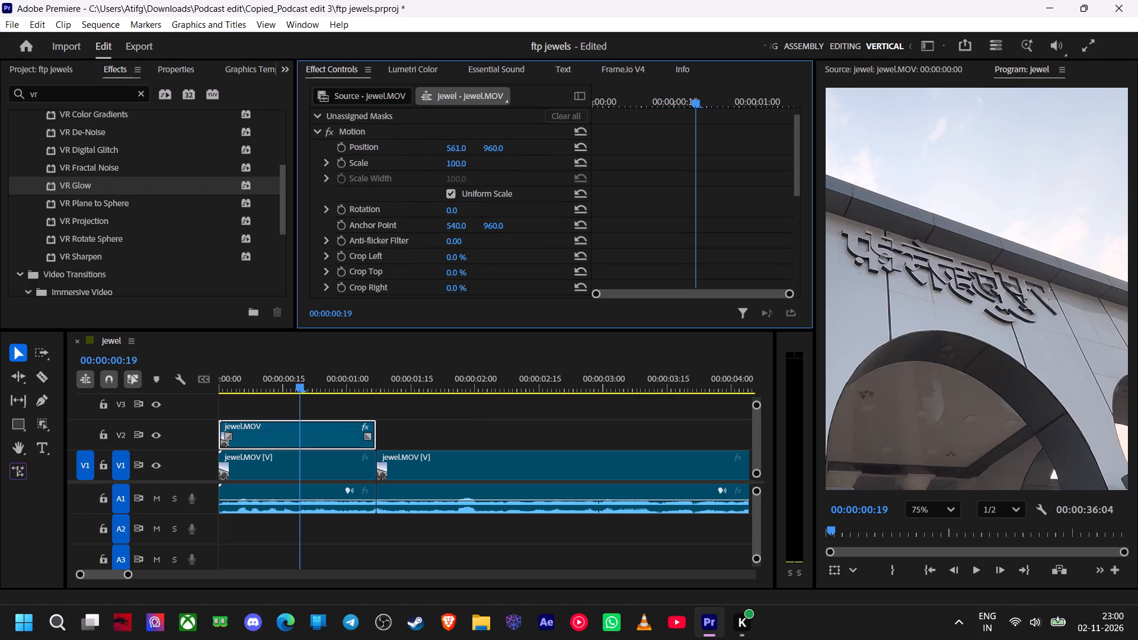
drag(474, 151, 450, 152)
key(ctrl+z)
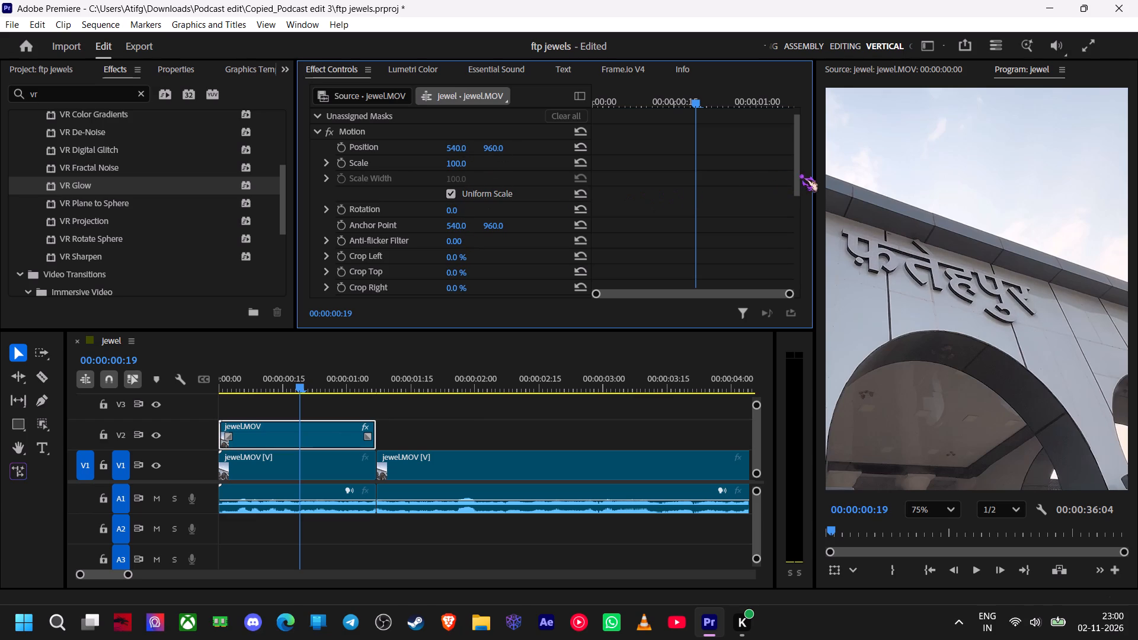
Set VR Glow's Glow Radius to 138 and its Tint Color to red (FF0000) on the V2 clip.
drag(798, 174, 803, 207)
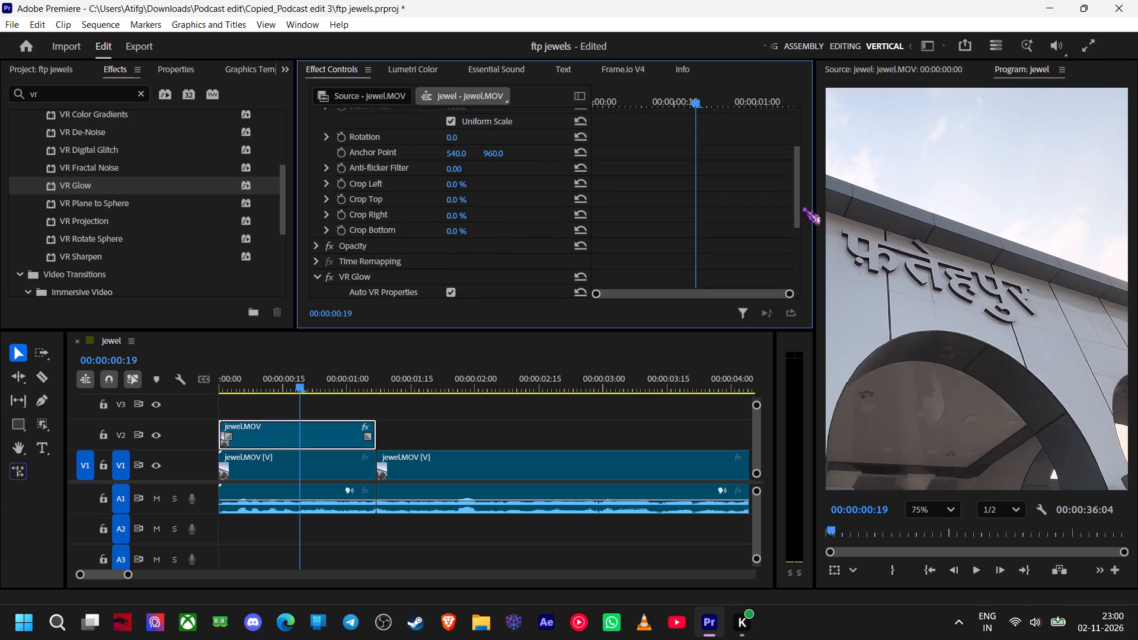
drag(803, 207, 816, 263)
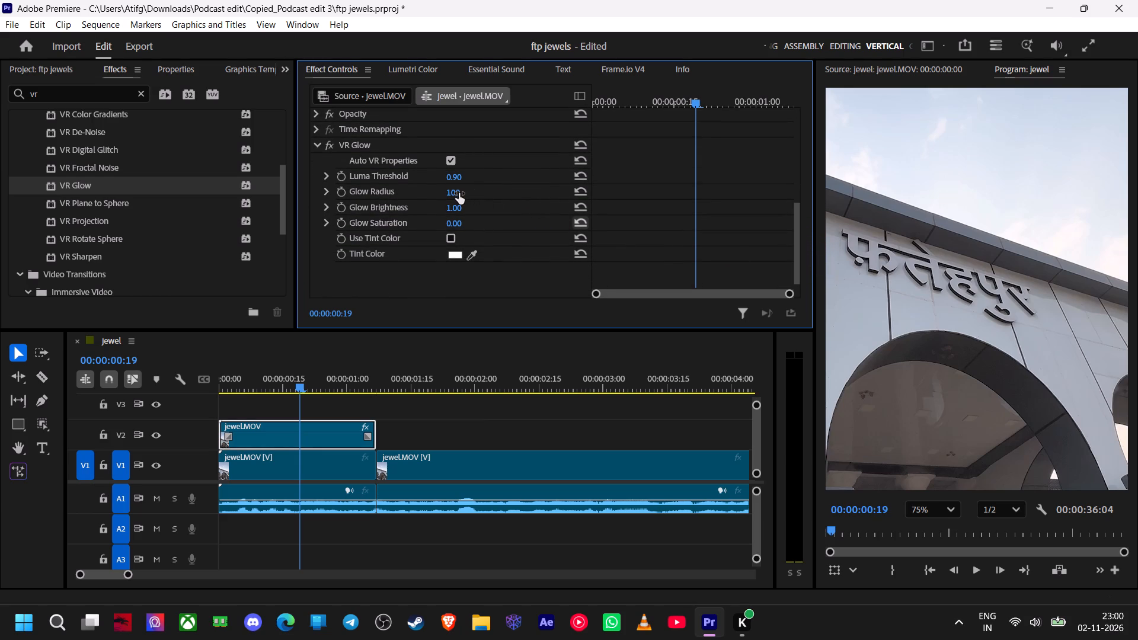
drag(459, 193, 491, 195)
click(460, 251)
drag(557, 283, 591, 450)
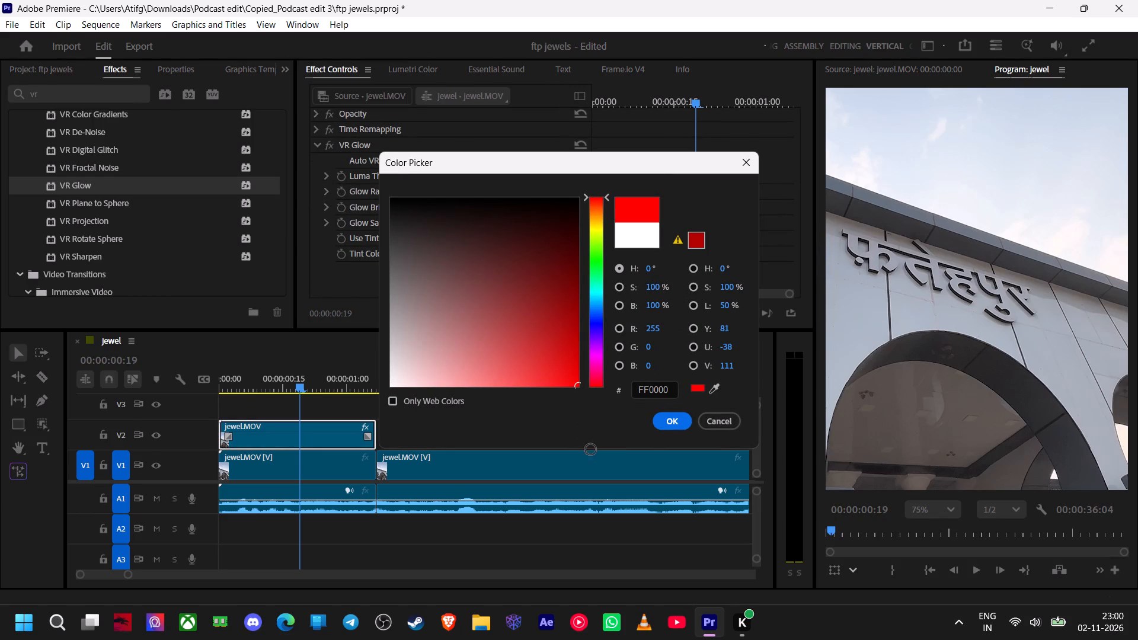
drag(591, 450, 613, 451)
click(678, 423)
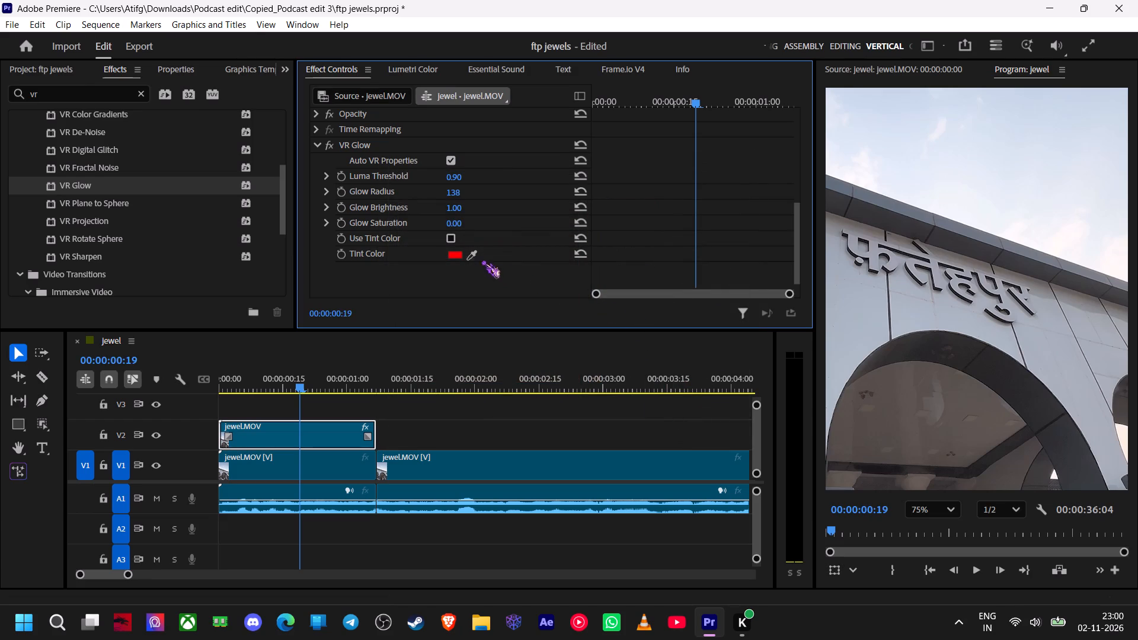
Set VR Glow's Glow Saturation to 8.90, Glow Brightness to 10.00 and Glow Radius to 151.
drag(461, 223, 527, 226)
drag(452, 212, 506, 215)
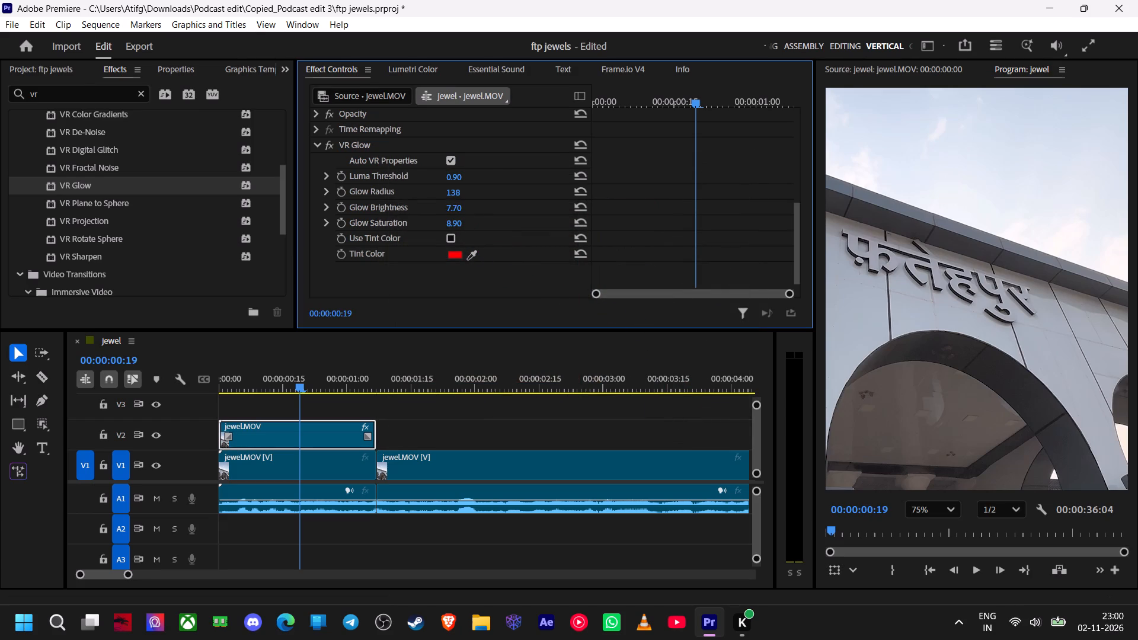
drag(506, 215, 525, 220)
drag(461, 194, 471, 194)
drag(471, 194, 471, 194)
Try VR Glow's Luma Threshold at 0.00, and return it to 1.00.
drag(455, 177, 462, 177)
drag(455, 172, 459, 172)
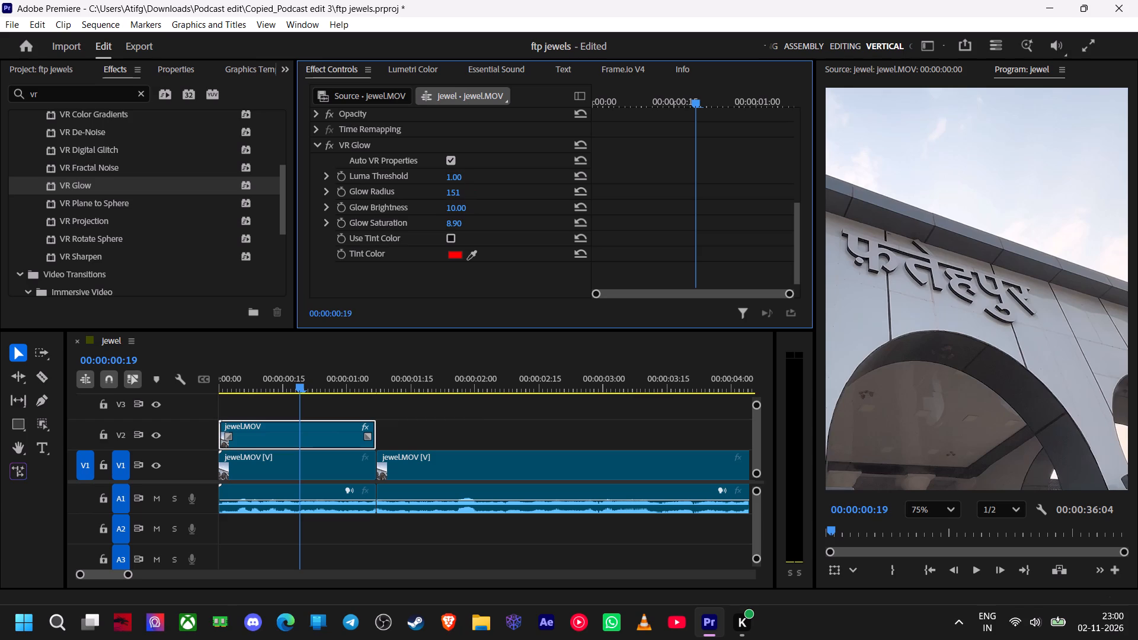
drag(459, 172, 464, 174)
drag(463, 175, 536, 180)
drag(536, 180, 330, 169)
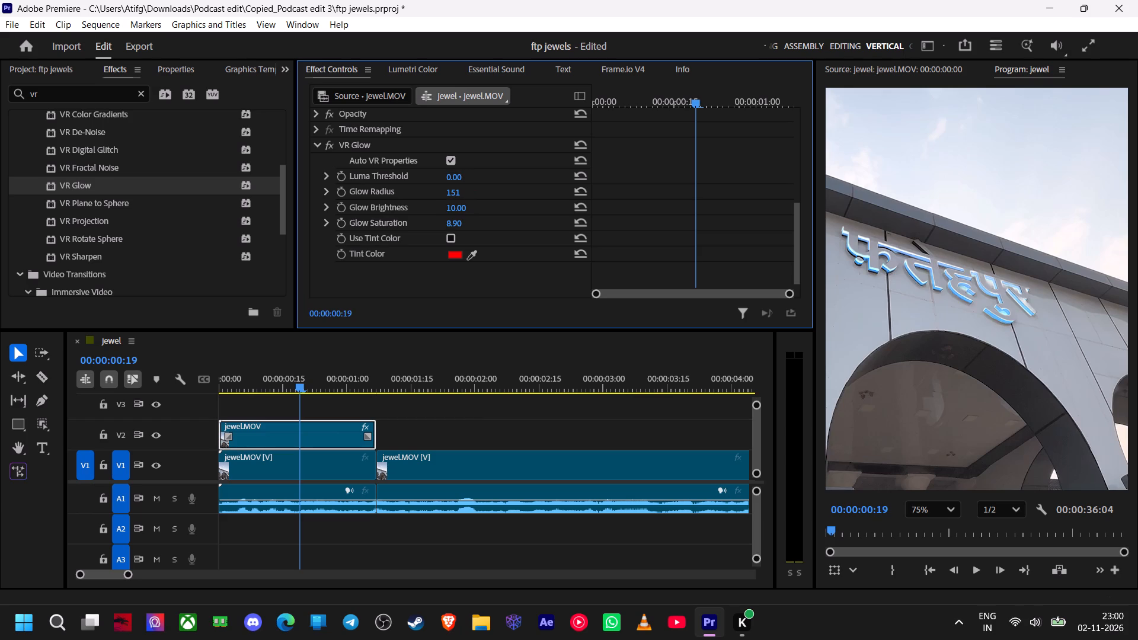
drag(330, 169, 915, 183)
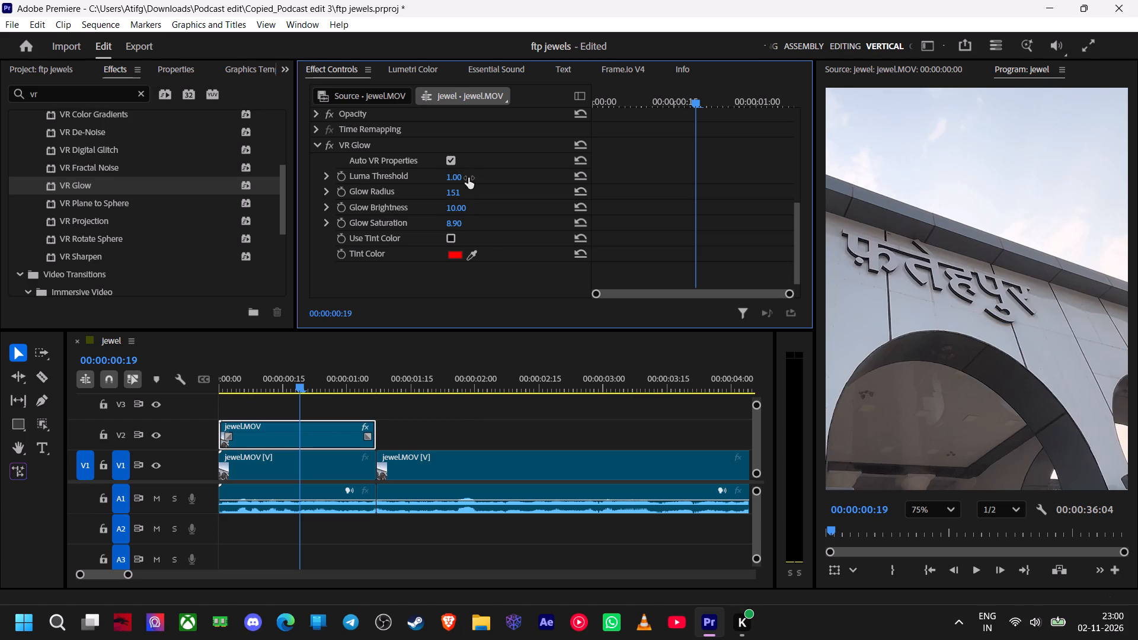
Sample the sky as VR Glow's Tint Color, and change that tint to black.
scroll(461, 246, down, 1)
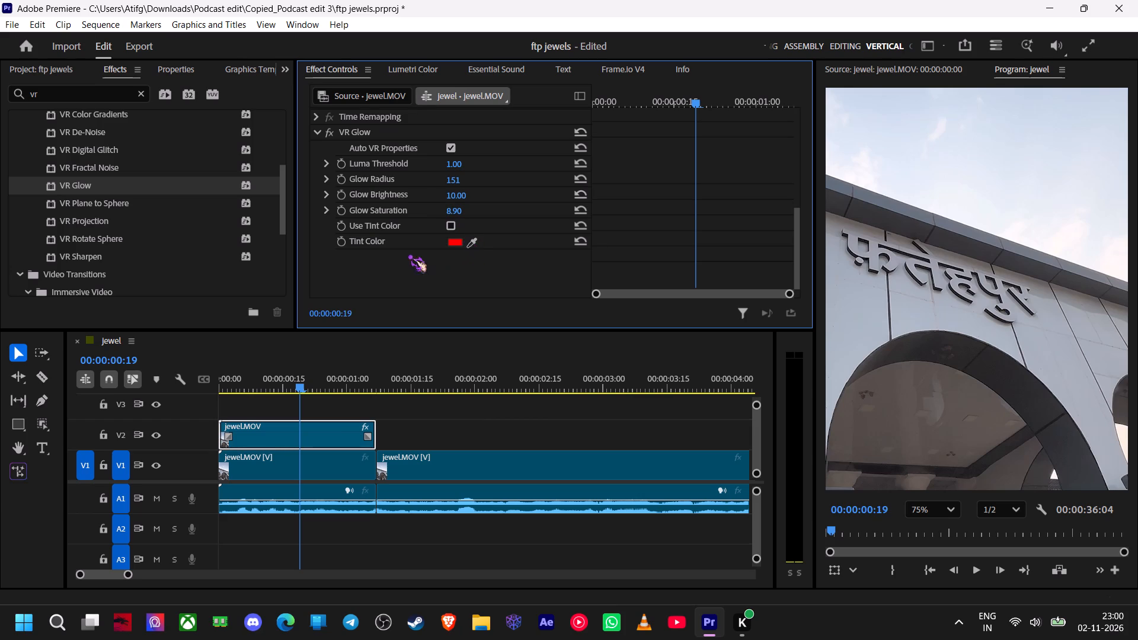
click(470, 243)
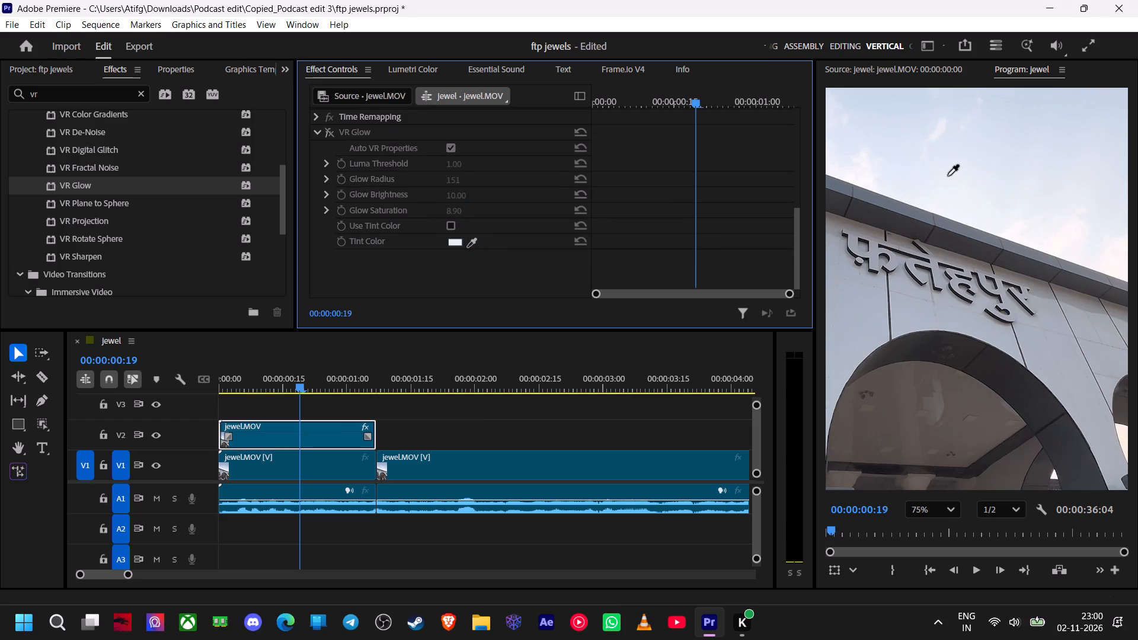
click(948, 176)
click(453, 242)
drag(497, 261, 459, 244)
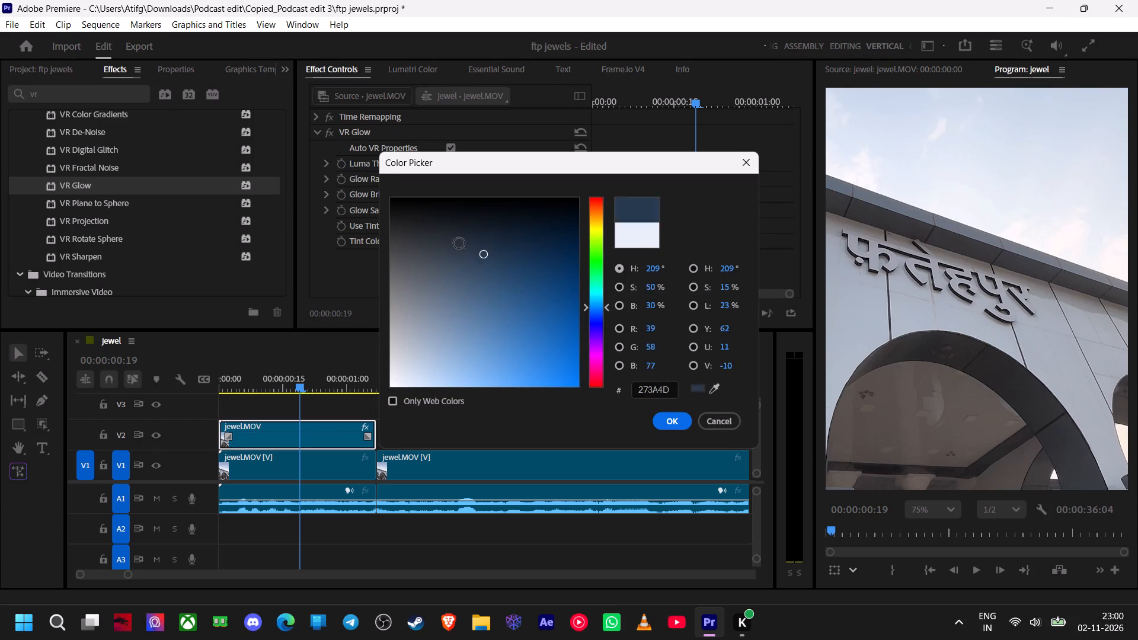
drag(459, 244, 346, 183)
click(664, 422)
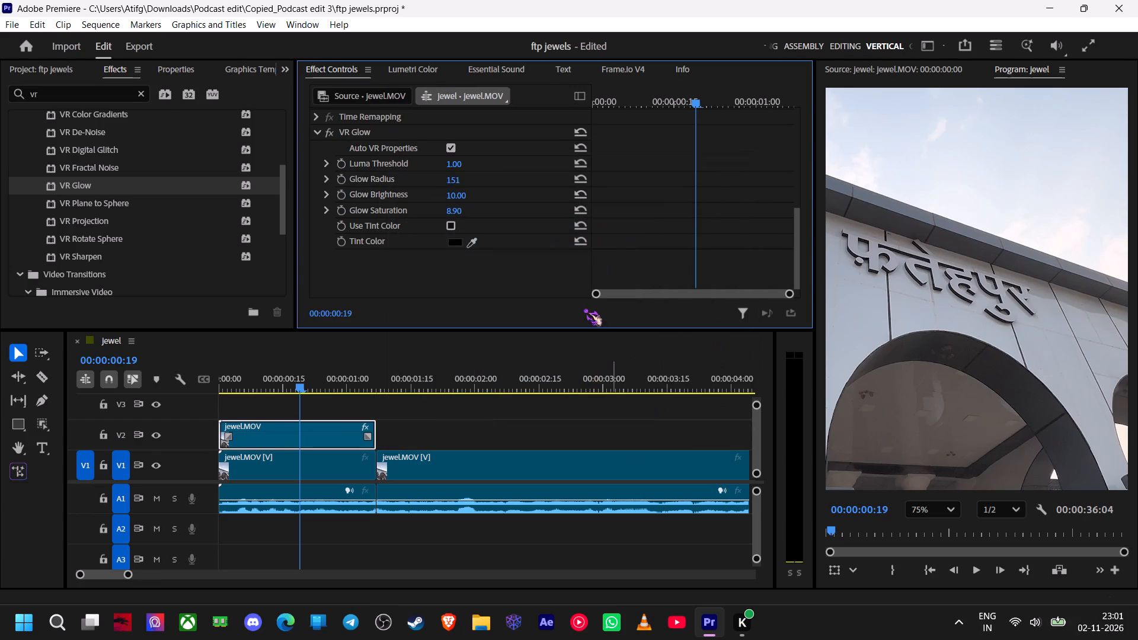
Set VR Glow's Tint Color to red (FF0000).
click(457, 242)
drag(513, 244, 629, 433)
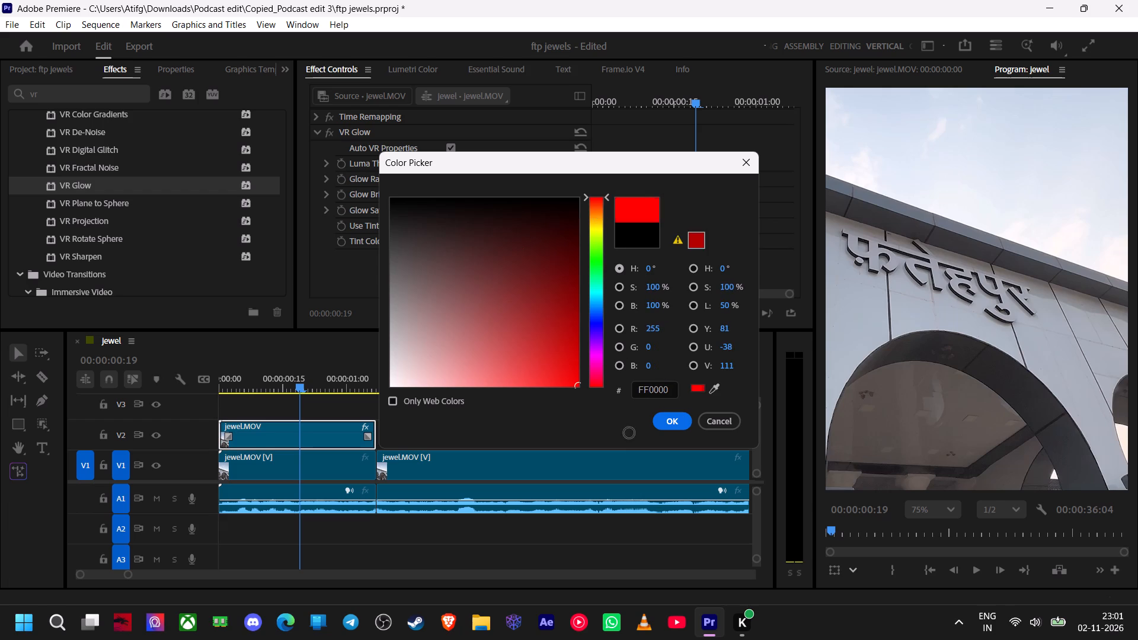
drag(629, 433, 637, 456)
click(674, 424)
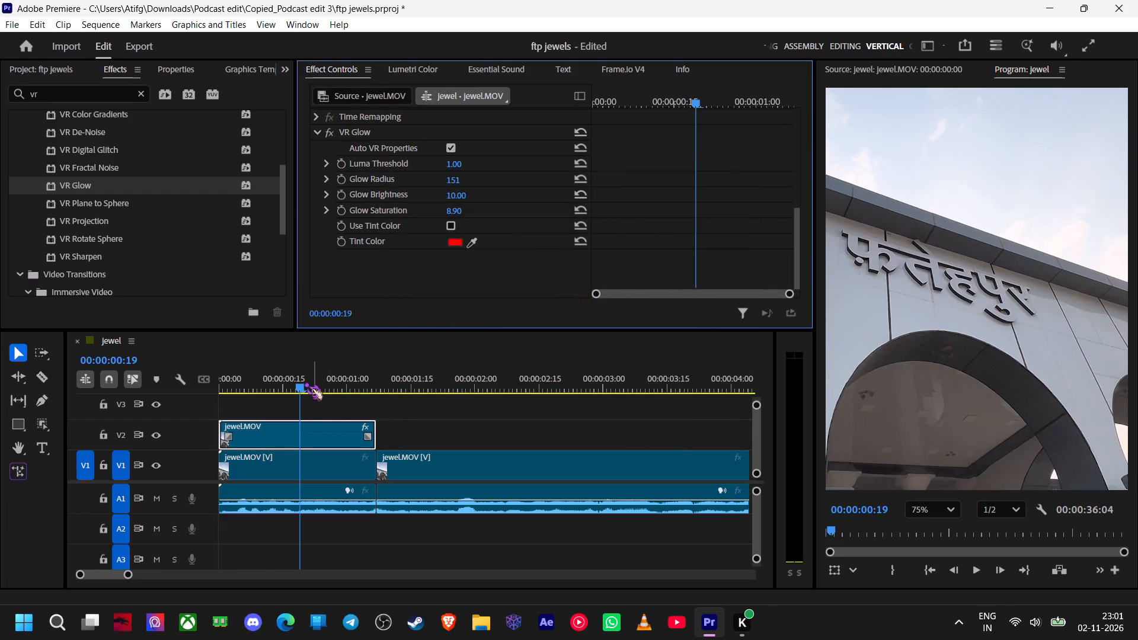
Play the sequence from the start to review the glow on the lettering, and return to 00:00:00:00.
drag(301, 382, 154, 396)
key(space)
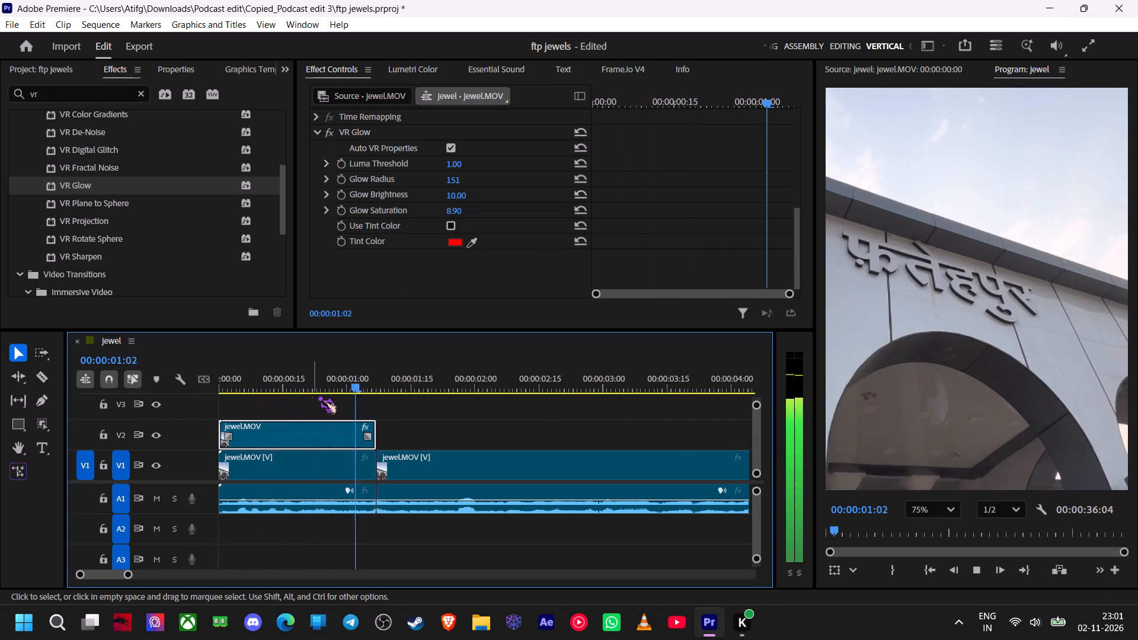
key(space)
drag(397, 397, 328, 396)
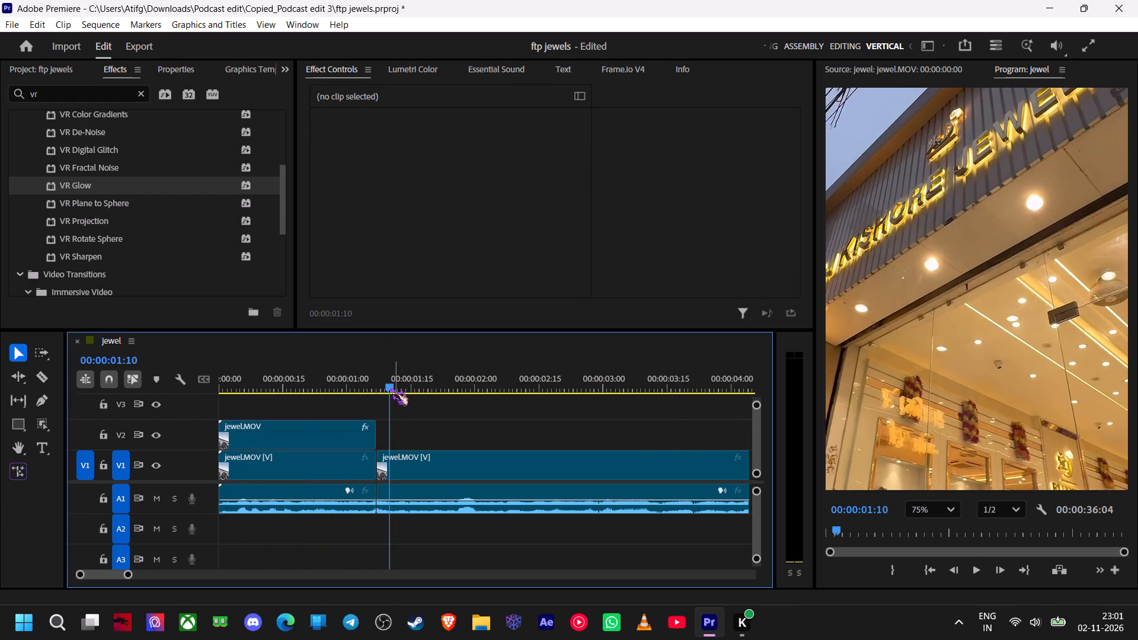
drag(391, 388, 192, 393)
Delete the VR Glow effect from the masked jewel.MOV clip on V2.
click(283, 436)
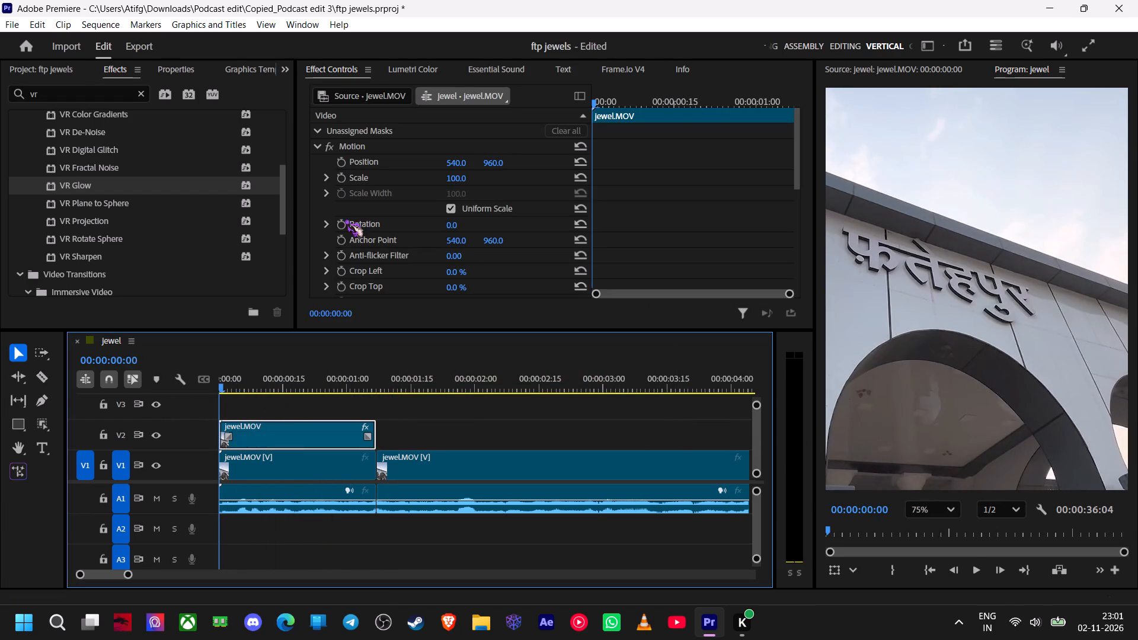
click(324, 143)
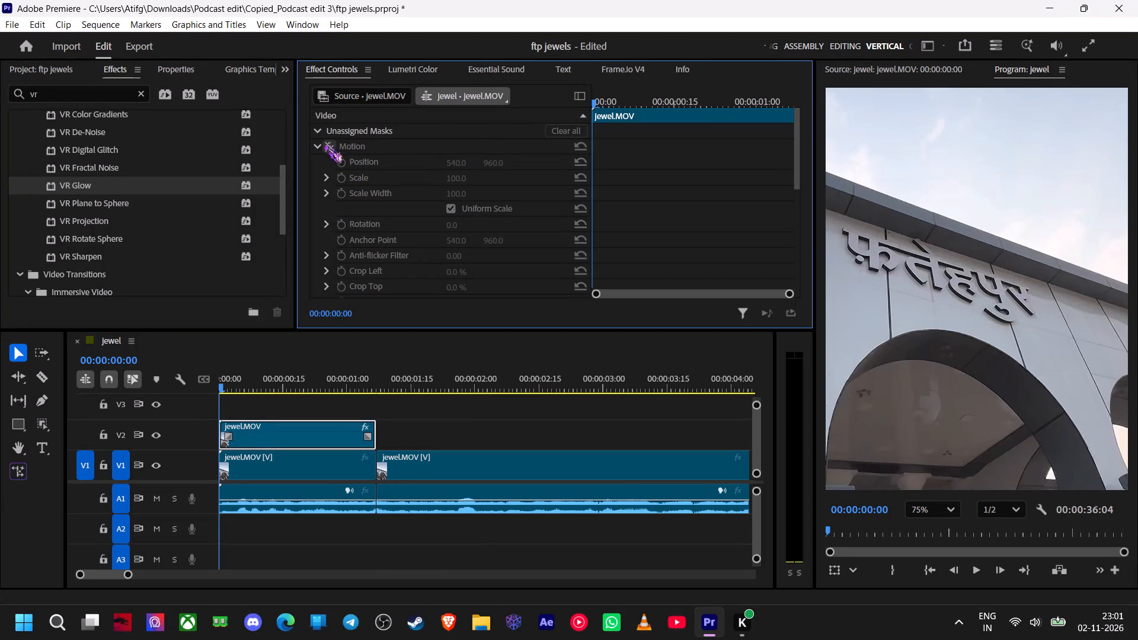
click(325, 145)
click(317, 145)
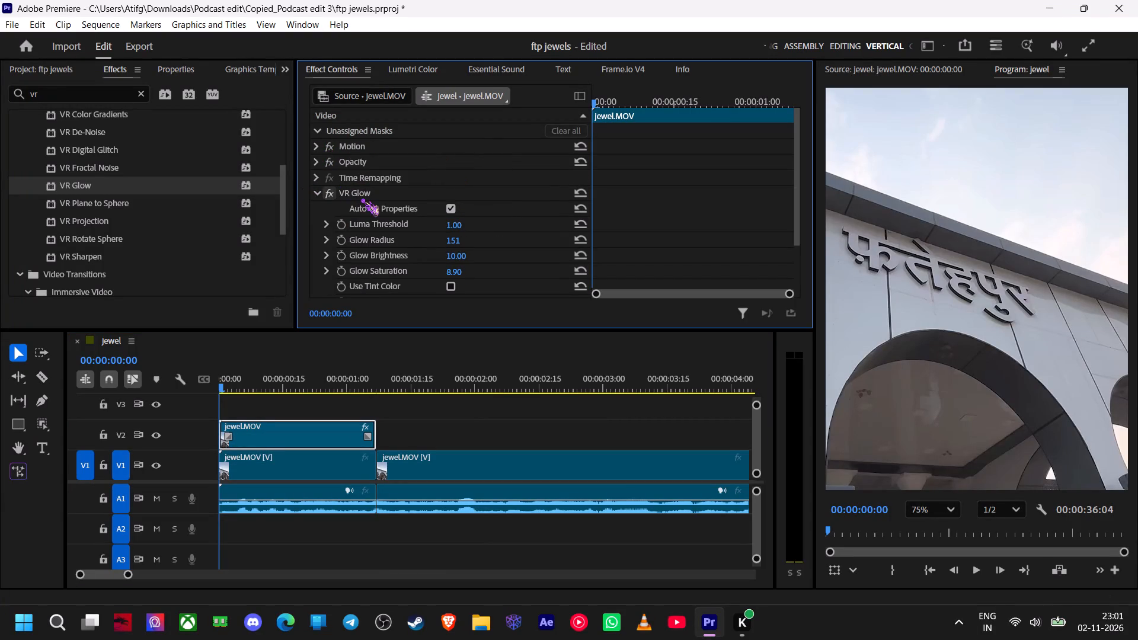
click(362, 199)
key(Delete)
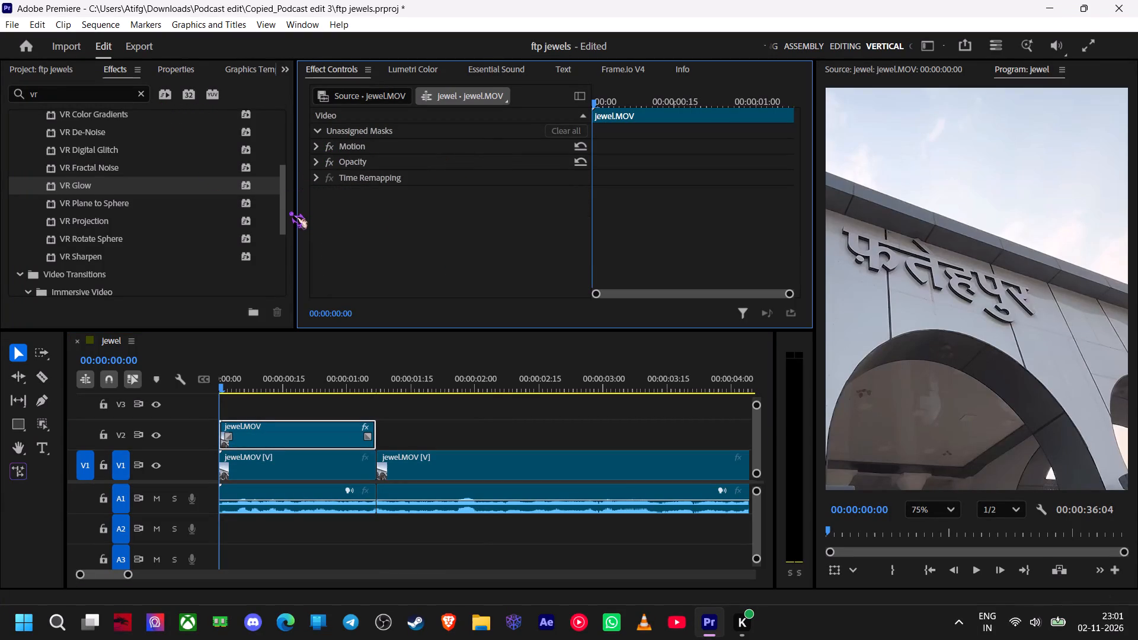
Clear the "vr" effects search and search for "swe" instead.
drag(281, 212, 287, 246)
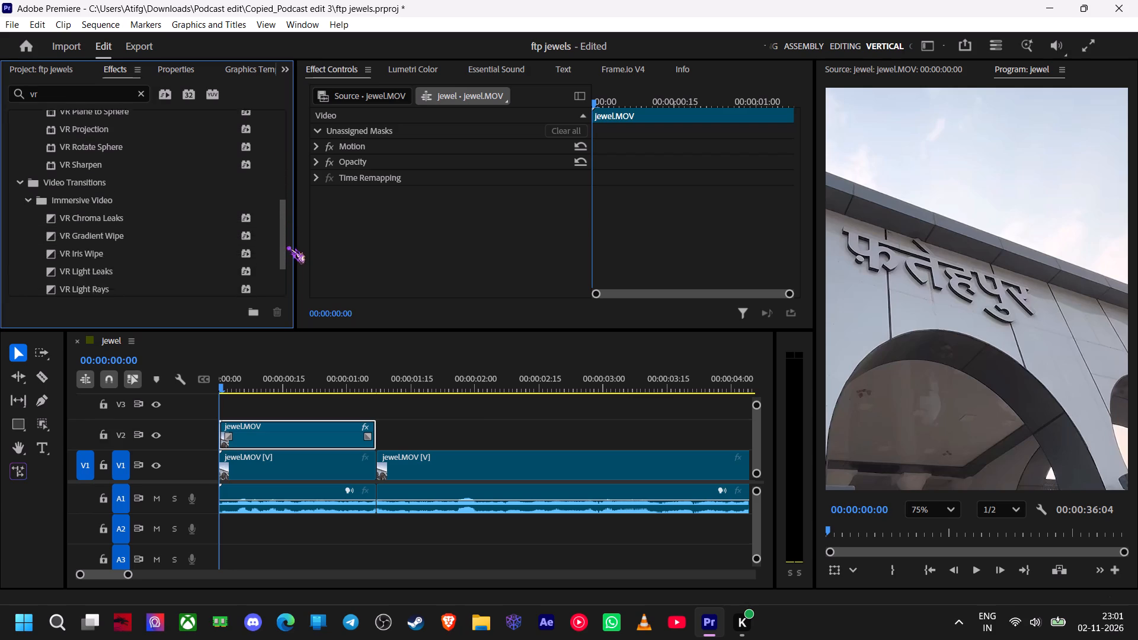
drag(287, 246, 292, 226)
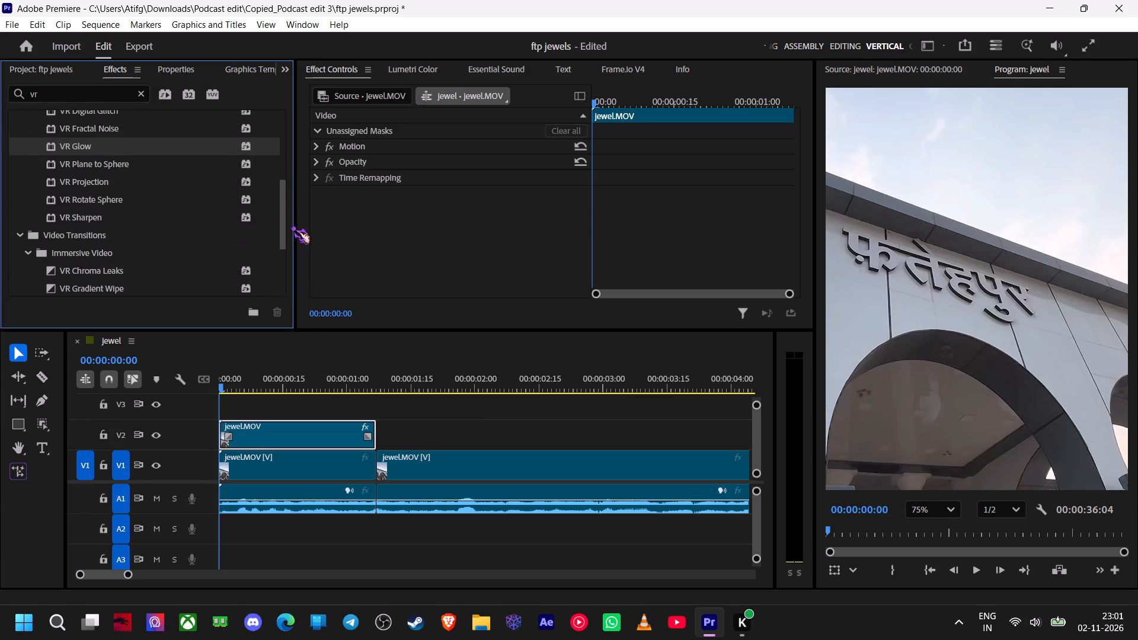
drag(292, 226, 307, 146)
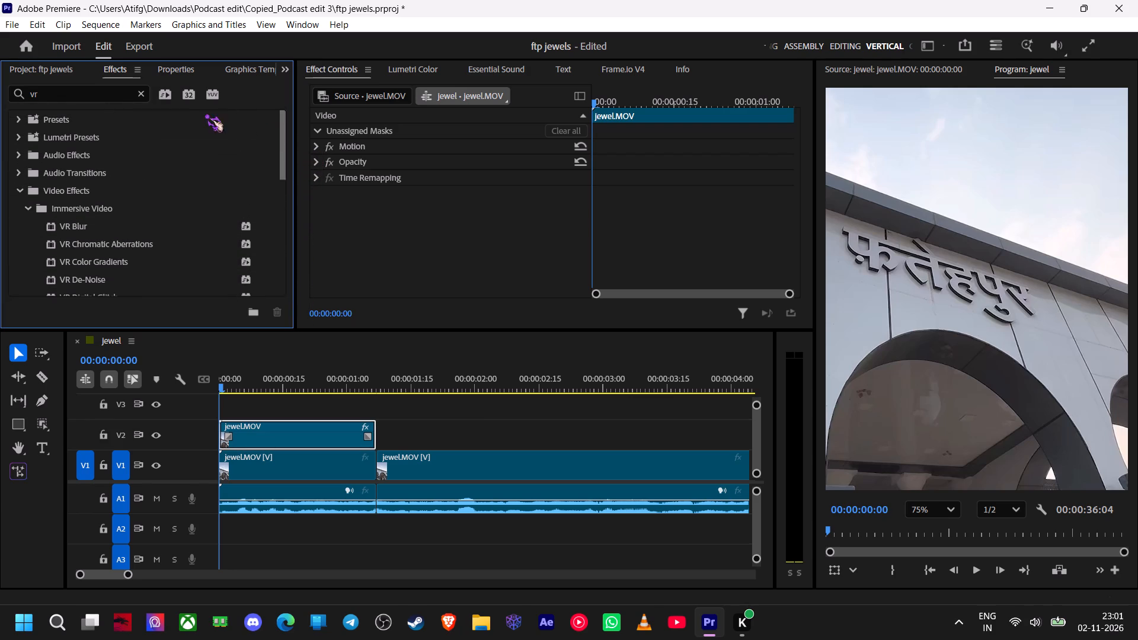
click(143, 91)
click(120, 91)
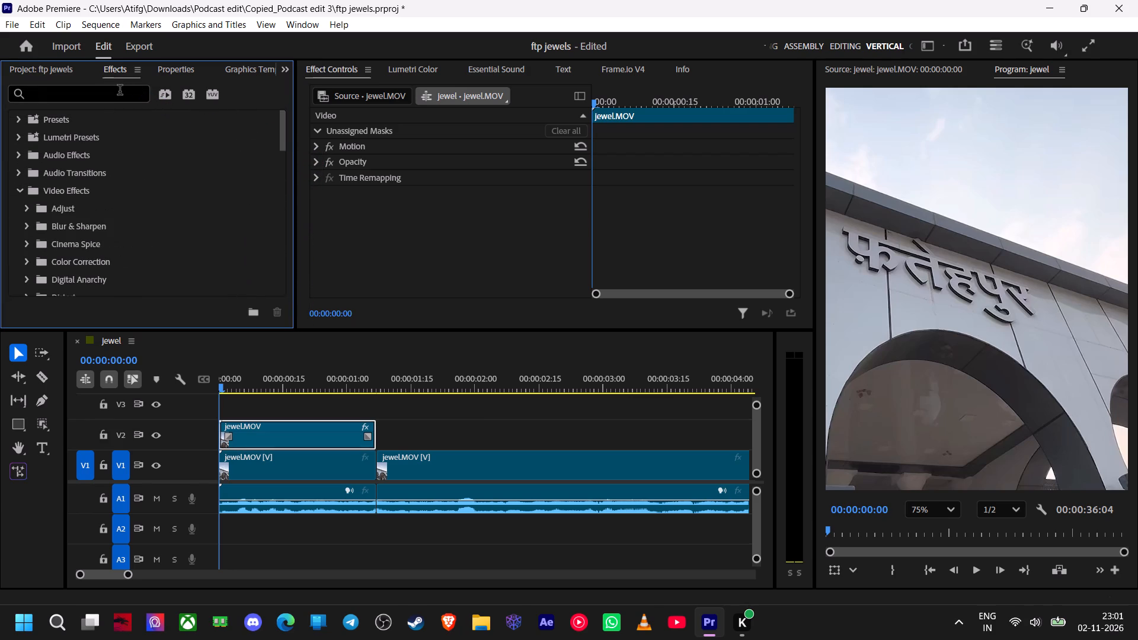
text(swio)
key(BackSpace)
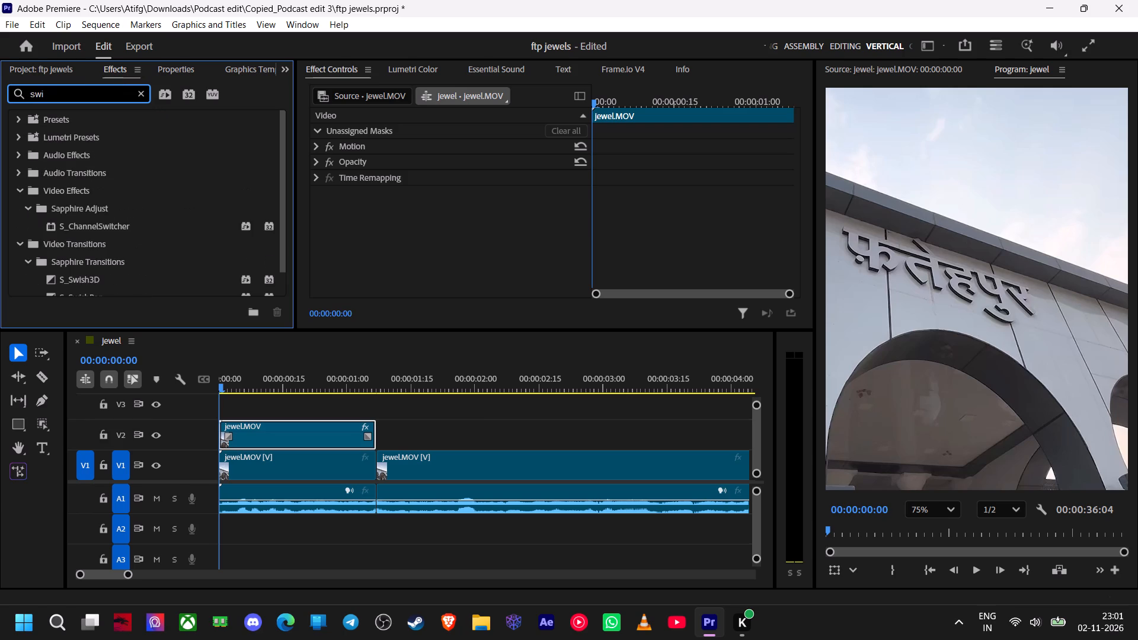
key(p)
key(BackSpace)
key(BackSpace)
text(ea)
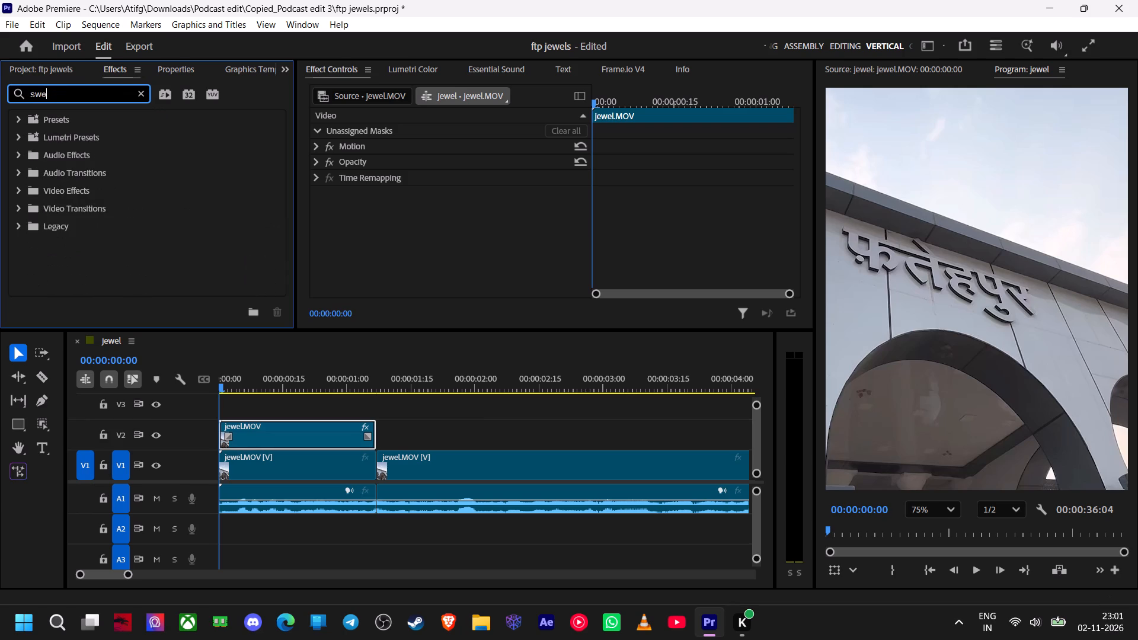
key(BackSpace)
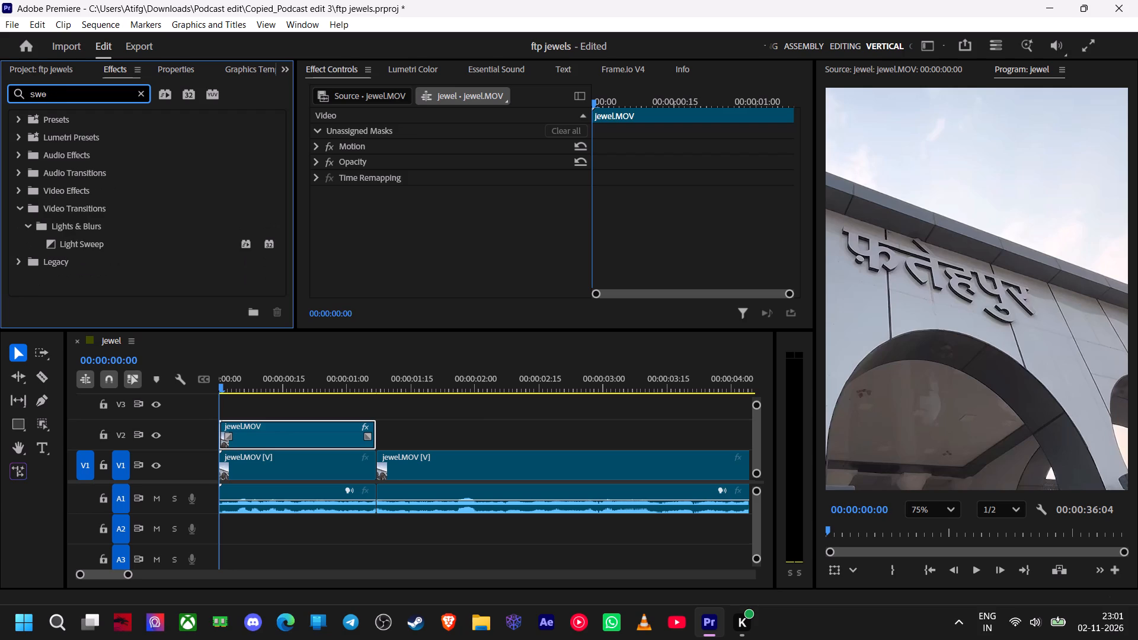
Apply the Light Sweep transition to the start of the masked jewel.MOV clip on V2.
drag(153, 239, 241, 428)
drag(110, 245, 110, 247)
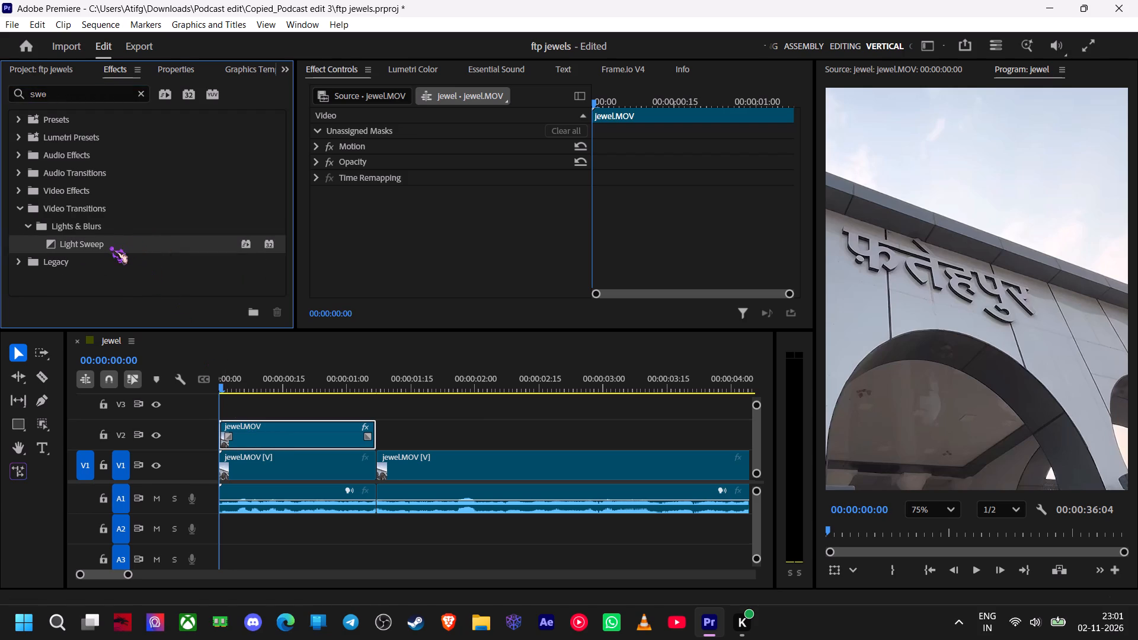
drag(110, 247, 317, 404)
drag(243, 245, 250, 254)
drag(250, 254, 338, 438)
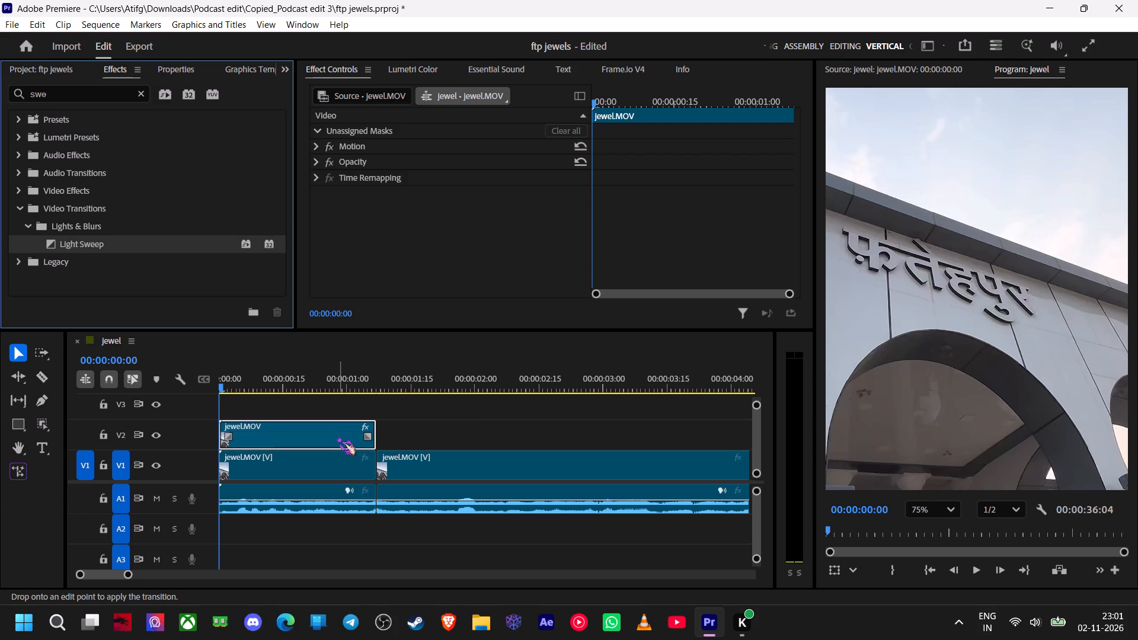
drag(338, 438, 370, 436)
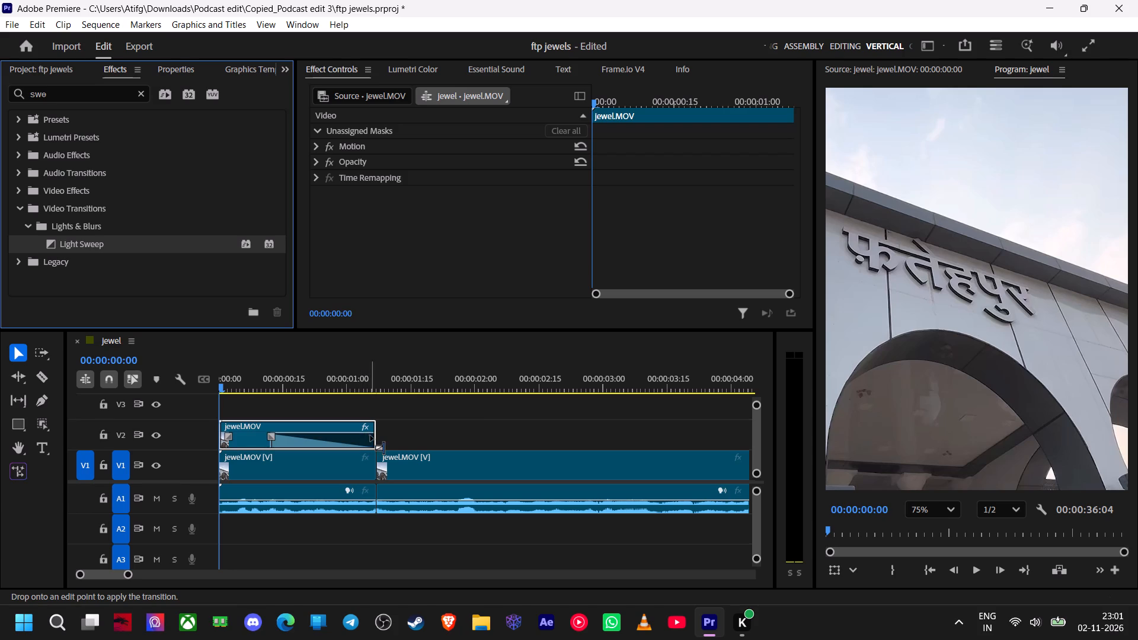
drag(370, 436, 229, 434)
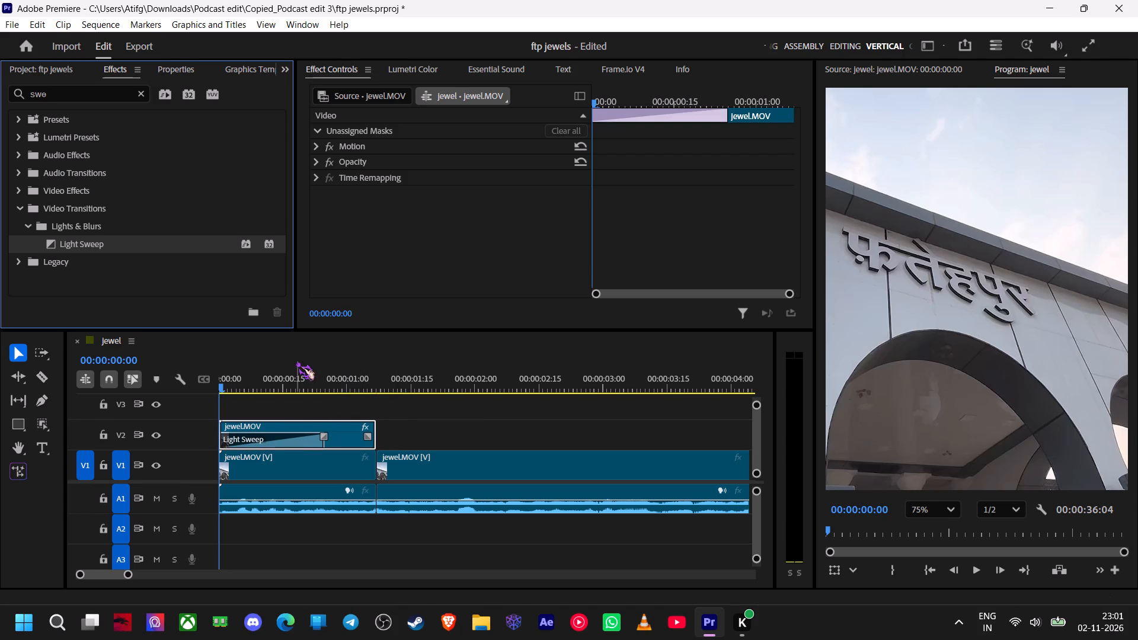
Extend the Light Sweep transition across the whole masked jewel.MOV clip on V2, for a duration of 00:00:01:07.
click(292, 437)
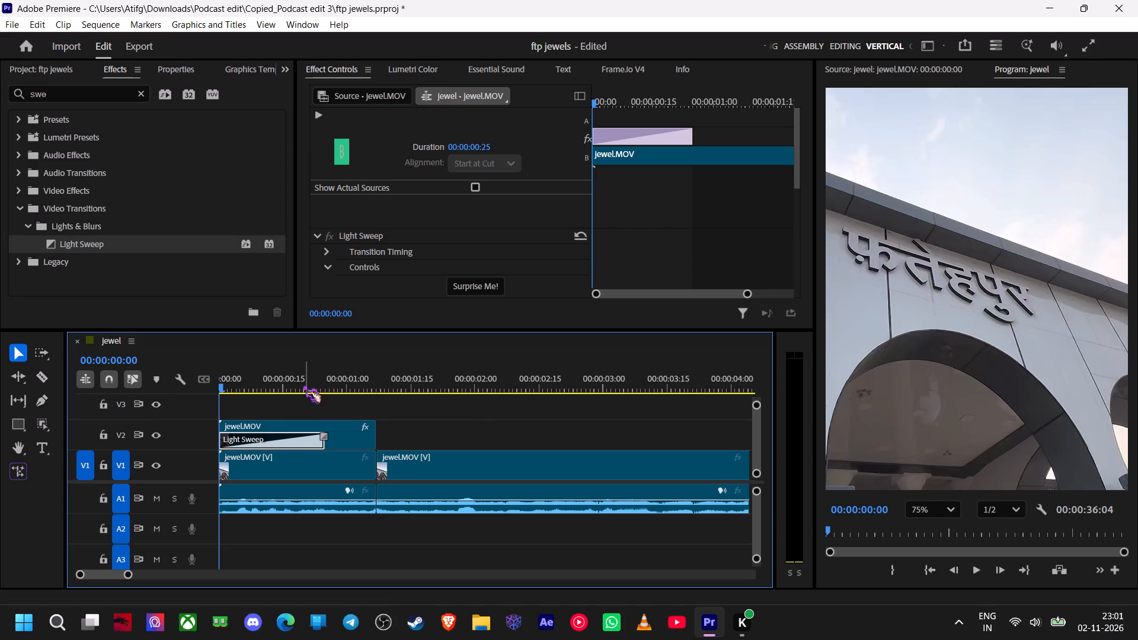
drag(303, 386, 213, 392)
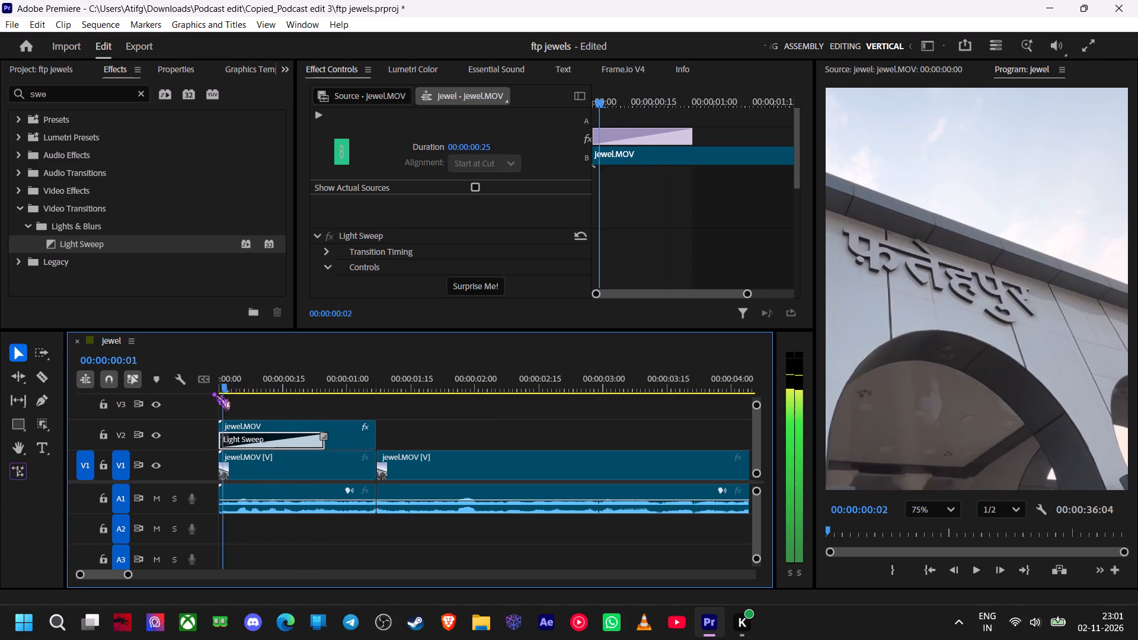
drag(213, 392, 200, 392)
key(space)
key(space)
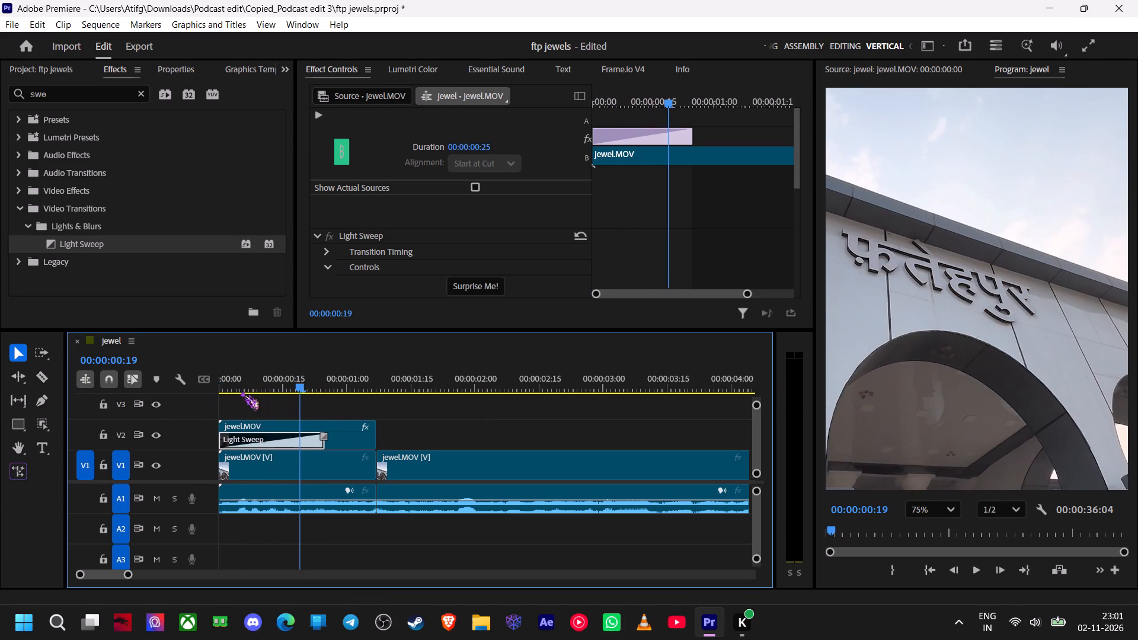
drag(324, 438, 360, 438)
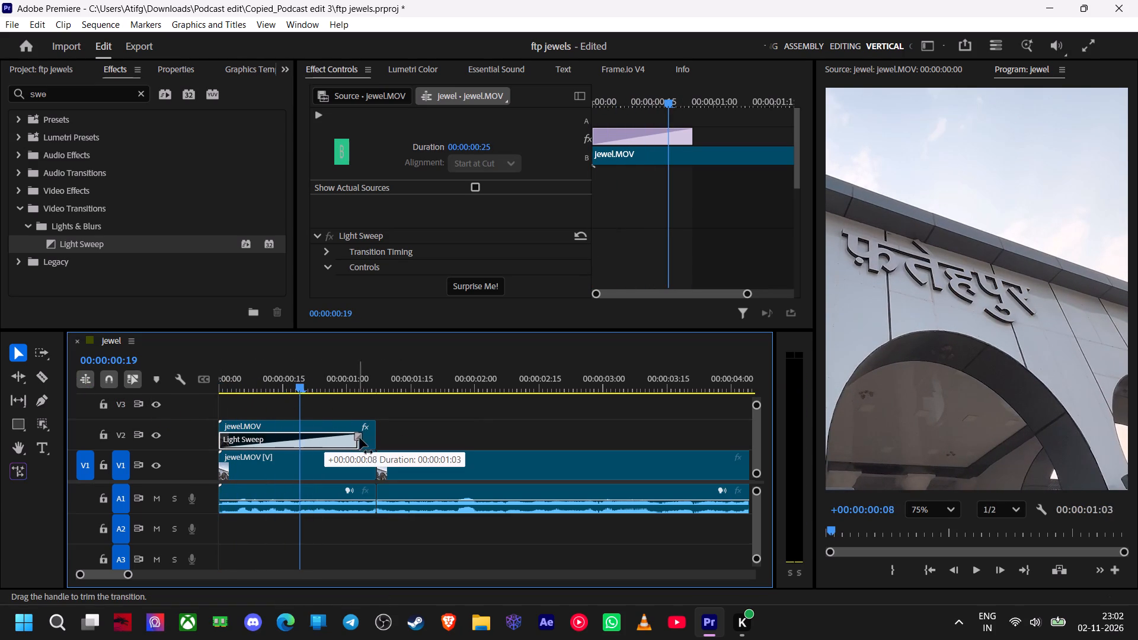
drag(360, 438, 375, 438)
Play and scrub through the opening of the sequence to review the extended light sweep on the sign lettering.
key(space)
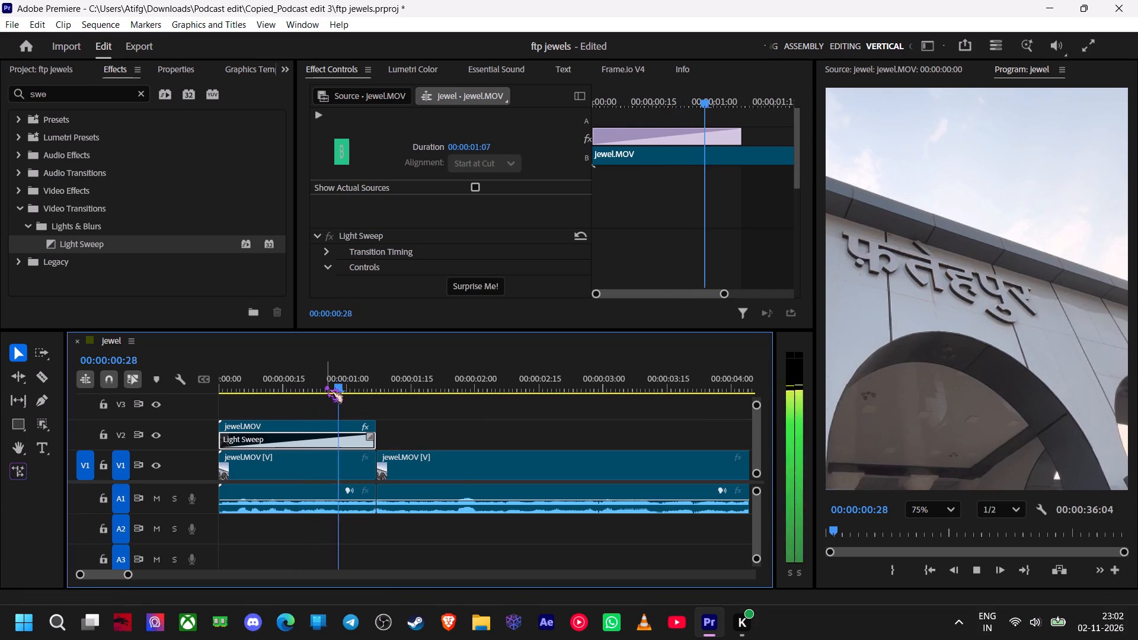
key(space)
drag(342, 383, 162, 400)
key(space)
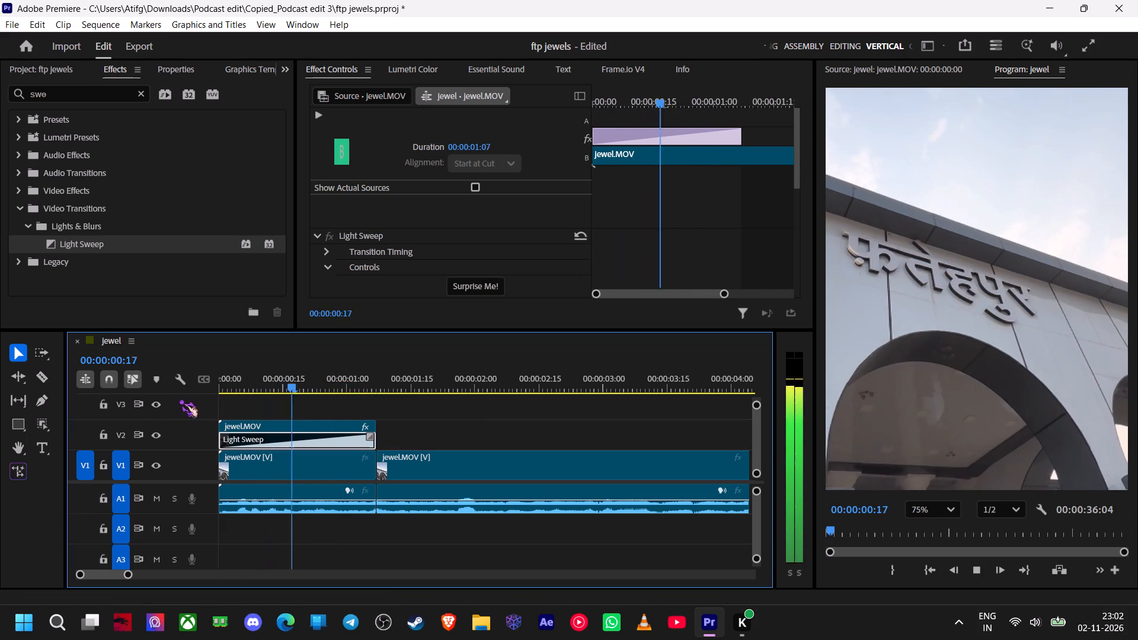
key(space)
drag(325, 379, 252, 394)
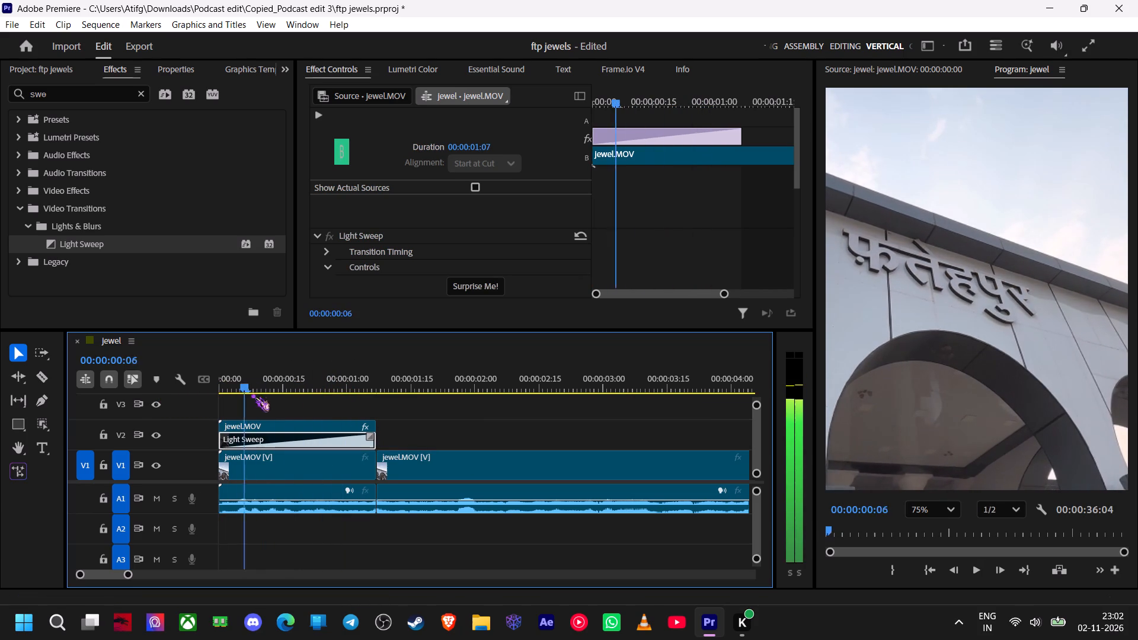
drag(252, 394, 244, 405)
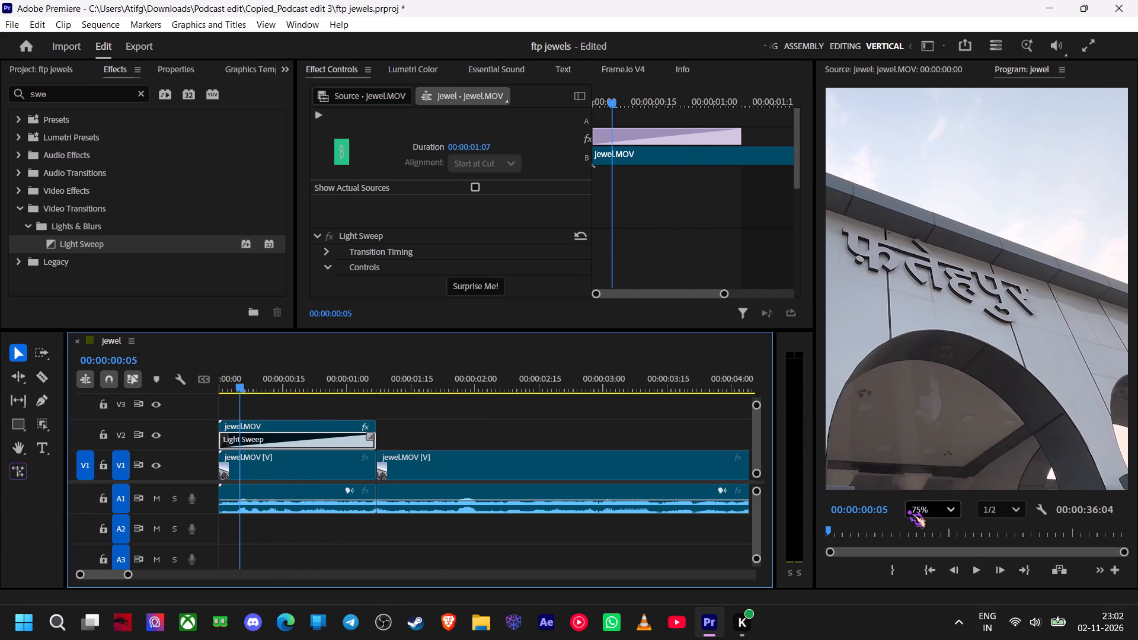
Fit the whole frame in the program preview, bring up the Light Sweep controls and play the sweep again.
click(908, 510)
click(918, 304)
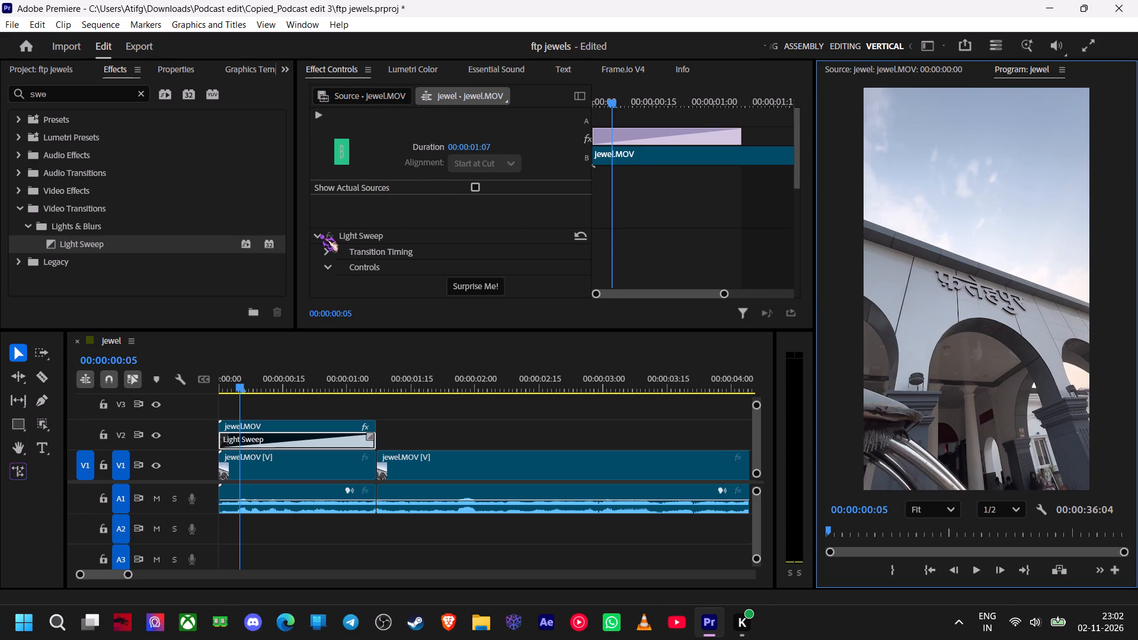
drag(795, 169, 807, 213)
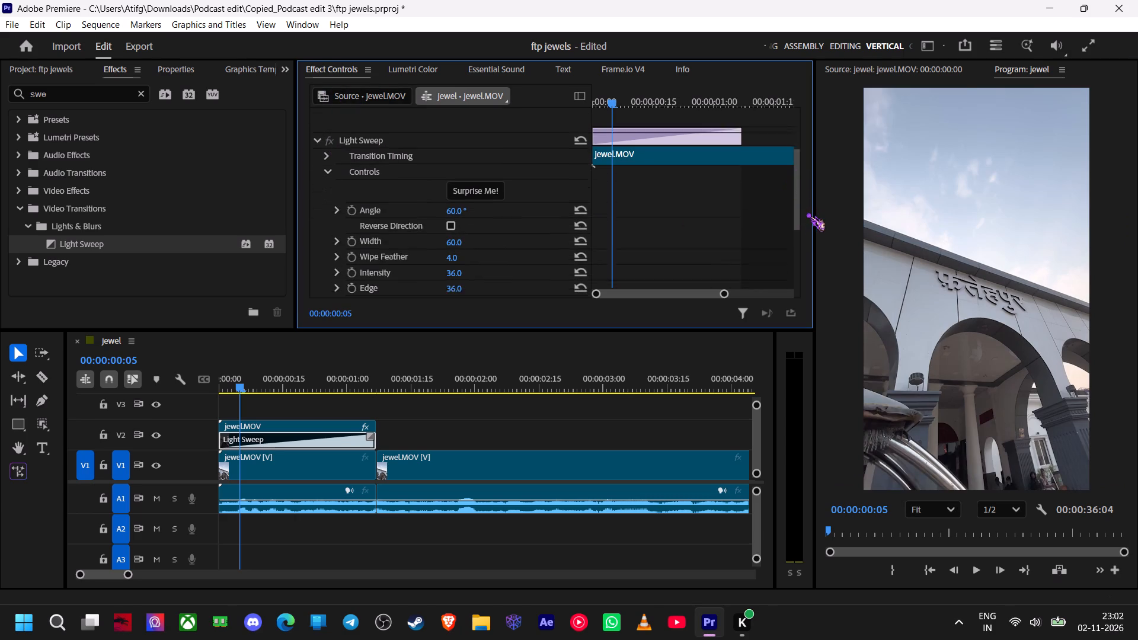
drag(807, 213, 827, 268)
key(space)
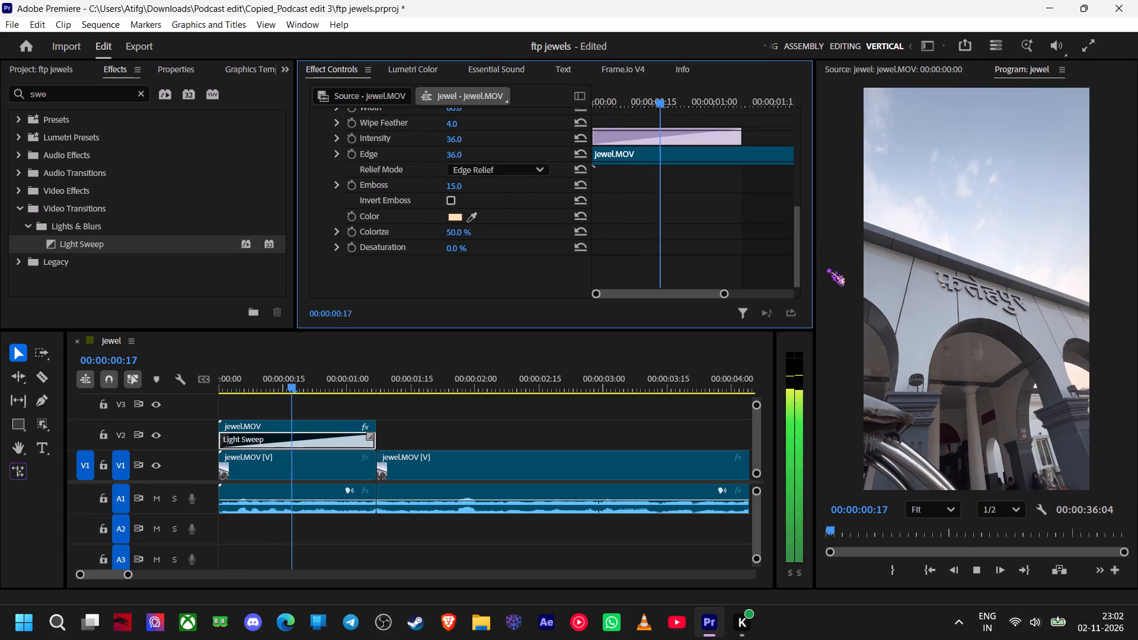
key(space)
key(space)
key(space)
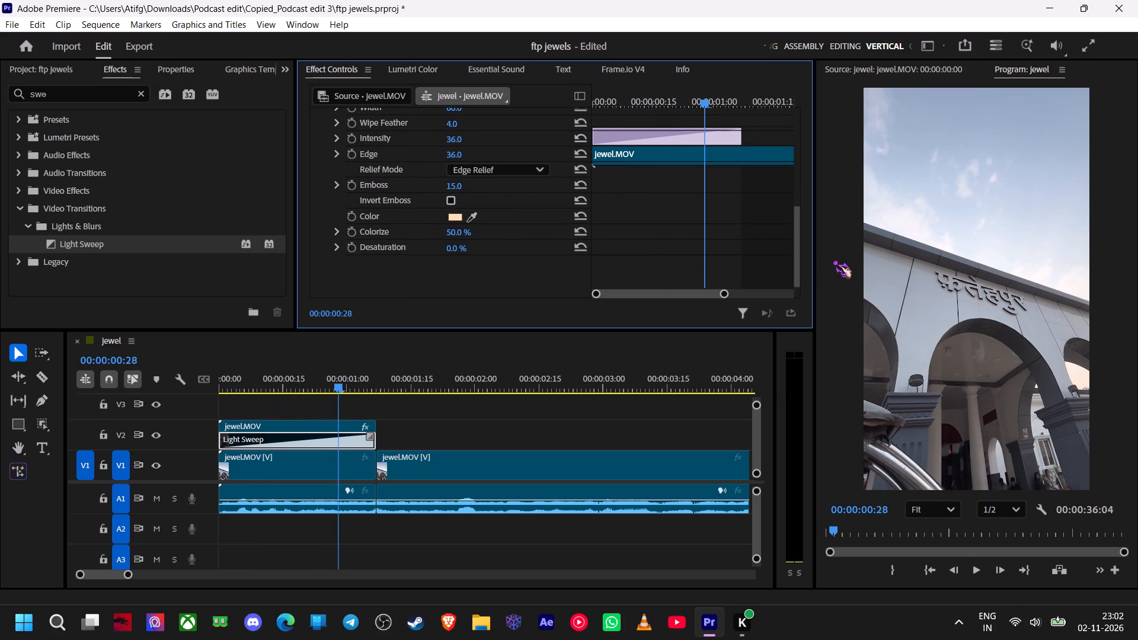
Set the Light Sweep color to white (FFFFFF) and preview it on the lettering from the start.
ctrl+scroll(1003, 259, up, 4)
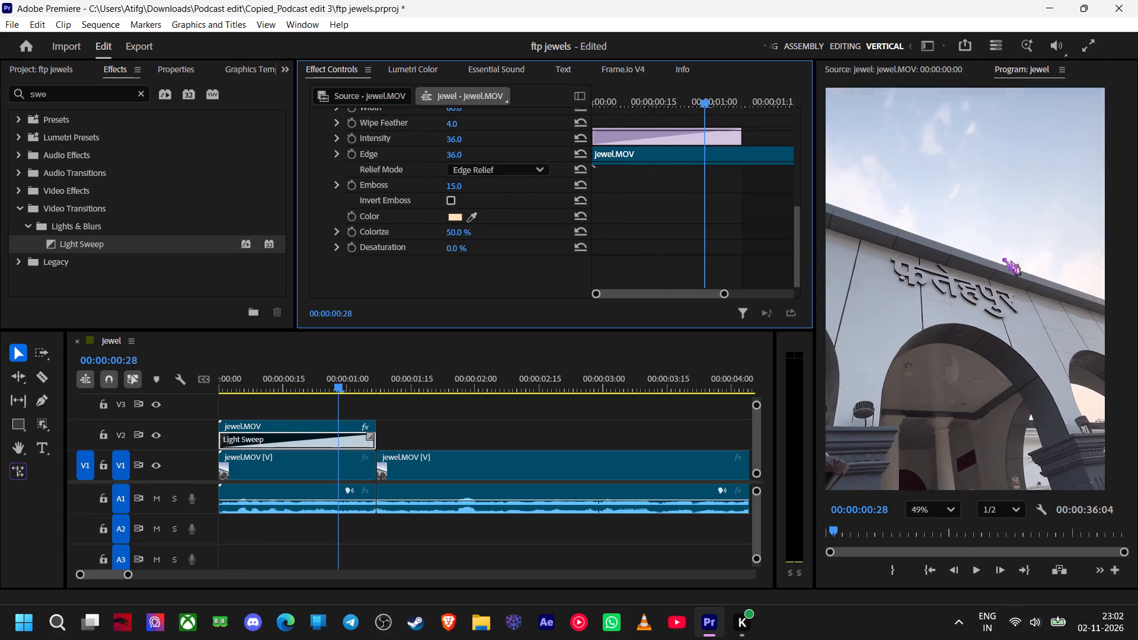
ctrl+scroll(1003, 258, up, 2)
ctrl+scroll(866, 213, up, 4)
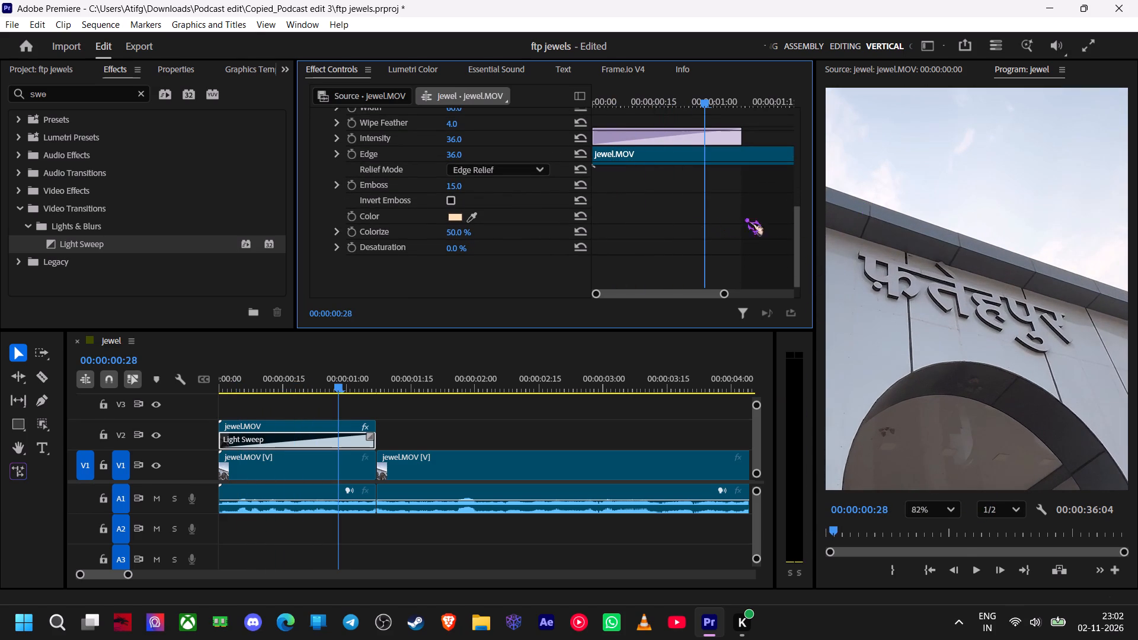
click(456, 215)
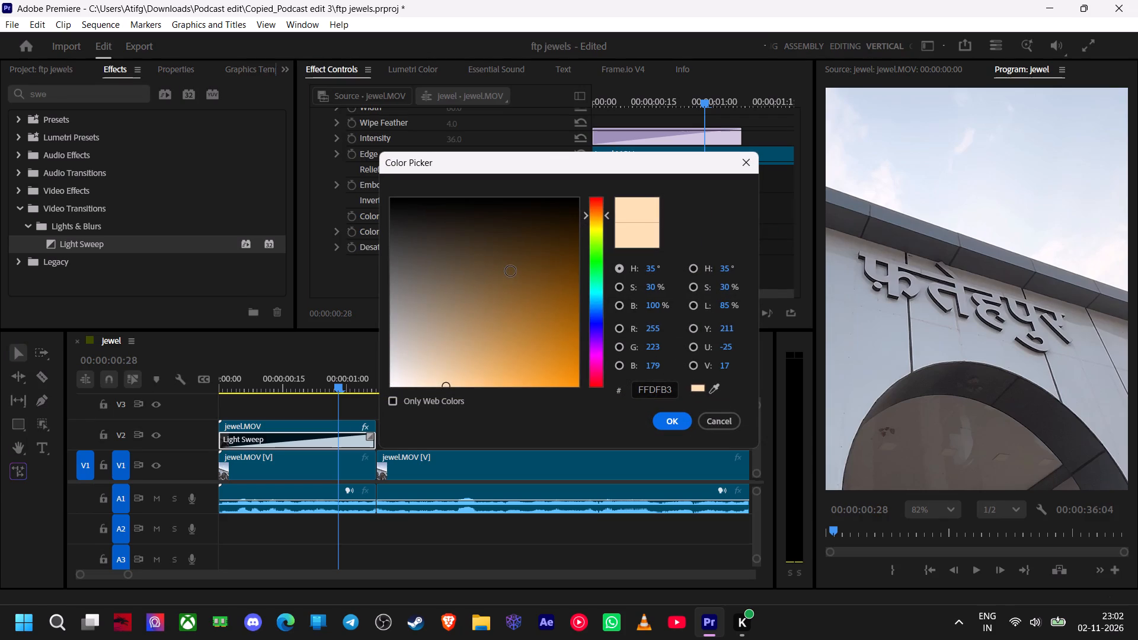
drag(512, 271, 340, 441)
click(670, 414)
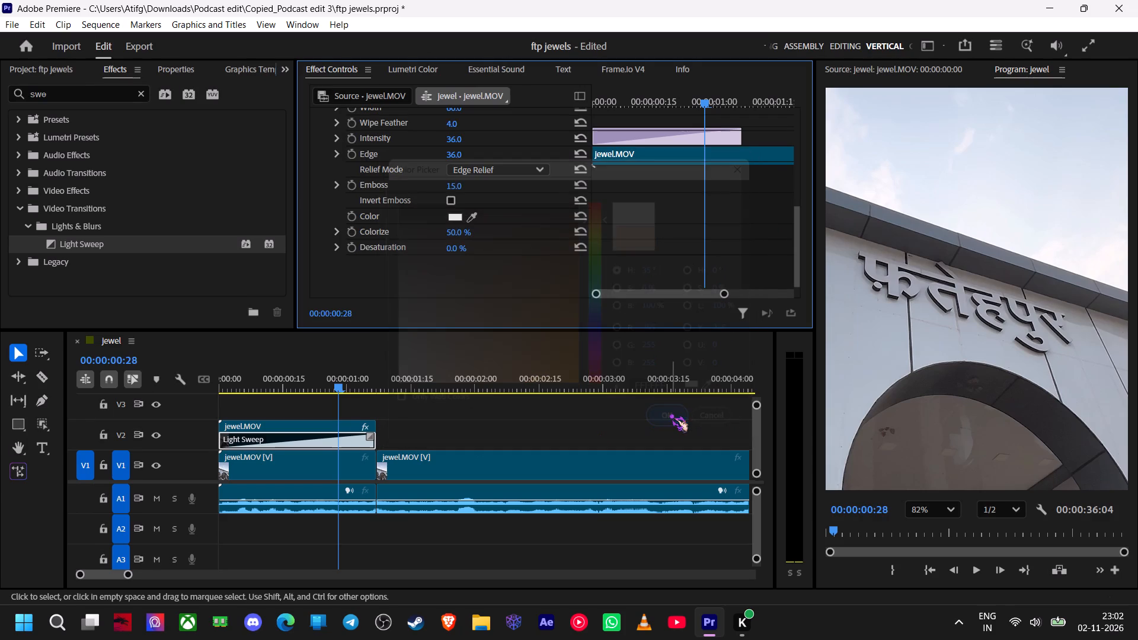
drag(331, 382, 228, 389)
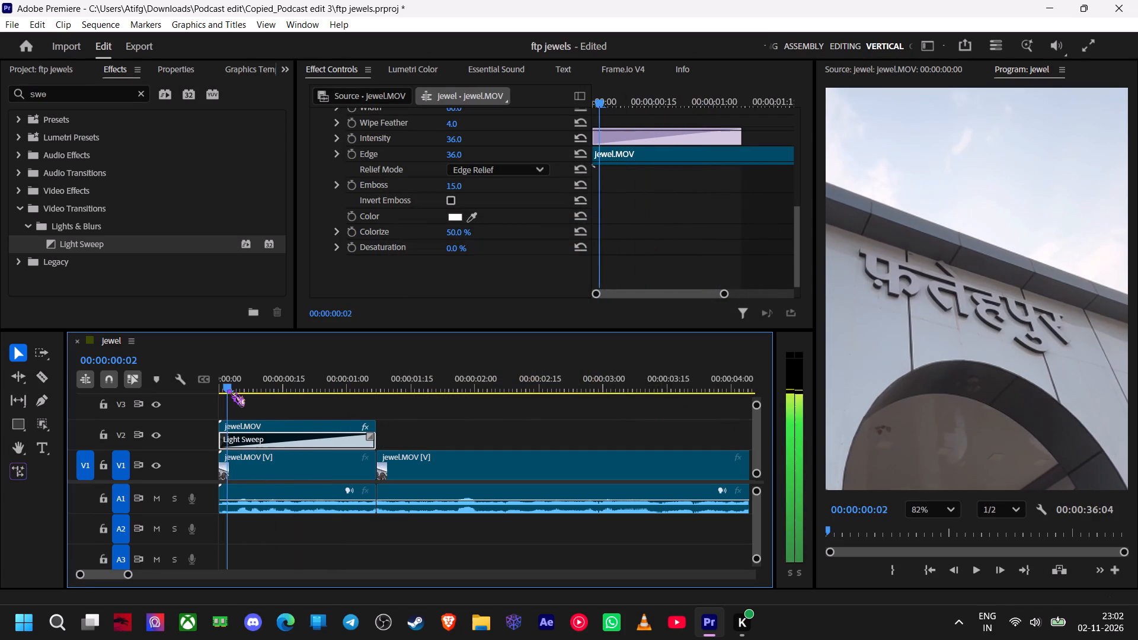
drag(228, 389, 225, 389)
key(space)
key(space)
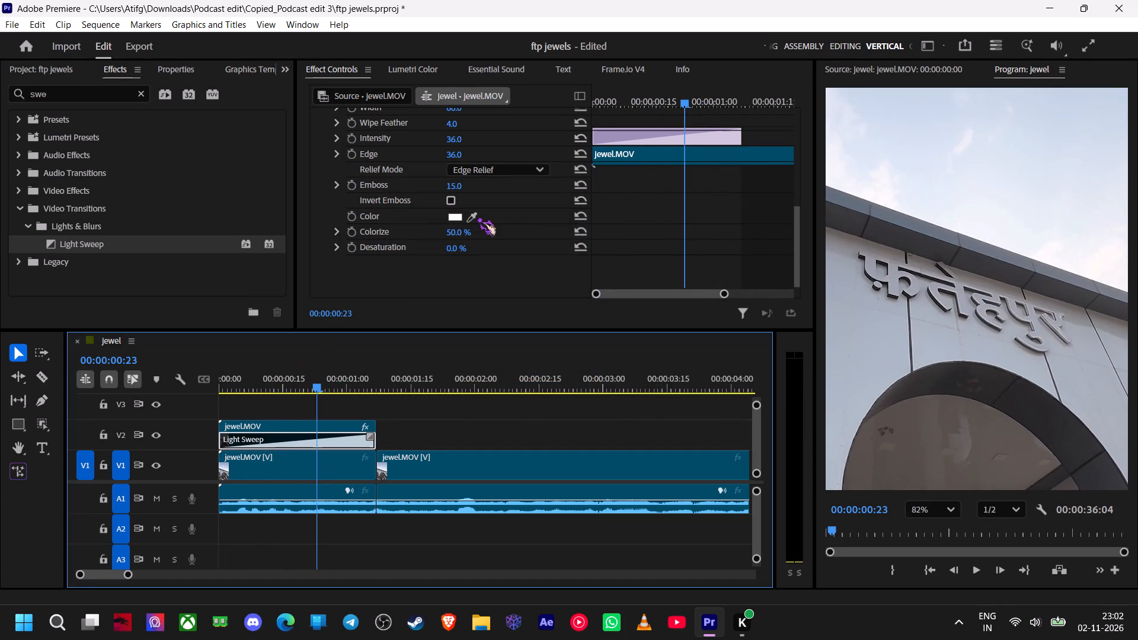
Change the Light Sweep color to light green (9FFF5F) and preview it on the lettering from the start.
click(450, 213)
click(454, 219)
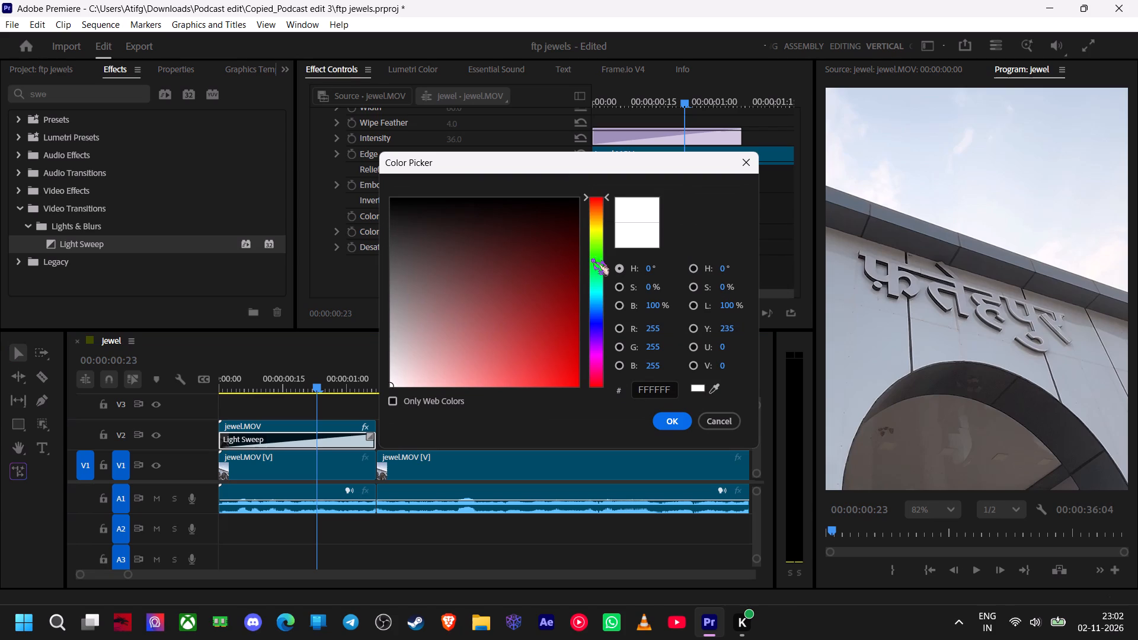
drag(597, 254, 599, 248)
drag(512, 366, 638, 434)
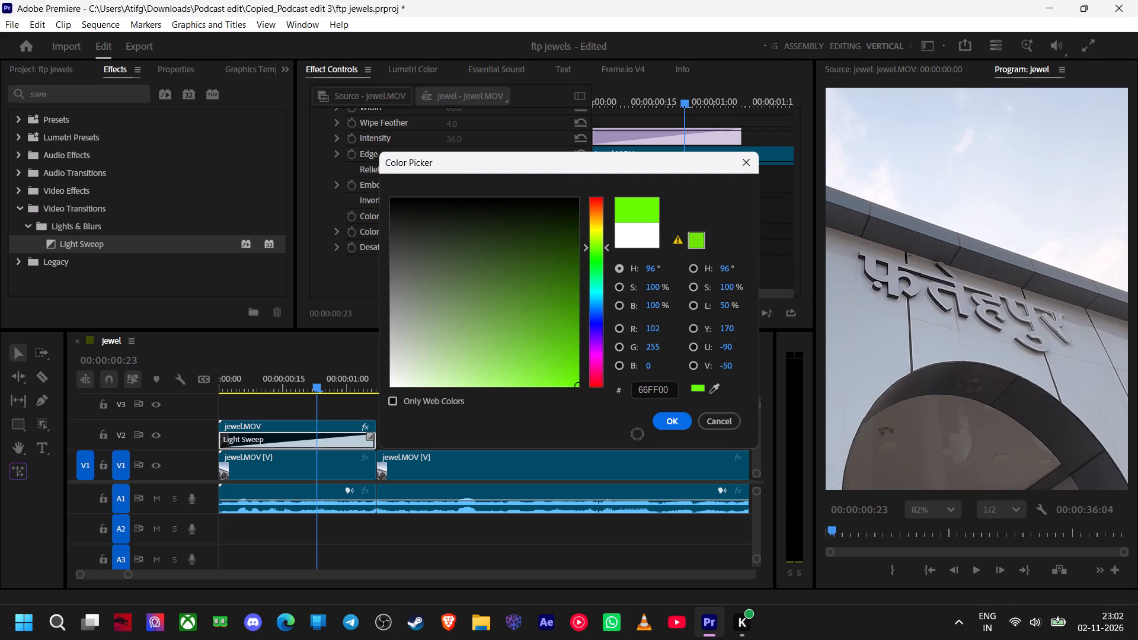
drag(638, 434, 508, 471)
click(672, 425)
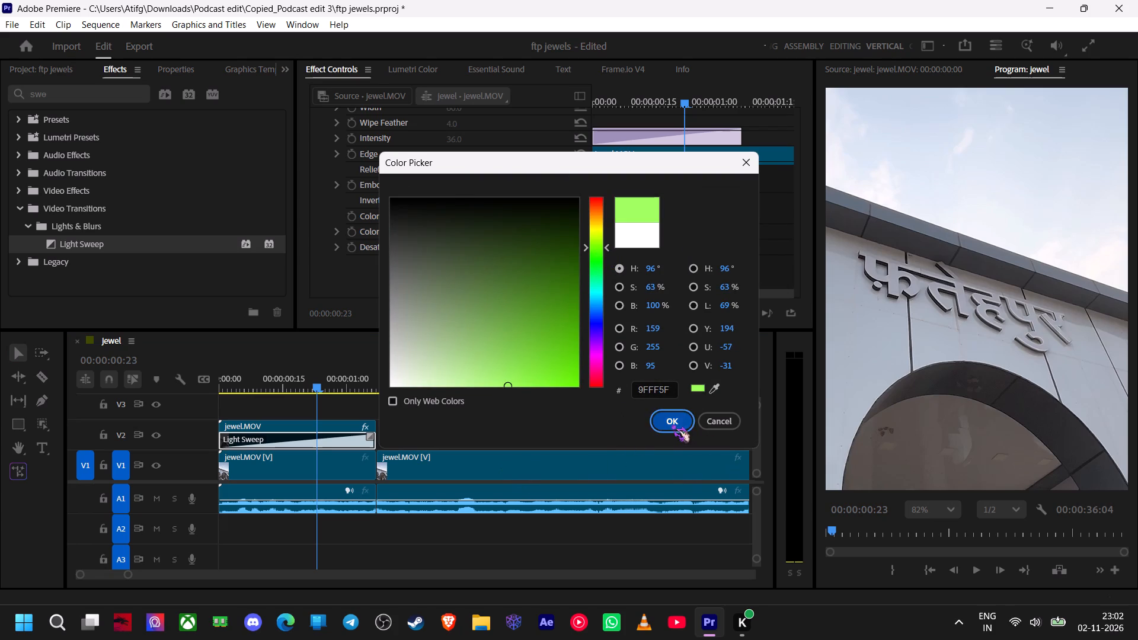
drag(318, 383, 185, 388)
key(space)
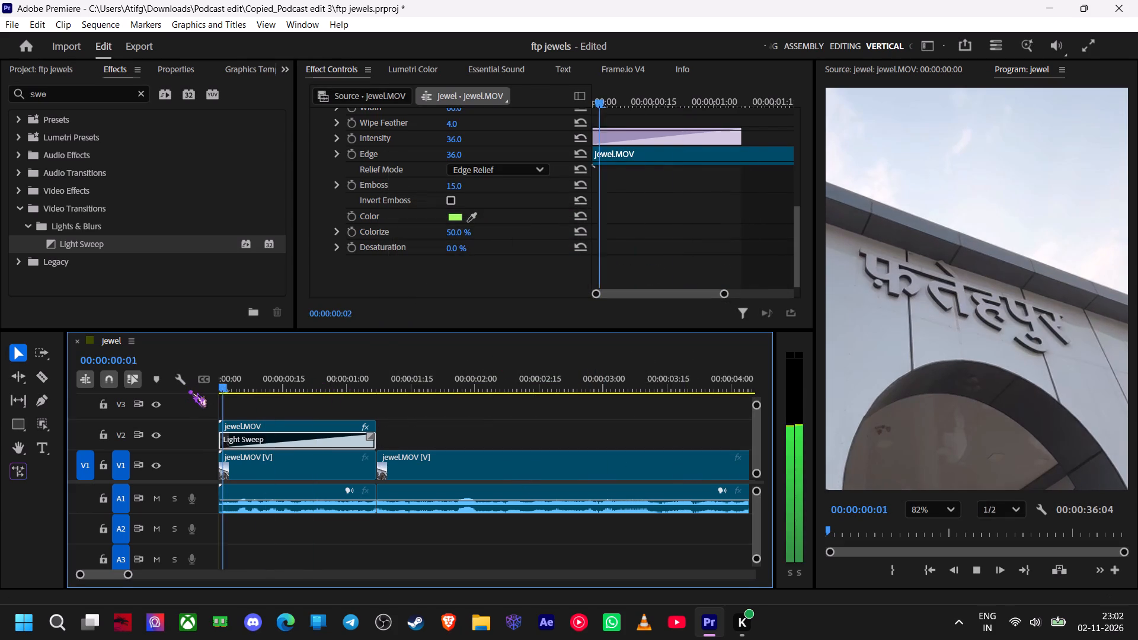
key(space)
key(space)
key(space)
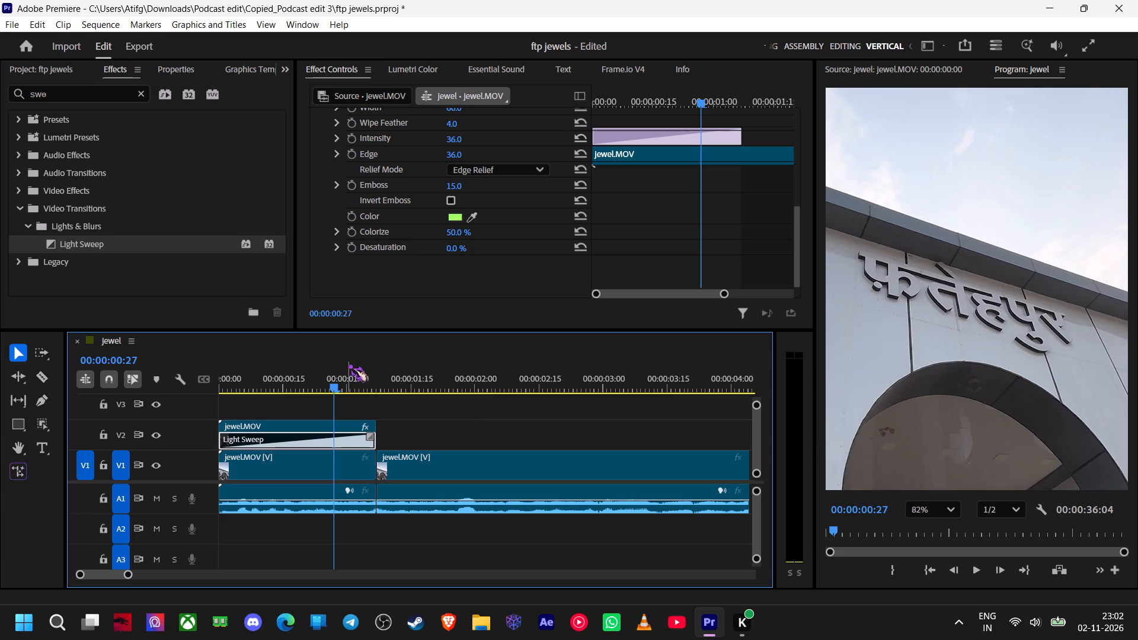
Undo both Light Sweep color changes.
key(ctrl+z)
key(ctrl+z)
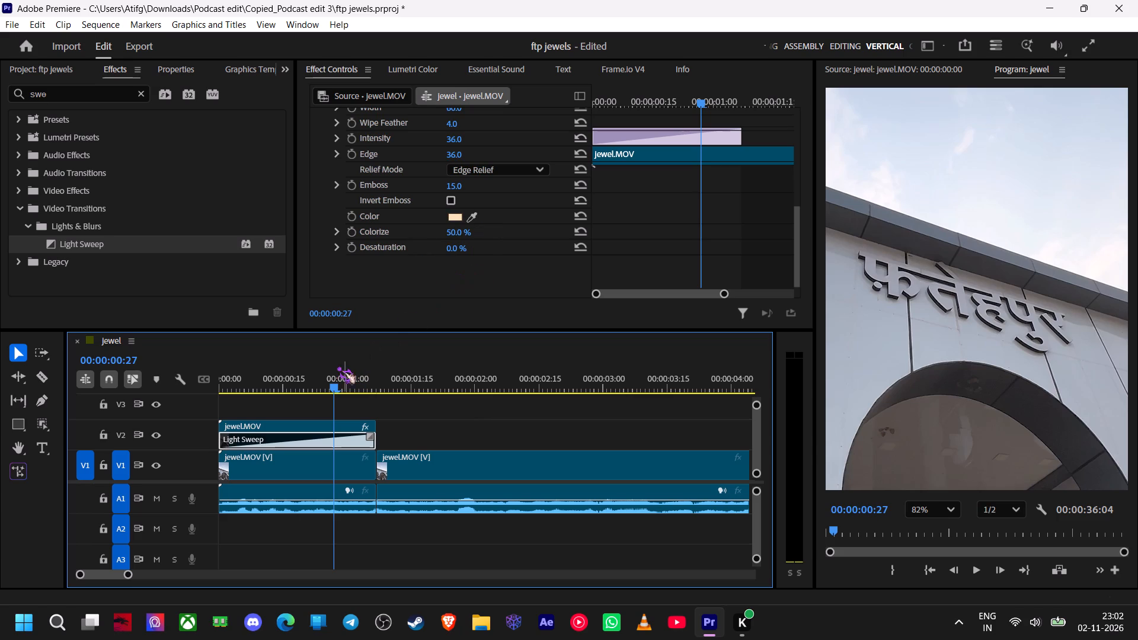
Play the sequence from the start and scrub through the sweep to examine the color on the lettering, stopping at 00:00:00:20.
drag(336, 385, 148, 430)
key(space)
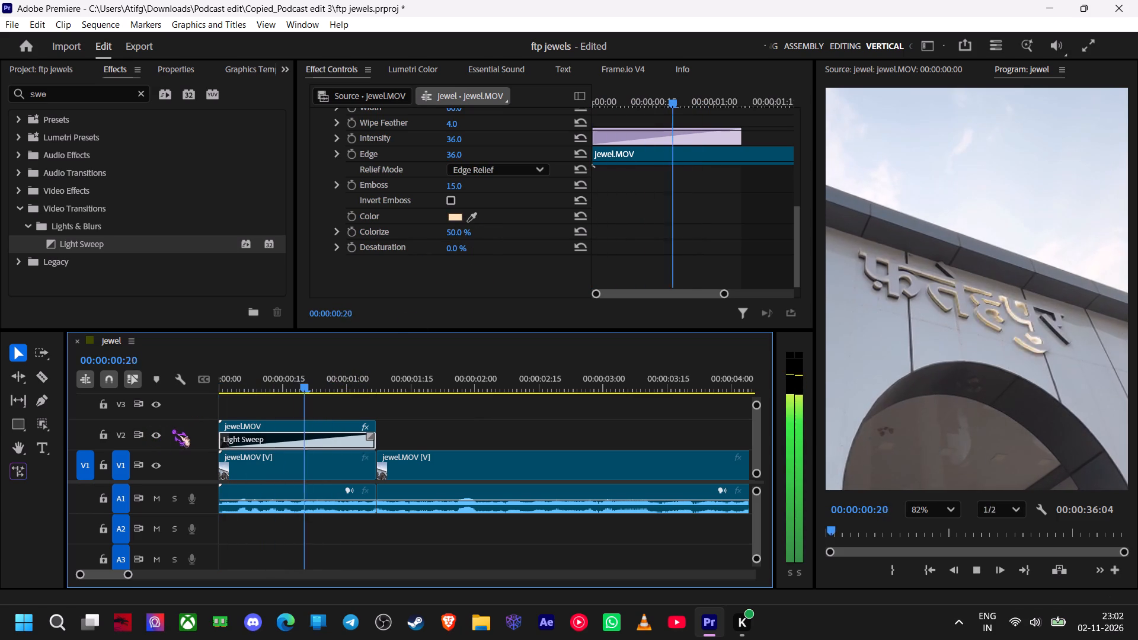
key(space)
drag(308, 379, 317, 398)
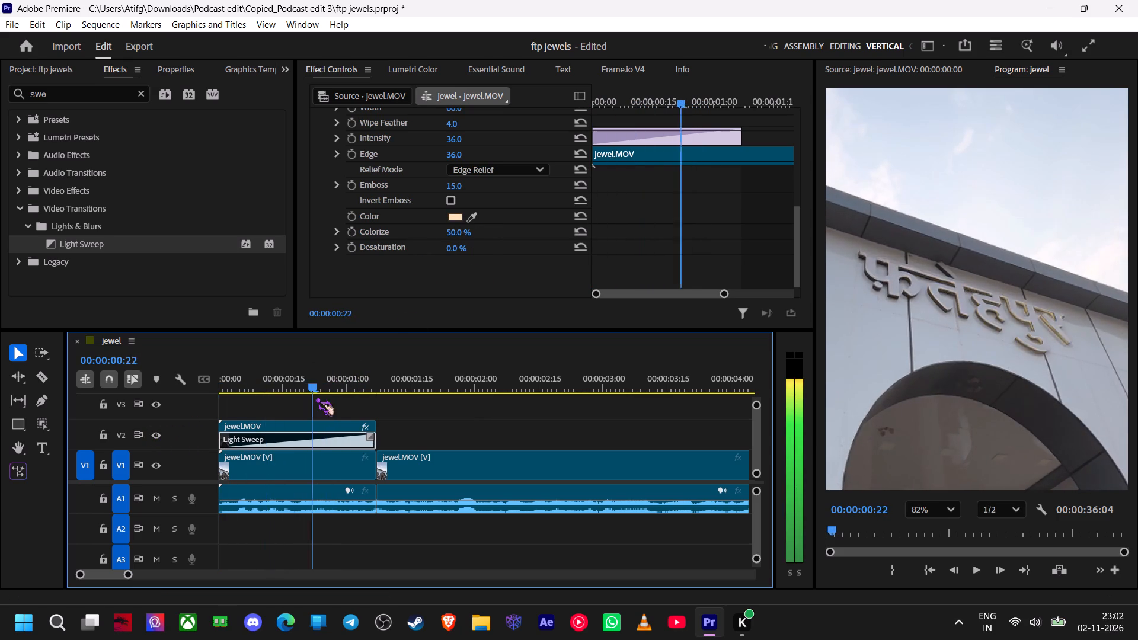
drag(317, 398, 119, 414)
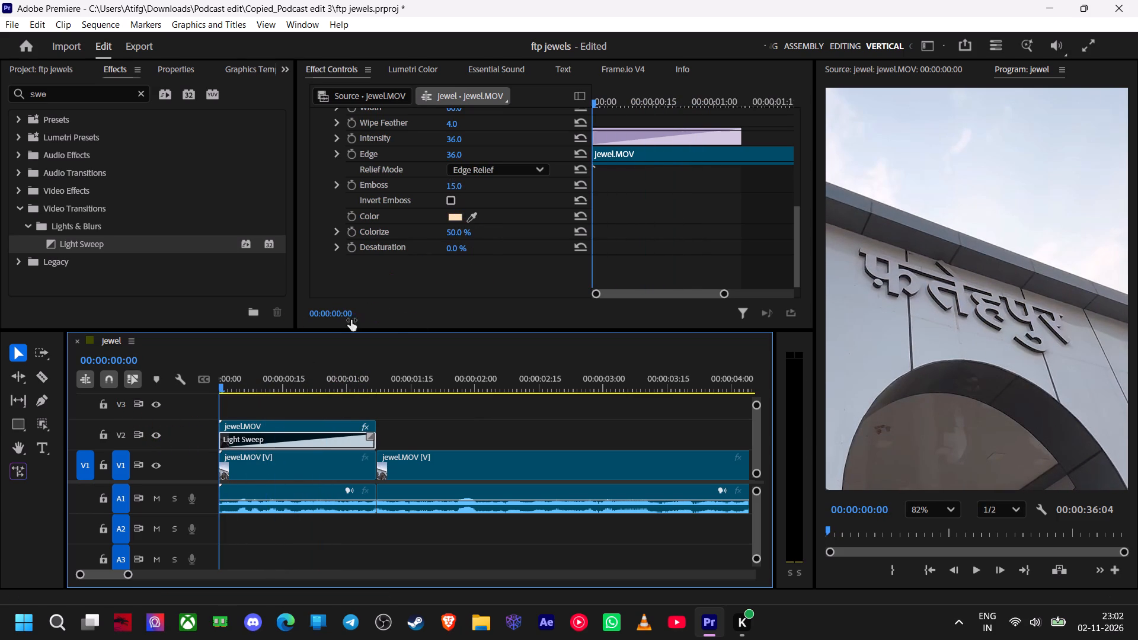
drag(319, 382, 350, 384)
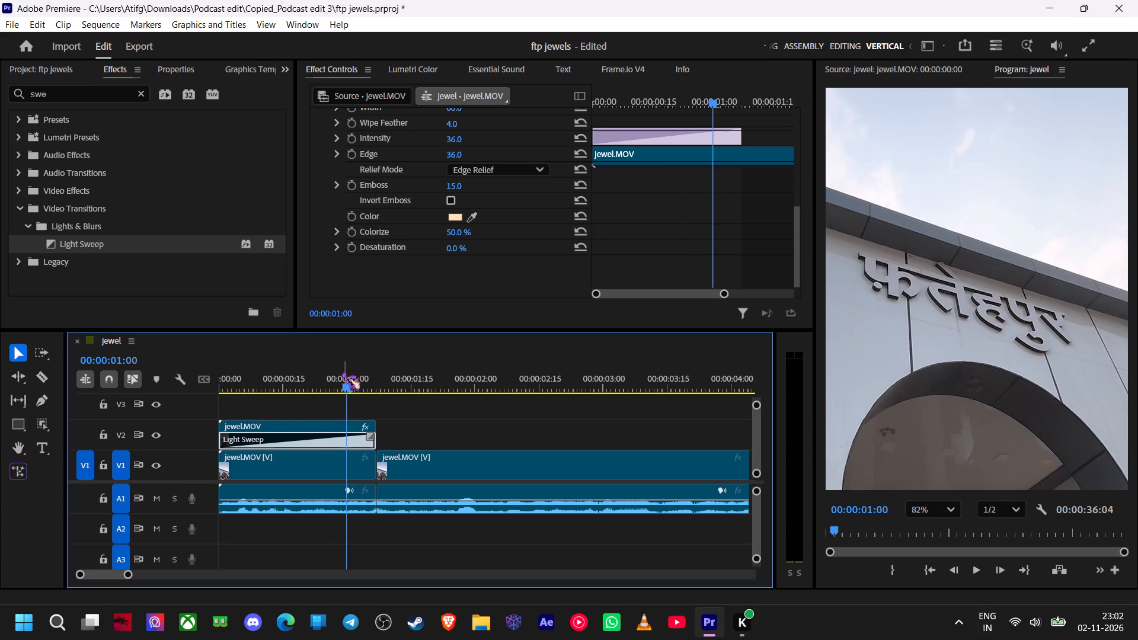
drag(343, 373, 306, 381)
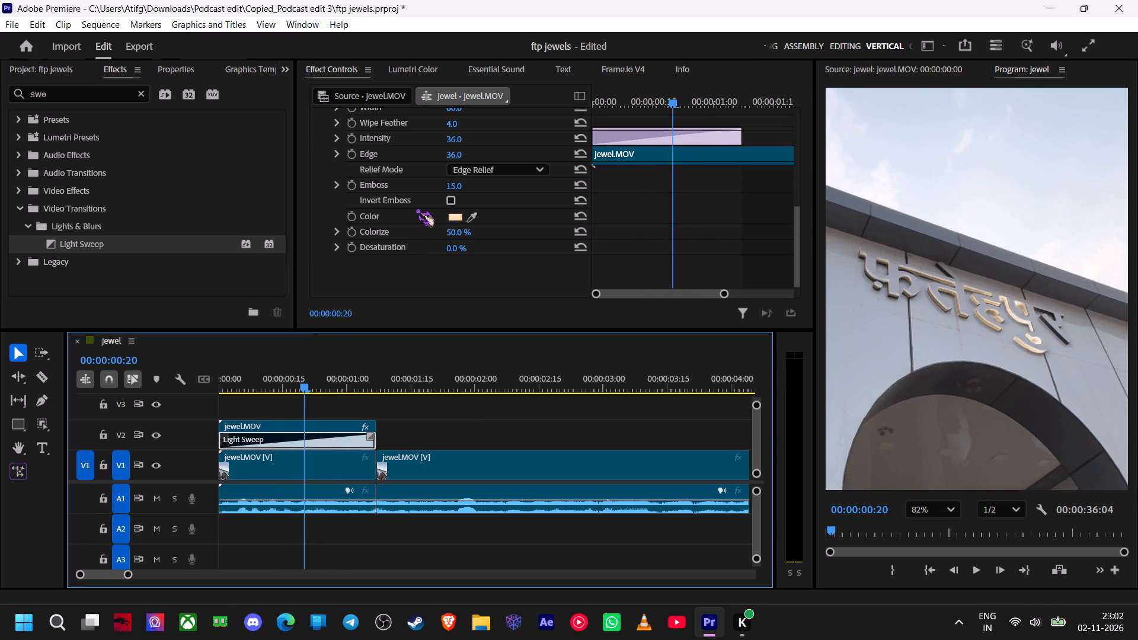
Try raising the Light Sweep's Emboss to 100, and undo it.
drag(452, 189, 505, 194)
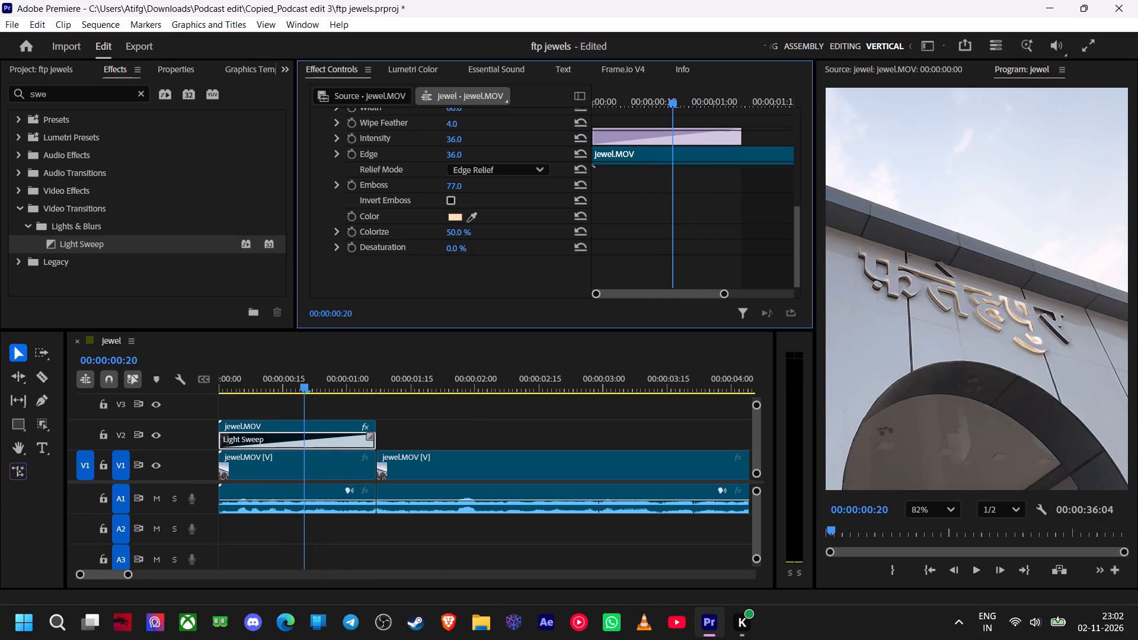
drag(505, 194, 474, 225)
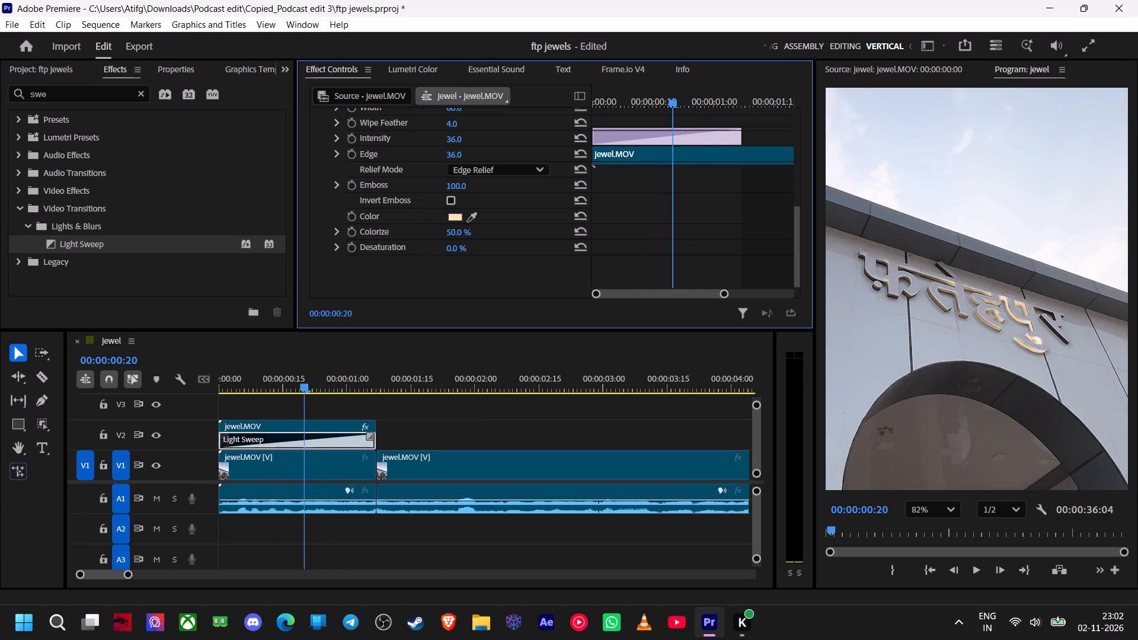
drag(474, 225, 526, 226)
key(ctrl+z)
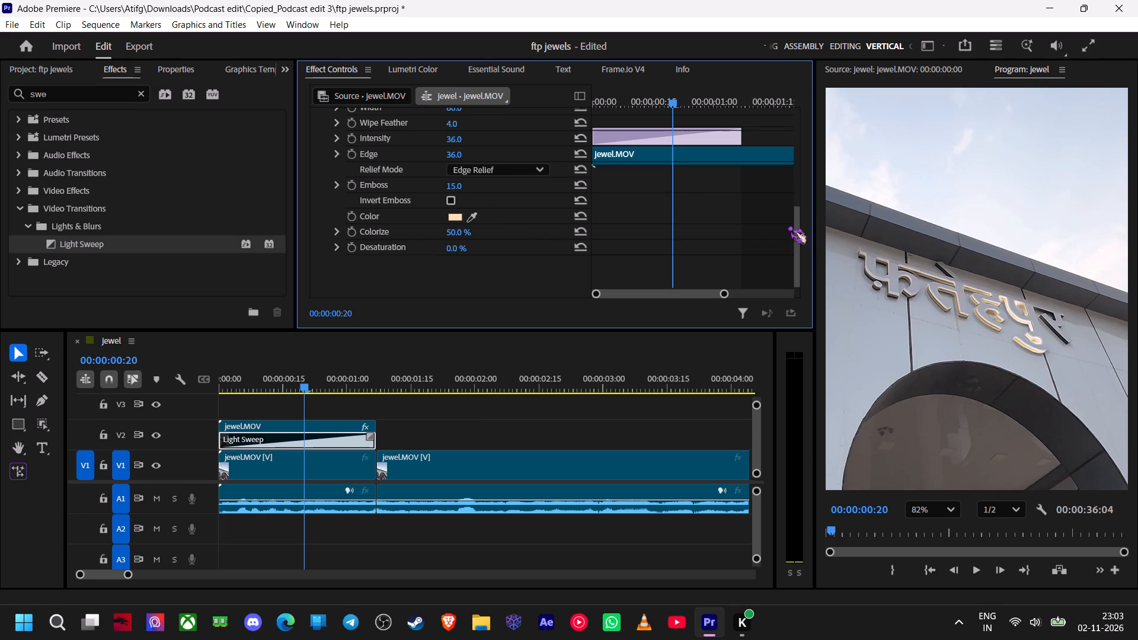
Set the Light Sweep's Colorize to 100% and preview the sweep from the start.
drag(452, 234, 526, 233)
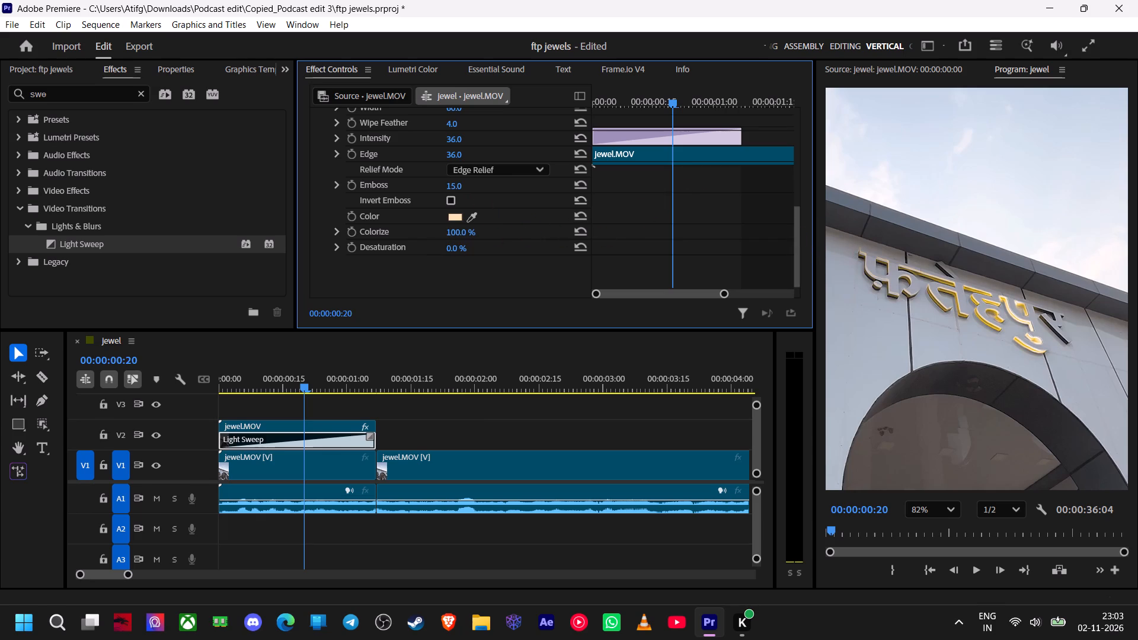
drag(526, 233, 717, 236)
drag(298, 387, 275, 388)
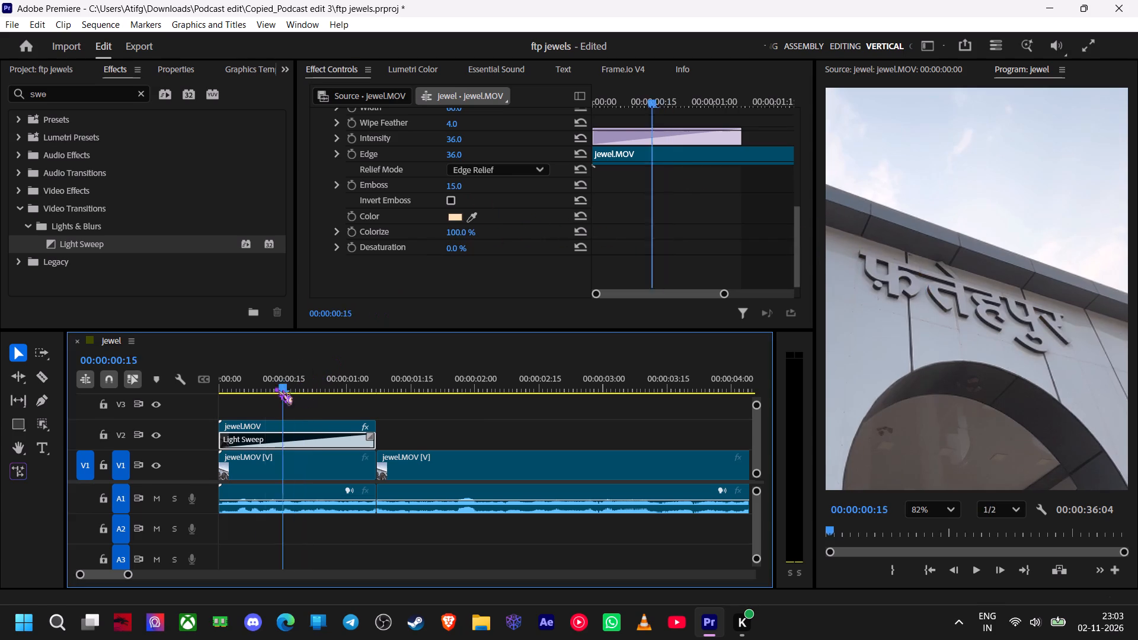
drag(275, 388, 187, 396)
key(space)
key(space)
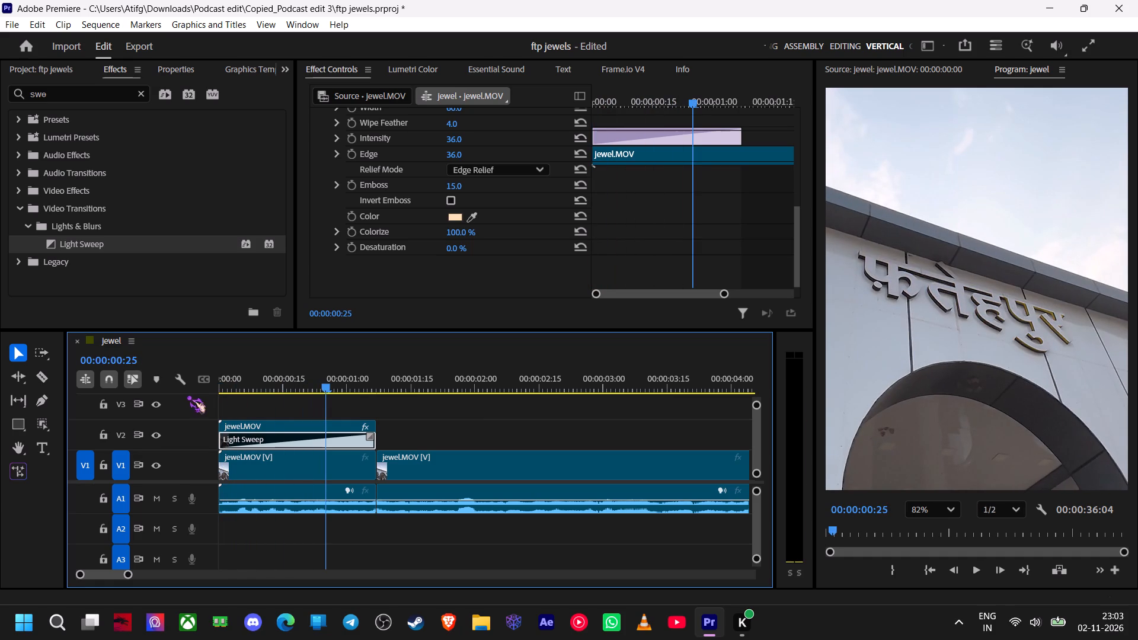
Undo the Light Sweep's last Colorize change.
key(ctrl+z)
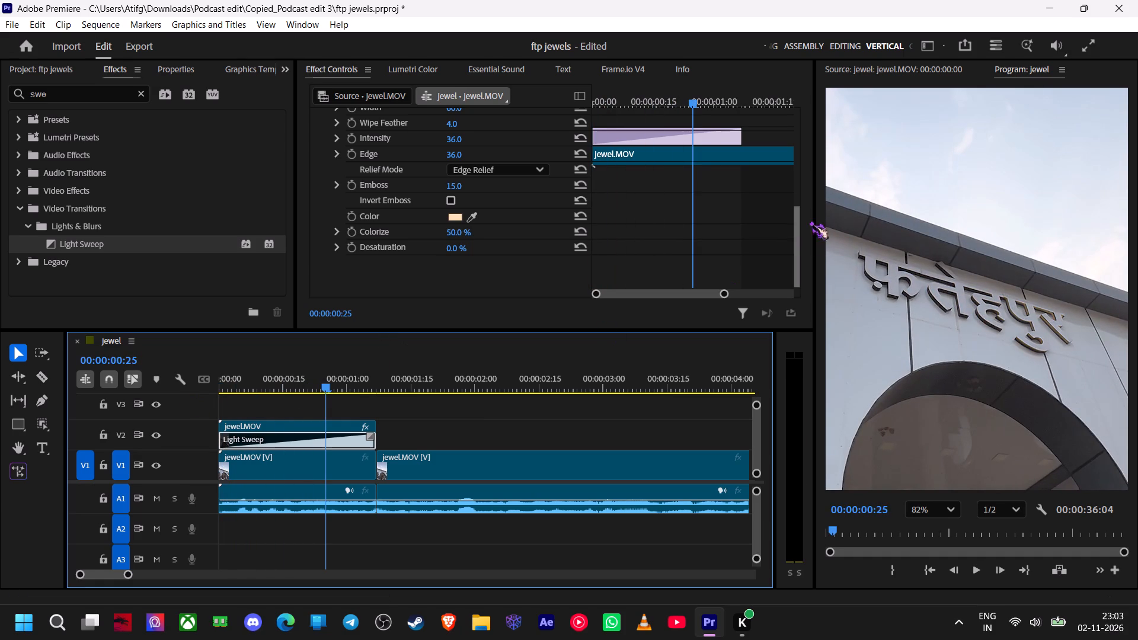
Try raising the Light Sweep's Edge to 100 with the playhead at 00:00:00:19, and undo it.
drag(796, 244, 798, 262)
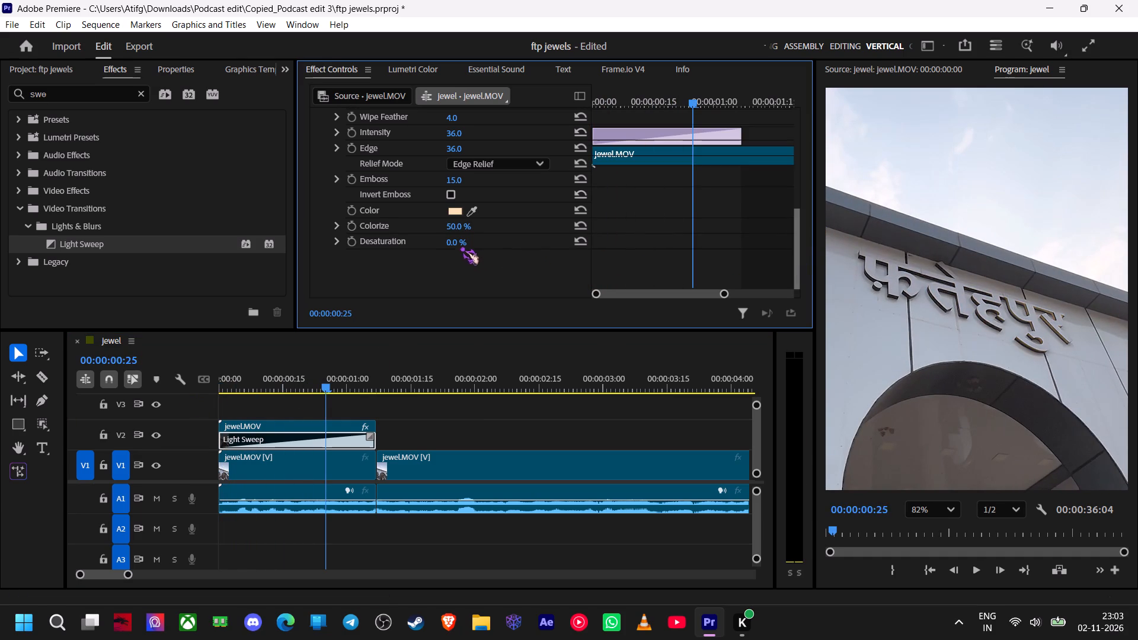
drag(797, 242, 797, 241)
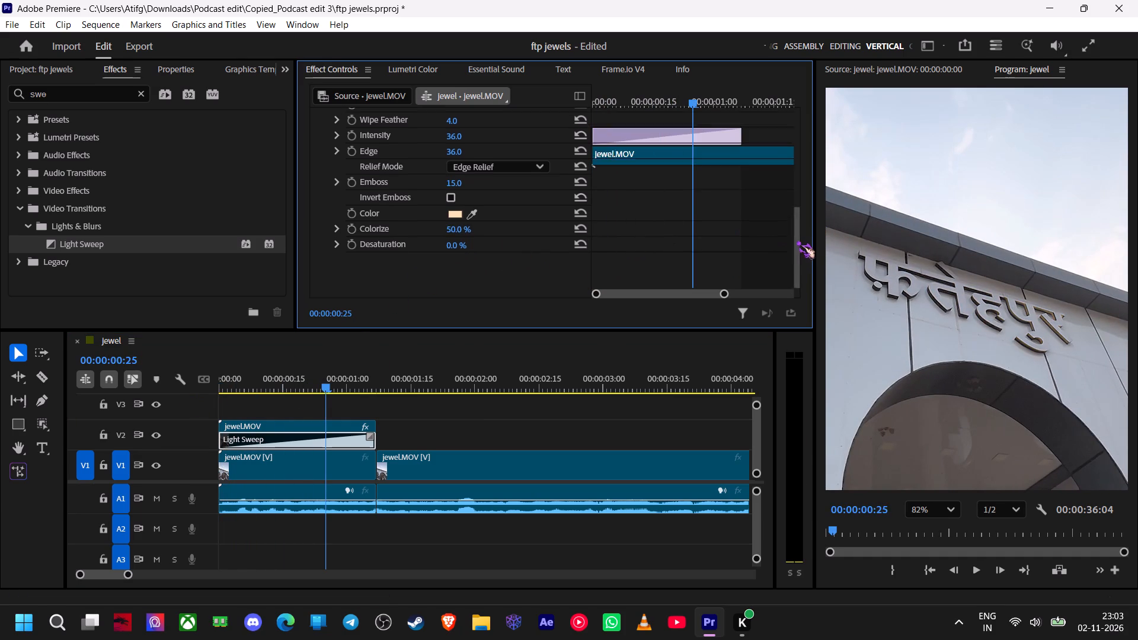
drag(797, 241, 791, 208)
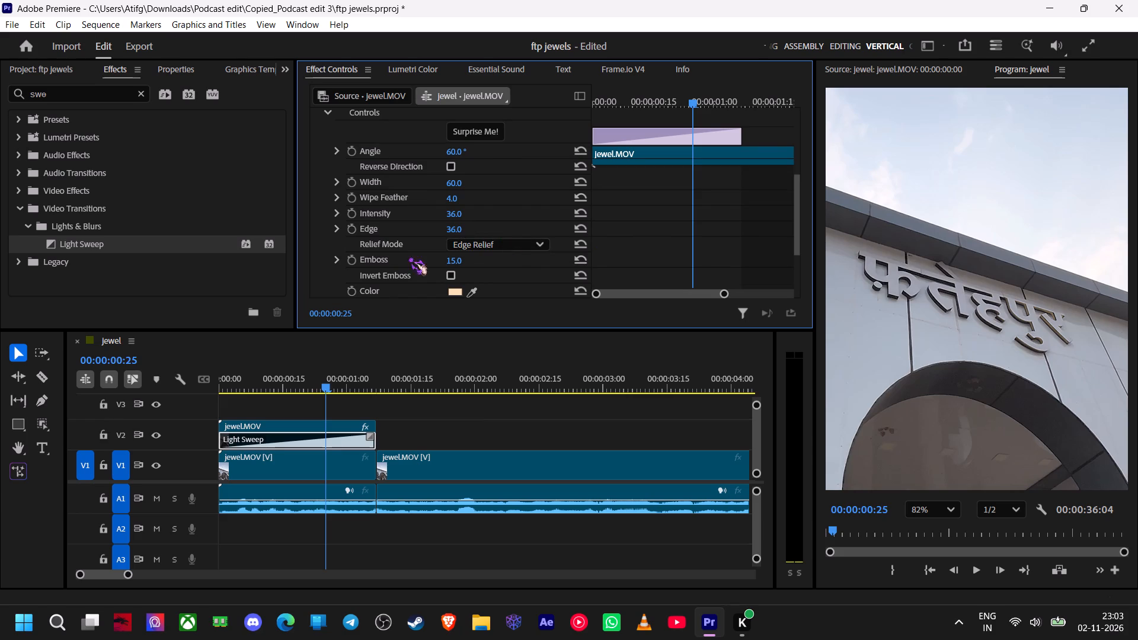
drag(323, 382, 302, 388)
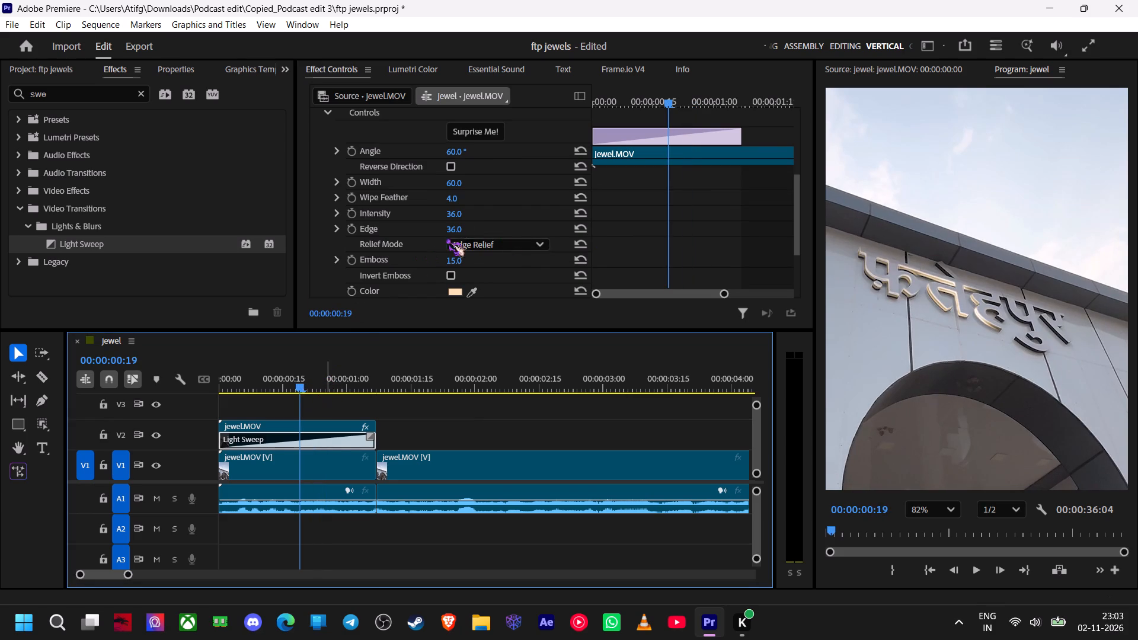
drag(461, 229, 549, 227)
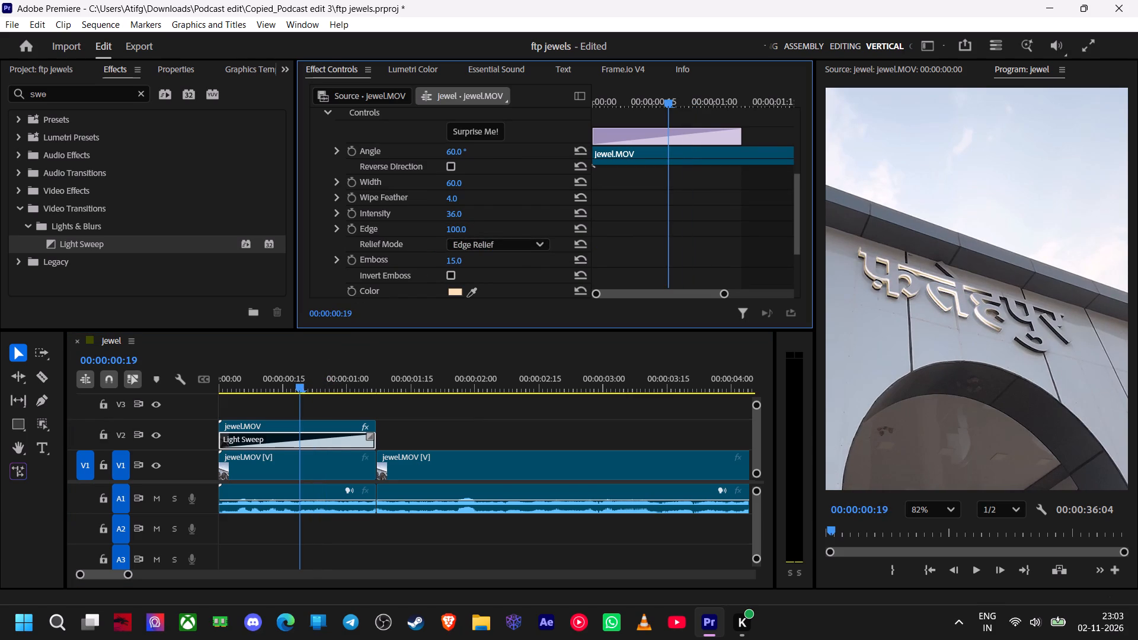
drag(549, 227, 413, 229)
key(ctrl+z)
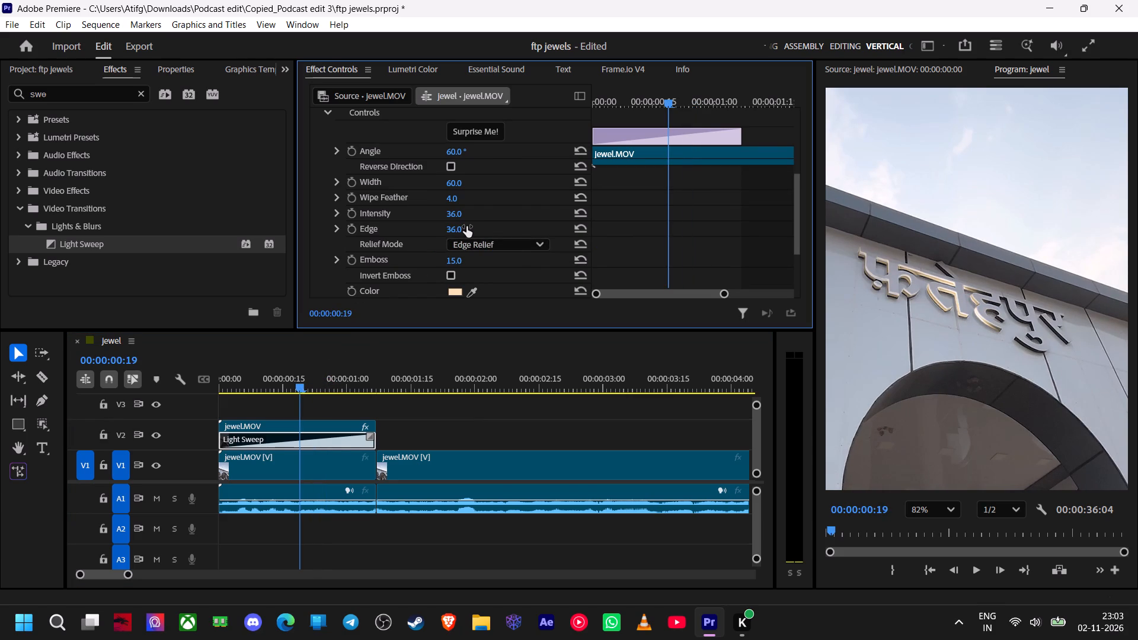
Set the Light Sweep's Intensity to 100 and preview the sweep from the start of the sequence.
drag(455, 210, 535, 210)
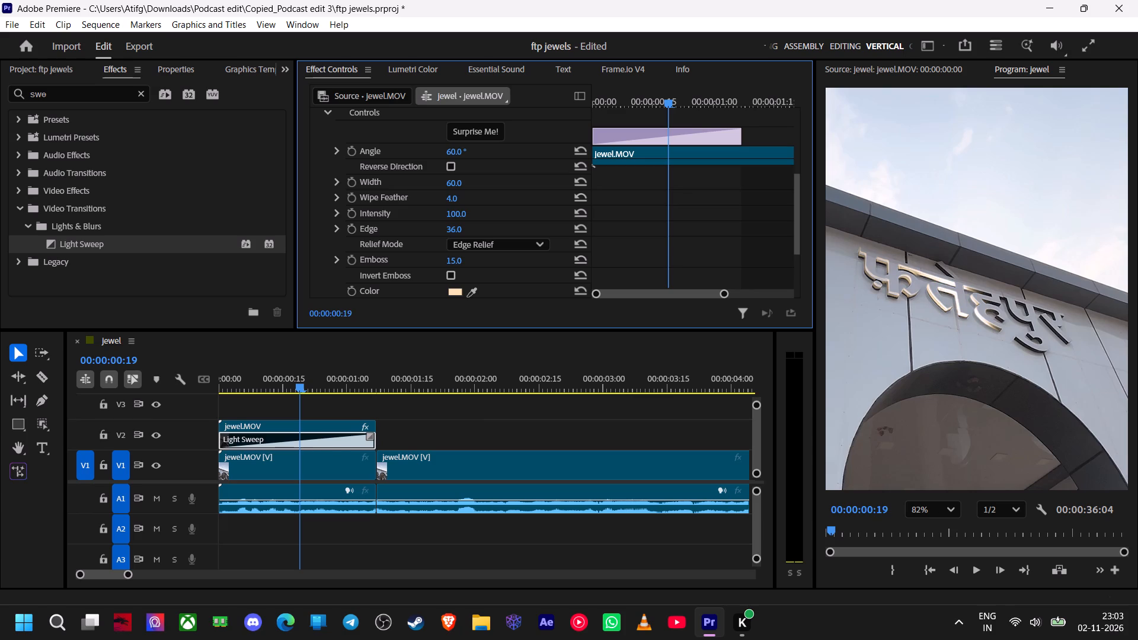
drag(535, 210, 935, 207)
drag(935, 207, 936, 207)
key(space)
key(space)
drag(282, 380, 142, 389)
key(space)
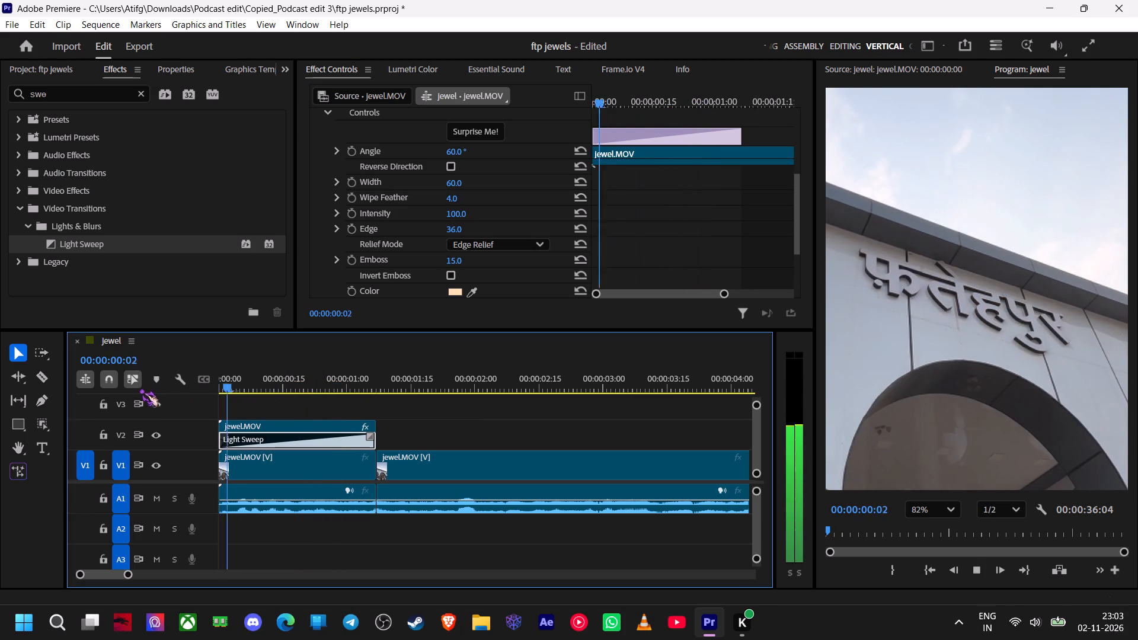
key(space)
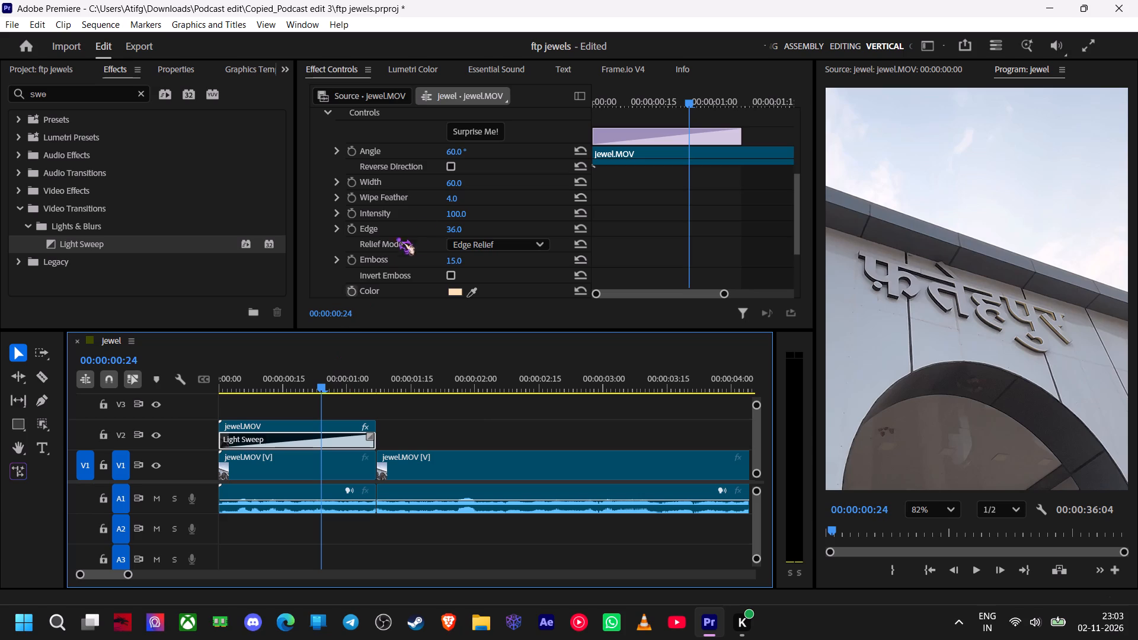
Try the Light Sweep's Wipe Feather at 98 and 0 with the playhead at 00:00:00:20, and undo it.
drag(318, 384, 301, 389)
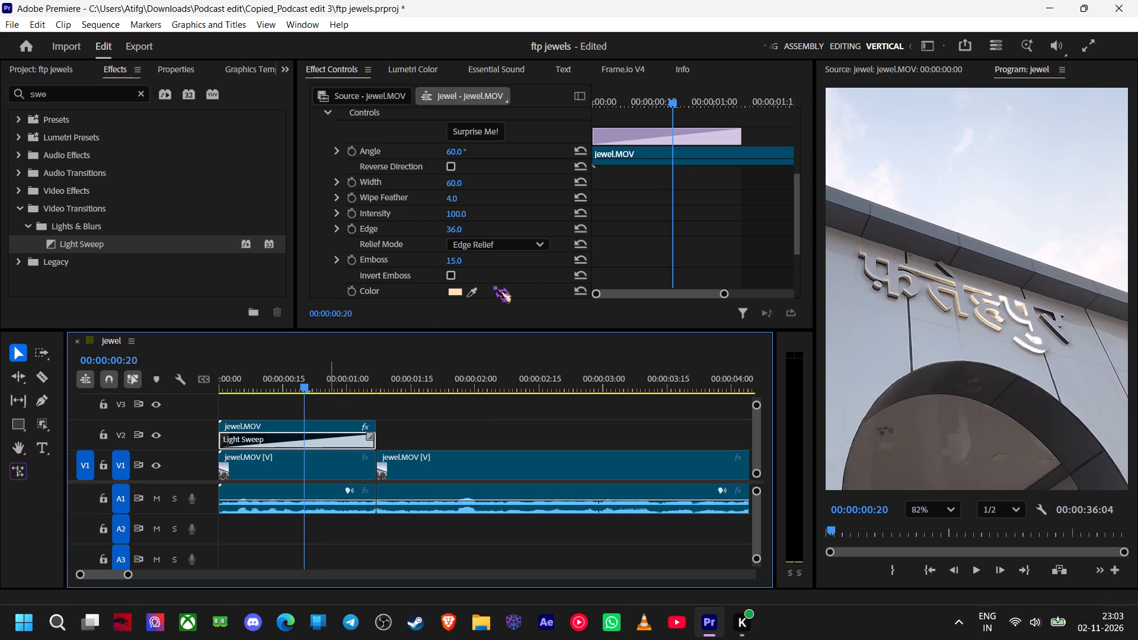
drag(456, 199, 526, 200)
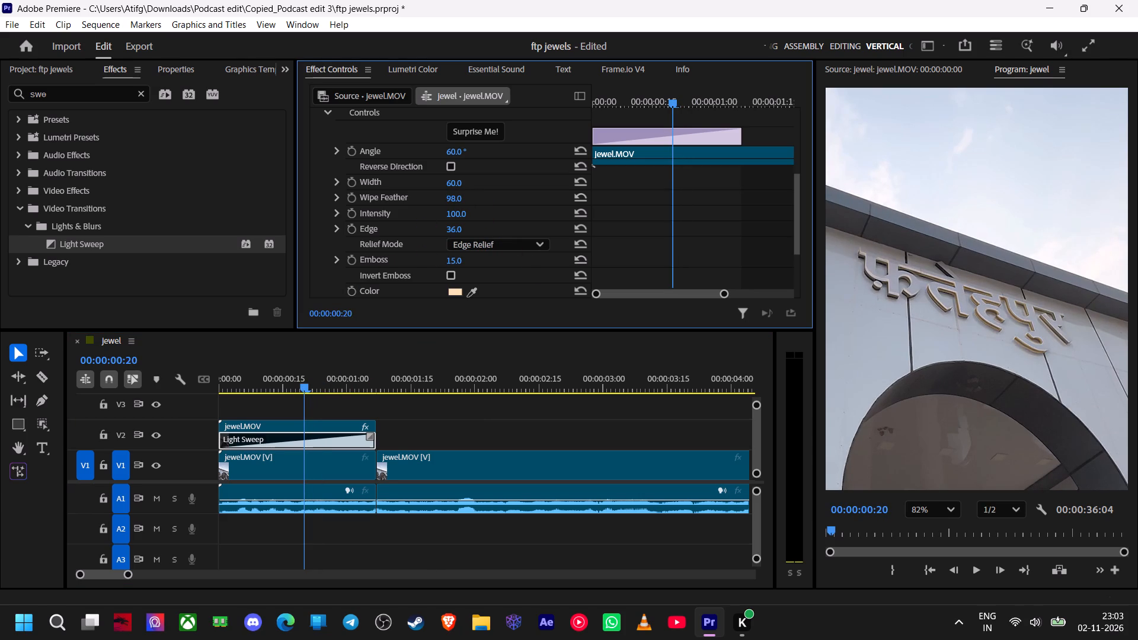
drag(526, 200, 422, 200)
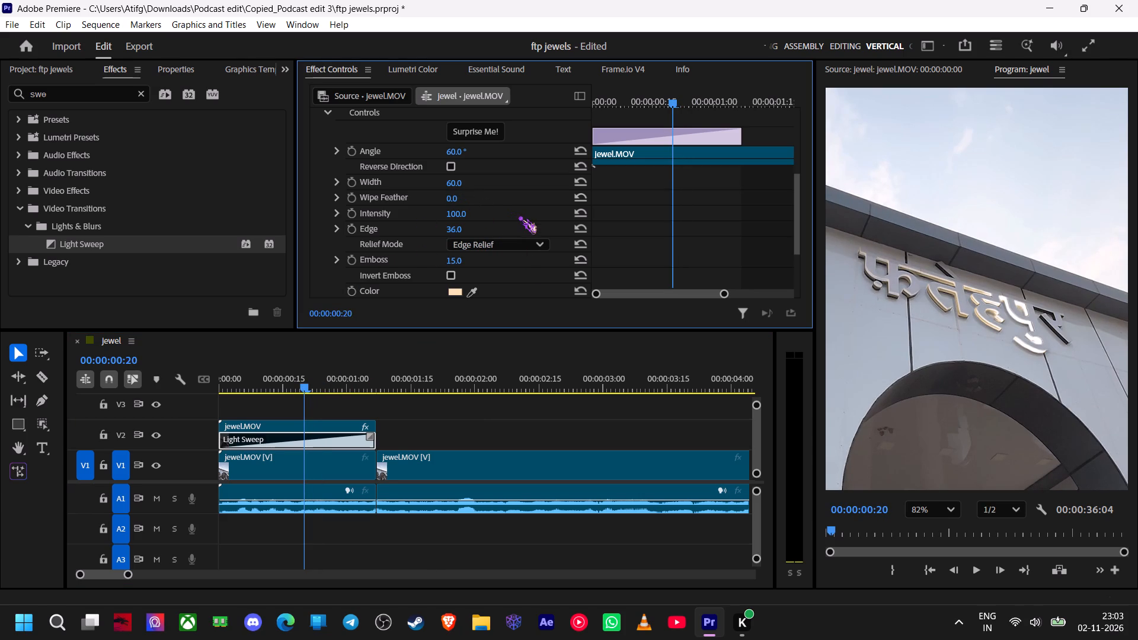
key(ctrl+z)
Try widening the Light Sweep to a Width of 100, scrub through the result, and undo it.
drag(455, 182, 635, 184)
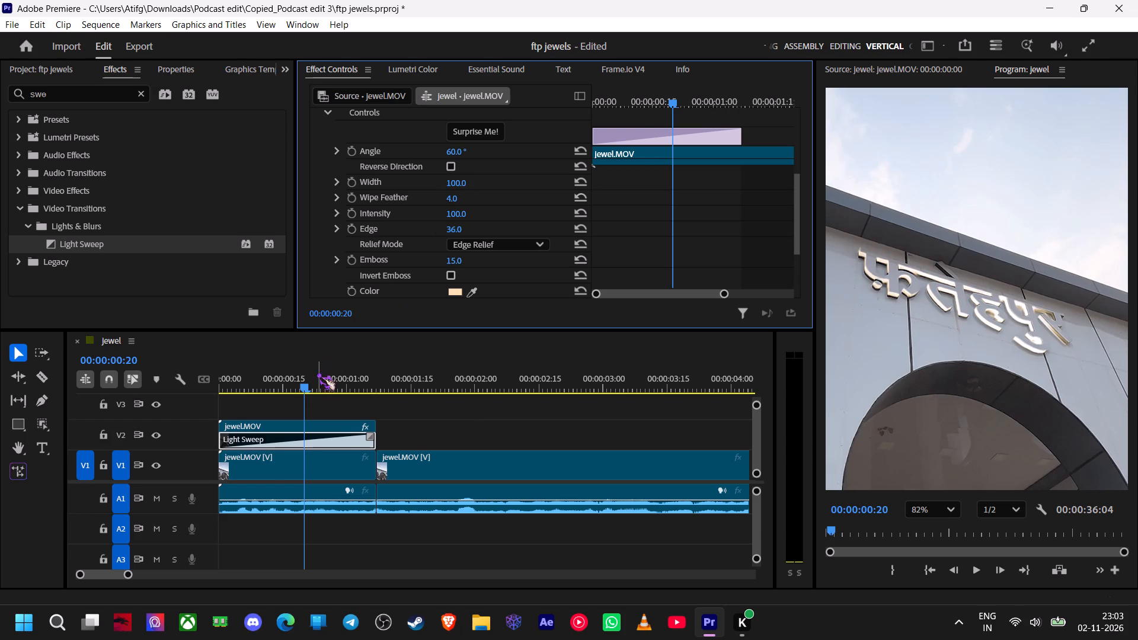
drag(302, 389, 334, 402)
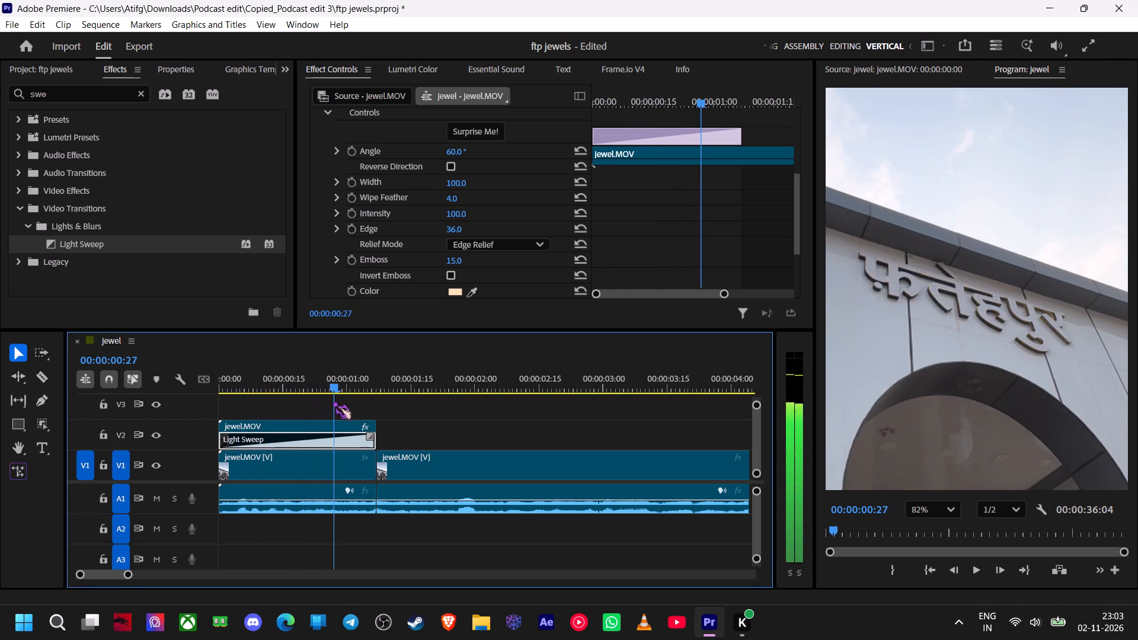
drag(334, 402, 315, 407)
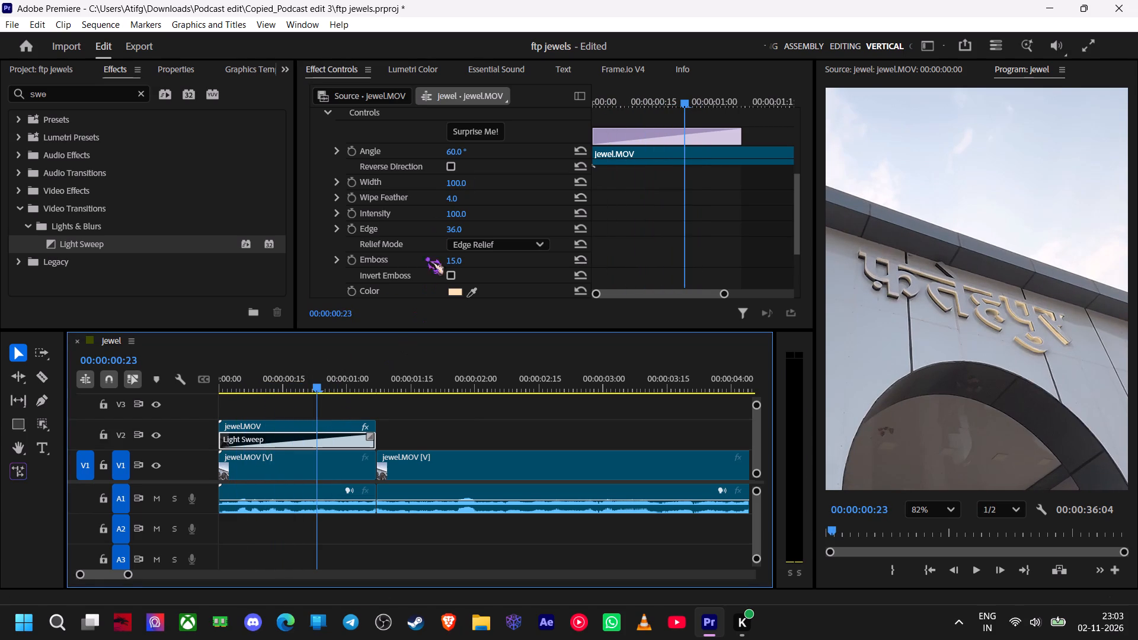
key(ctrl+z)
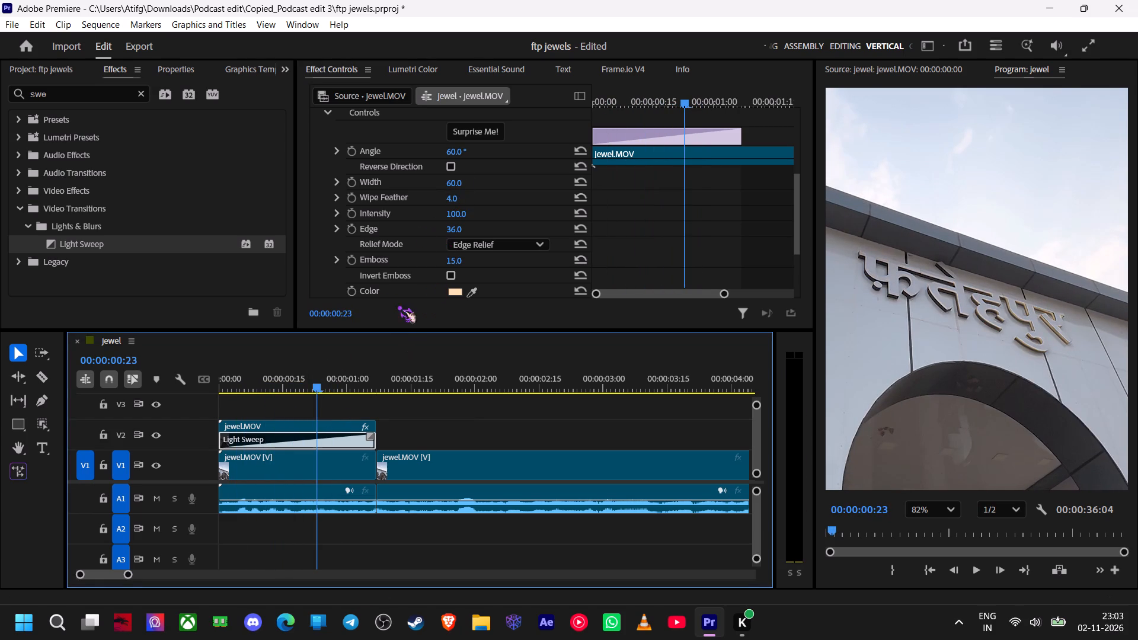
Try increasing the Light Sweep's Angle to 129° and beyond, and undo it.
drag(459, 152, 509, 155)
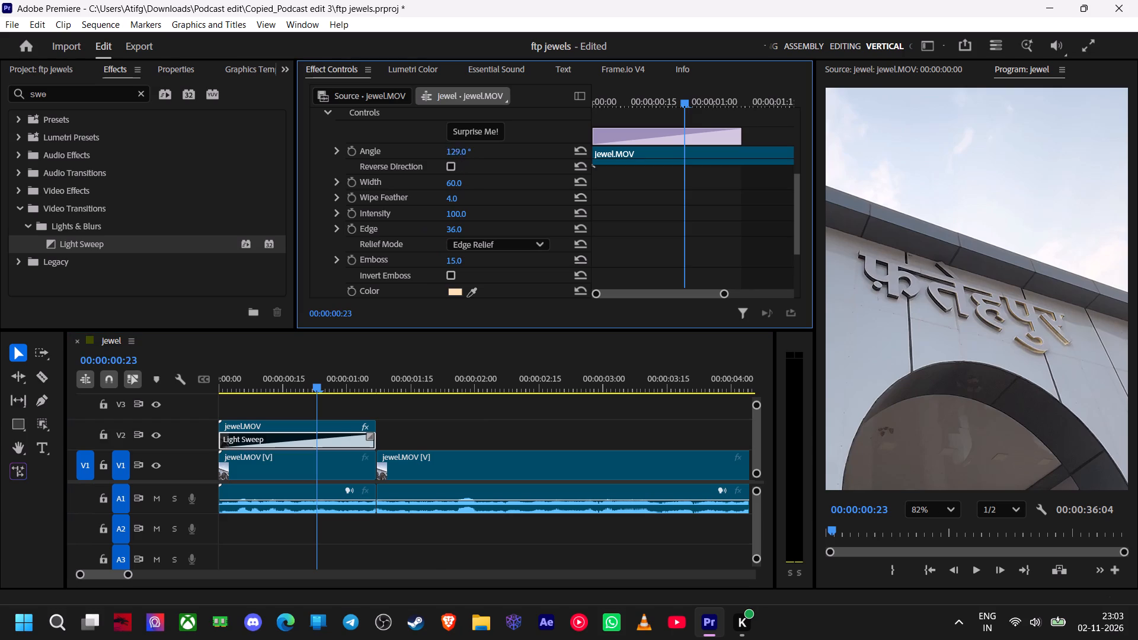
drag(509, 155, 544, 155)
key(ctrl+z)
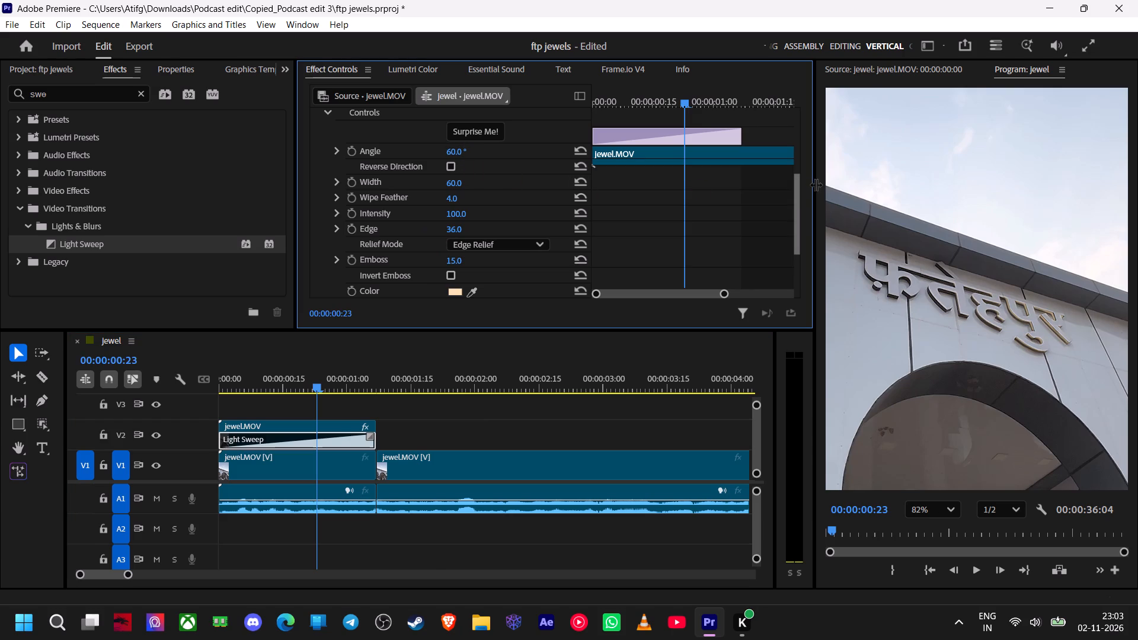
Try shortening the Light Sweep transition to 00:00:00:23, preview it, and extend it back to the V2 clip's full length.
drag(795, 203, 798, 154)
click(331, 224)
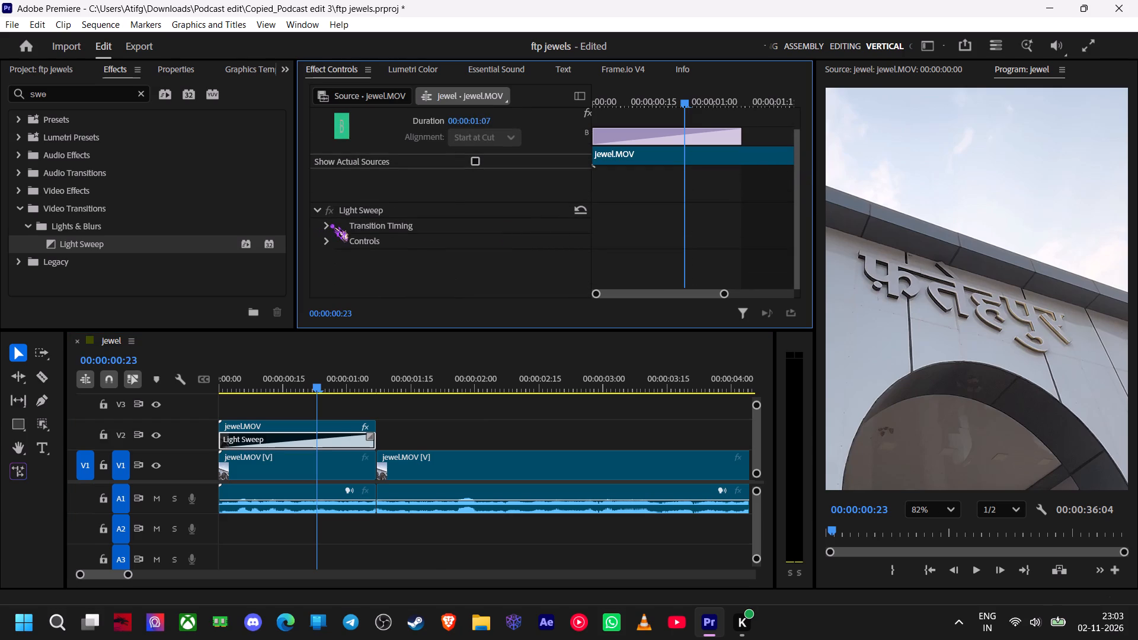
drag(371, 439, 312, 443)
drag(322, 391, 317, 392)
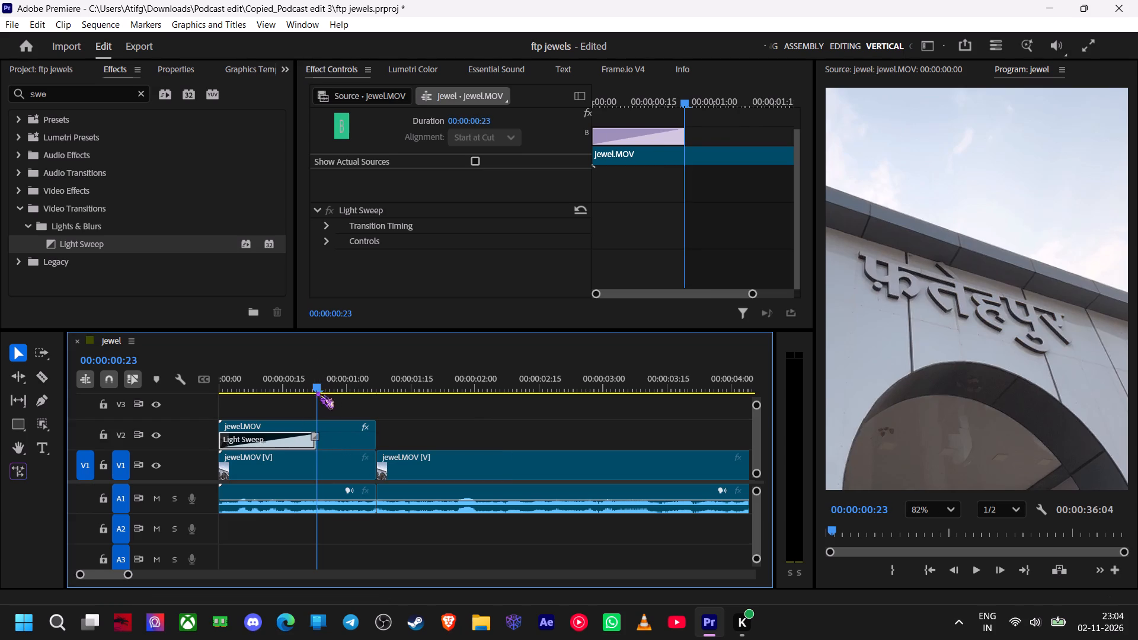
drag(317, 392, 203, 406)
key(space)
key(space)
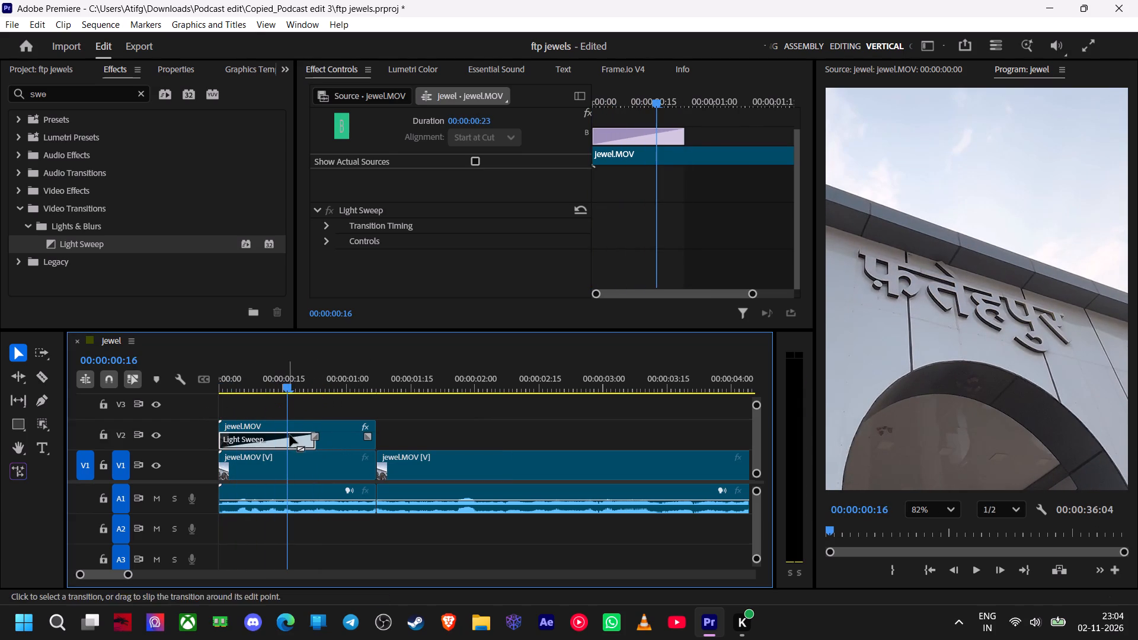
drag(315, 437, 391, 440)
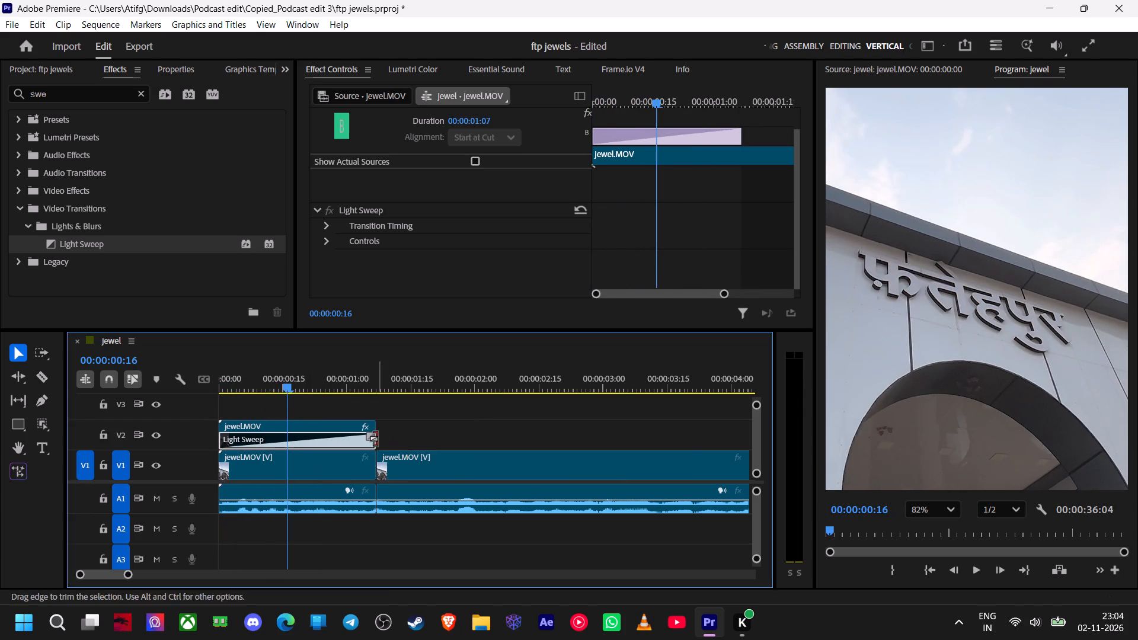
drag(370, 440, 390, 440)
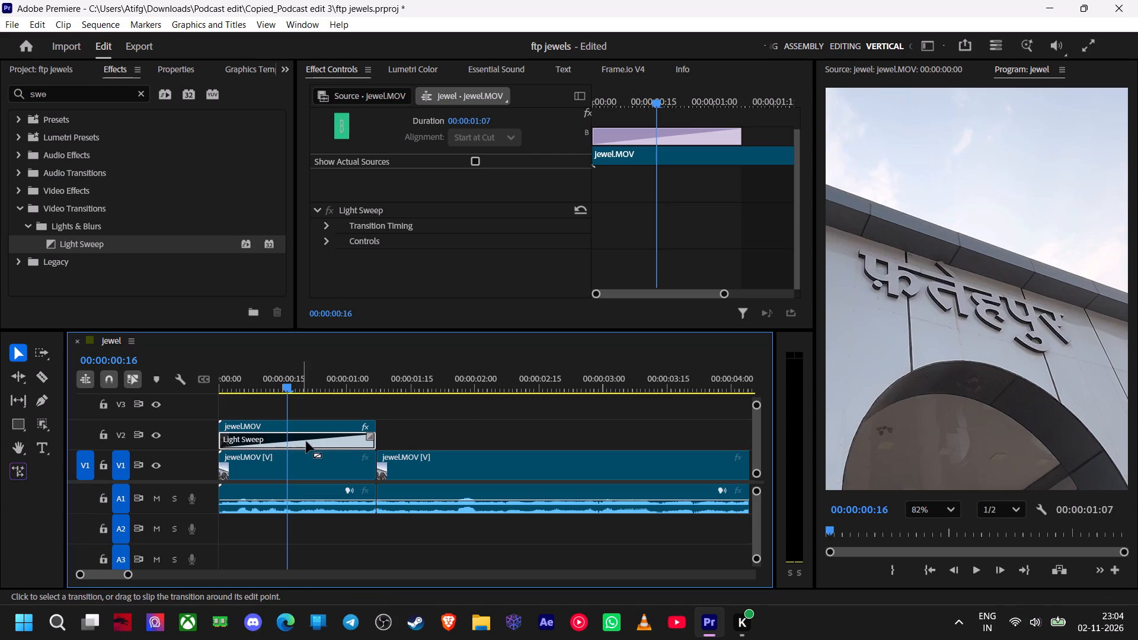
Play the full-length sweep on from 00:00:00:16 to check it, and deselect the transition.
drag(311, 441, 309, 448)
key(space)
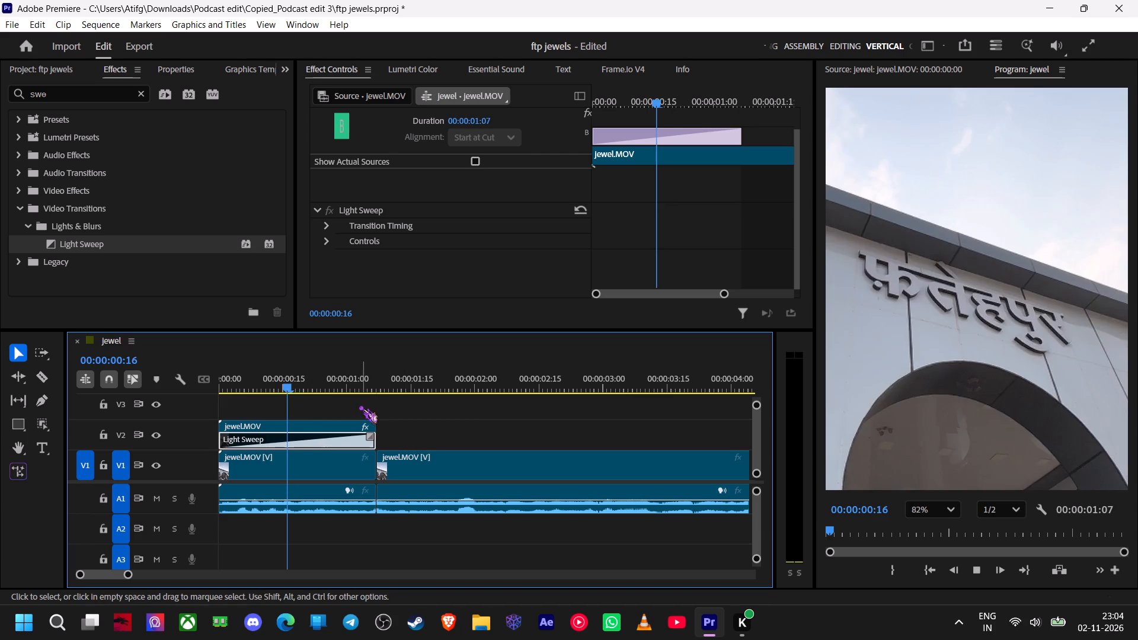
key(space)
click(403, 415)
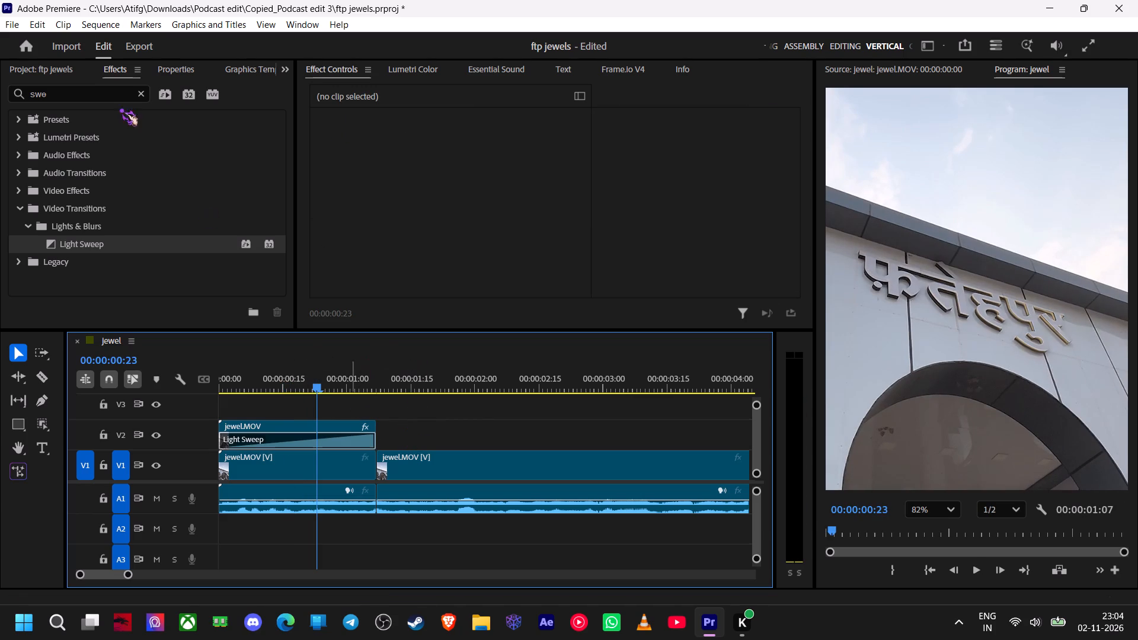
Clear the search term from the effects library.
click(142, 99)
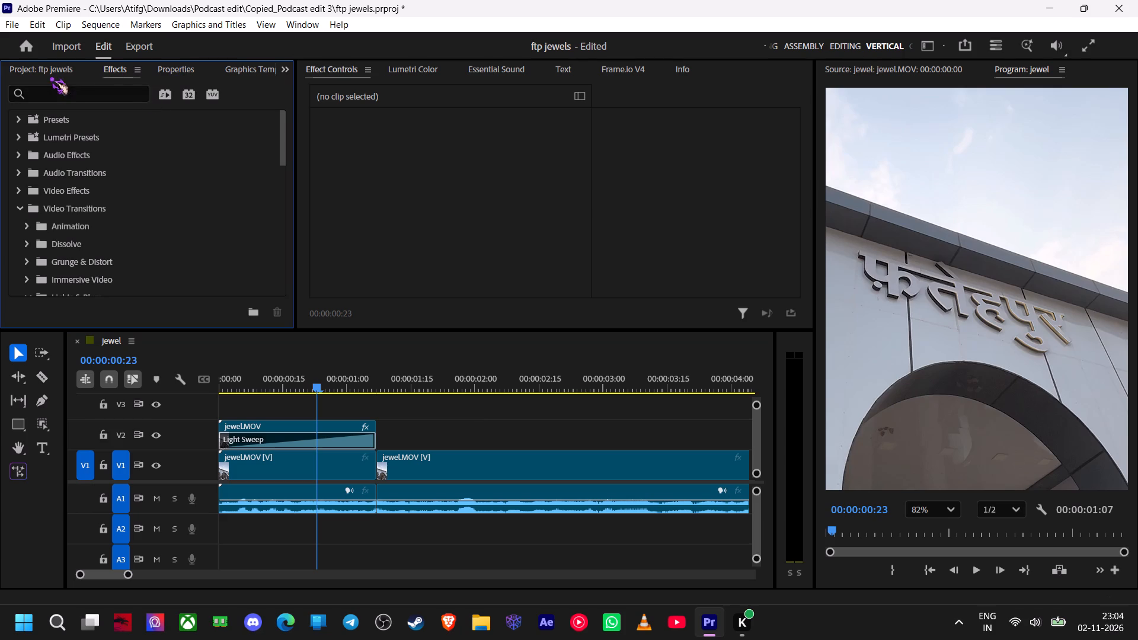
click(50, 77)
click(113, 66)
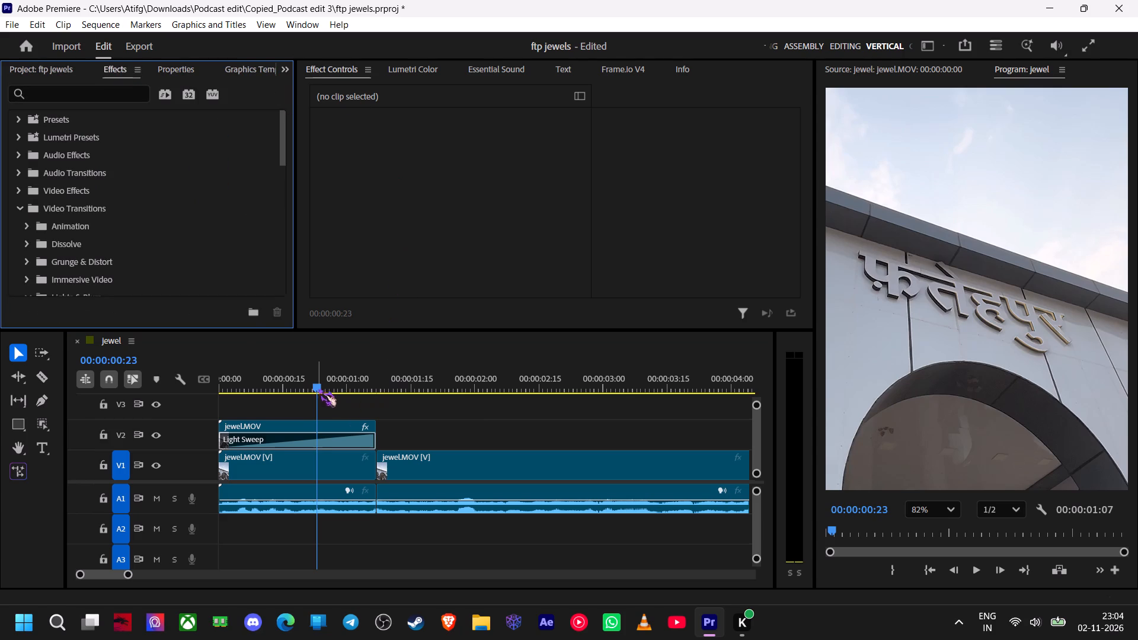
Return the playhead to the sequence start, set the program preview zoom to Fit, and save the project.
drag(315, 389, 126, 425)
click(457, 418)
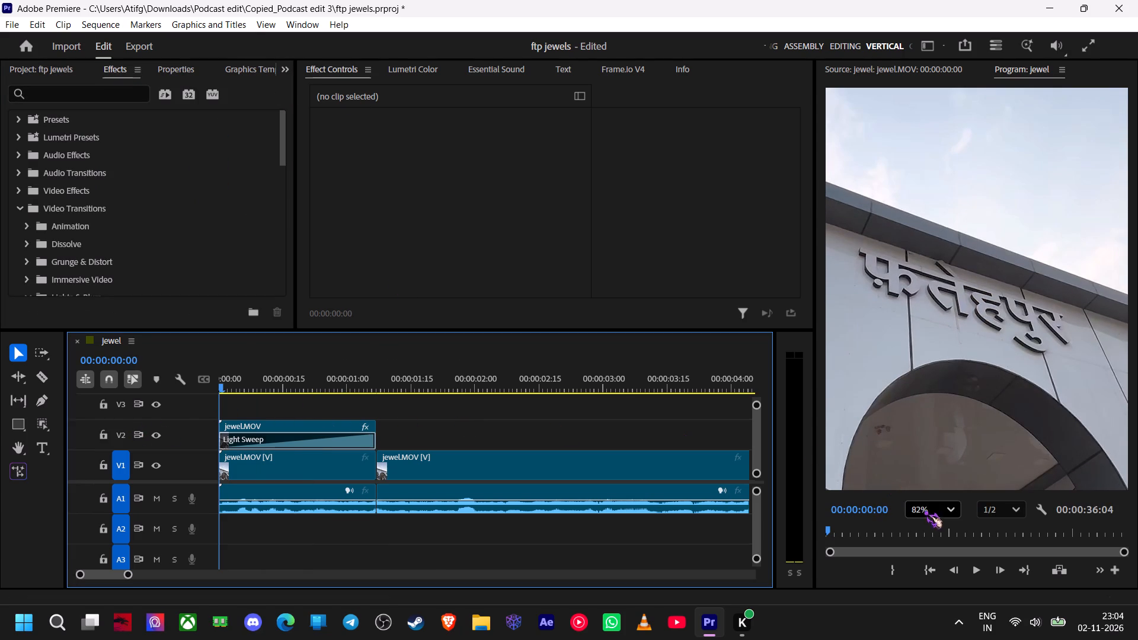
click(926, 513)
click(943, 293)
key(ctrl+s)
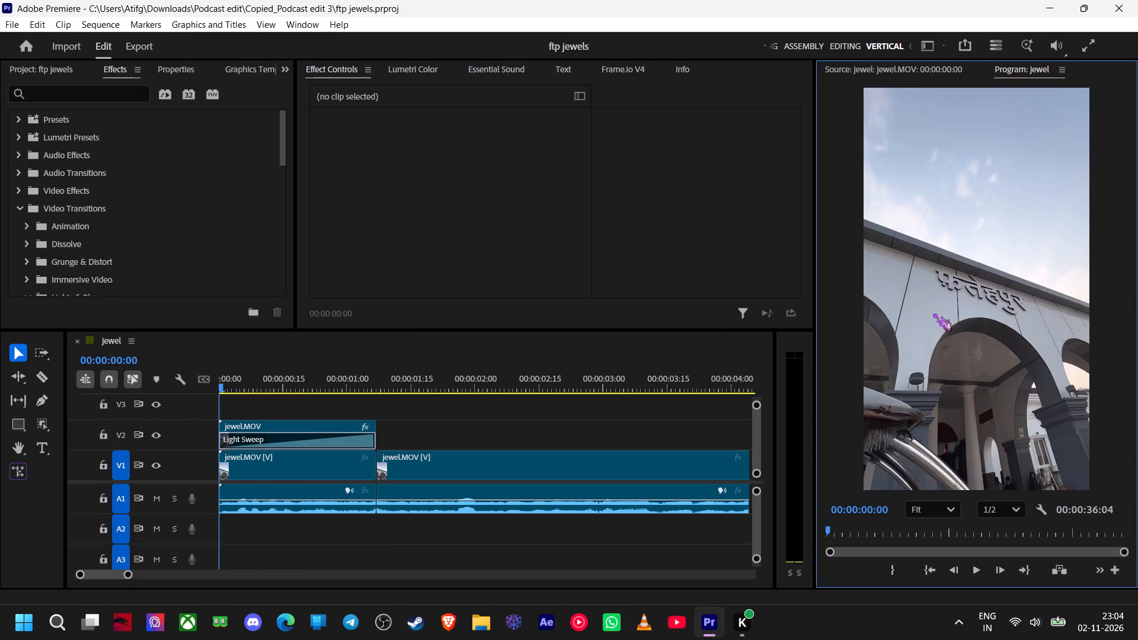
Preview the Light Sweep twice from the start at full-frame view, and return the playhead to 00:00:00:00.
key(space)
key(space)
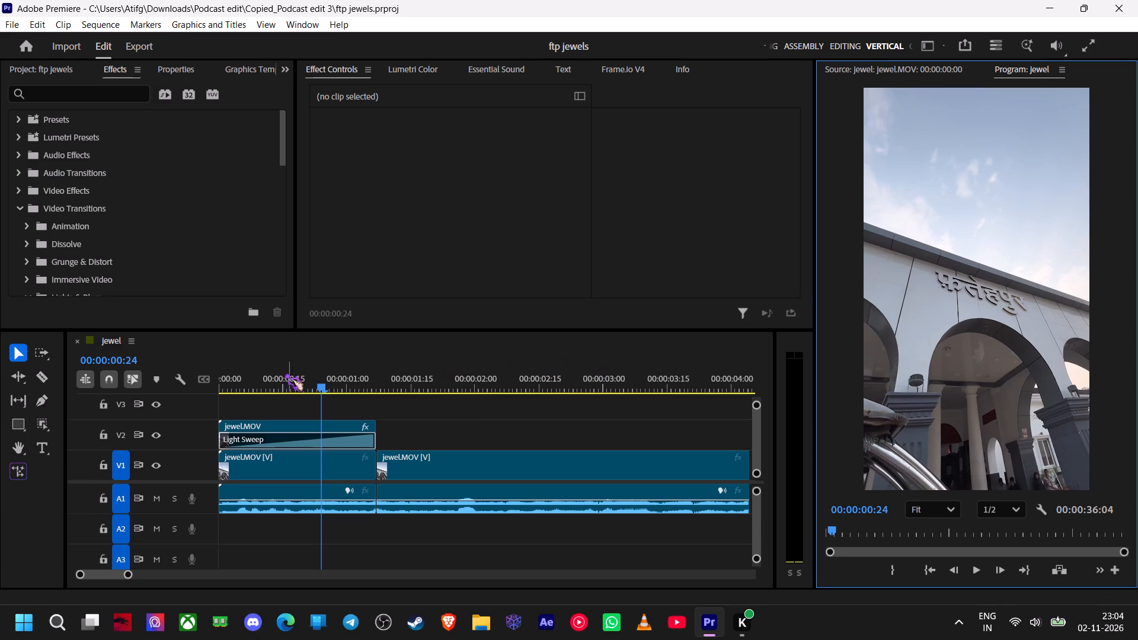
drag(311, 387, 167, 407)
key(space)
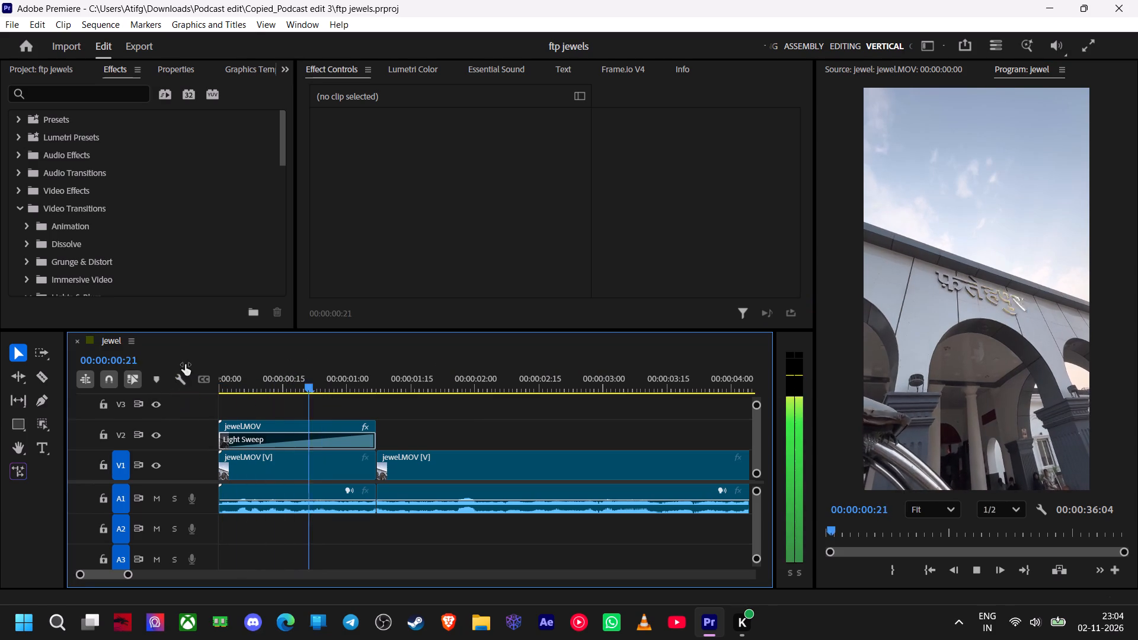
key(space)
drag(433, 383, 112, 411)
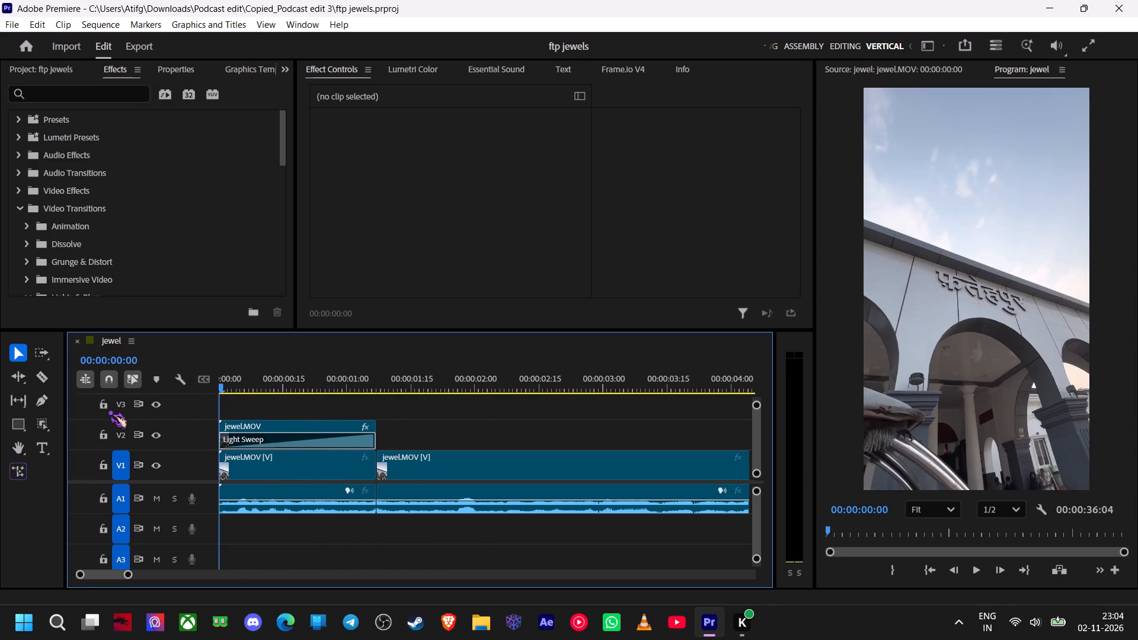
Play the Light Sweep from the start, inspect the sign lettering enlarged, restore the preview zoom to Fit, and return the playhead to 00:00:00:00.
key(space)
key(space)
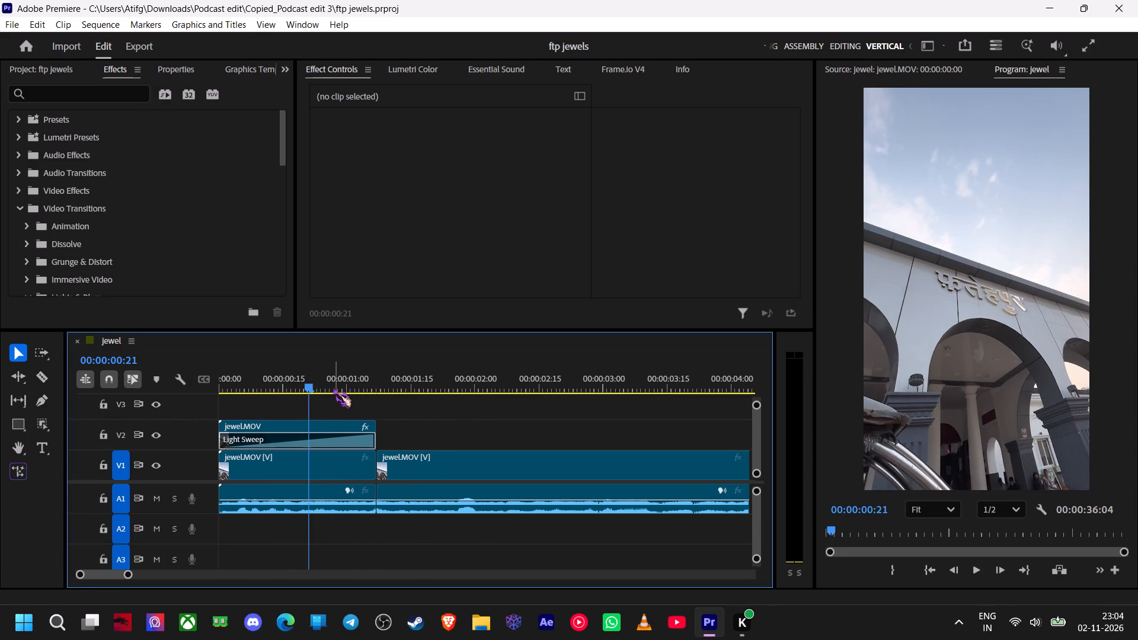
key(space)
key(space)
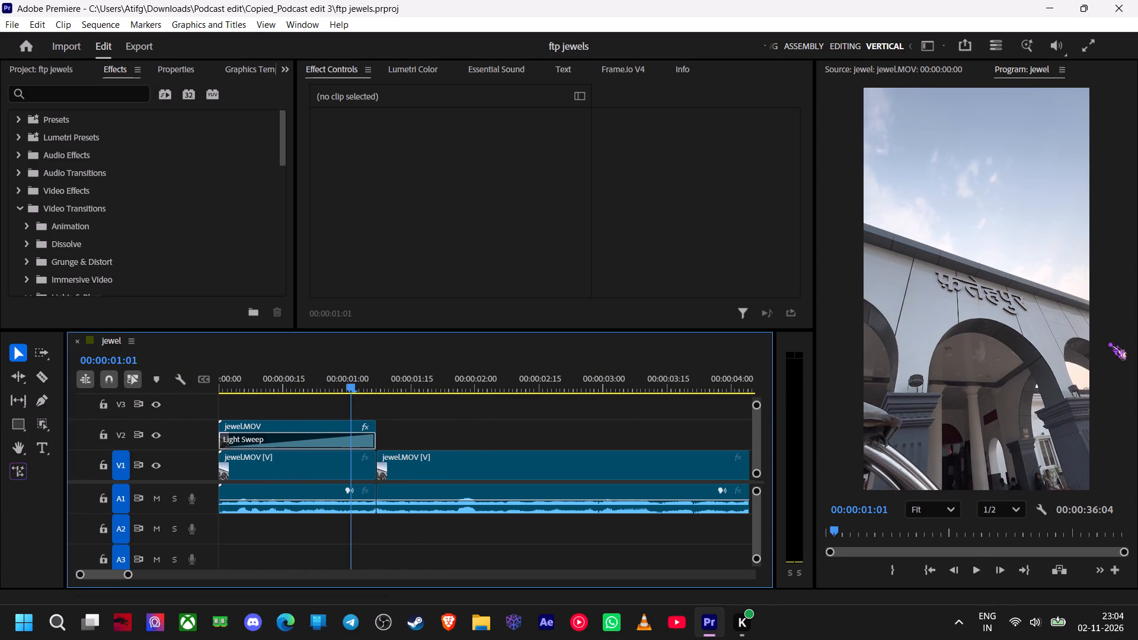
ctrl+scroll(1038, 303, up, 4)
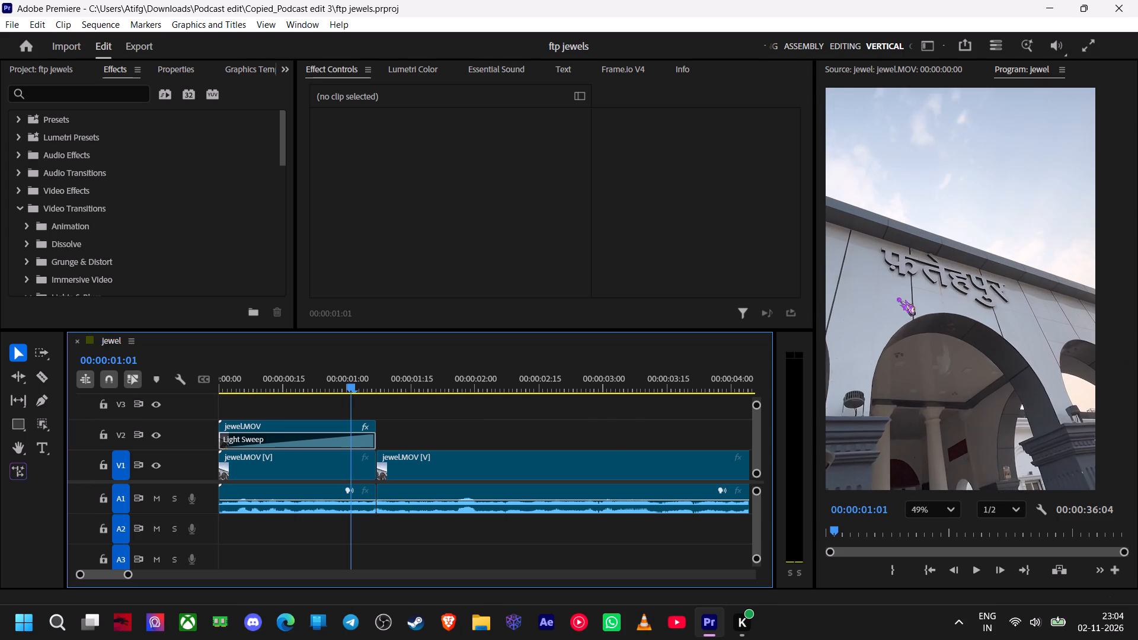
ctrl+scroll(904, 297, down, 5)
ctrl+scroll(899, 299, up, 3)
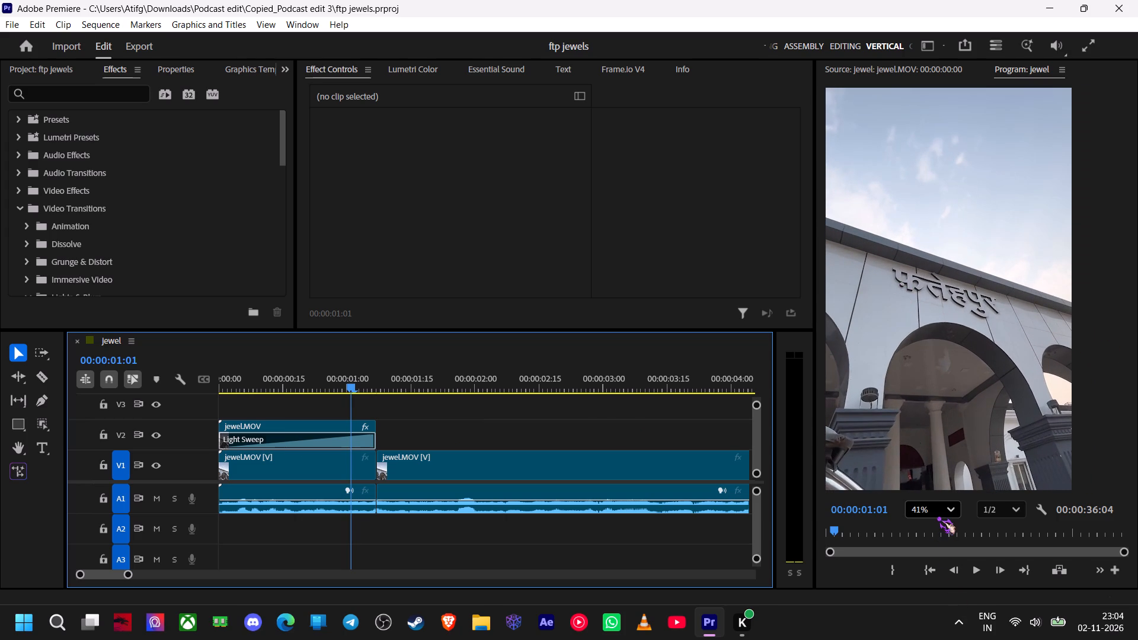
click(938, 517)
click(941, 298)
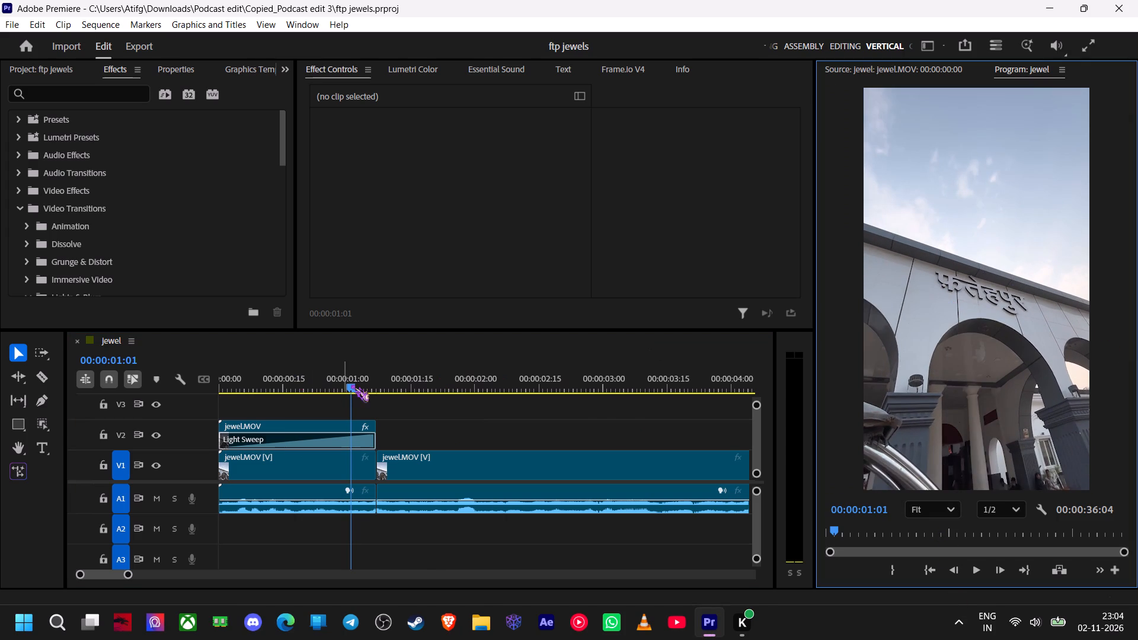
drag(350, 385, 75, 403)
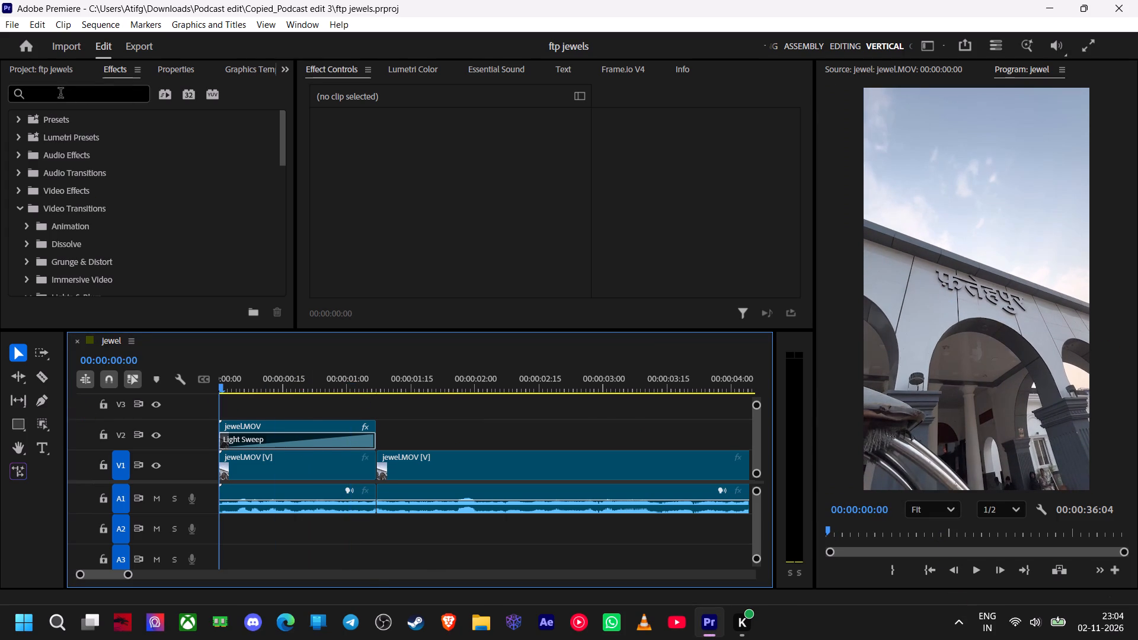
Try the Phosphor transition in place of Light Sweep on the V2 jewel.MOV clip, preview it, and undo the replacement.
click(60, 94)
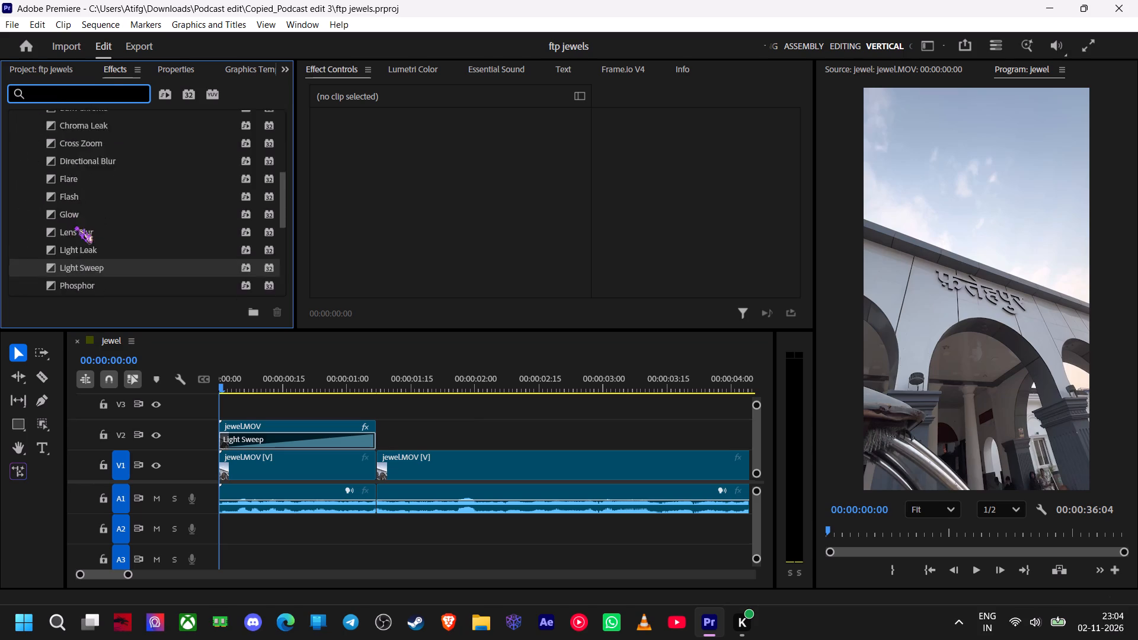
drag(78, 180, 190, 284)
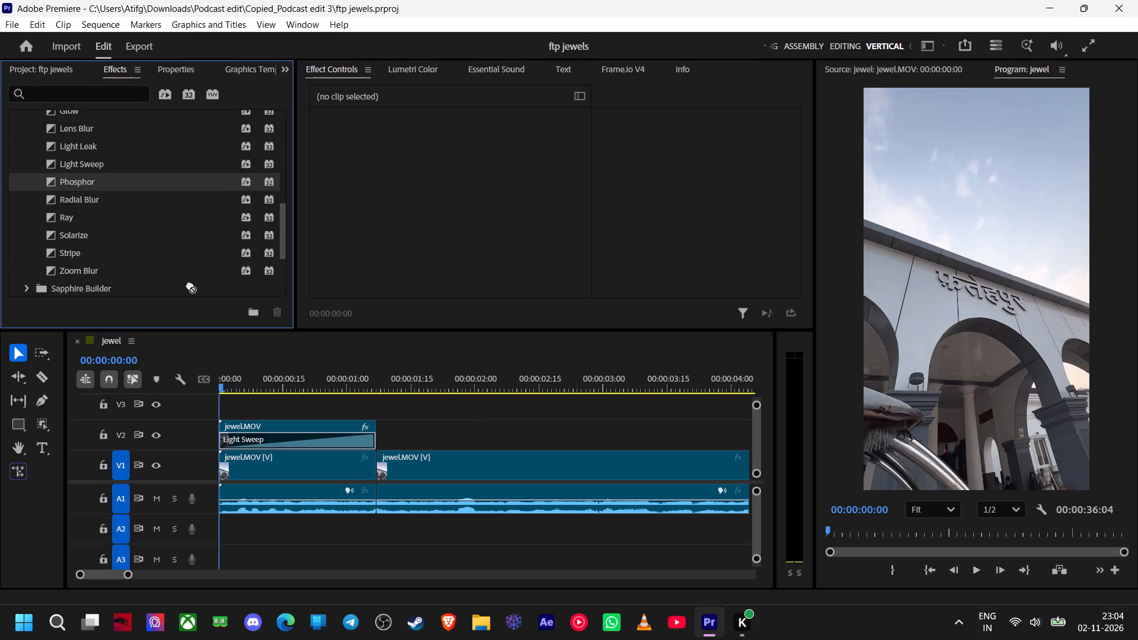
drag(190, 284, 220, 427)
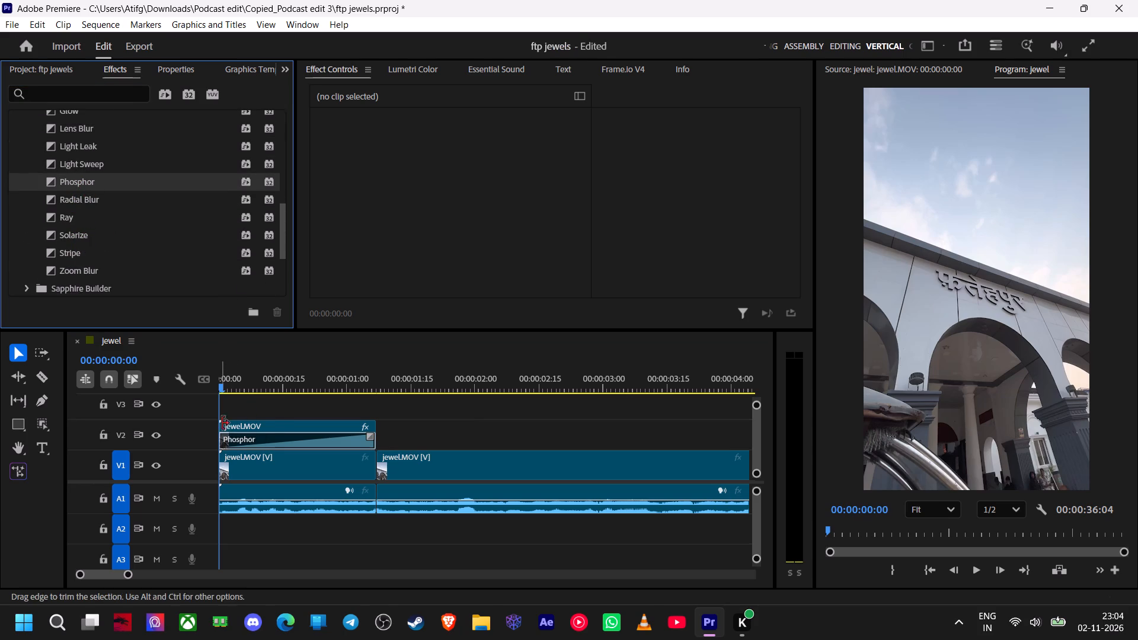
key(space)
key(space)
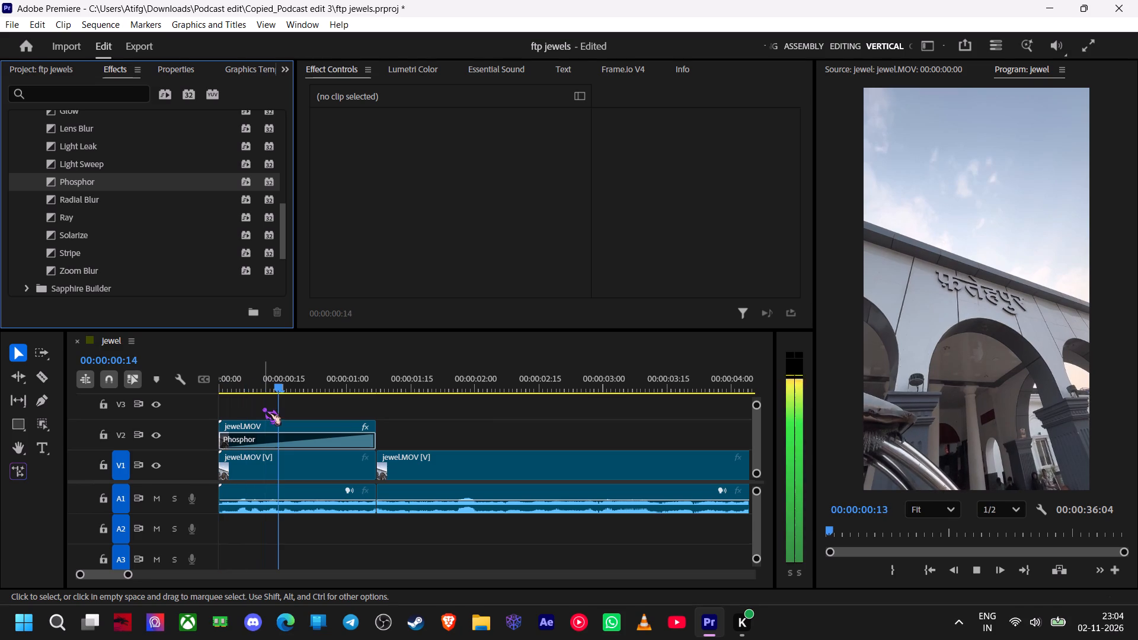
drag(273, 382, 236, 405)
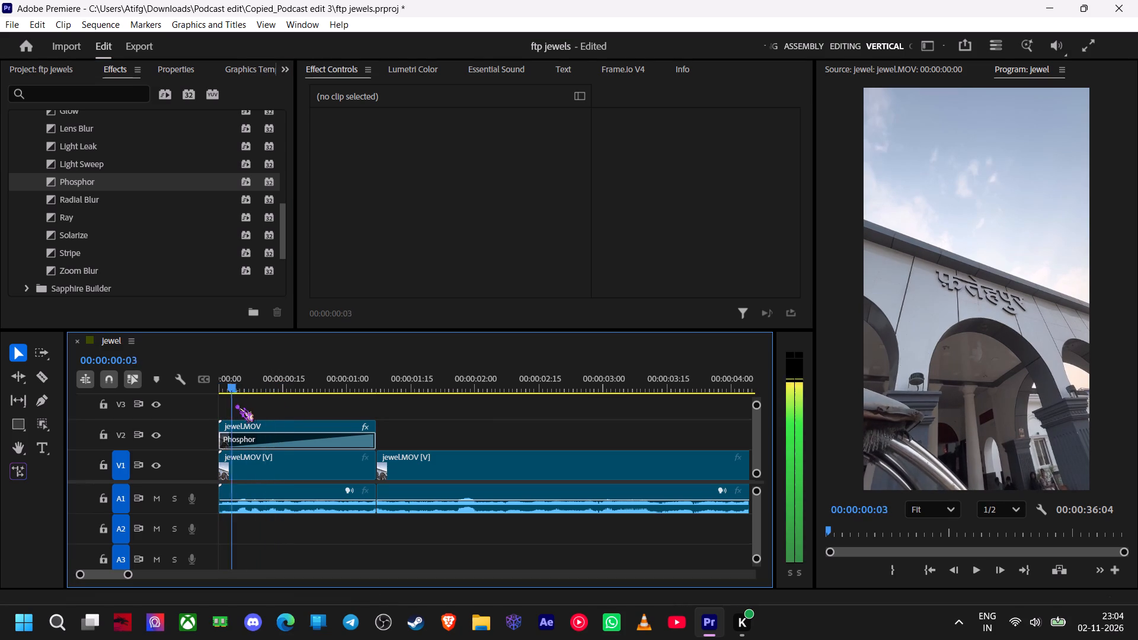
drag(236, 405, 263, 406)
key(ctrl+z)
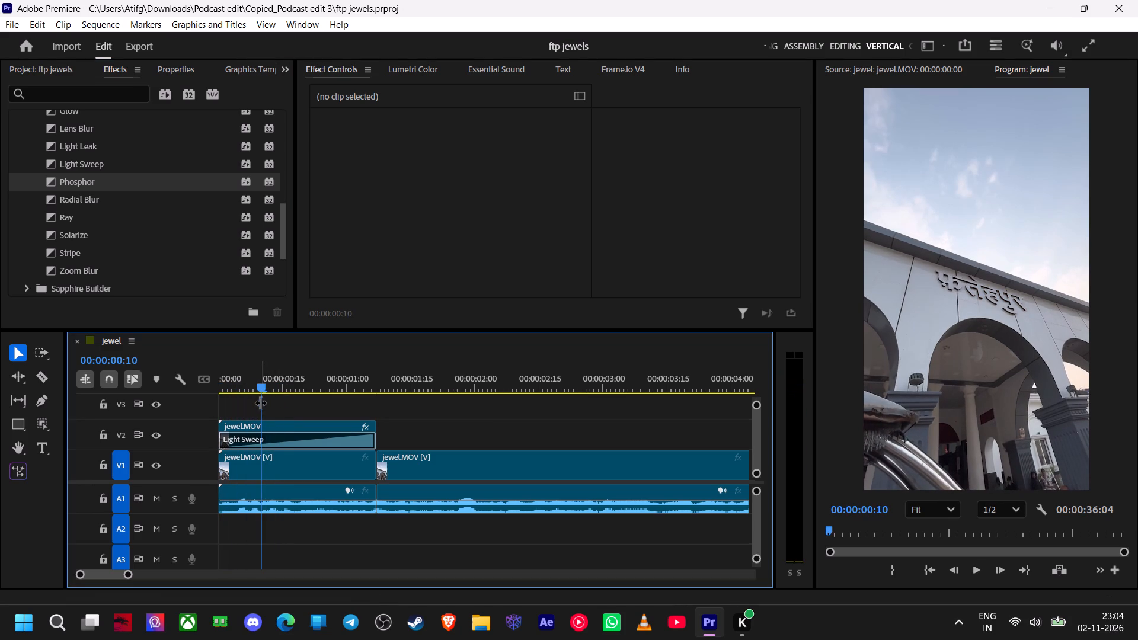
Replay the V2 clip's Light Sweep four times from the sequence start to check how the light crosses the sign lettering.
drag(260, 387, 123, 407)
key(space)
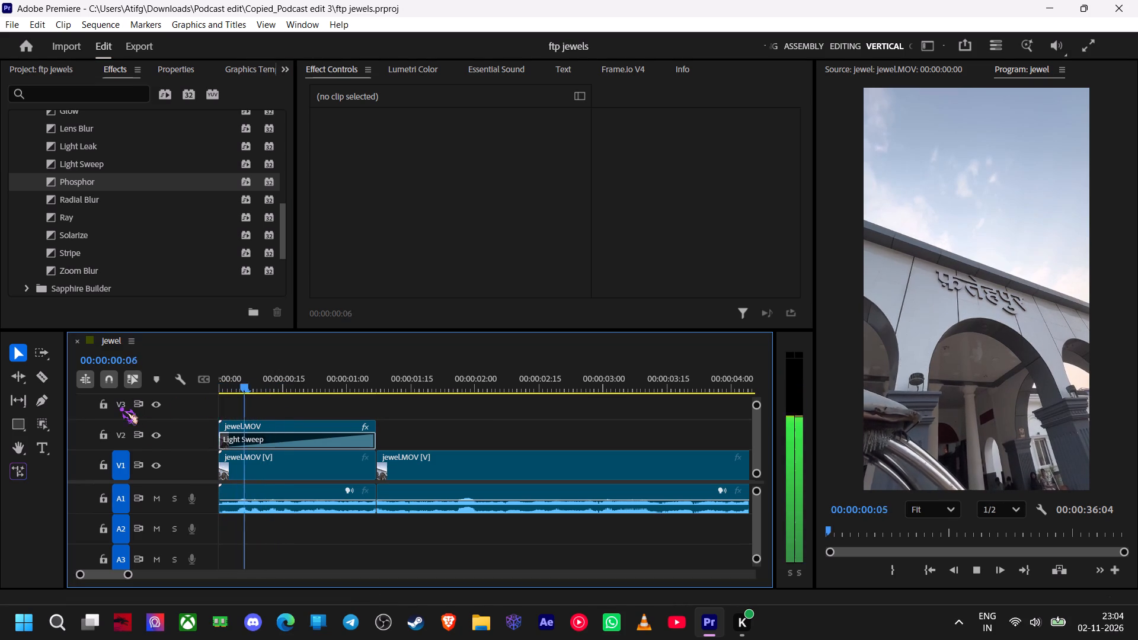
key(space)
drag(308, 392, 305, 392)
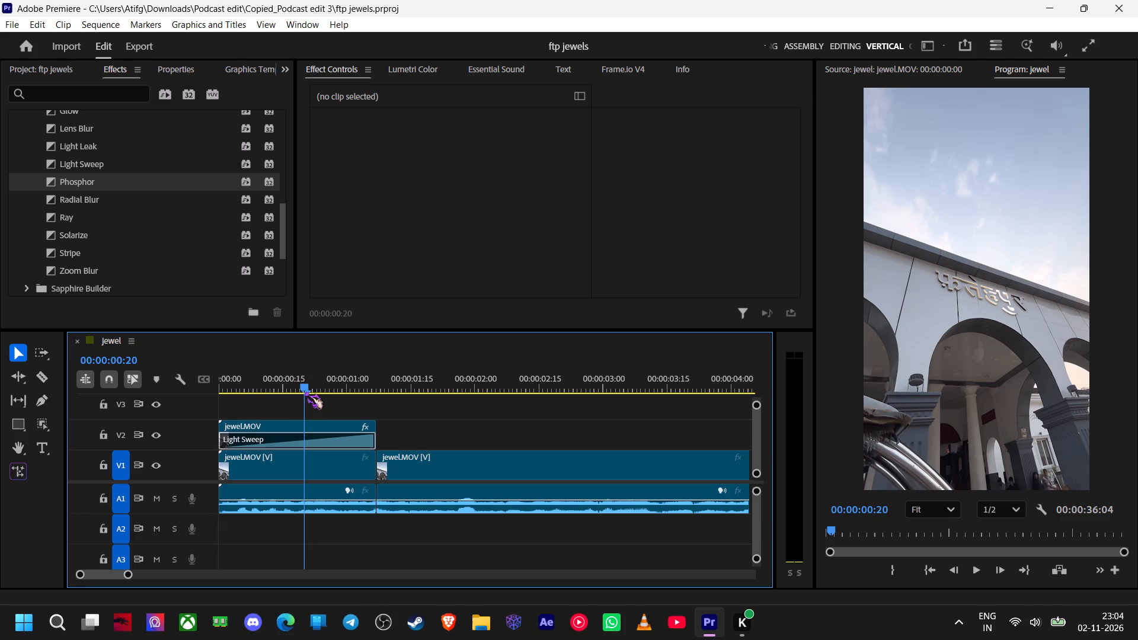
drag(305, 392, 170, 422)
key(space)
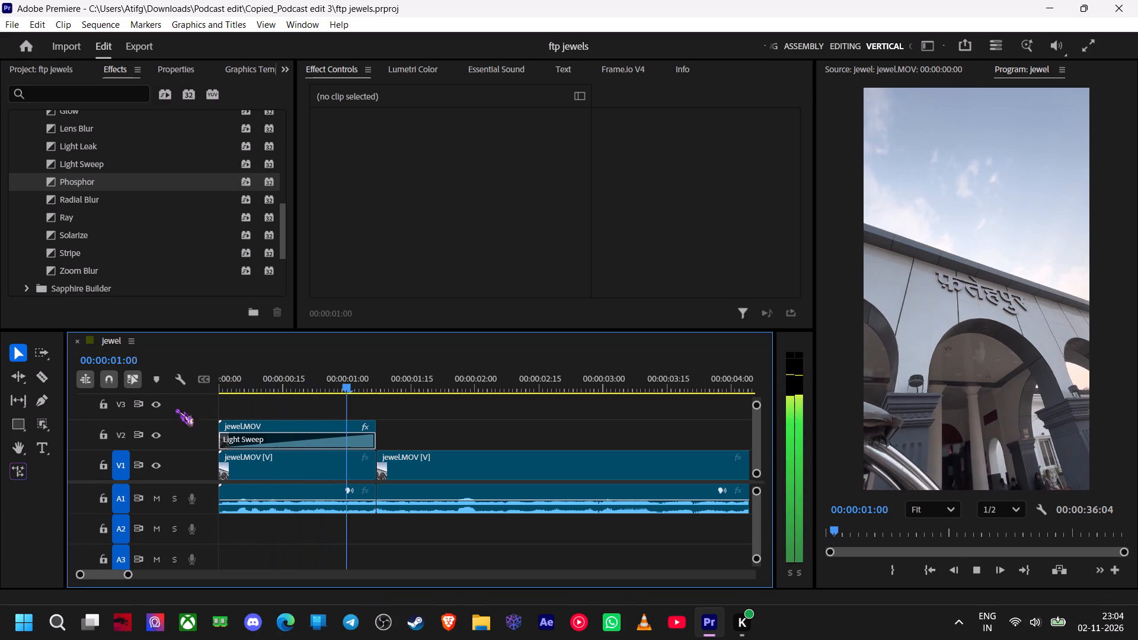
key(space)
drag(374, 383, 87, 414)
key(space)
key(space)
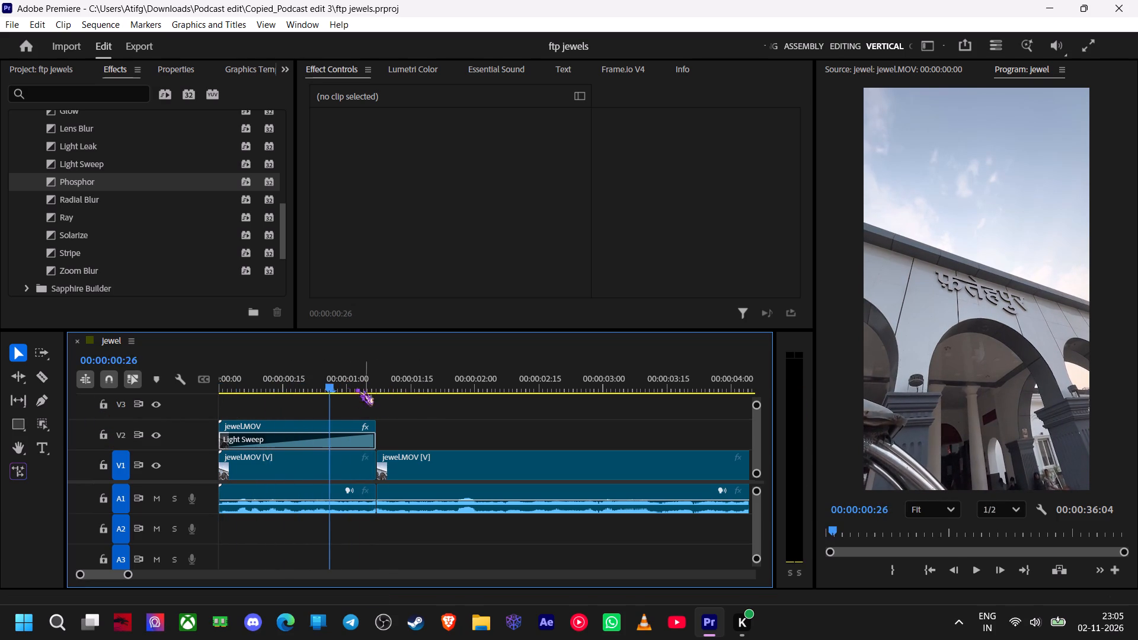
drag(324, 387, 320, 414)
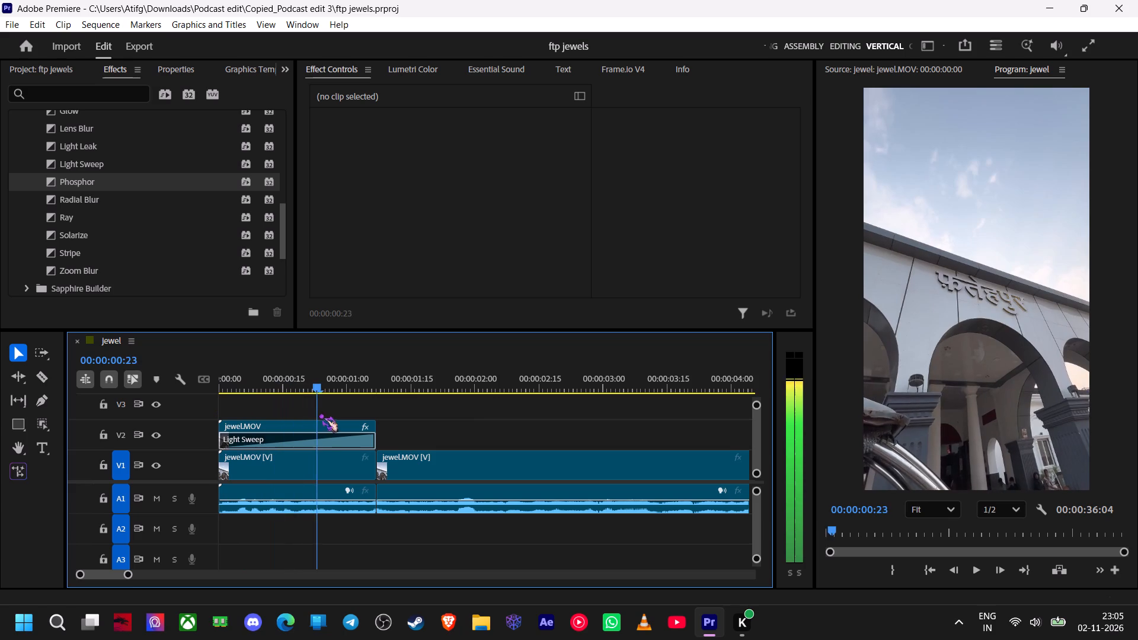
drag(320, 414, 0, 445)
key(space)
key(space)
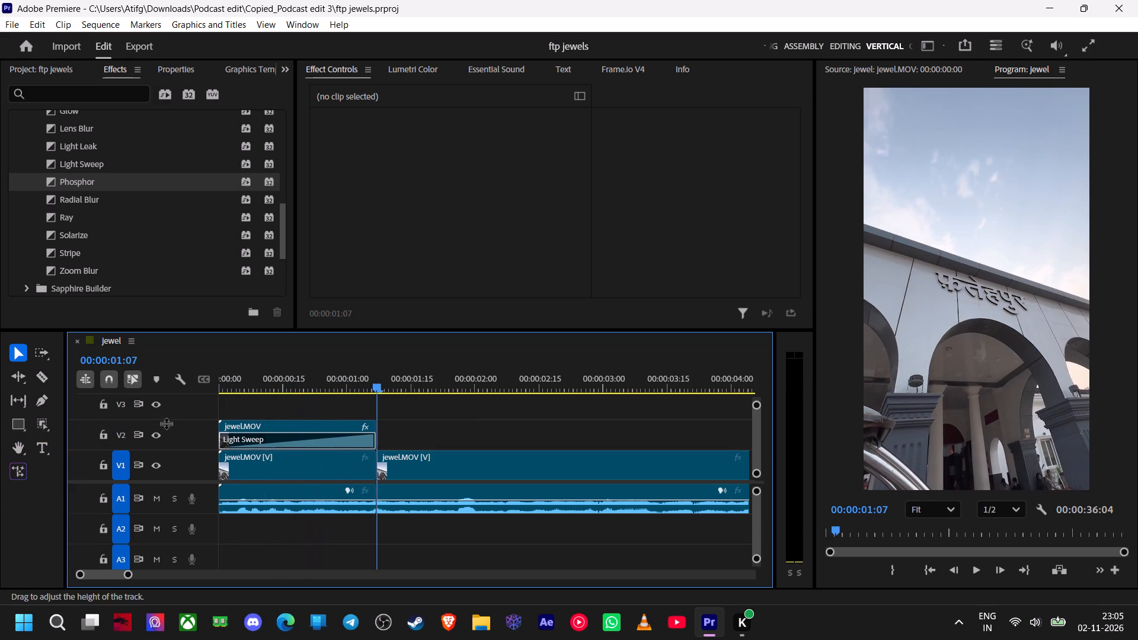
Play from the sequence start across the cut into the jewellery storefront shot, replay both parts, and return the playhead to 00:00:00:00.
drag(373, 389, 68, 434)
key(space)
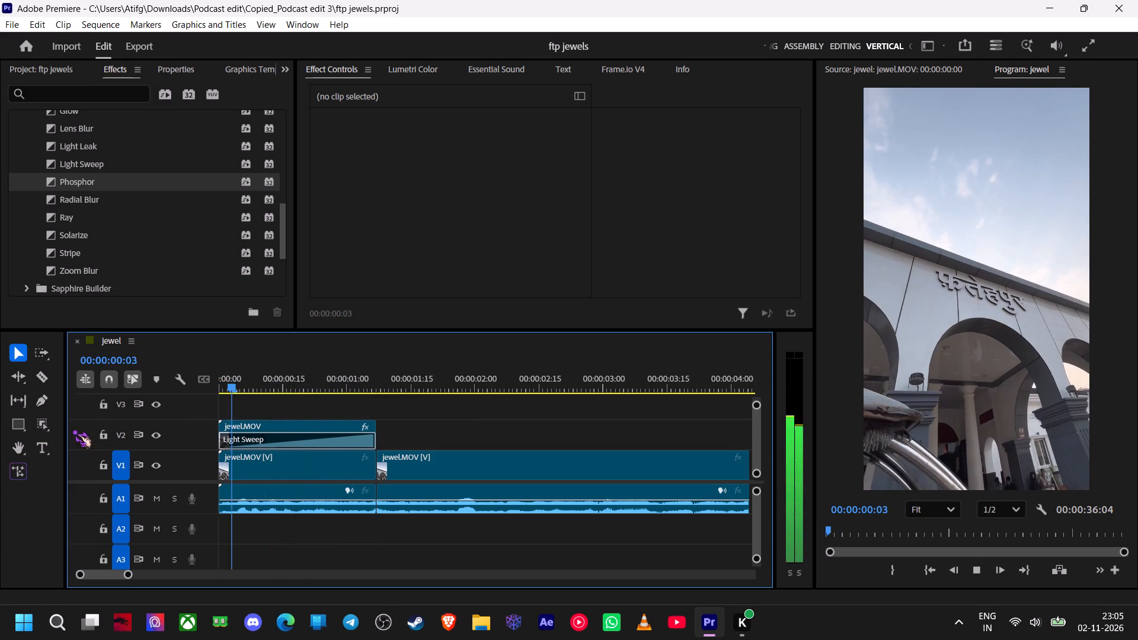
key(space)
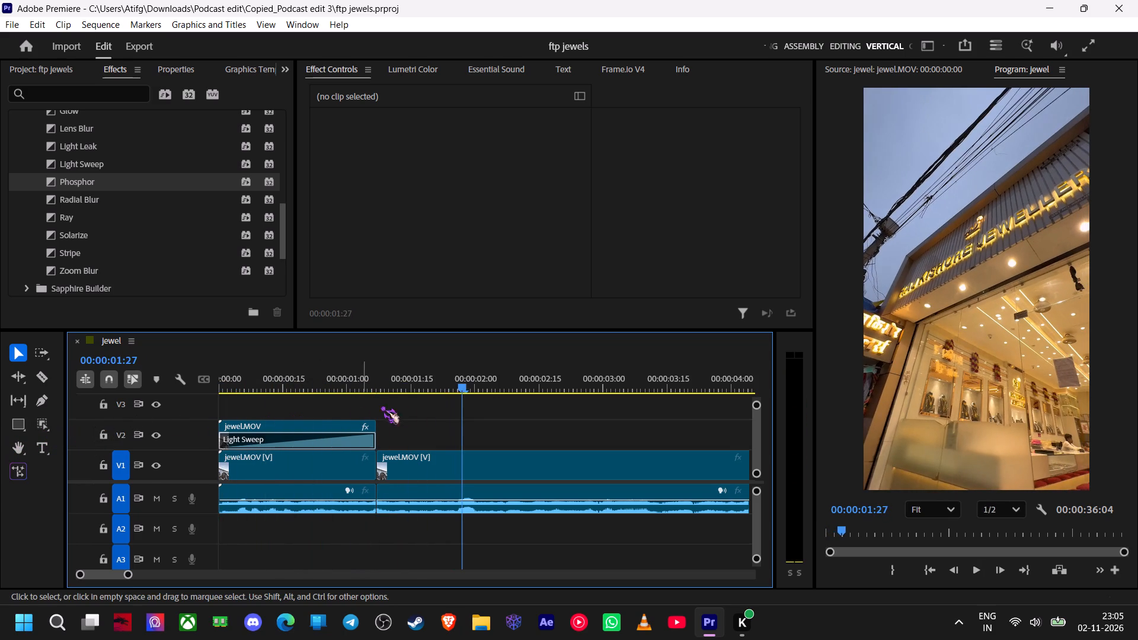
key(space)
key(space)
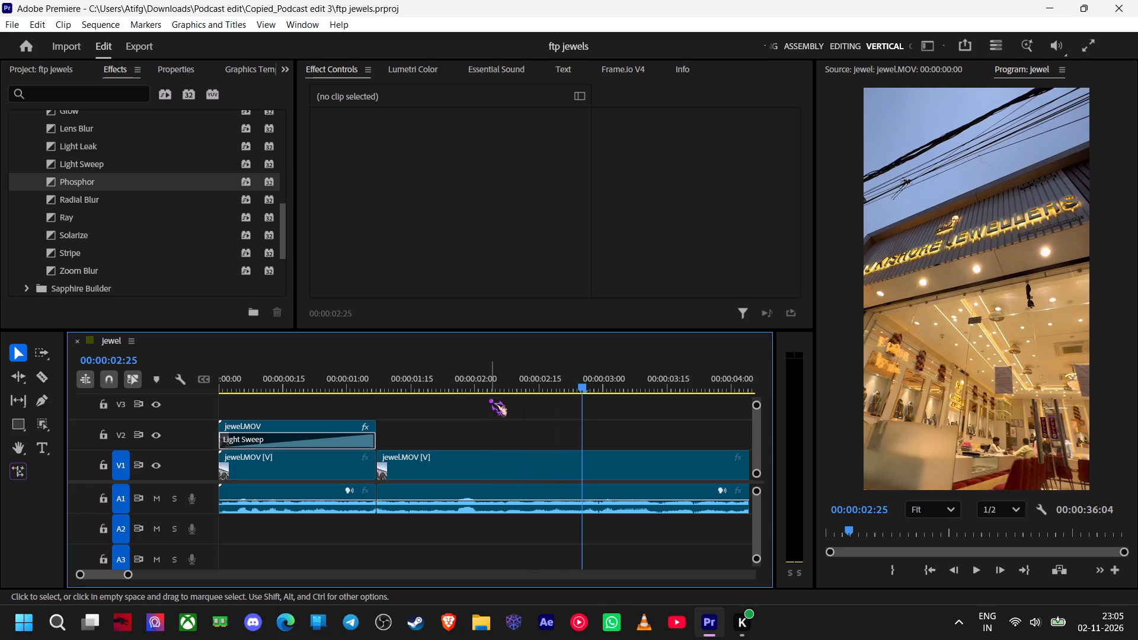
key(space)
key(space)
drag(650, 386, 378, 421)
key(space)
key(space)
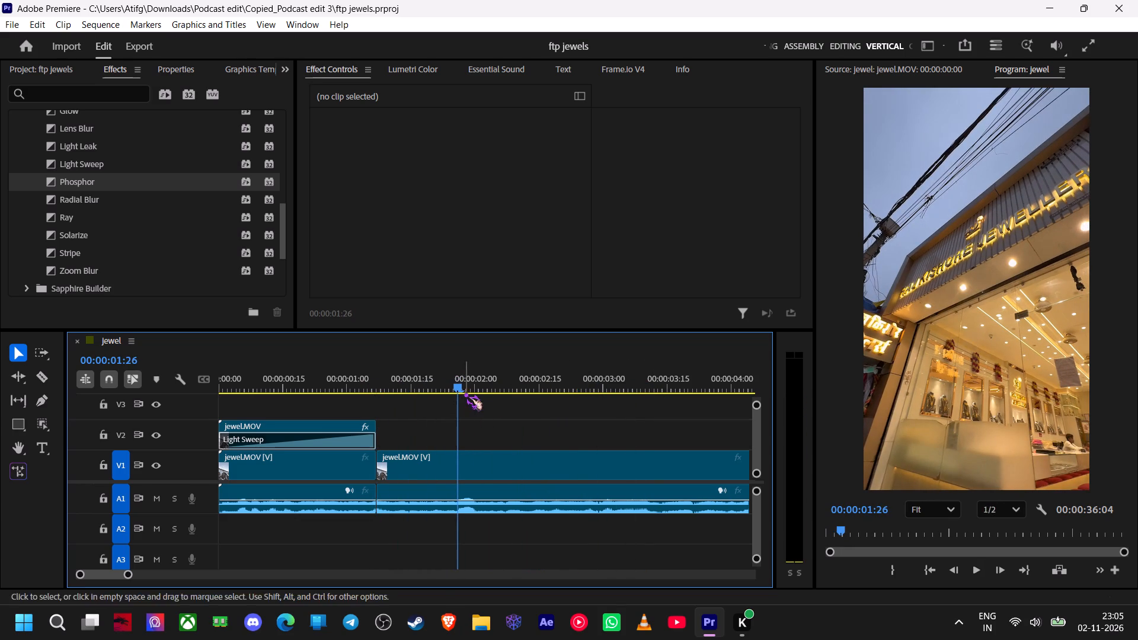
drag(461, 389, 0, 458)
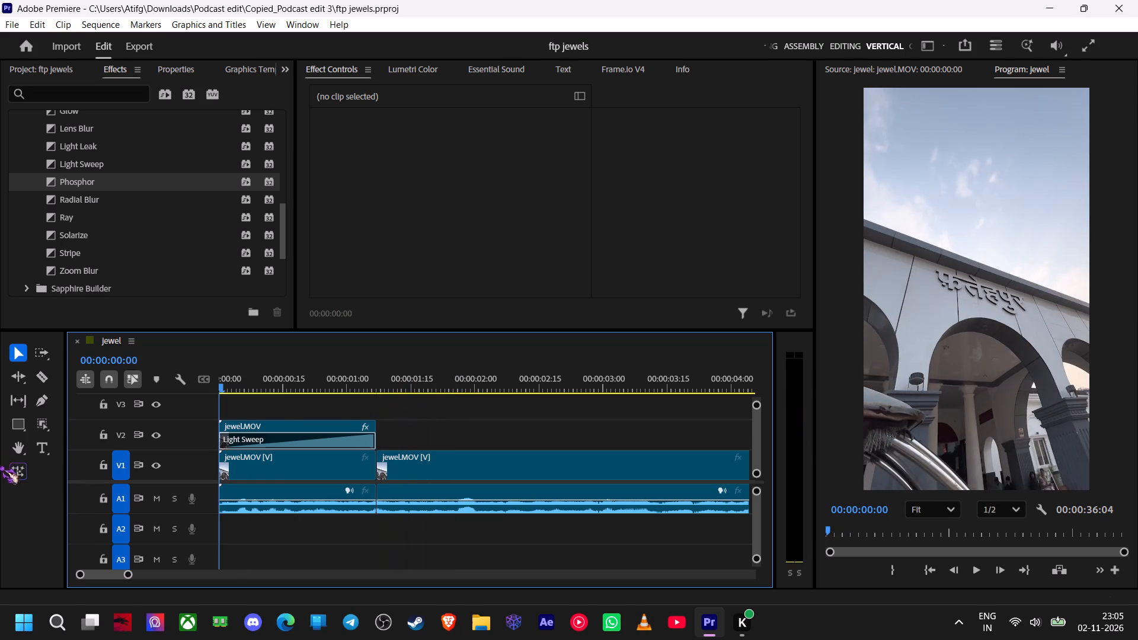
key(space)
key(space)
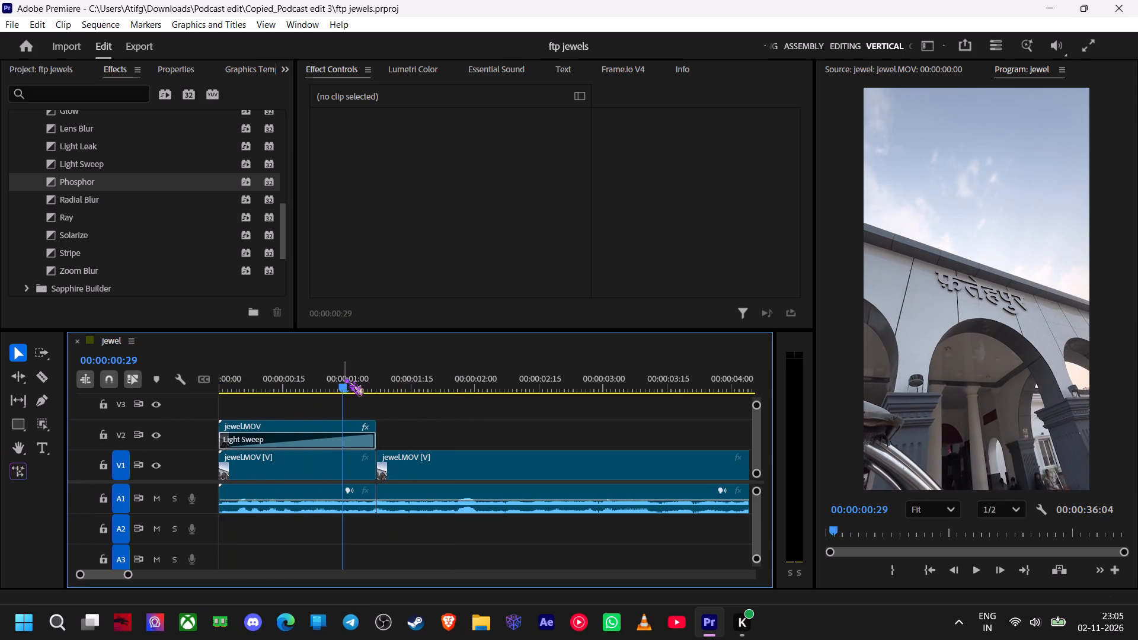
drag(342, 386, 96, 430)
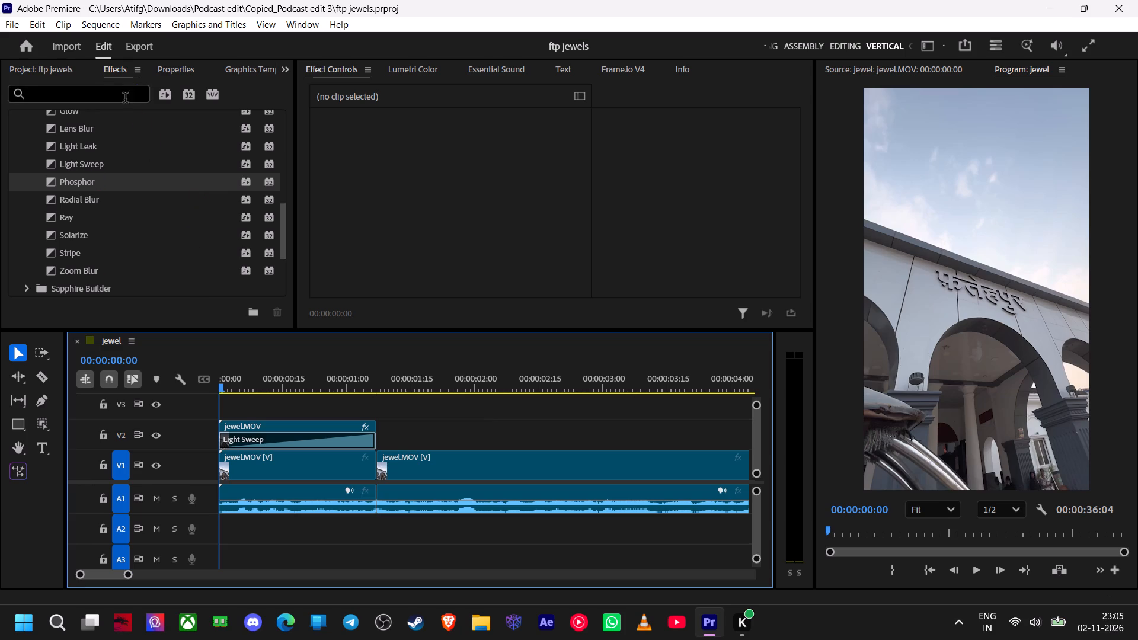
Browse the effects library, collapsing Lights & Blurs and expanding the Transformers video transitions and the Crossfade audio transitions.
drag(284, 217, 285, 148)
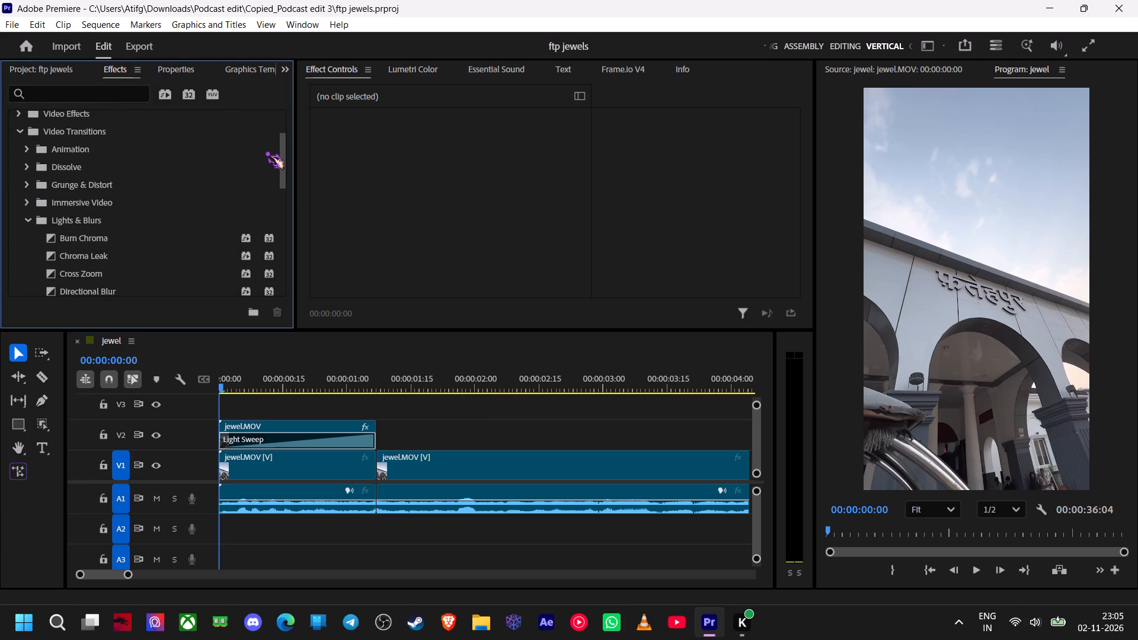
click(27, 223)
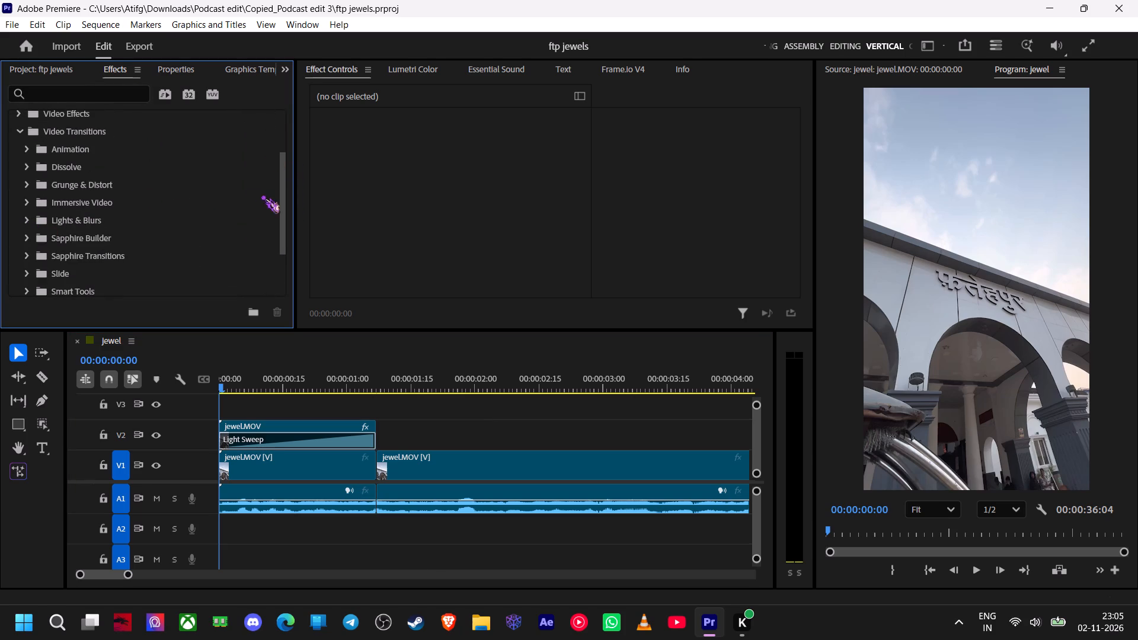
drag(283, 196, 266, 255)
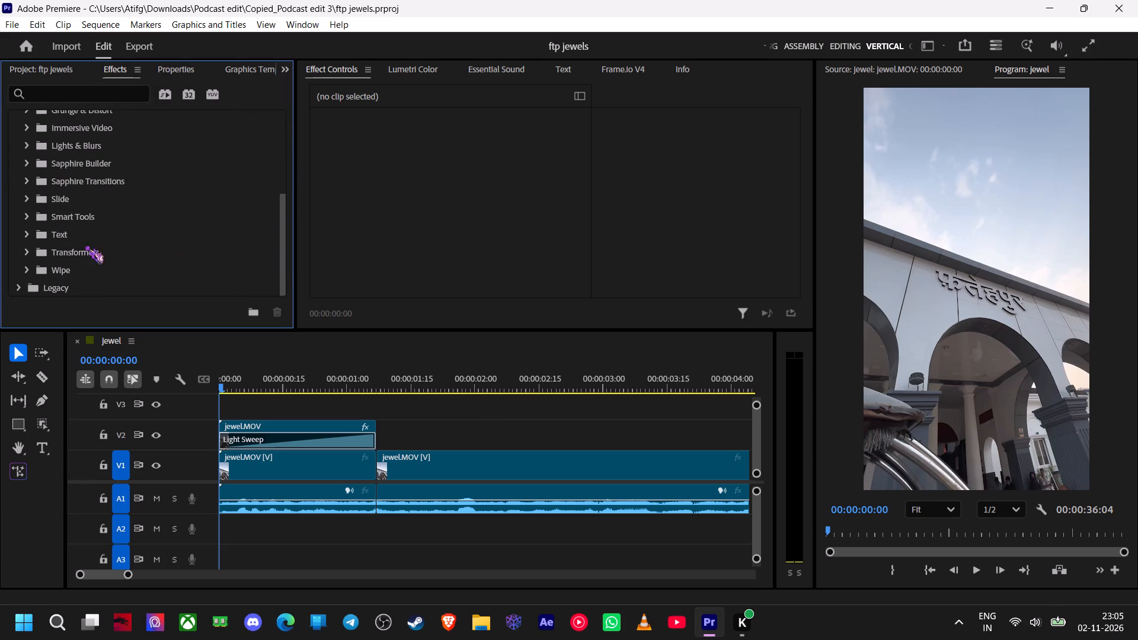
click(30, 252)
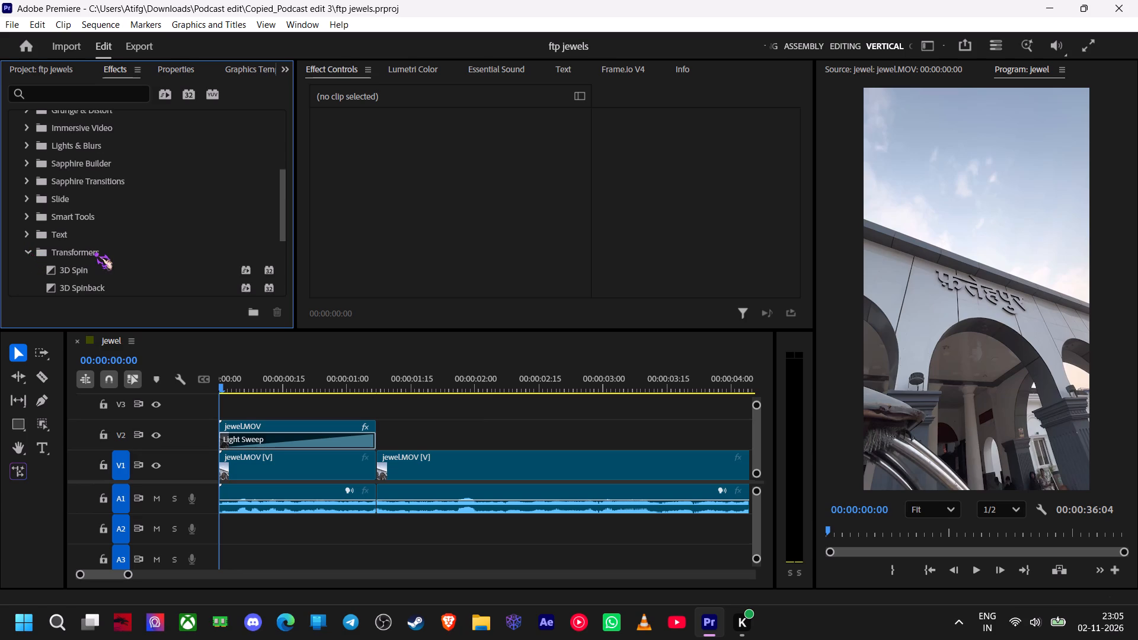
scroll(97, 247, left, 1)
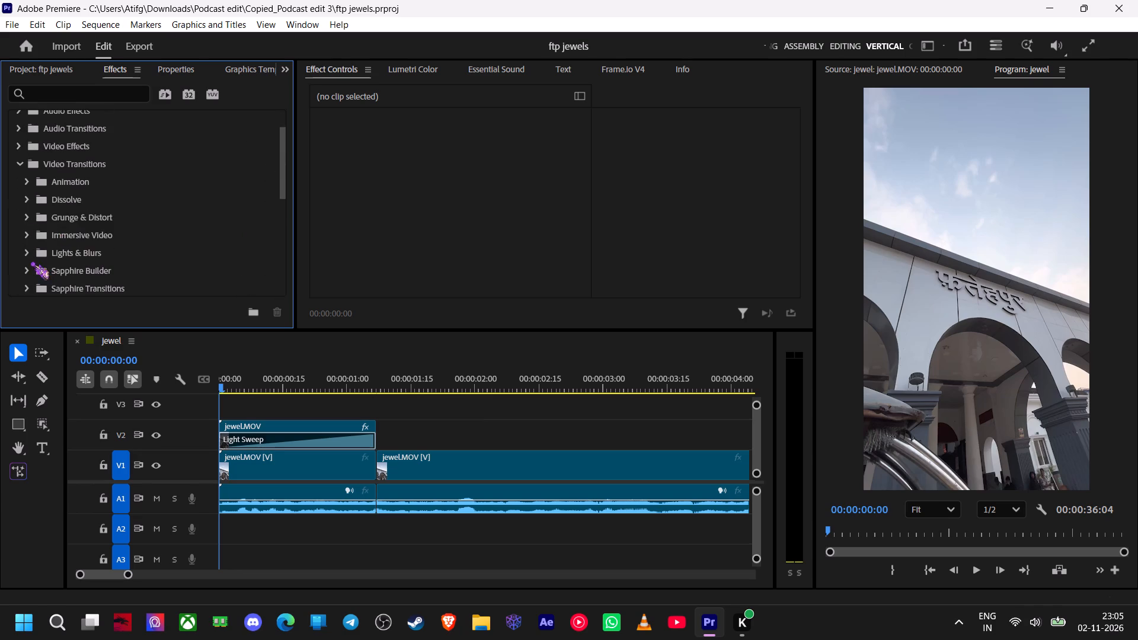
scroll(32, 262, left, 1)
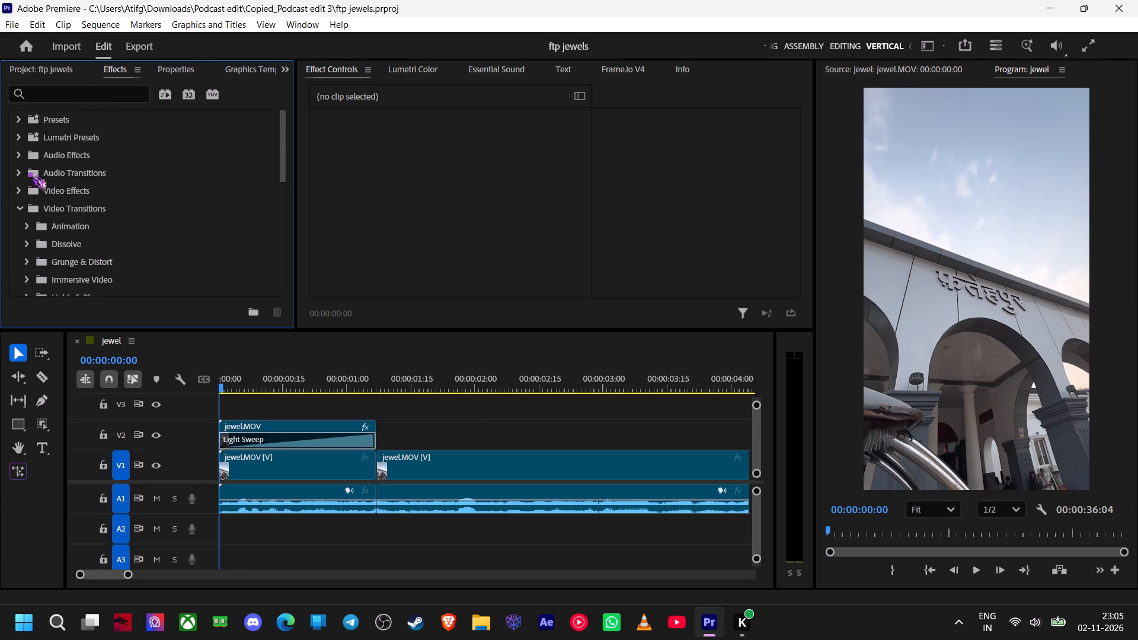
click(23, 174)
click(23, 174)
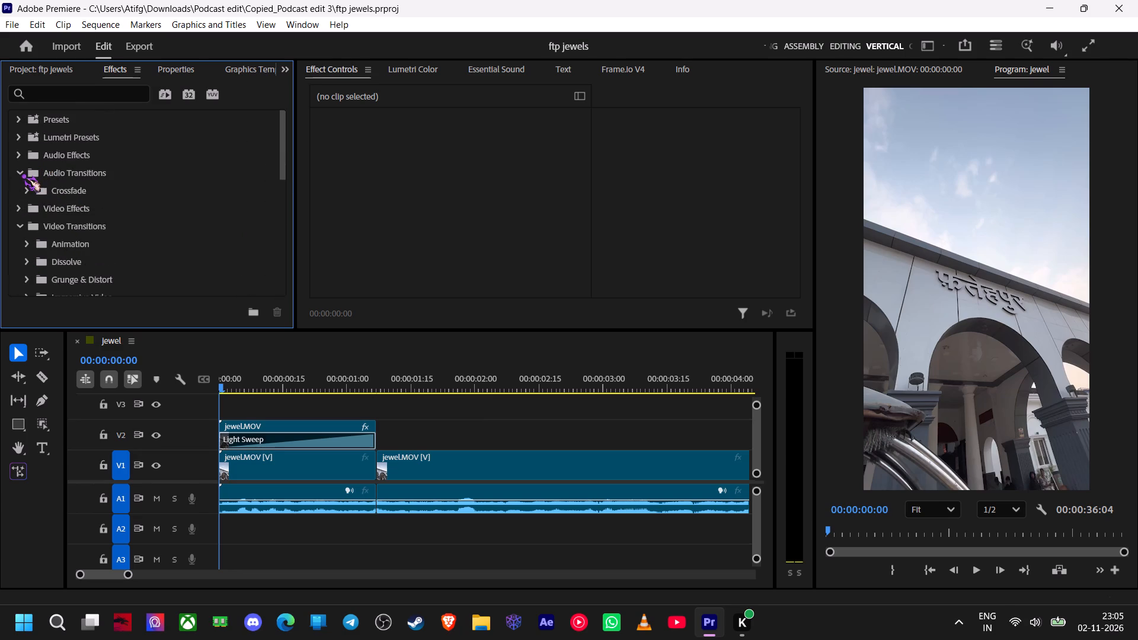
click(23, 174)
click(23, 191)
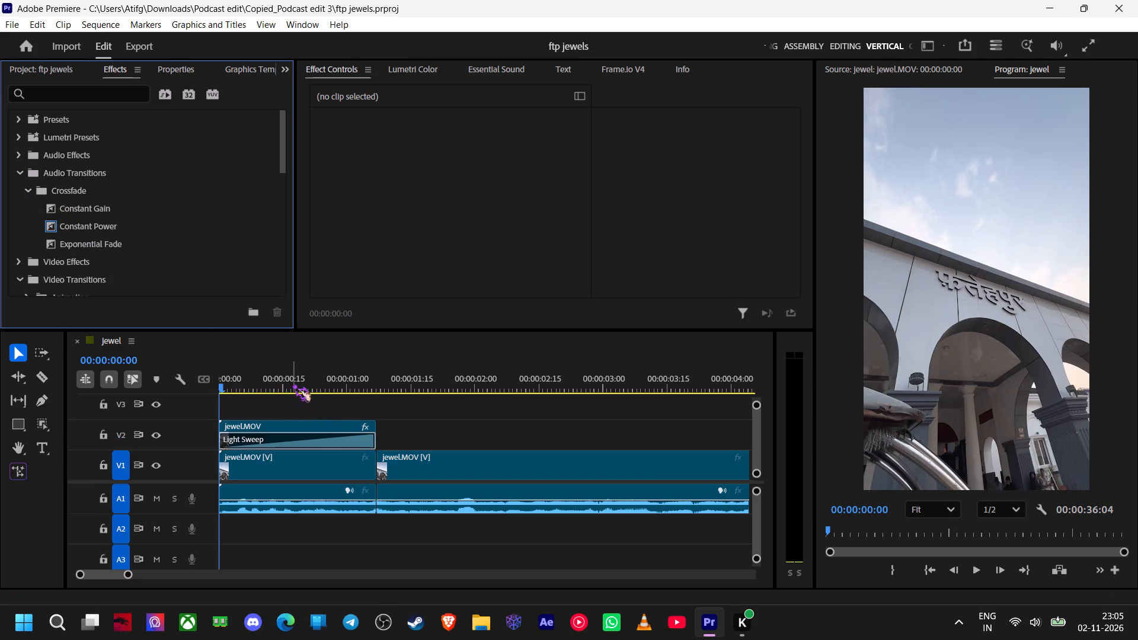
Play the sequence from the start across the cut into the jewellery storefront shot to check the transition.
key(space)
click(316, 369)
drag(308, 373, 204, 404)
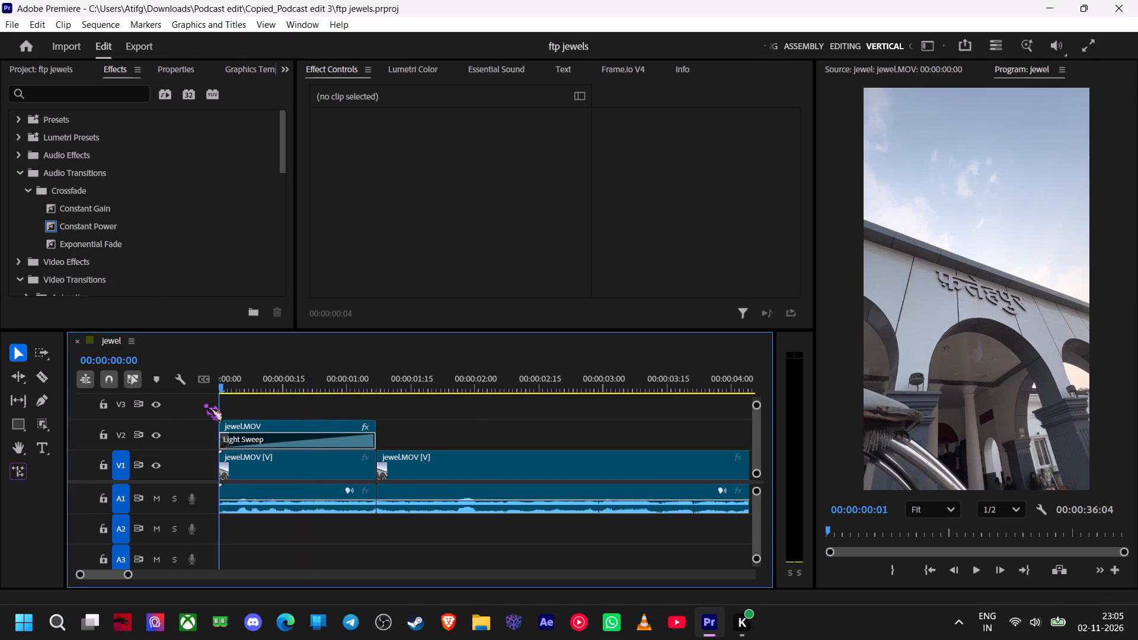
drag(204, 404, 152, 410)
key(space)
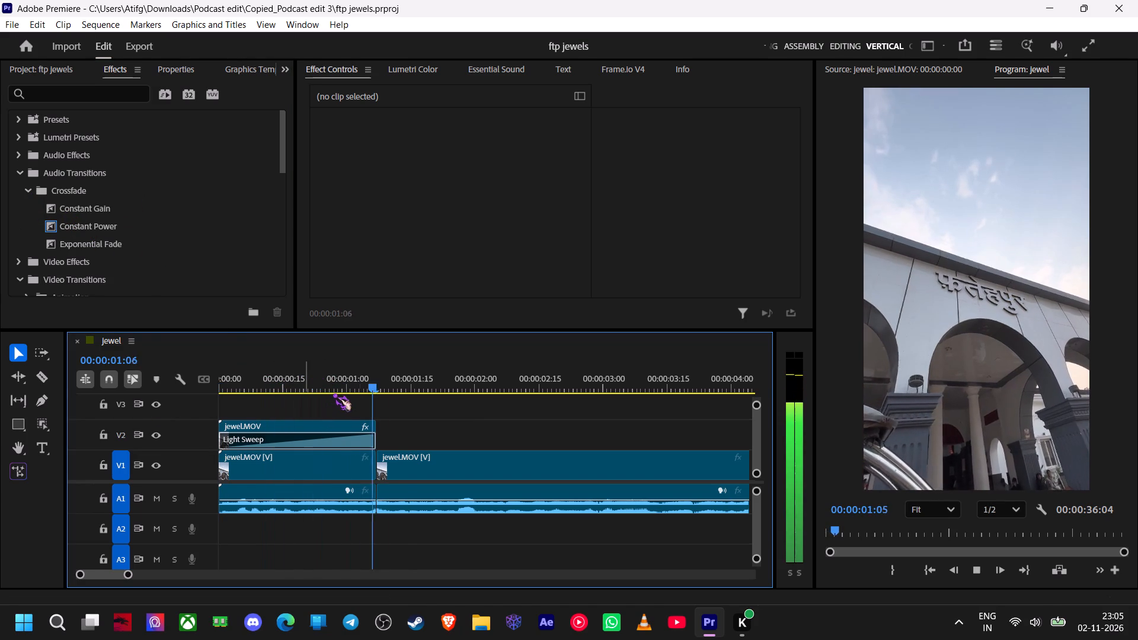
key(space)
key(space)
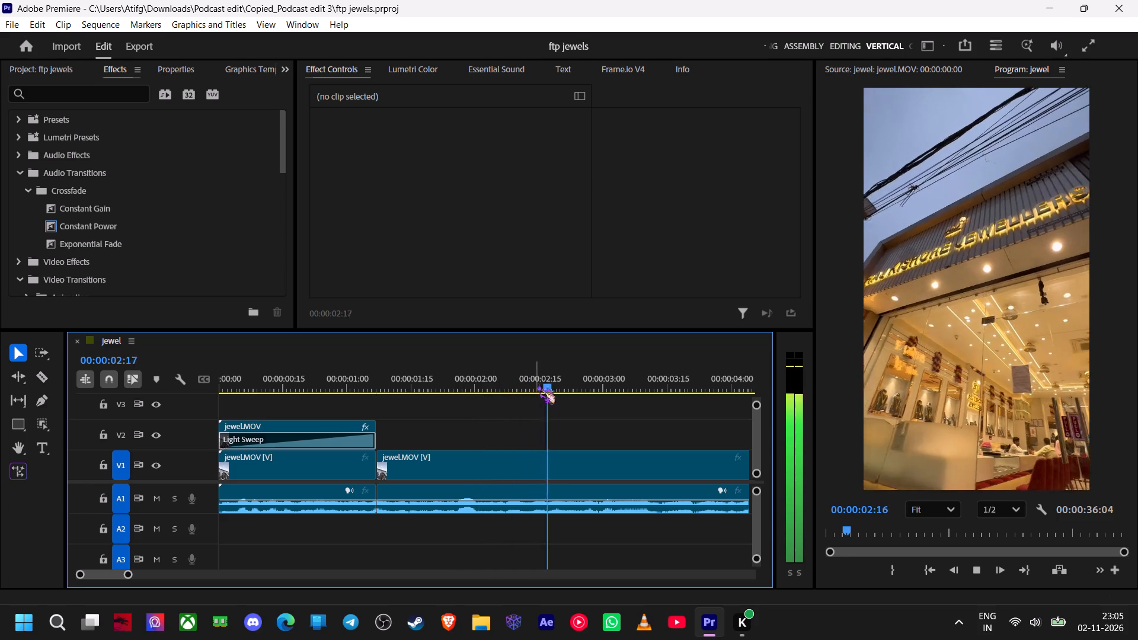
key(space)
Replay the opening of the storefront shot from the cut several times and bring the playhead back to 00:00:01:07.
drag(588, 386, 376, 421)
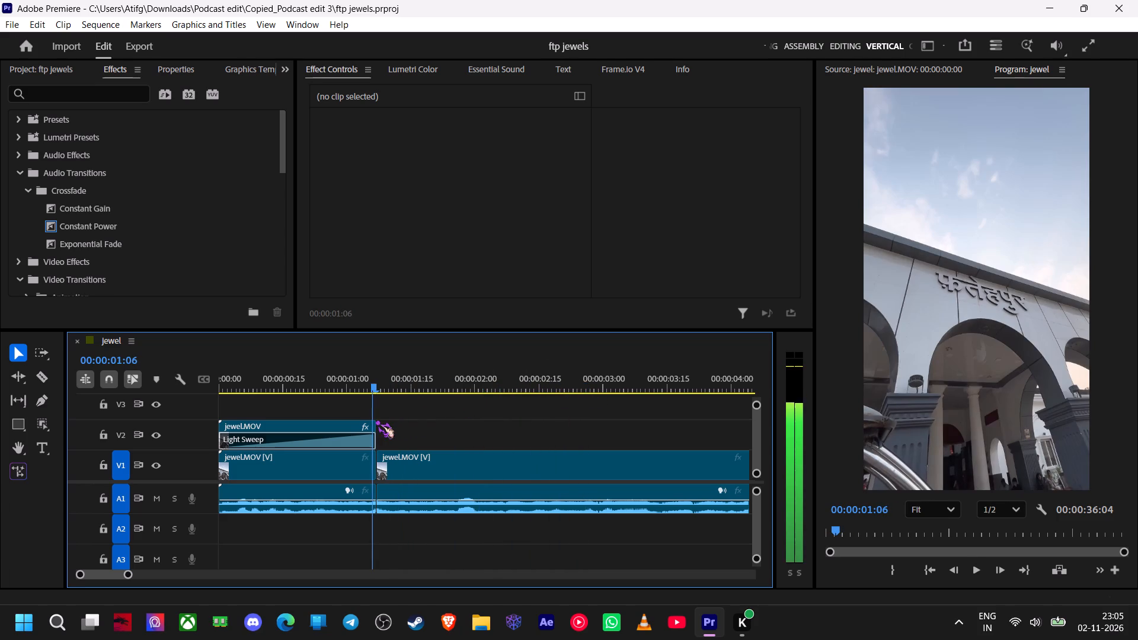
drag(376, 421, 379, 421)
key(space)
key(space)
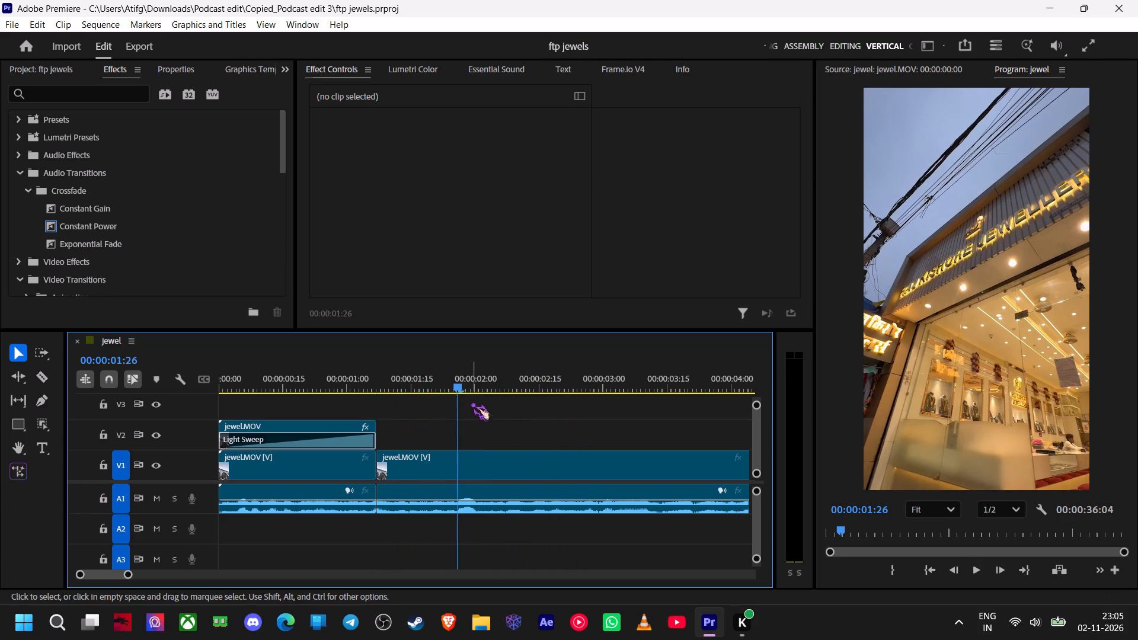
drag(459, 386, 376, 407)
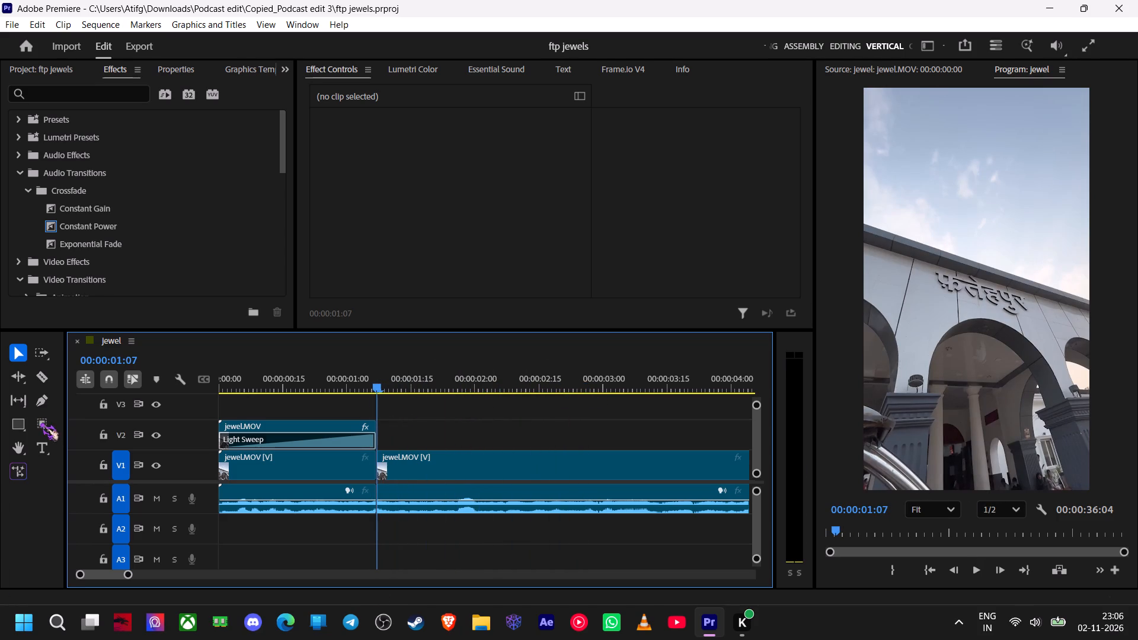
click(44, 444)
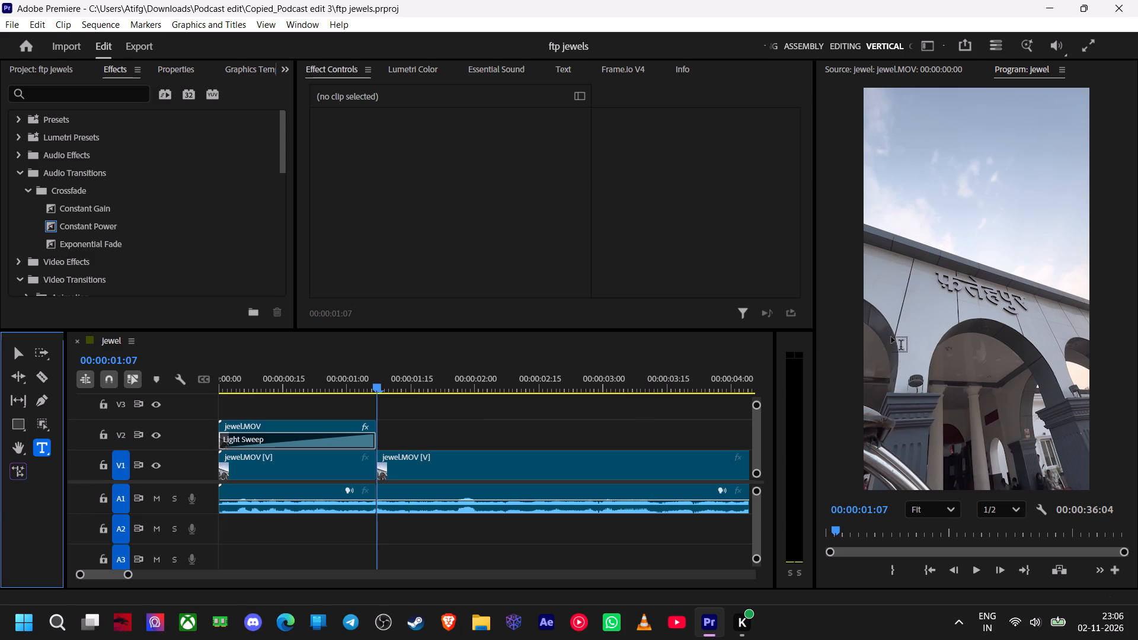
drag(382, 386, 376, 386)
key(space)
key(space)
drag(413, 386, 391, 393)
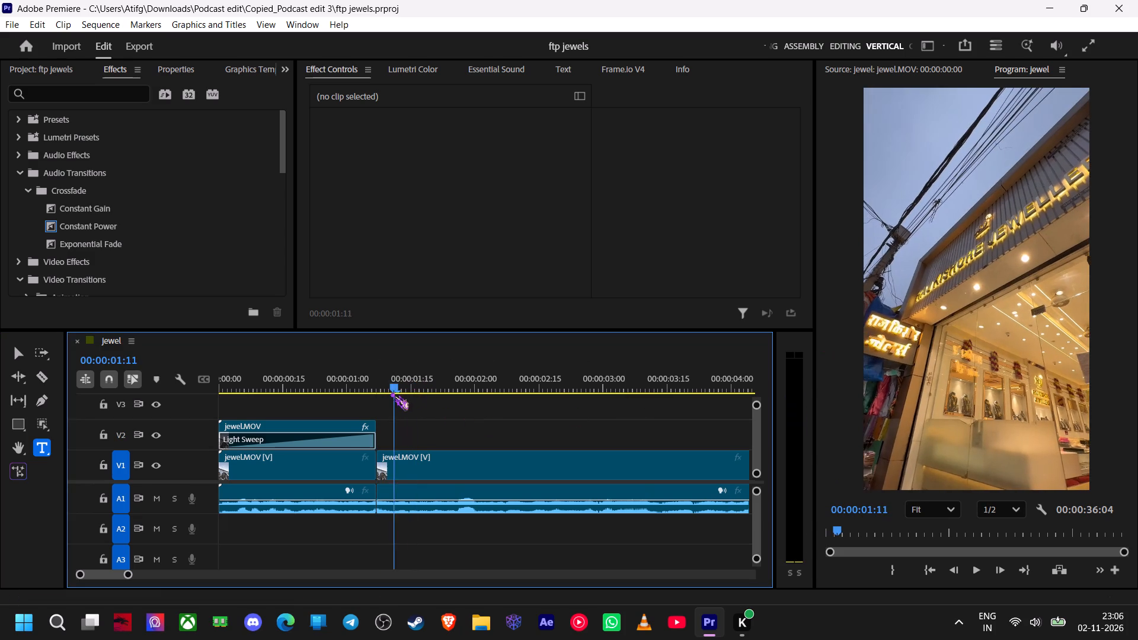
drag(391, 393, 375, 398)
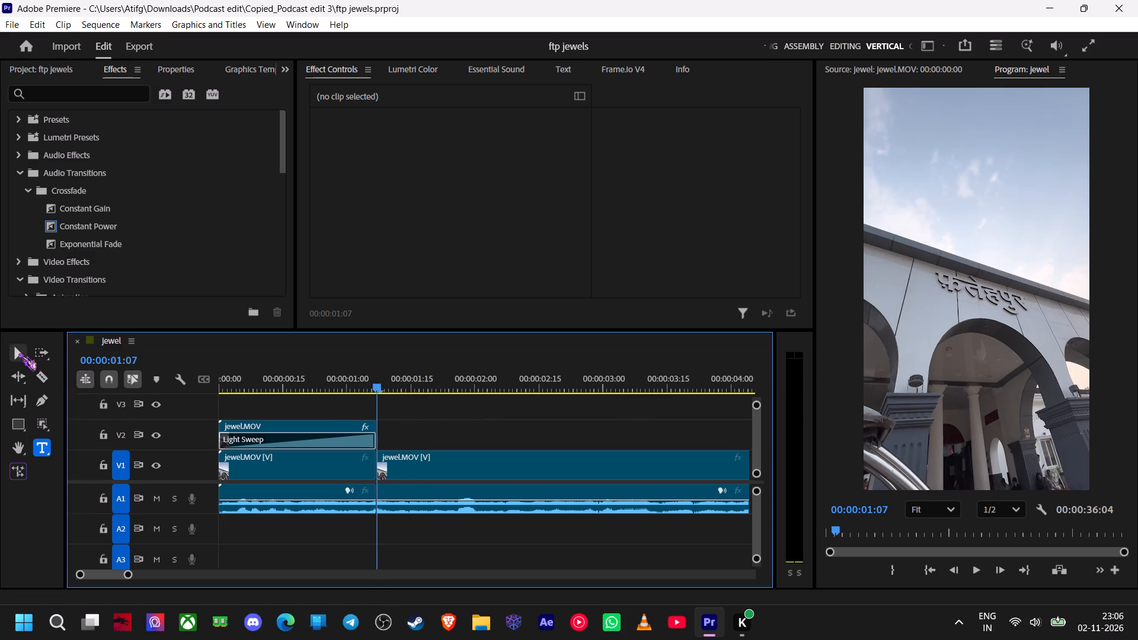
click(17, 353)
click(378, 426)
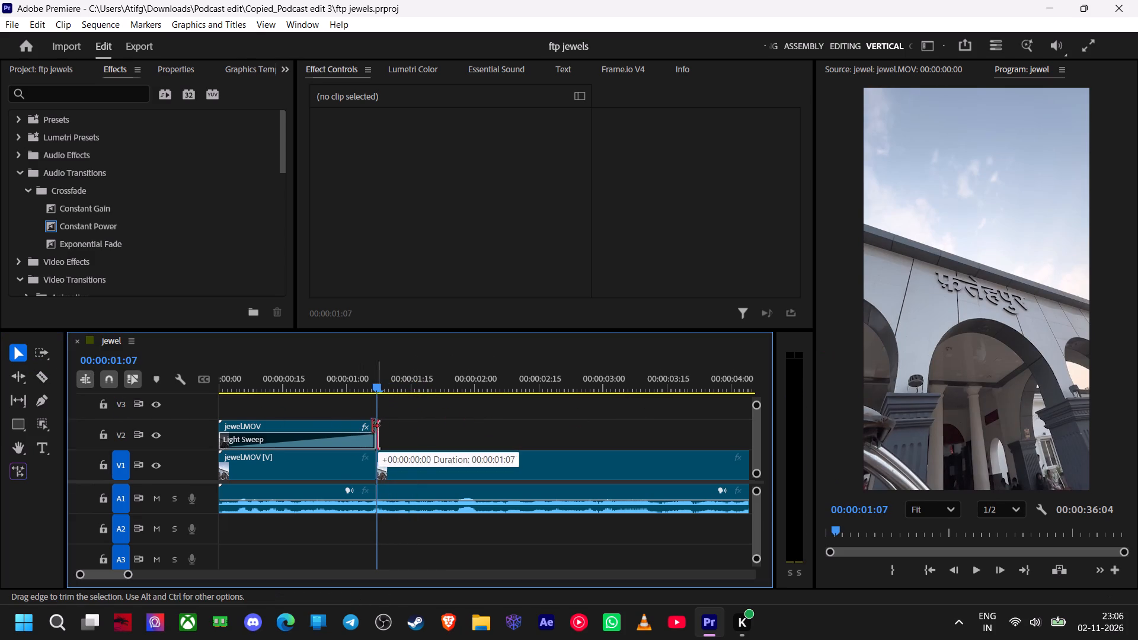
Play and scrub repeatedly around the cut to examine where the storefront shot begins, parking the playhead at 00:00:01:08.
drag(378, 379, 322, 391)
key(space)
key(space)
key(space)
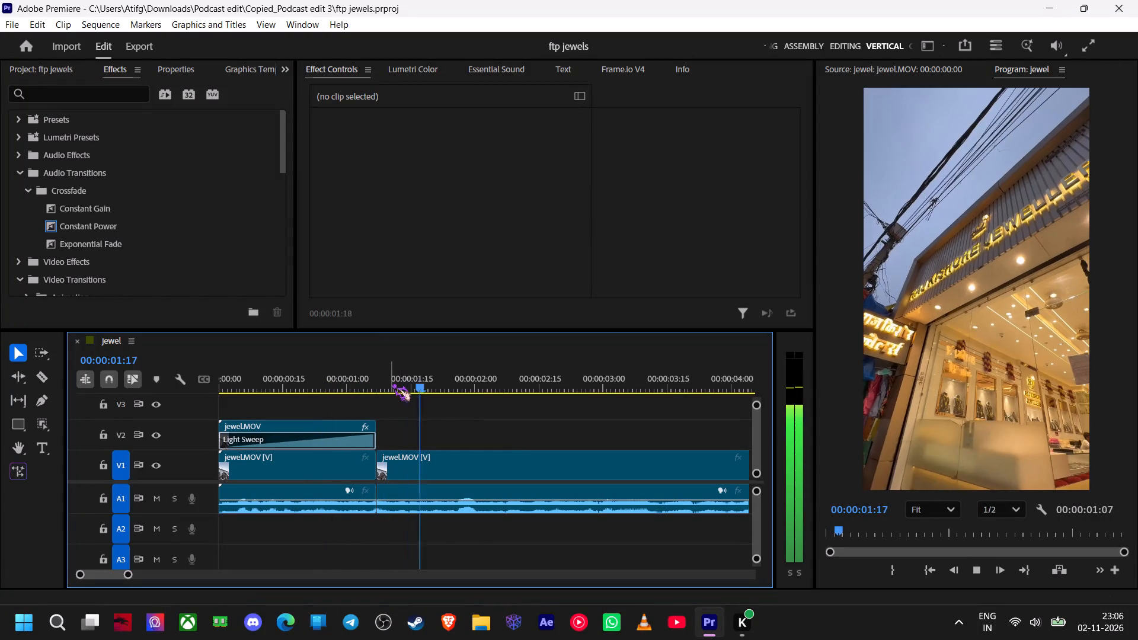
key(space)
drag(439, 384, 379, 408)
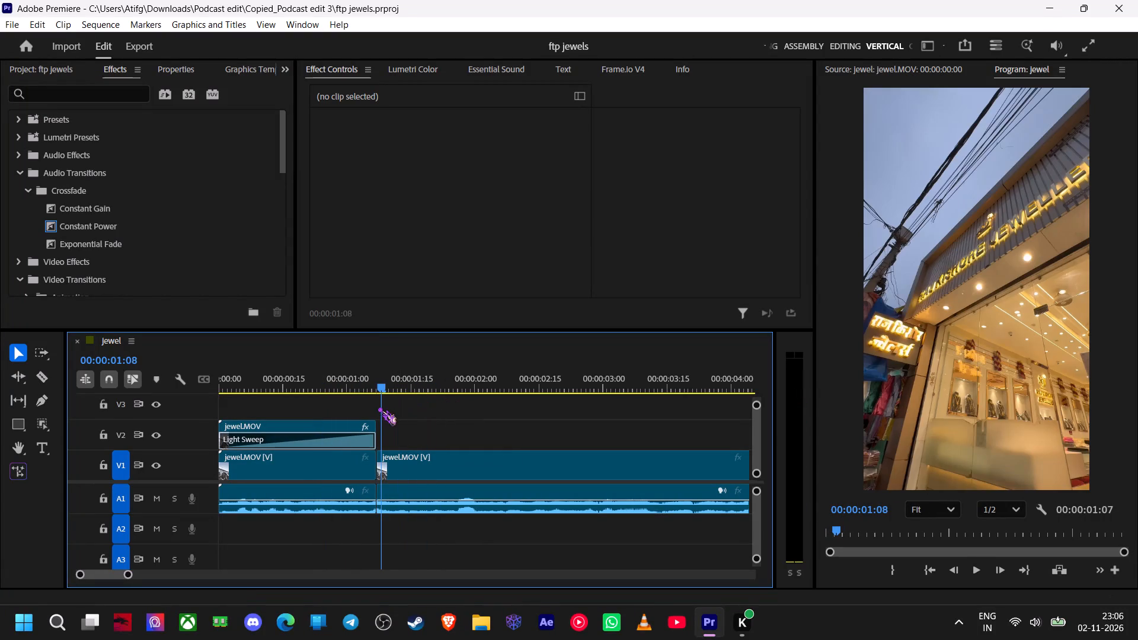
drag(379, 408, 377, 408)
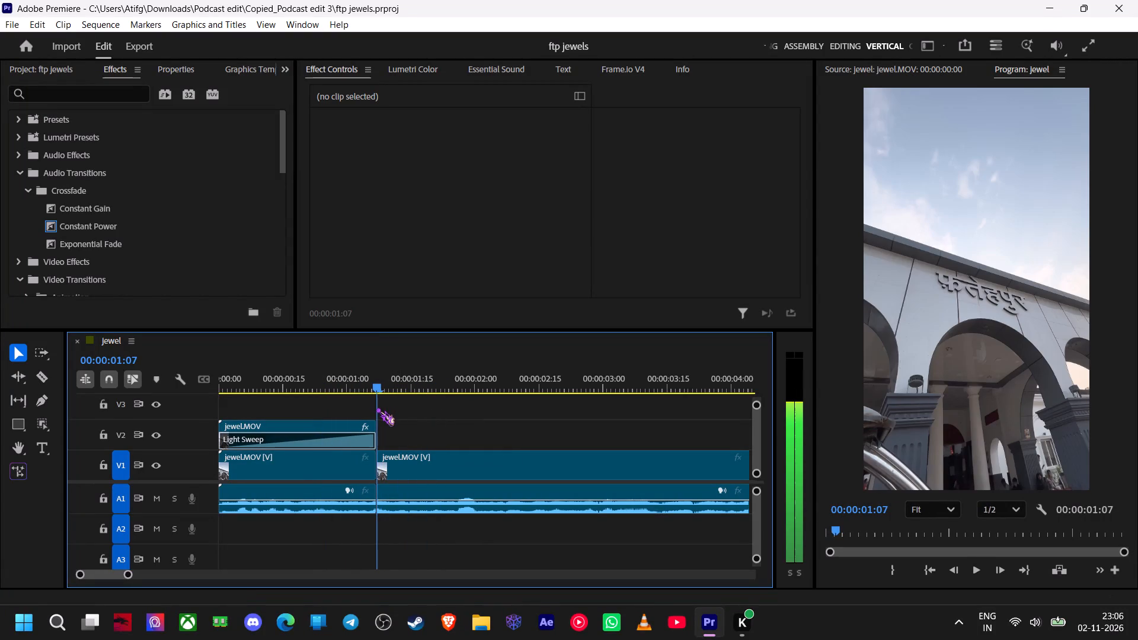
drag(377, 408, 381, 409)
key(space)
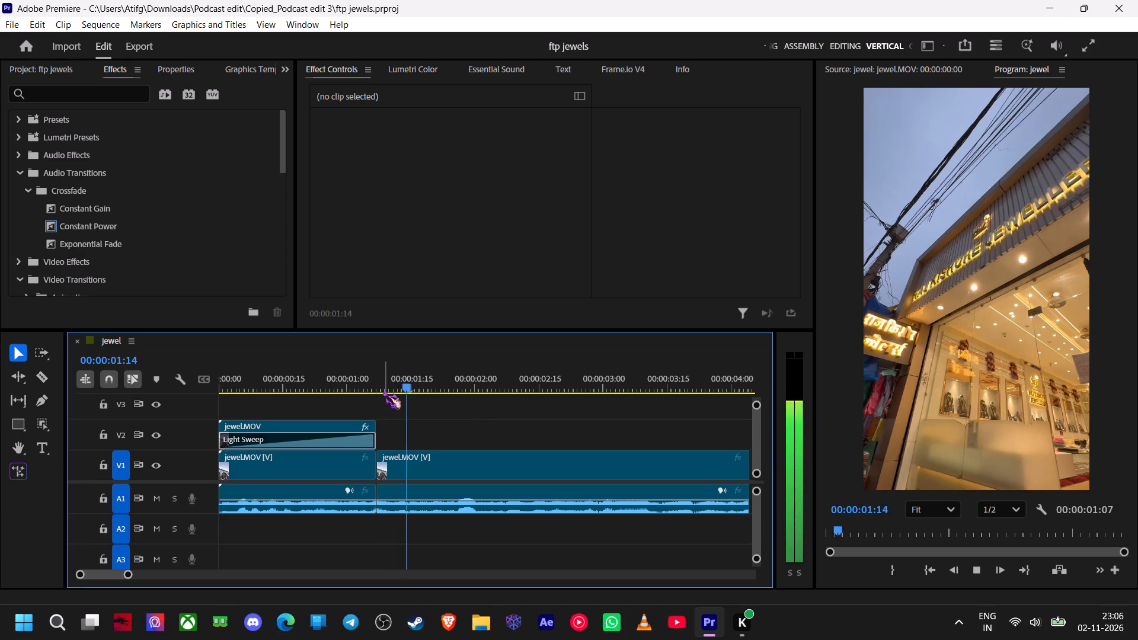
key(space)
drag(392, 382, 381, 383)
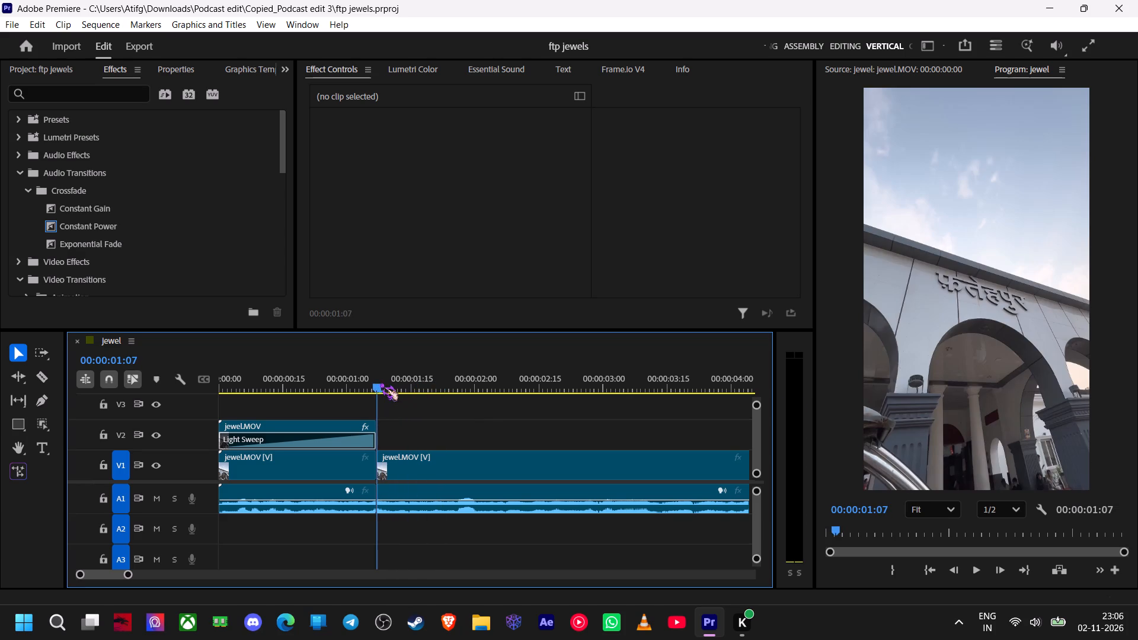
drag(381, 383, 373, 390)
key(space)
key(space)
drag(407, 385, 379, 393)
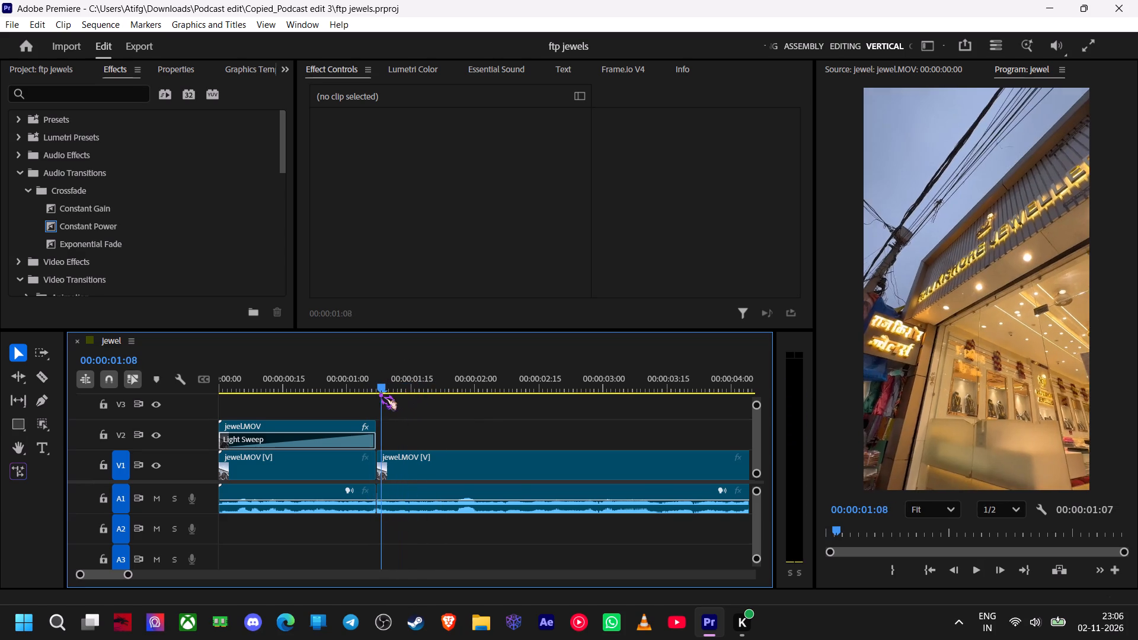
drag(379, 393, 376, 393)
key(space)
key(space)
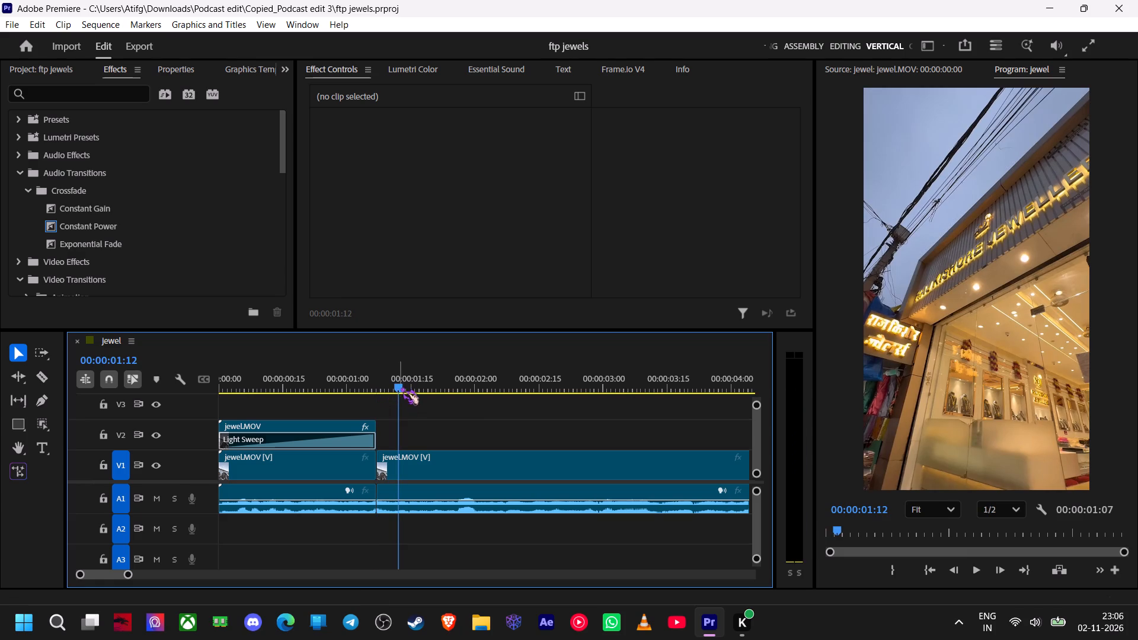
drag(399, 386, 382, 389)
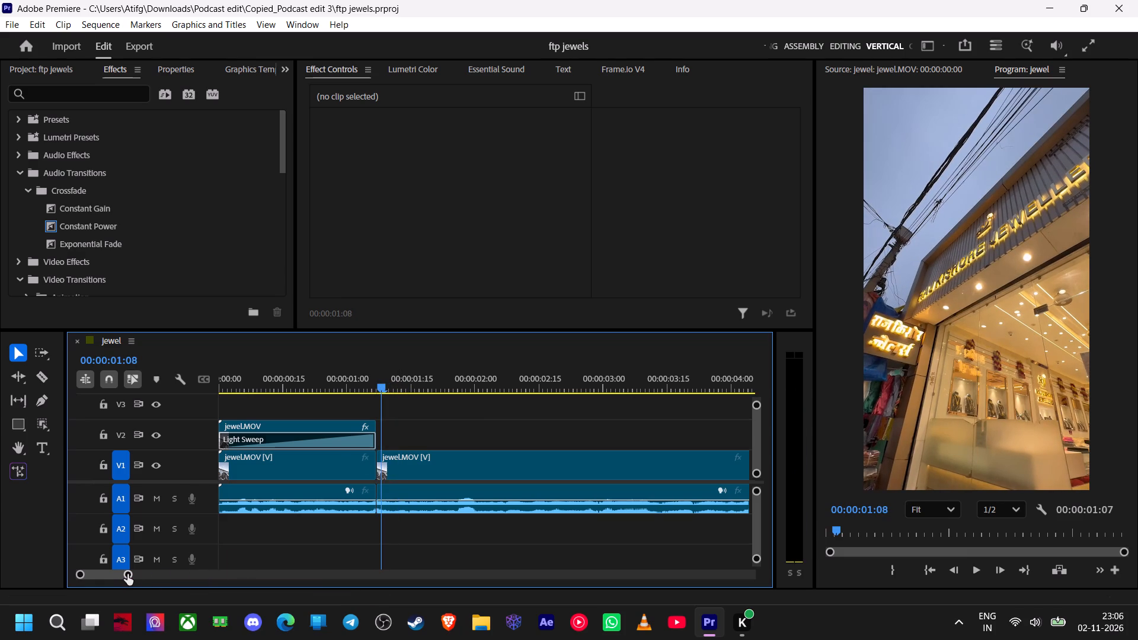
At 00:00:01:08, at the start of the storefront shot, add the text "is" beside the small Hindi shop sign.
drag(129, 574, 112, 574)
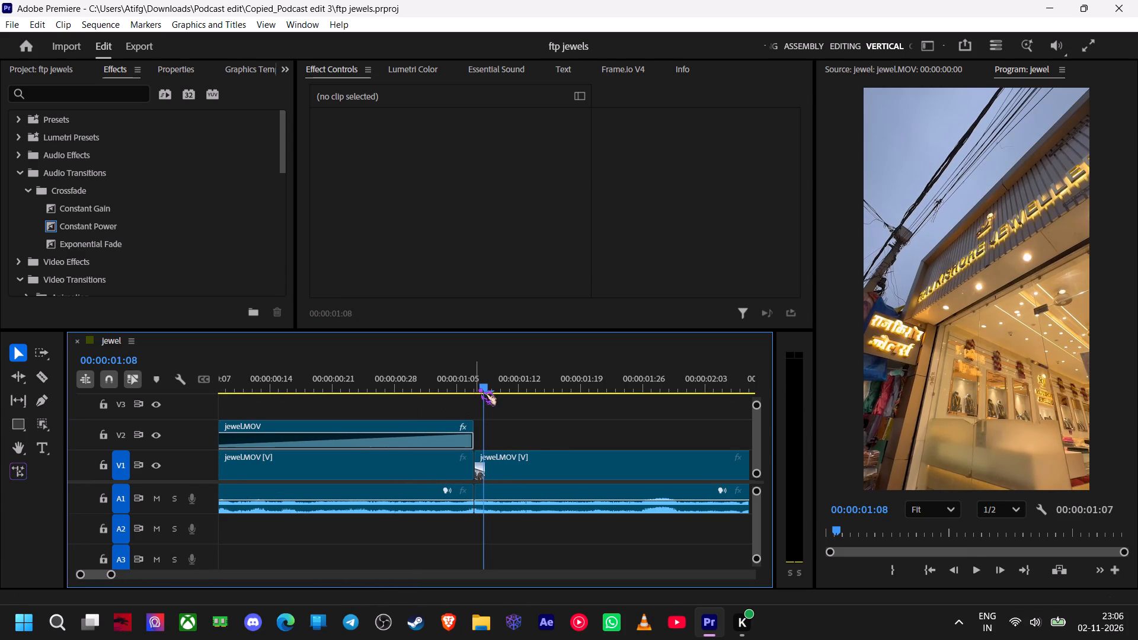
drag(479, 388, 475, 393)
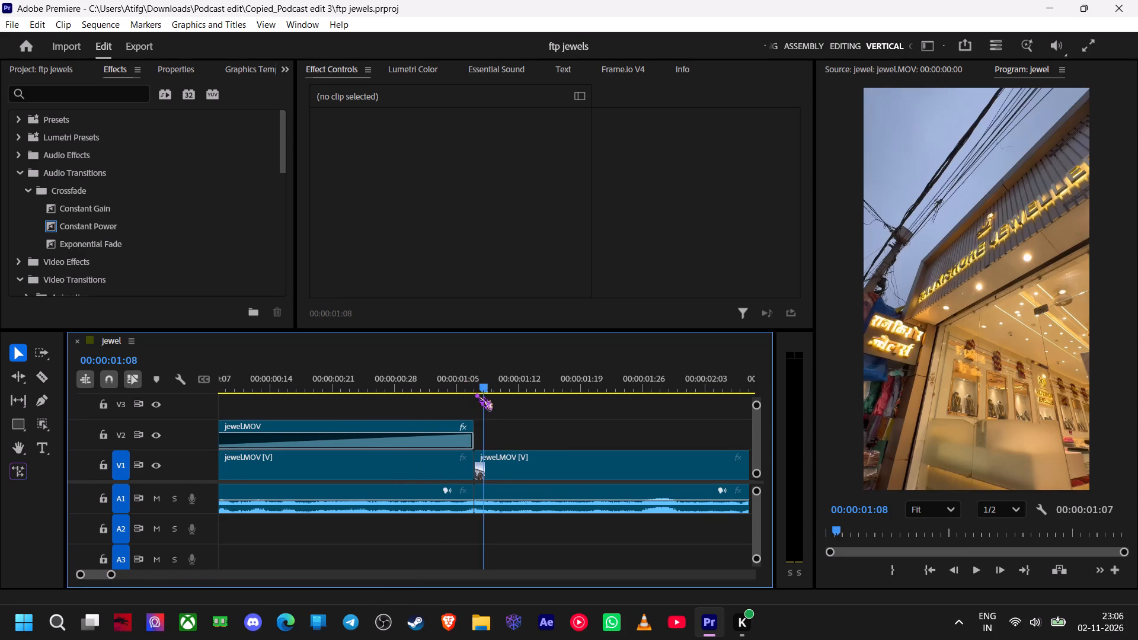
drag(475, 393, 472, 398)
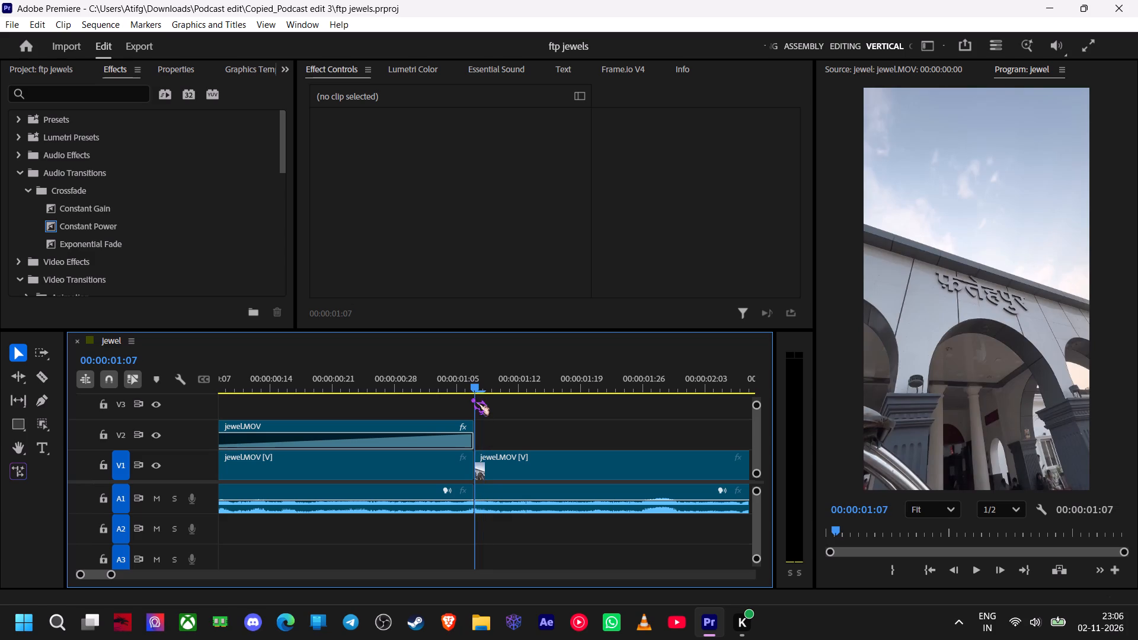
drag(472, 398, 478, 398)
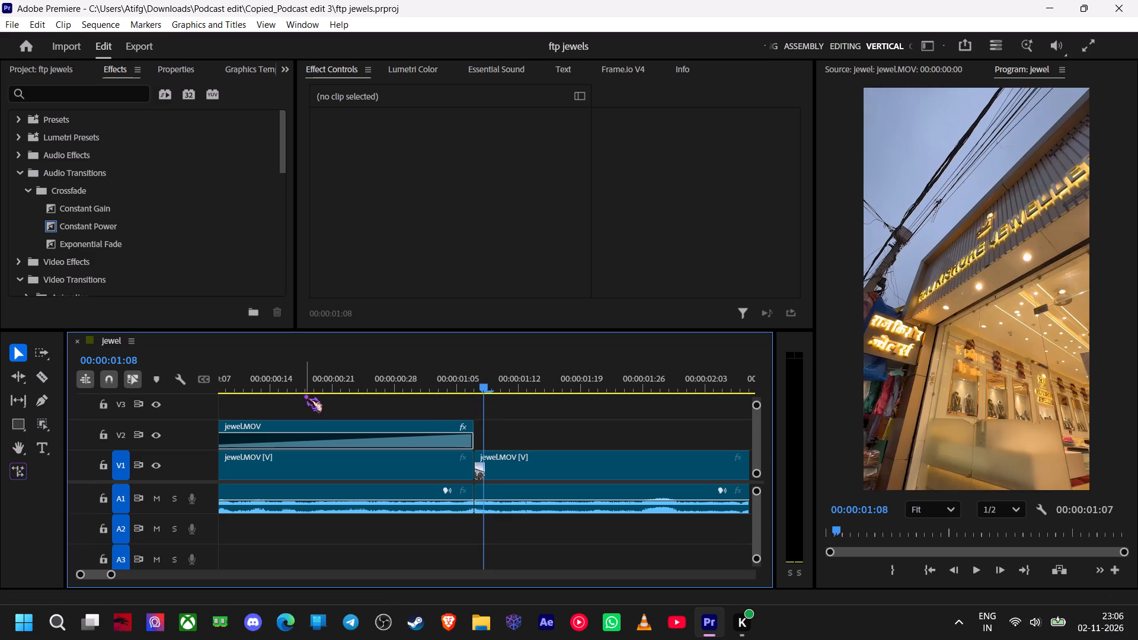
click(49, 456)
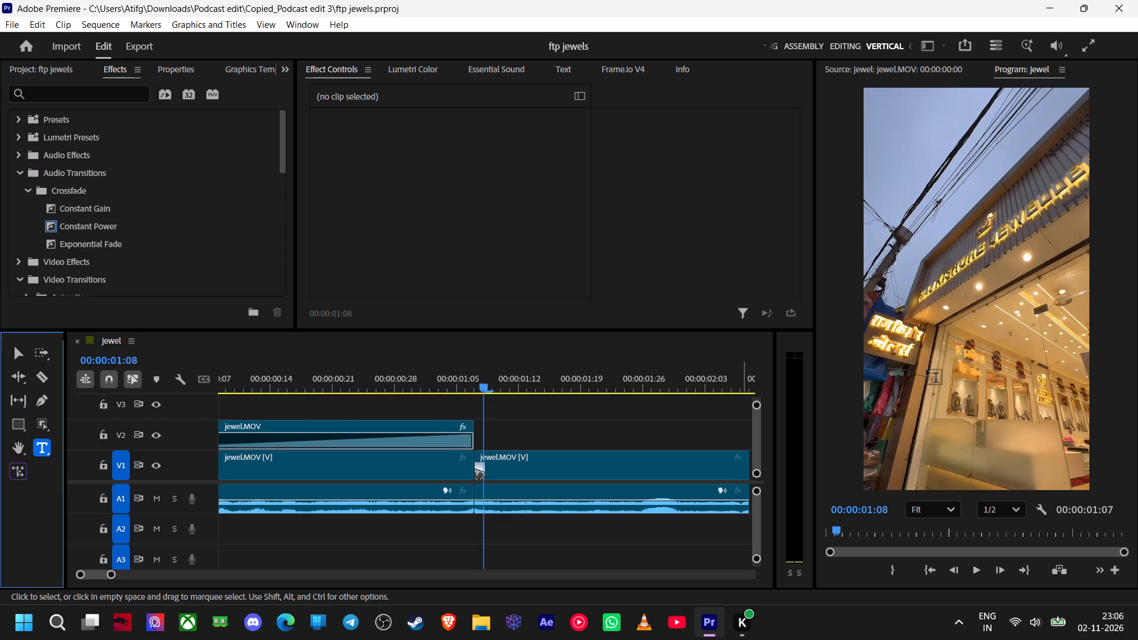
click(916, 353)
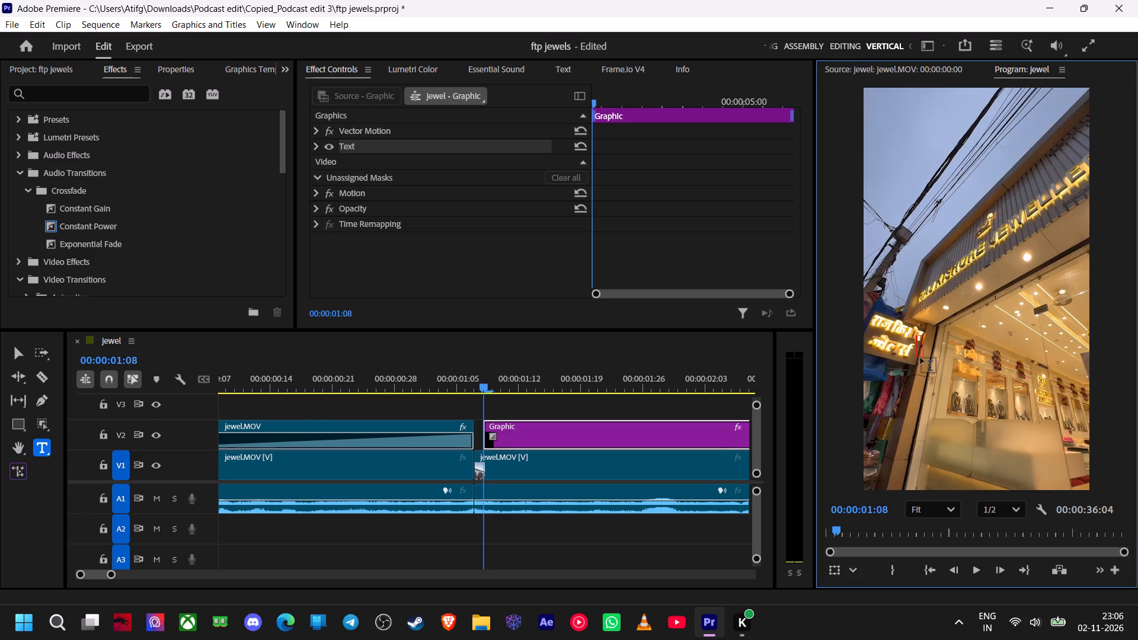
key(i)
key(s)
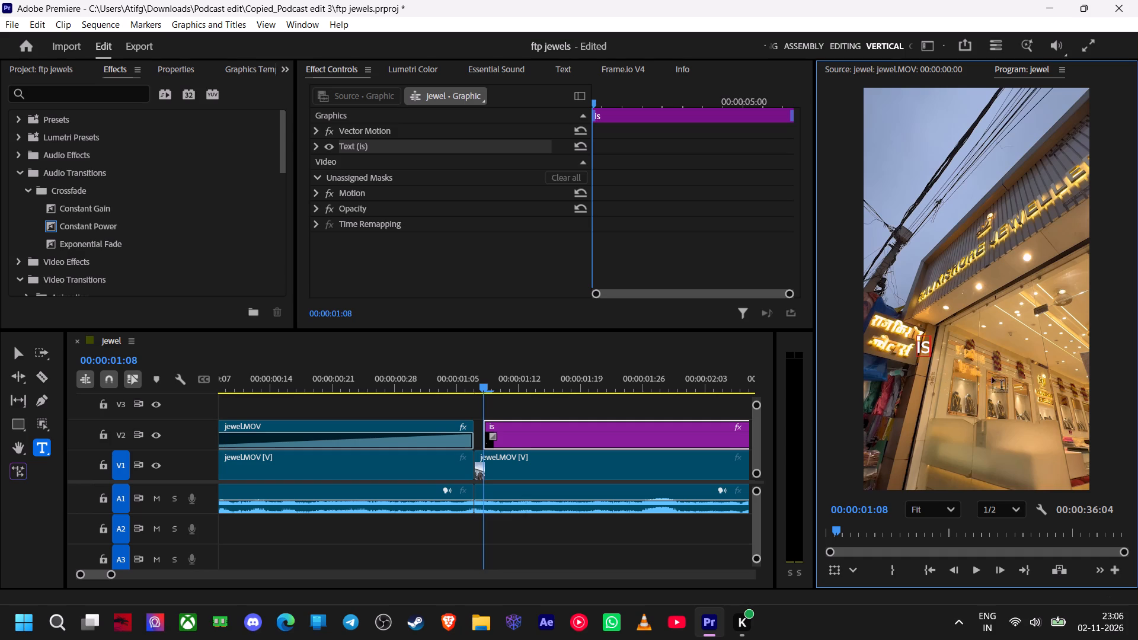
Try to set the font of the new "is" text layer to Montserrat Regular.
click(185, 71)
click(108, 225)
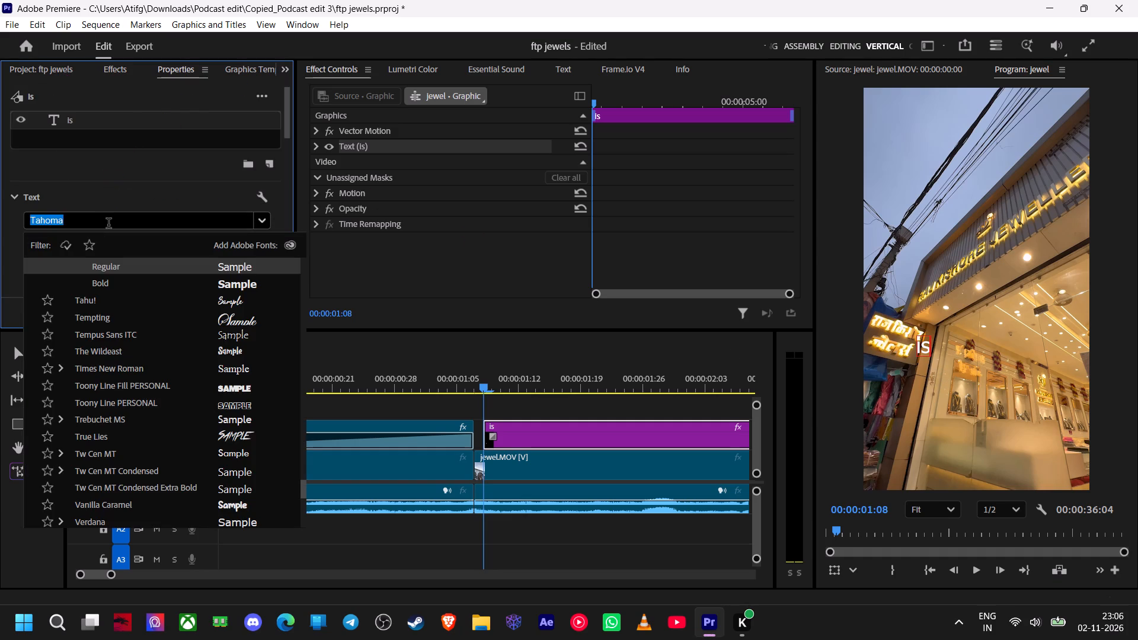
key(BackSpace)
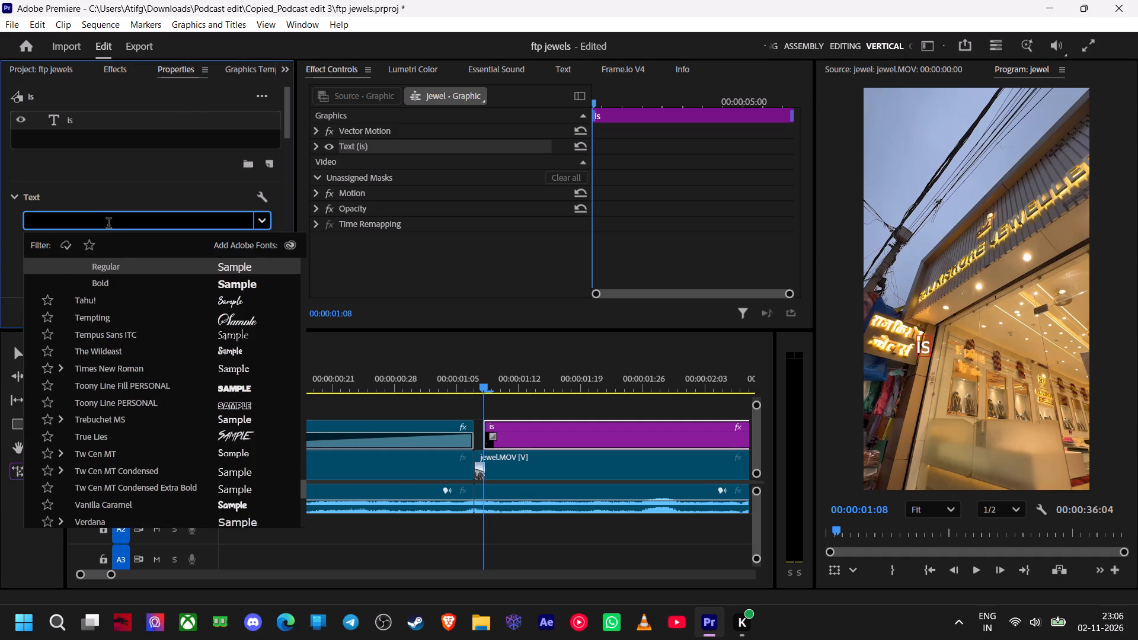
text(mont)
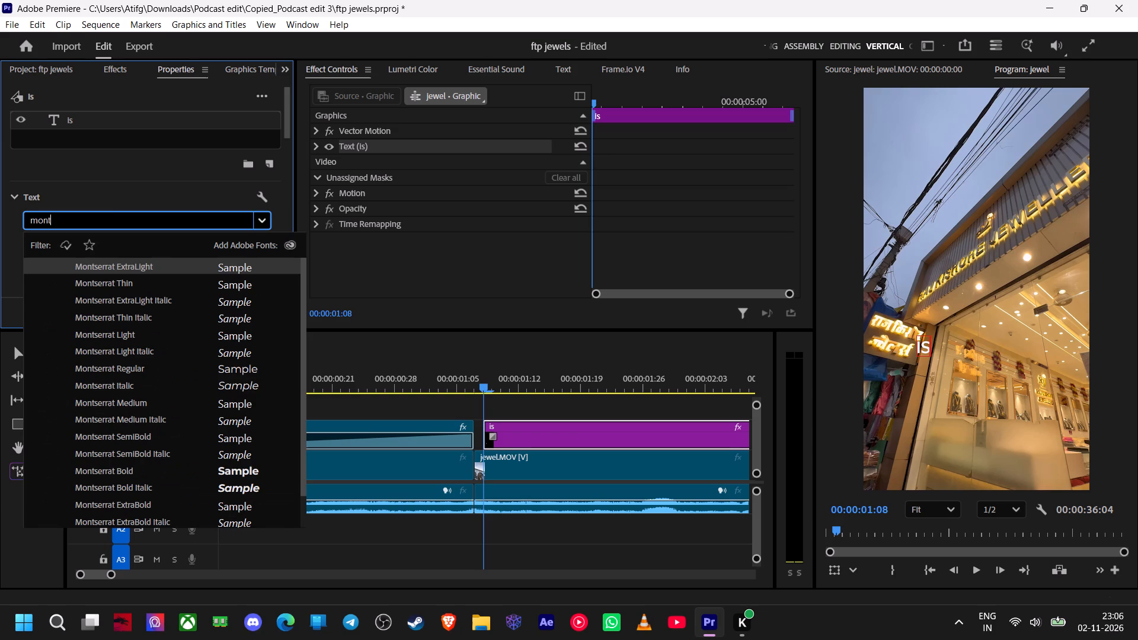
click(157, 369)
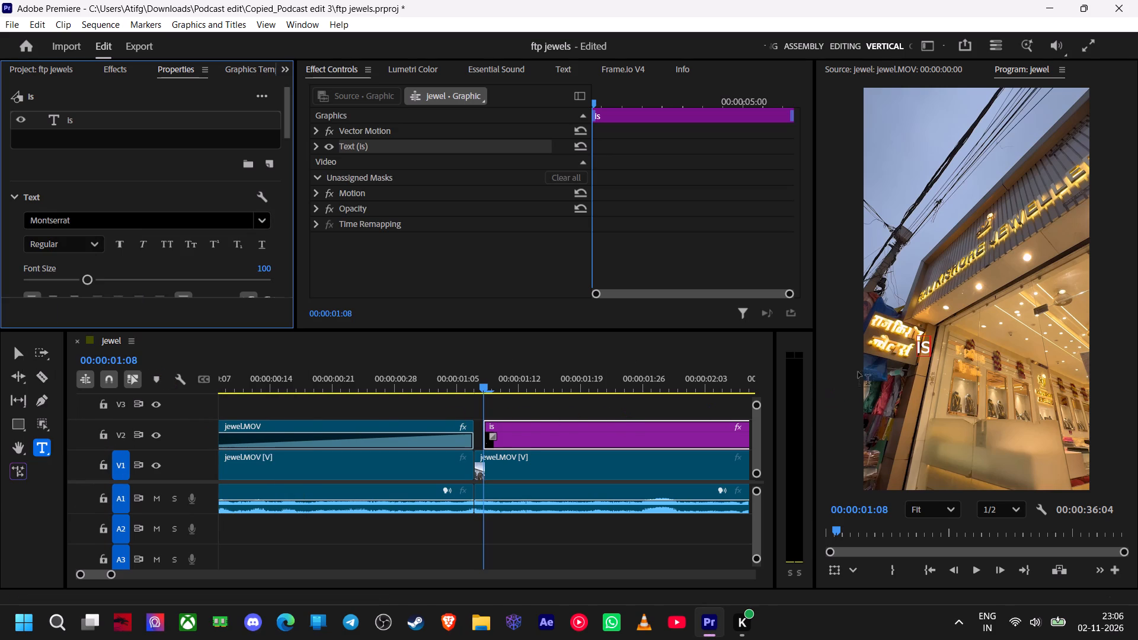
Select the characters of the "is" text, set their font to Montserrat Regular, and return to the Selection tool.
drag(920, 339, 932, 352)
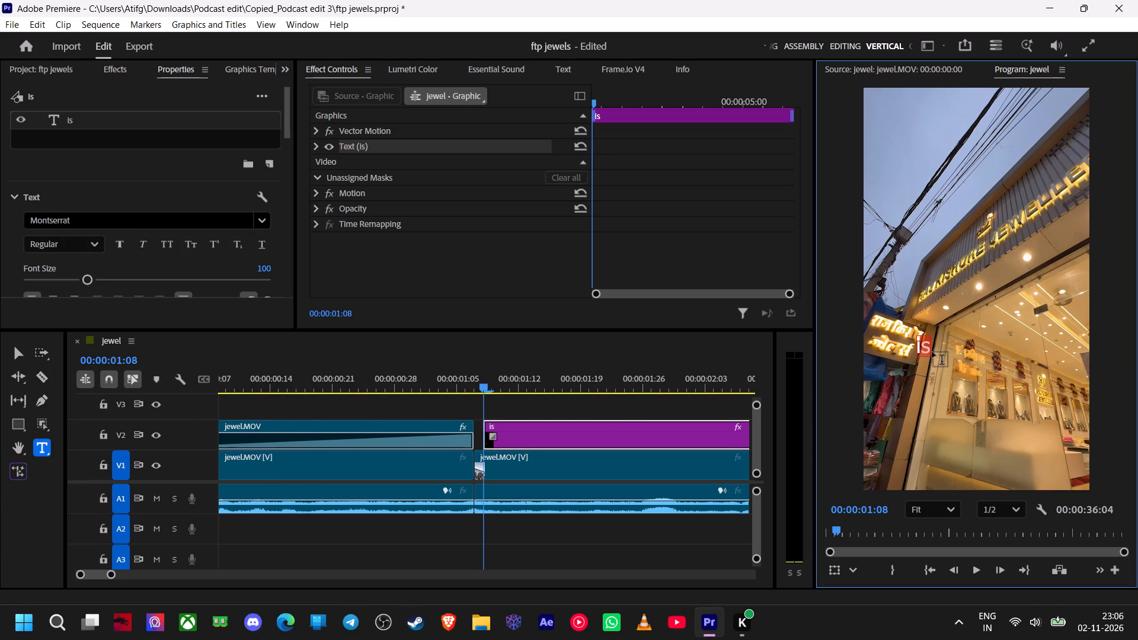
drag(932, 352, 932, 353)
drag(919, 341, 928, 350)
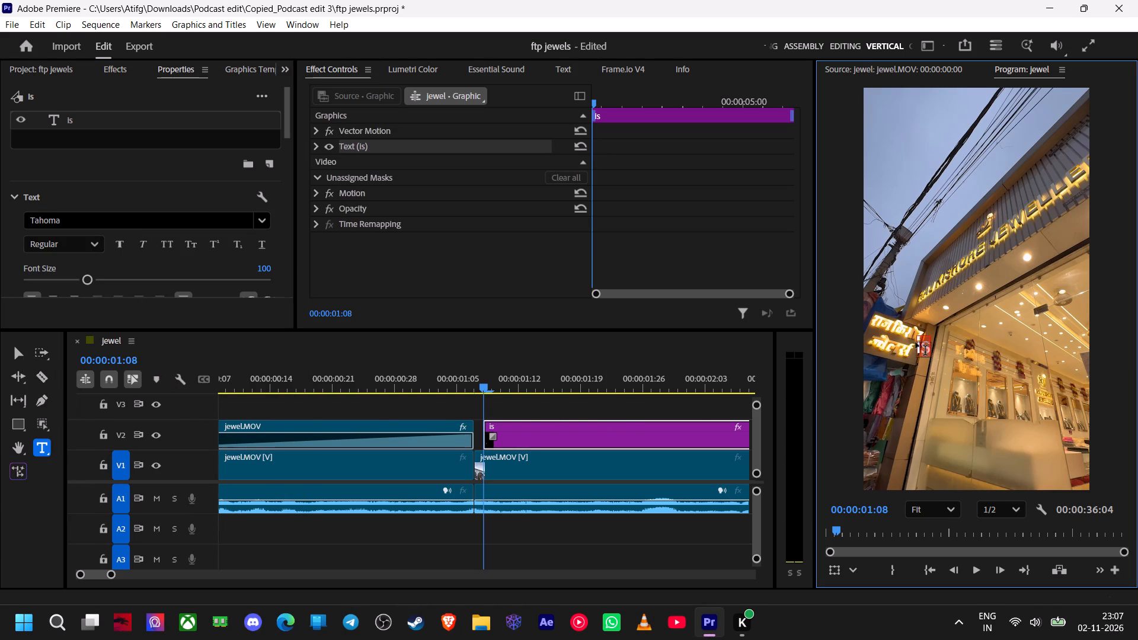
drag(916, 343, 934, 348)
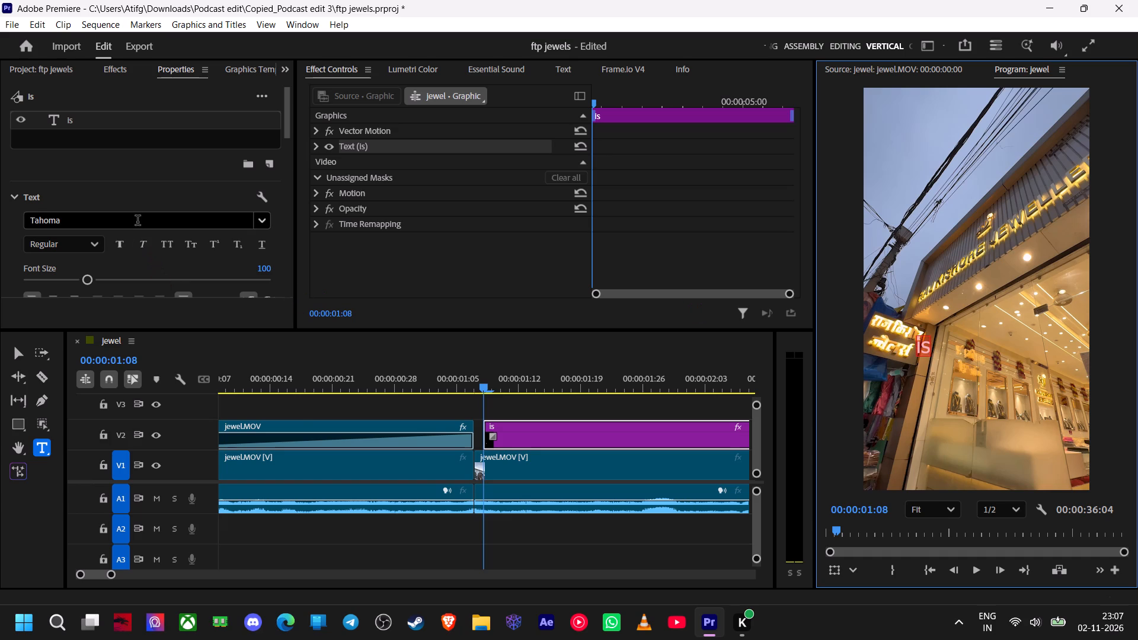
click(138, 220)
key(BackSpace)
text(mont)
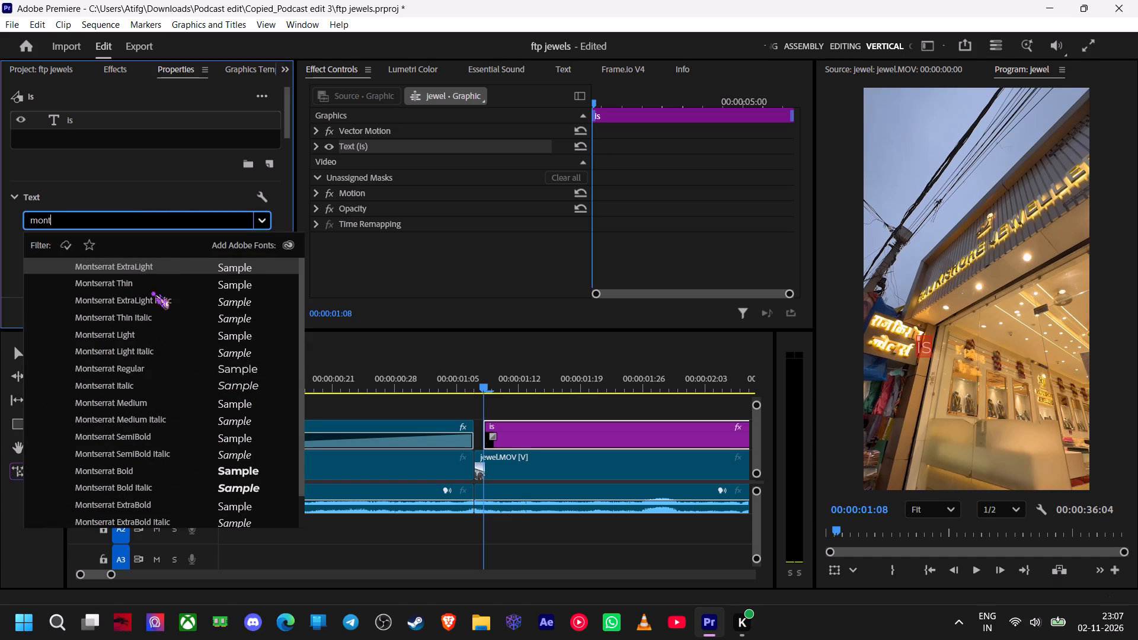
click(149, 367)
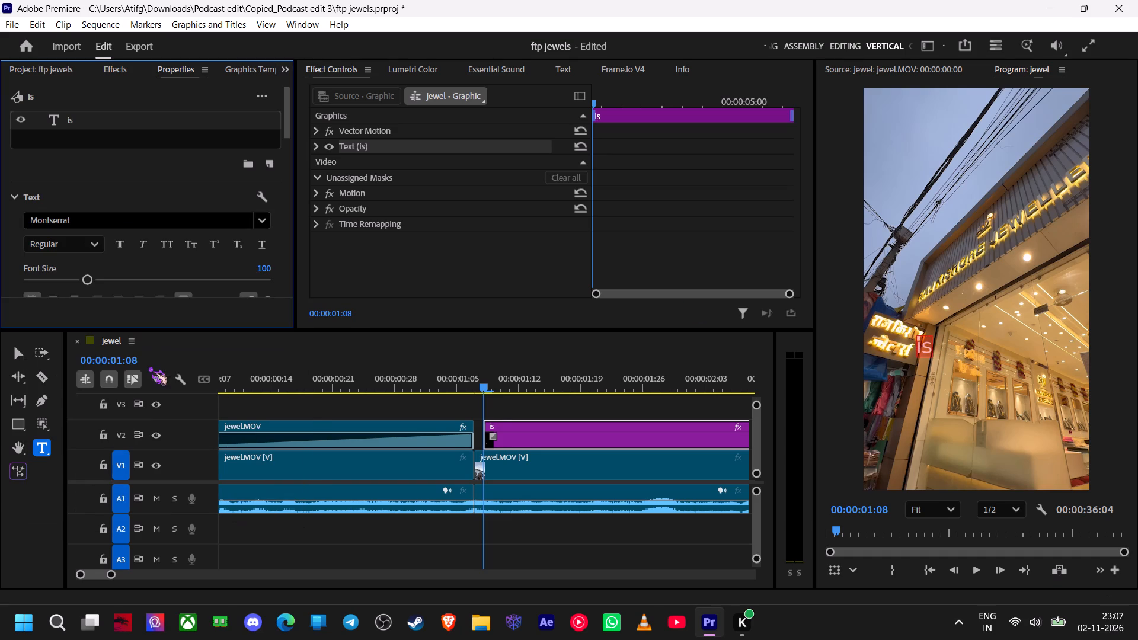
click(23, 354)
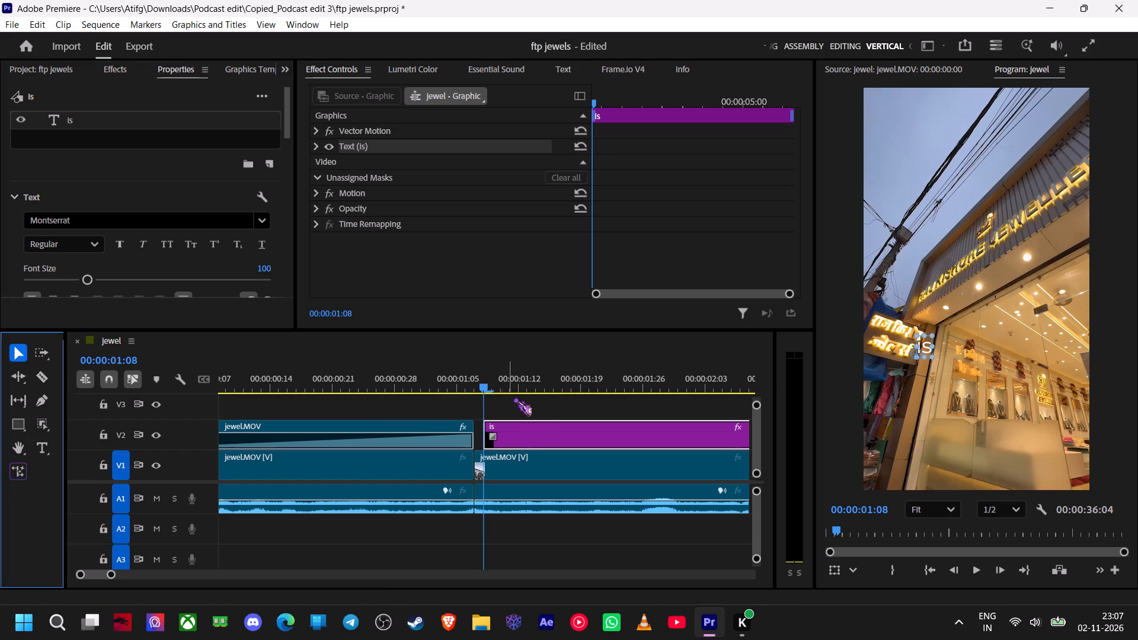
Reduce the video track heights and replay the cut into the storefront shot to examine the timing of the "is" title.
click(488, 386)
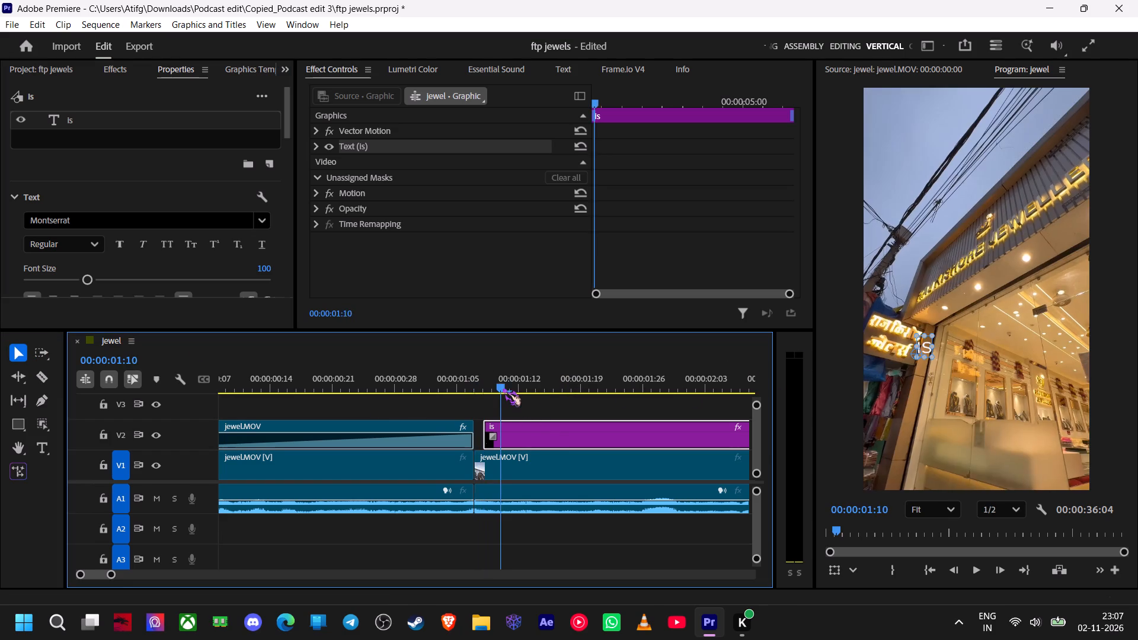
drag(758, 409, 759, 404)
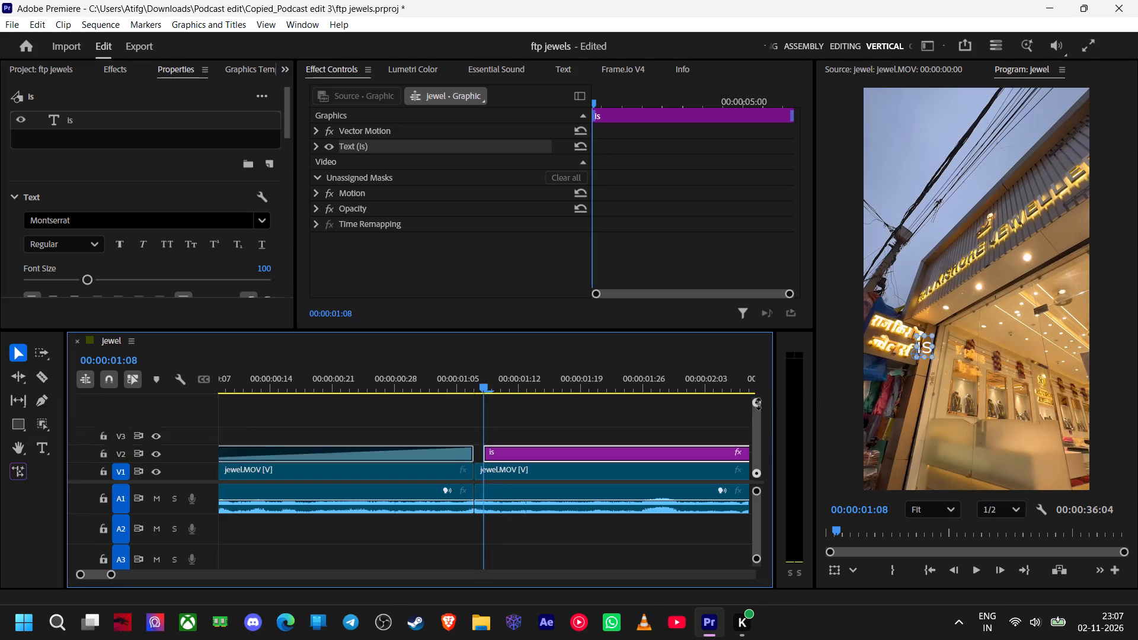
drag(759, 404, 759, 387)
key(space)
key(space)
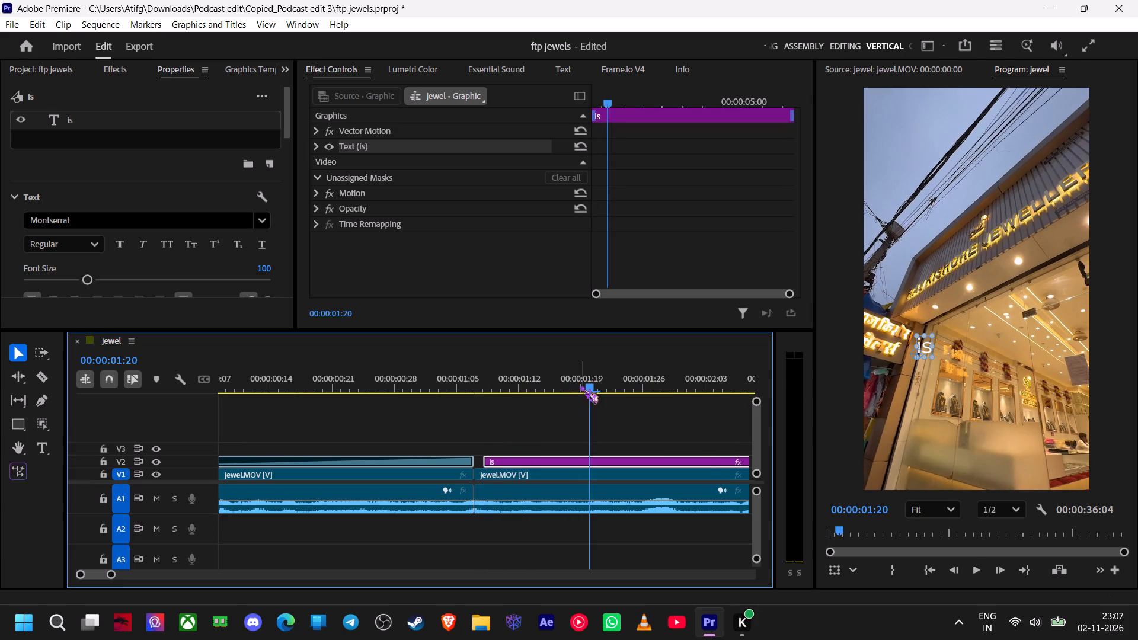
drag(589, 381, 477, 398)
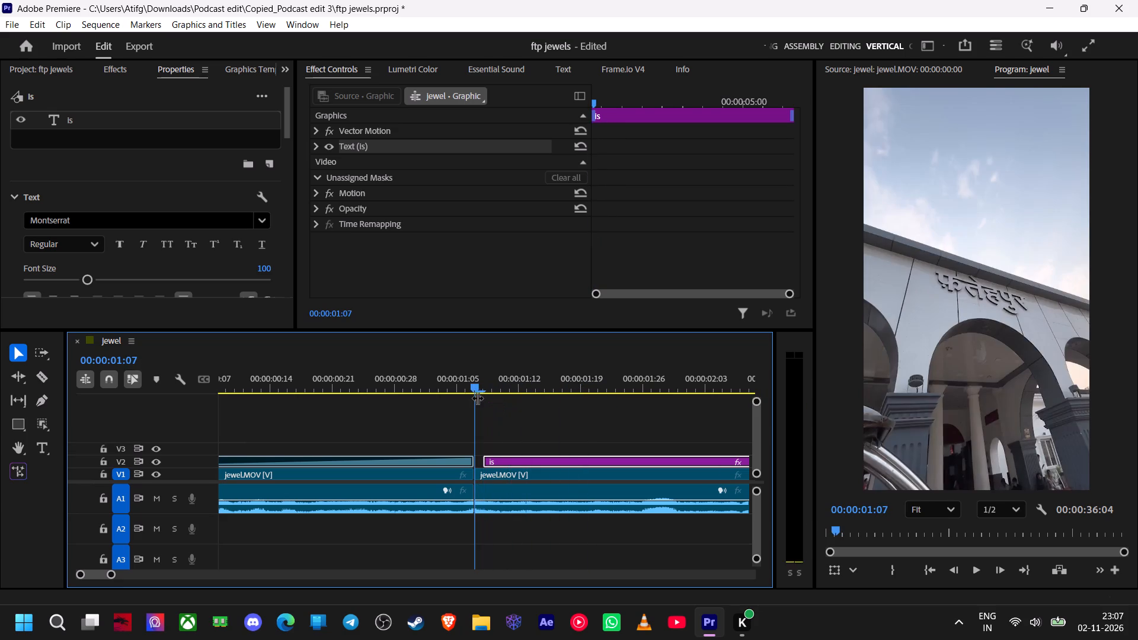
key(space)
key(space)
drag(534, 383, 479, 394)
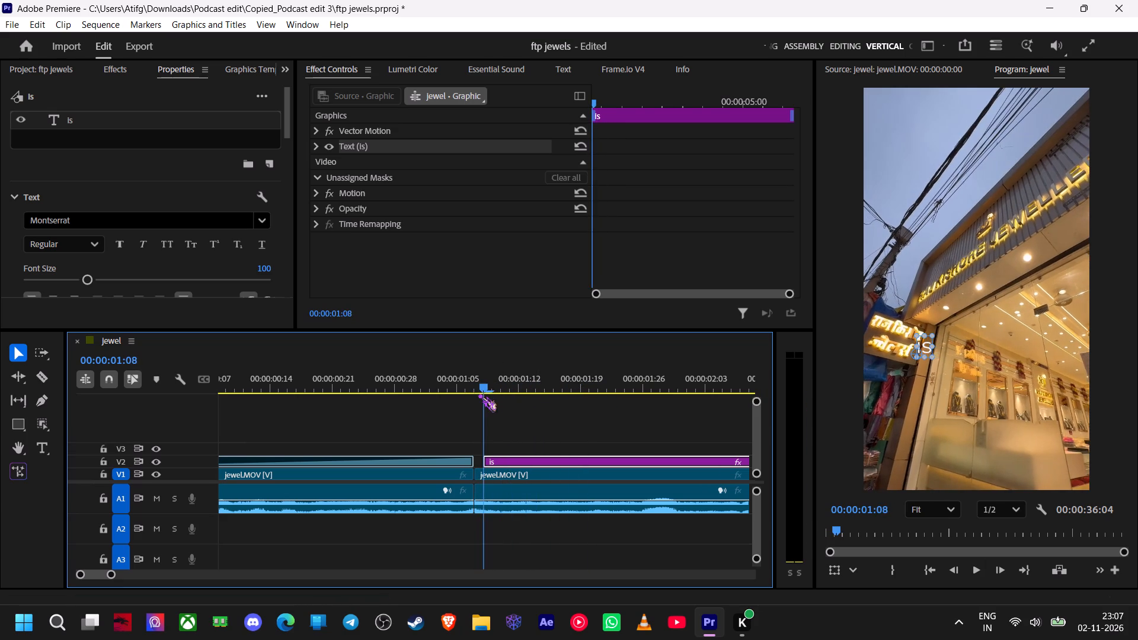
drag(479, 394, 471, 395)
Delete the "is" text clip from V2 above the storefront shot.
click(529, 459)
key(Delete)
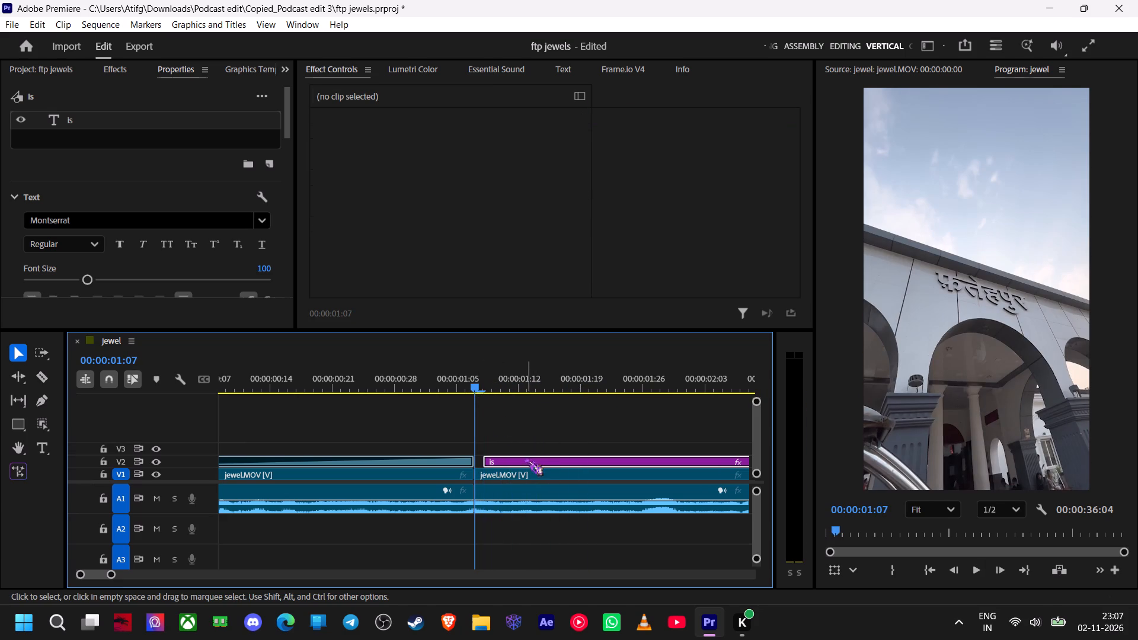
Play the sequence repeatedly from the start and from the cut to examine which voiceover words fall on the storefront shot.
drag(478, 381, 65, 428)
key(space)
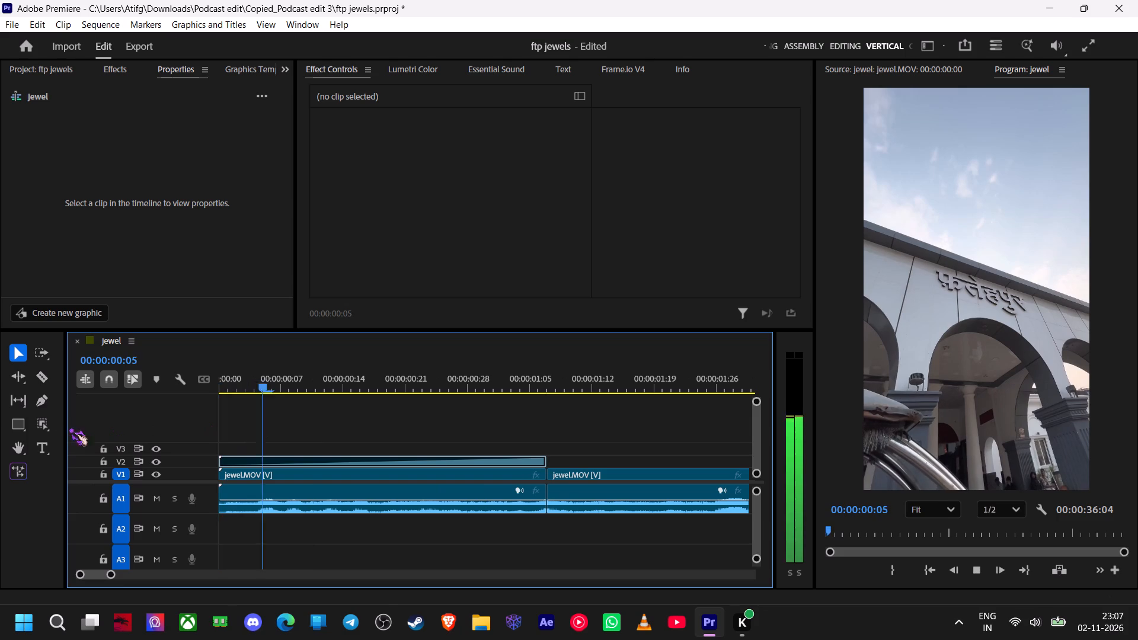
key(space)
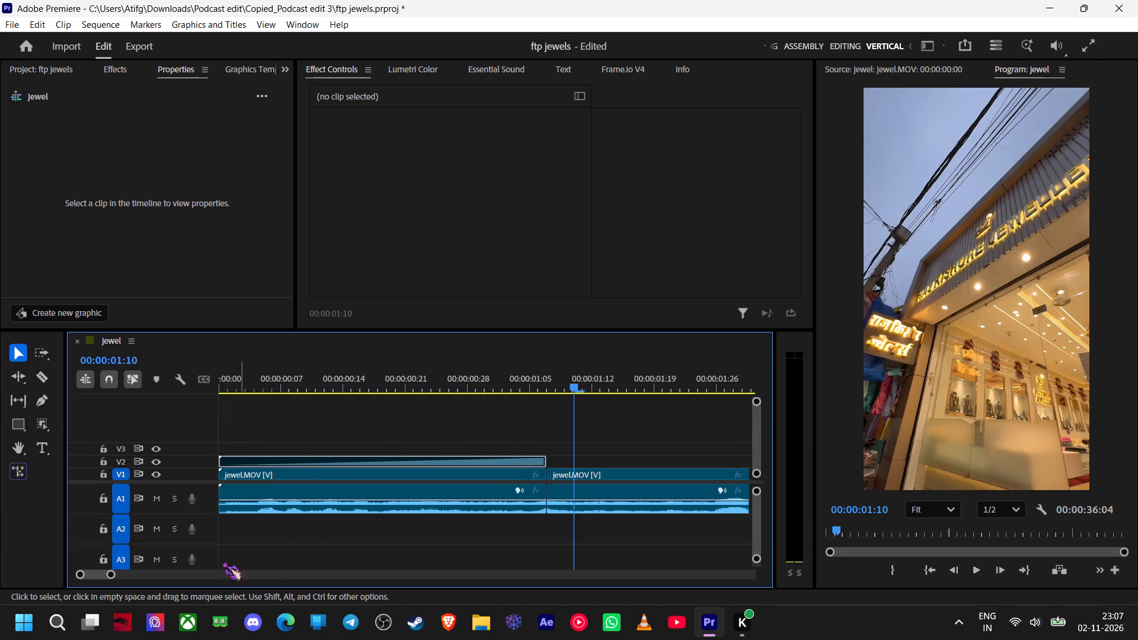
drag(112, 574, 133, 574)
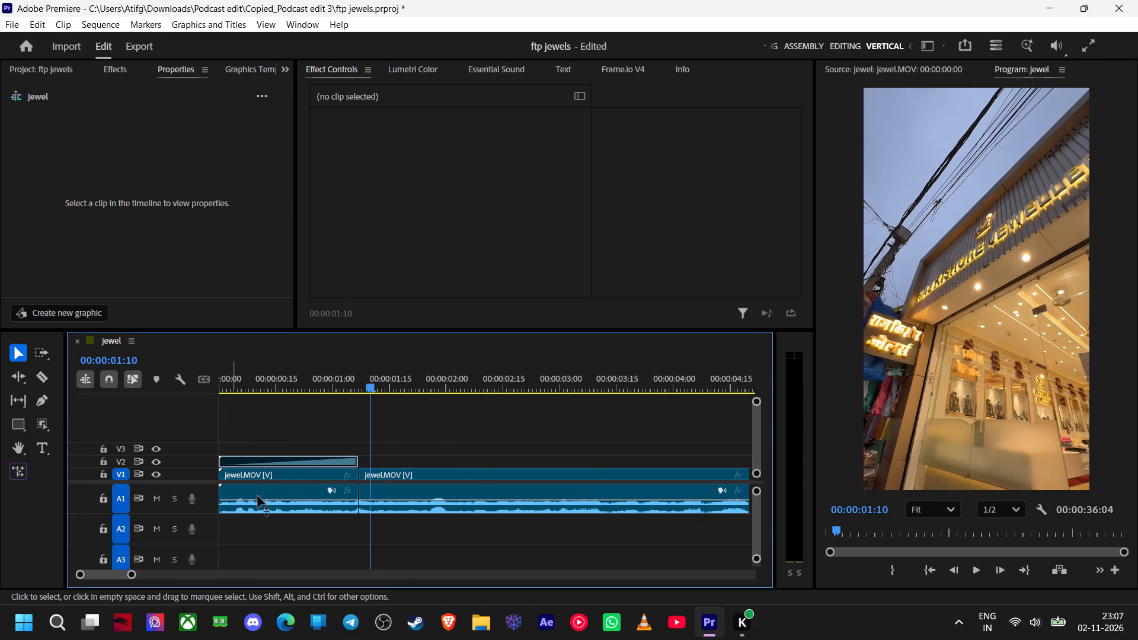
drag(373, 389, 162, 393)
key(space)
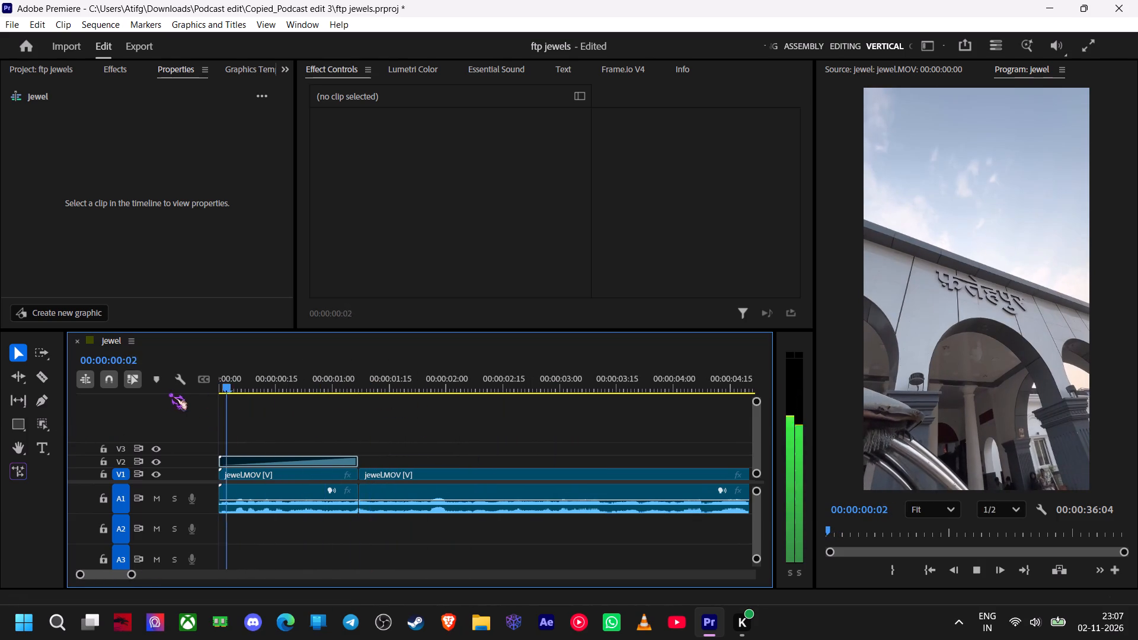
key(space)
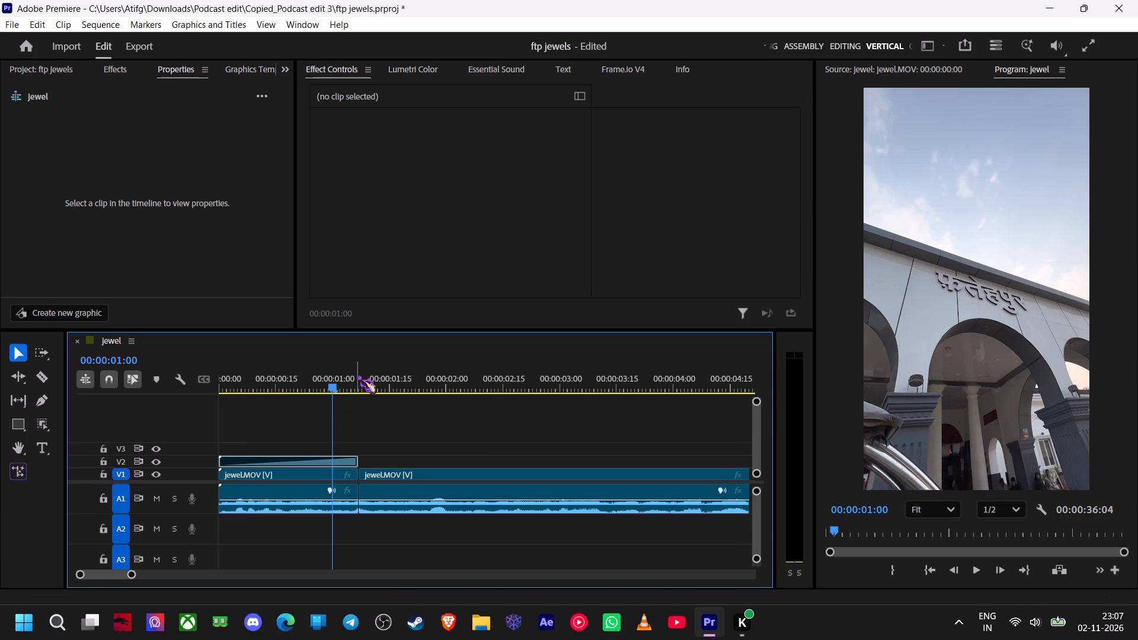
drag(332, 389, 149, 408)
key(space)
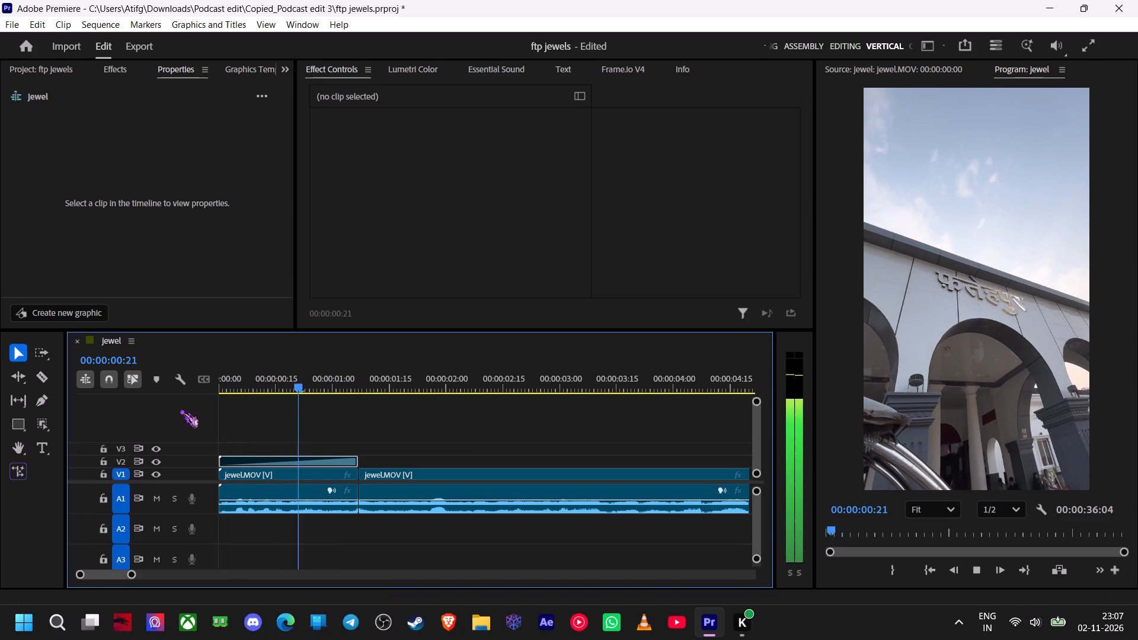
key(space)
key(space)
key(space)
key(space)
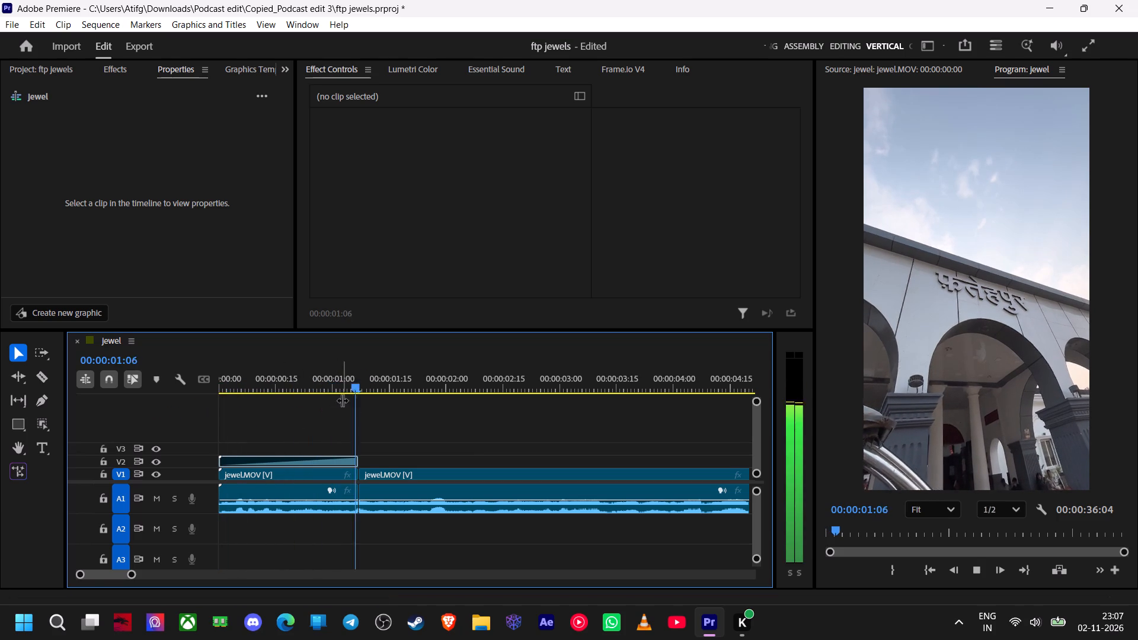
key(space)
drag(397, 385, 79, 408)
key(space)
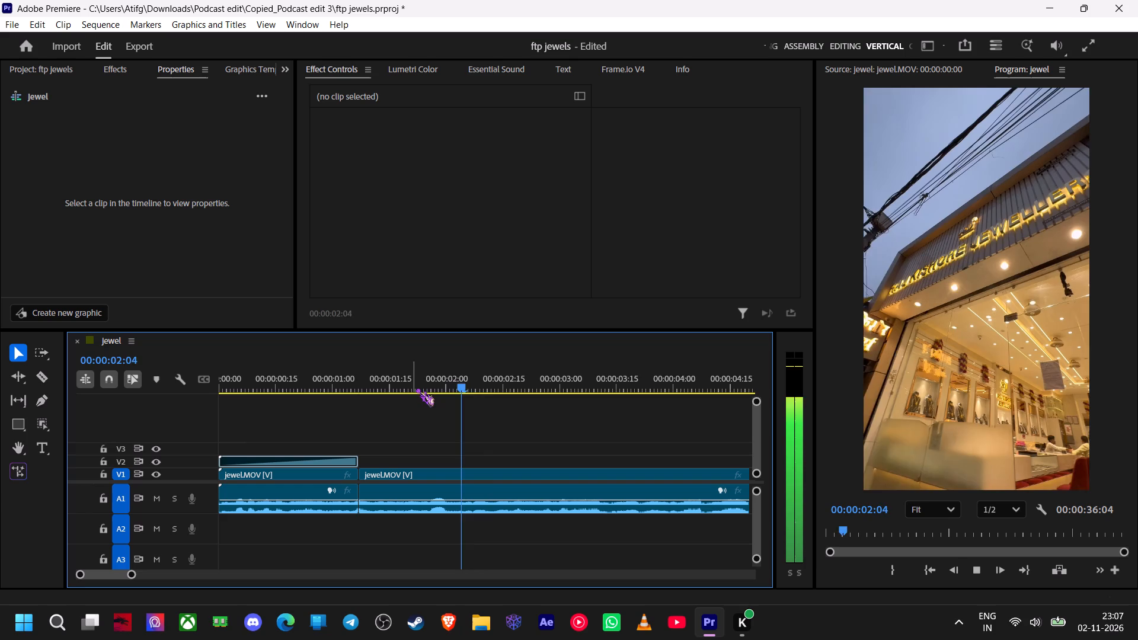
key(space)
key(space)
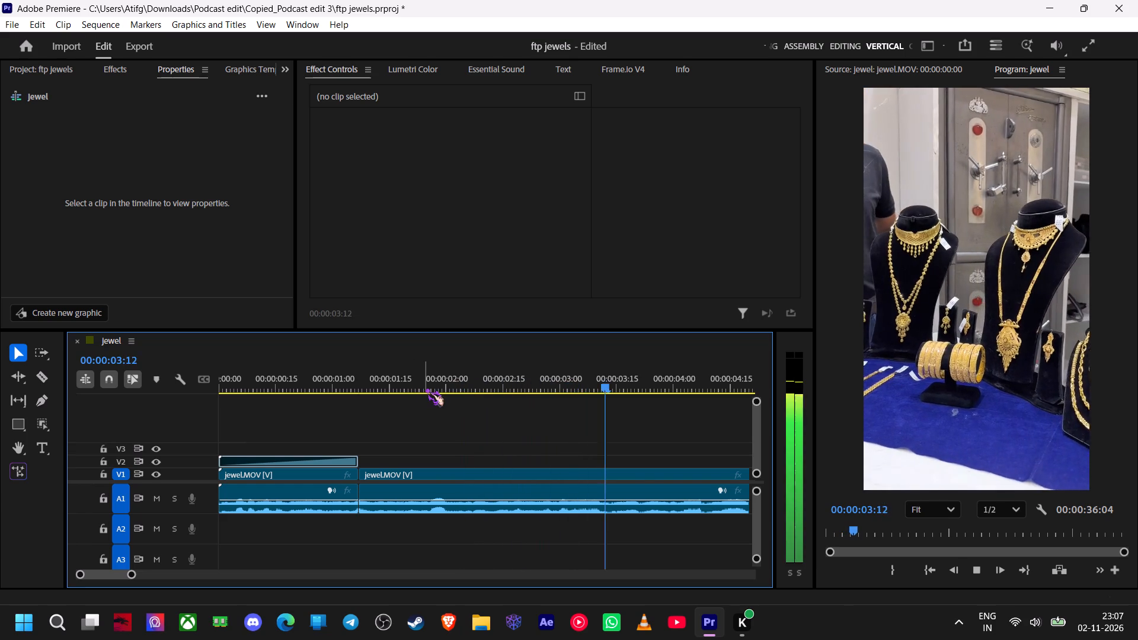
key(space)
drag(639, 381, 357, 400)
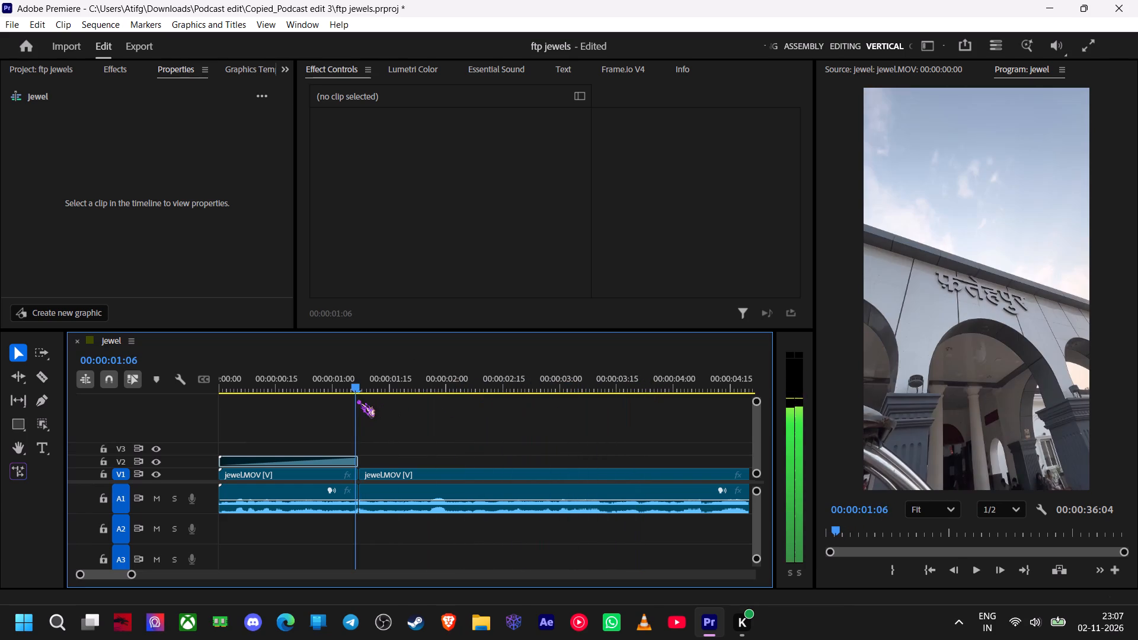
drag(357, 400, 363, 402)
key(space)
key(space)
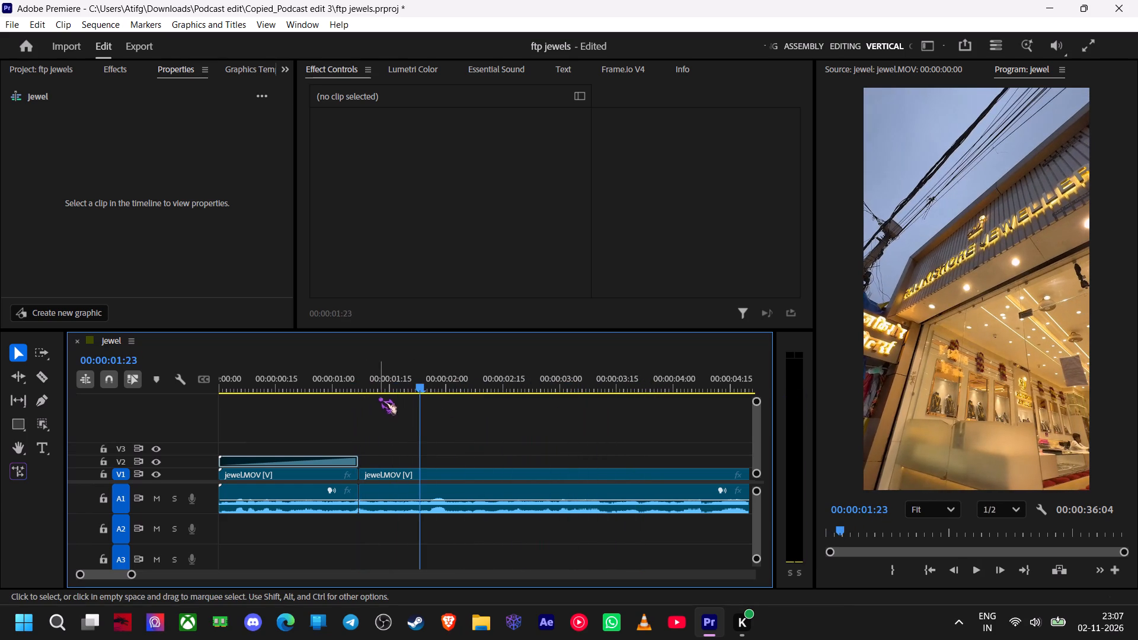
drag(416, 385, 354, 404)
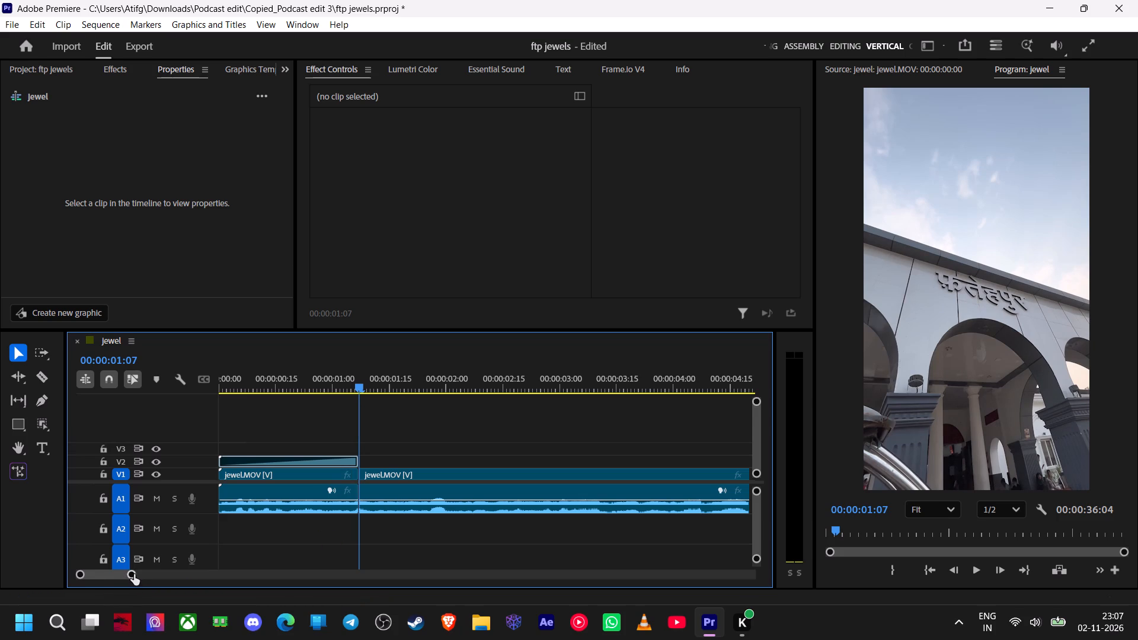
At 00:00:01:08, at the start of the storefront shot, add the text "festive" just below the small Hindi shop sign.
drag(133, 574, 112, 574)
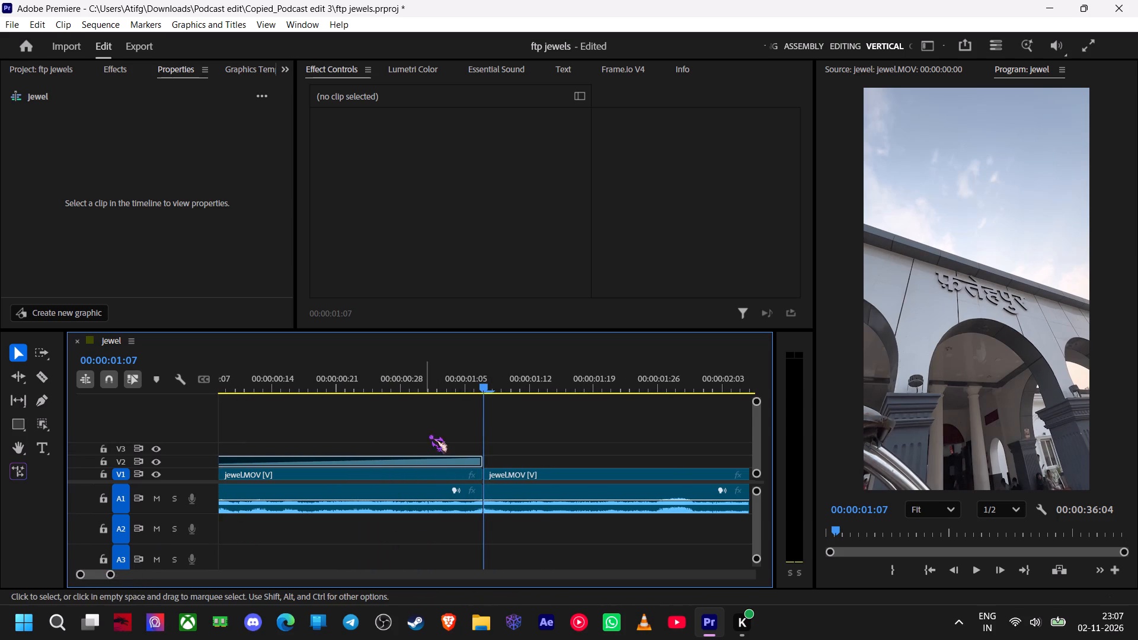
drag(487, 386, 494, 386)
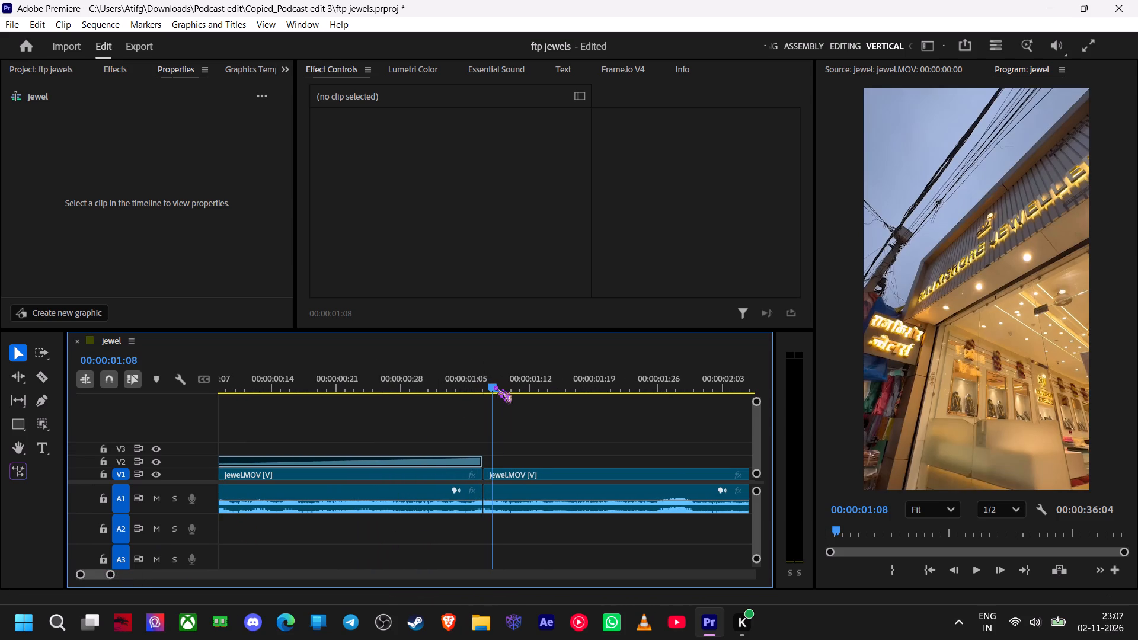
click(45, 450)
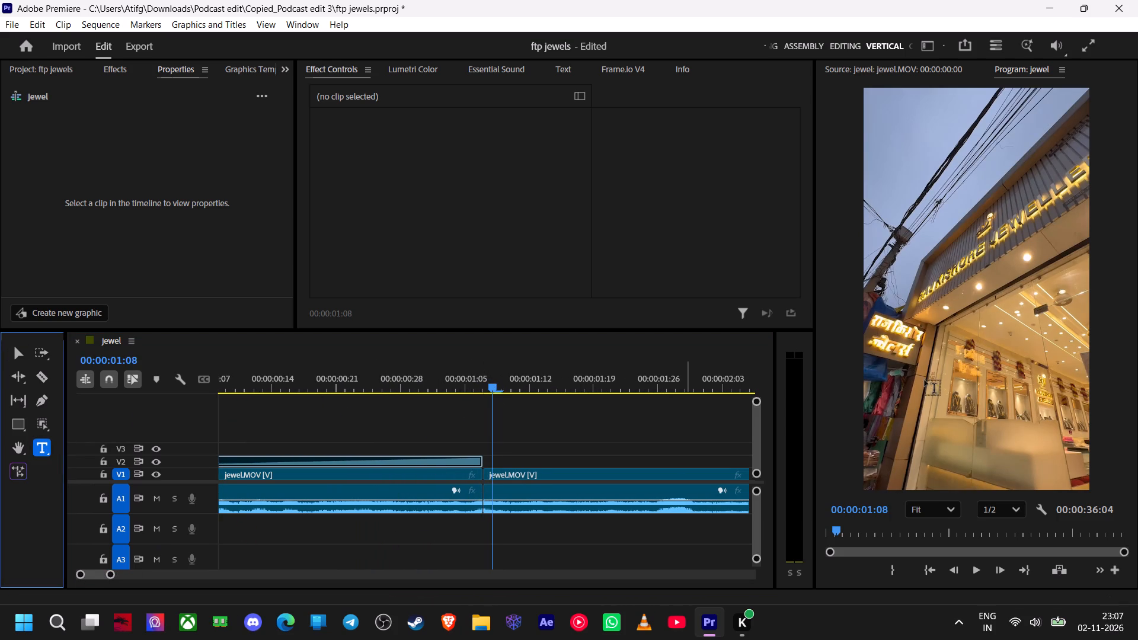
click(916, 376)
key(f)
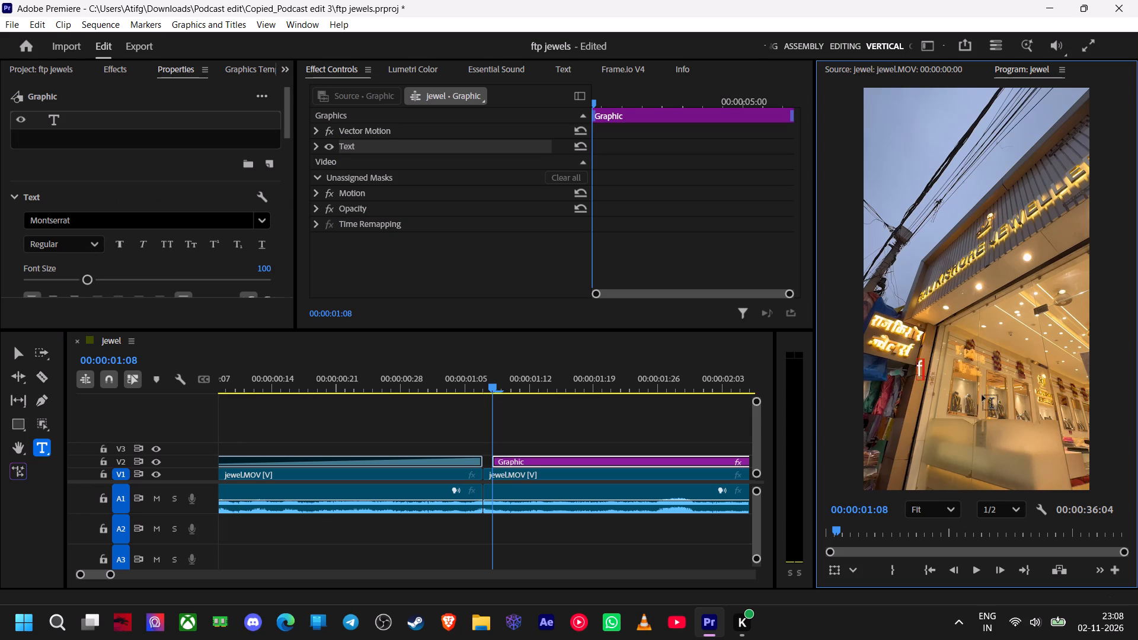
text(es)
key(t)
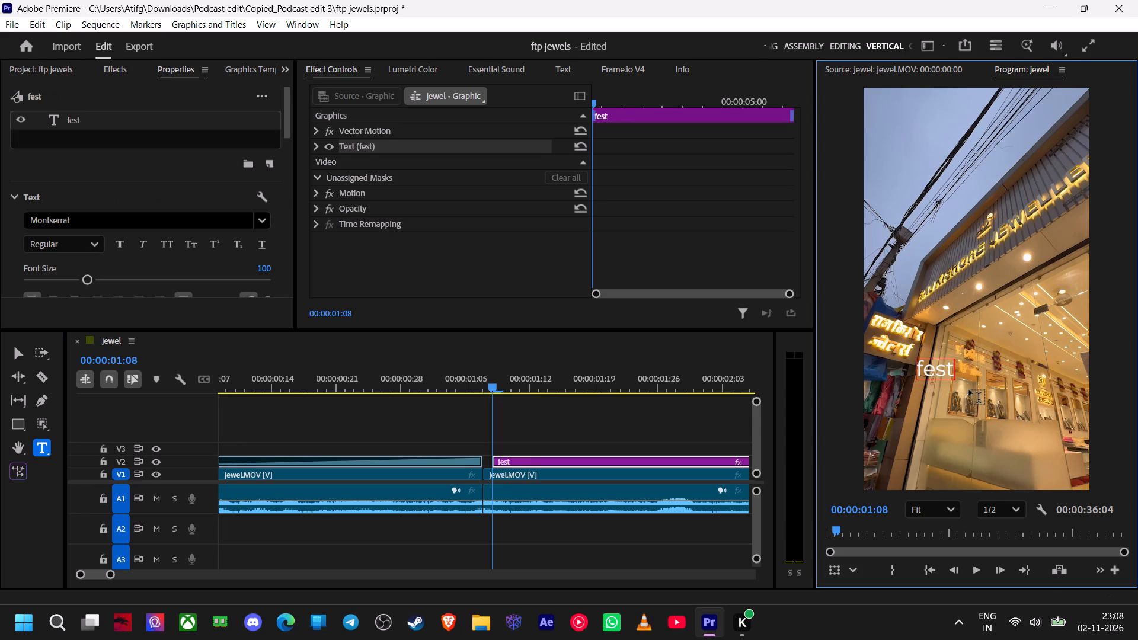
text(ive)
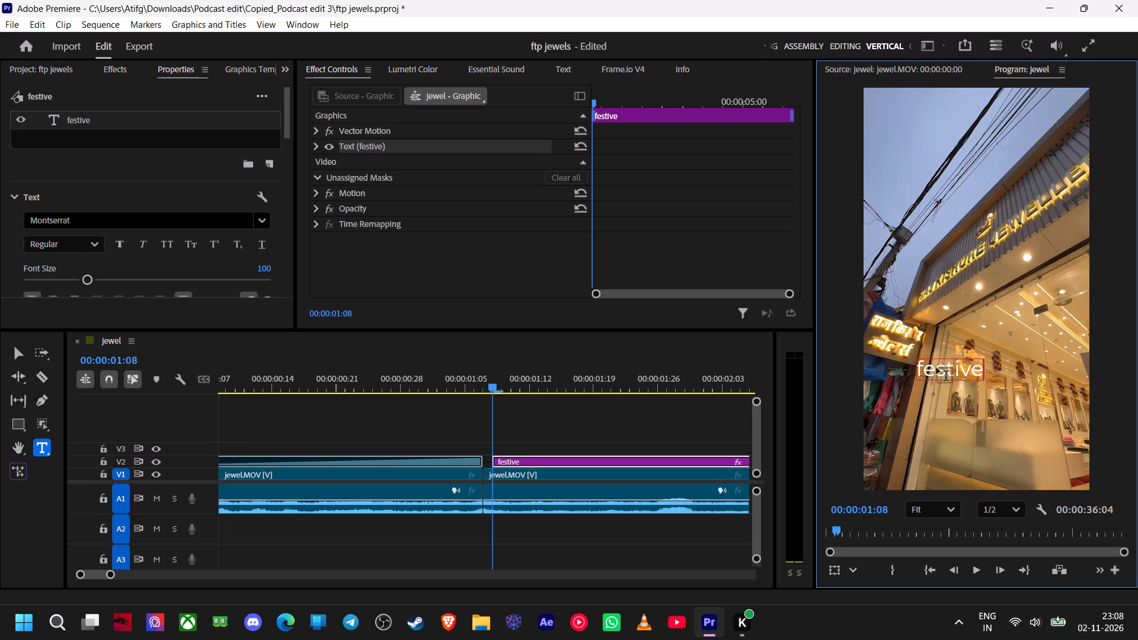
Enlarge the "festive" text by roughly a third and place it just below the small Hindi shop sign, overlapping the storefront's edge.
drag(919, 368, 984, 369)
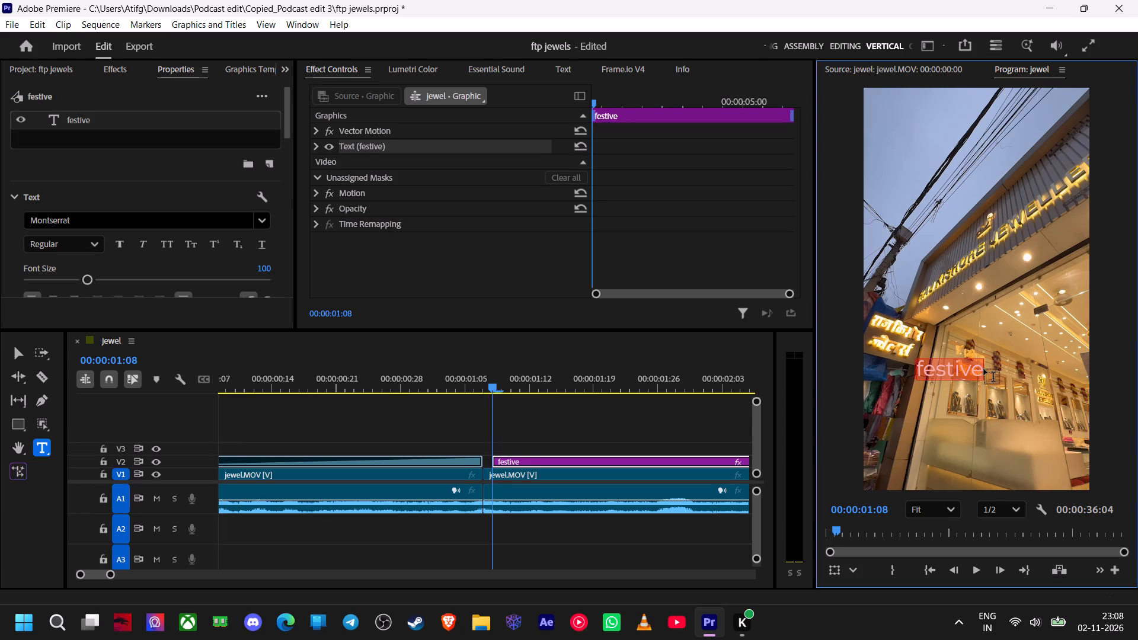
drag(984, 369, 986, 370)
click(20, 361)
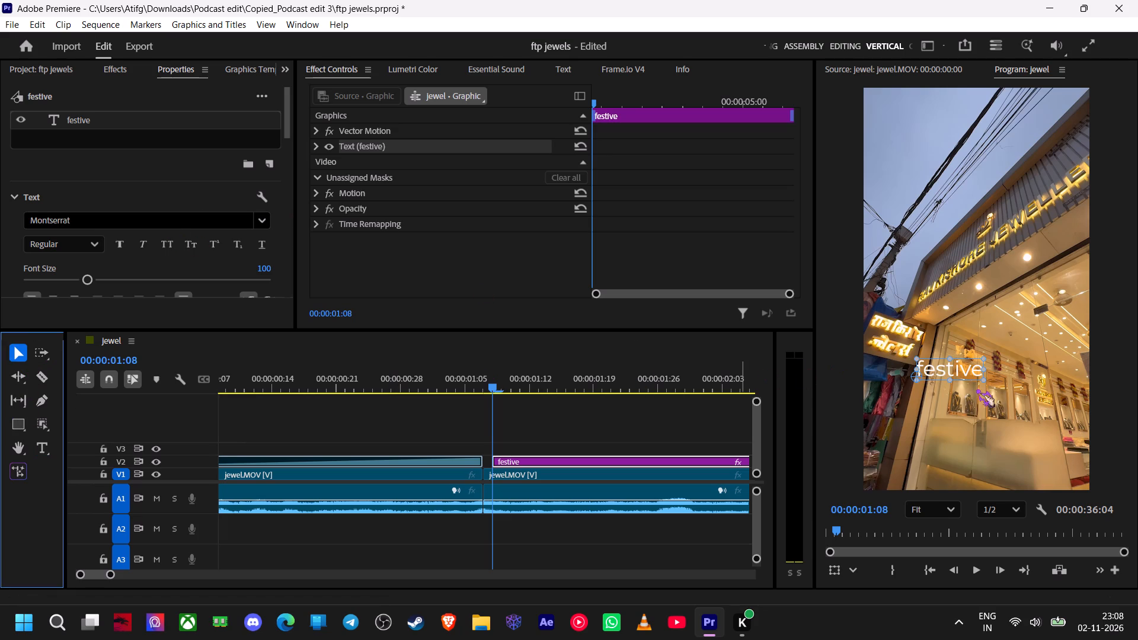
drag(983, 381, 995, 391)
drag(984, 372, 984, 392)
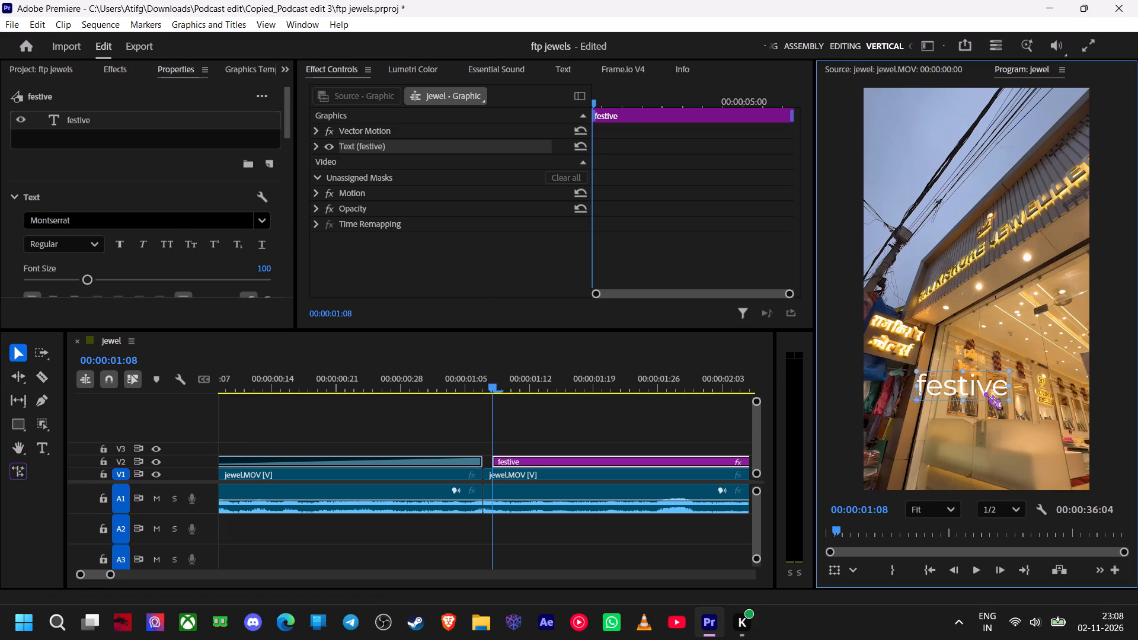
drag(984, 392, 982, 367)
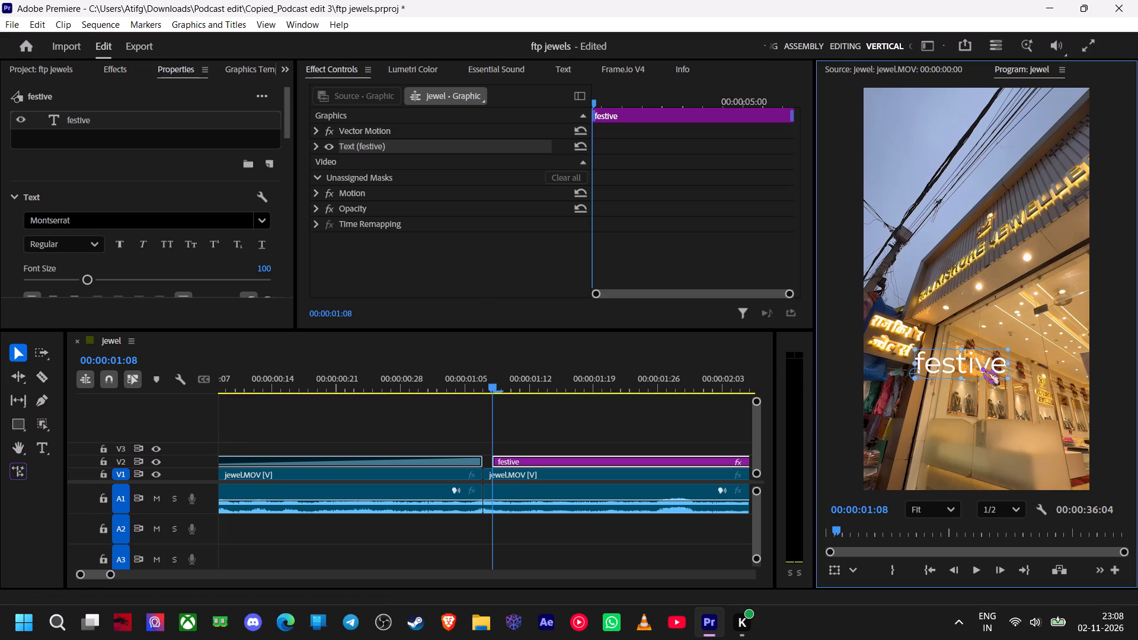
drag(982, 367, 970, 375)
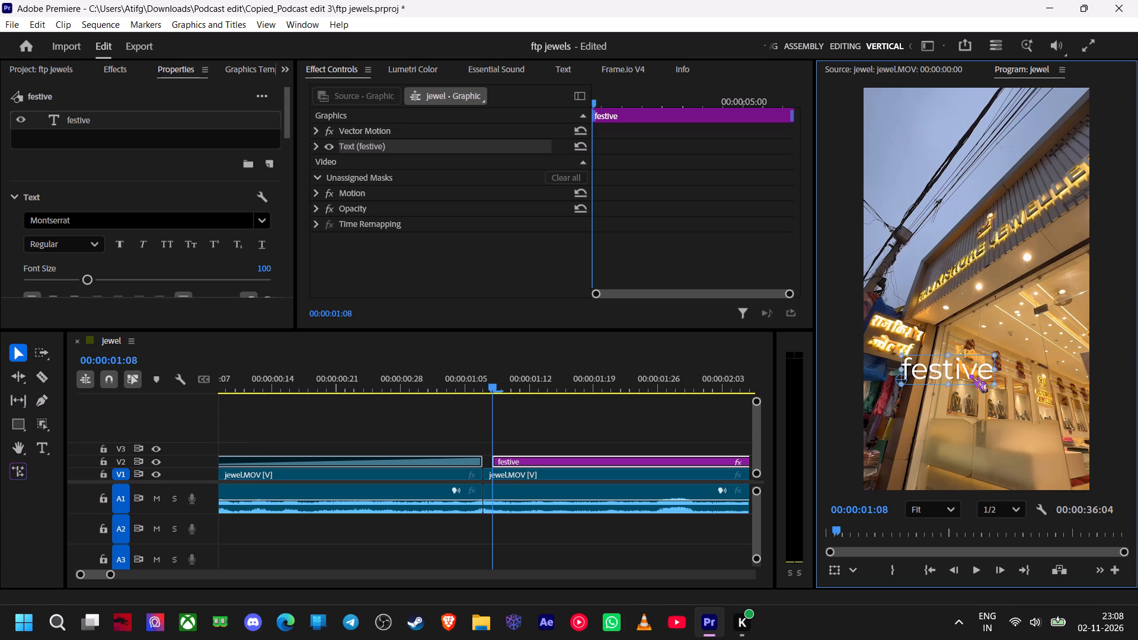
drag(970, 375, 966, 383)
click(1002, 367)
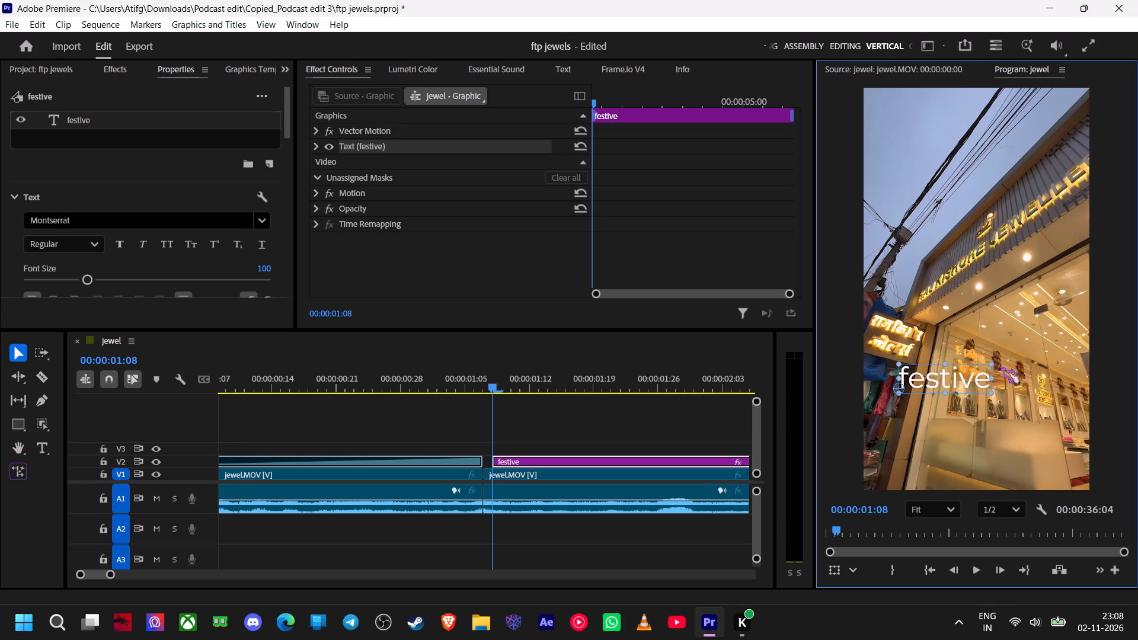
click(952, 405)
Add the text "season" as a separate graphic clip at 00:00:01:08, below and slightly right of "festive" in the frame.
click(546, 421)
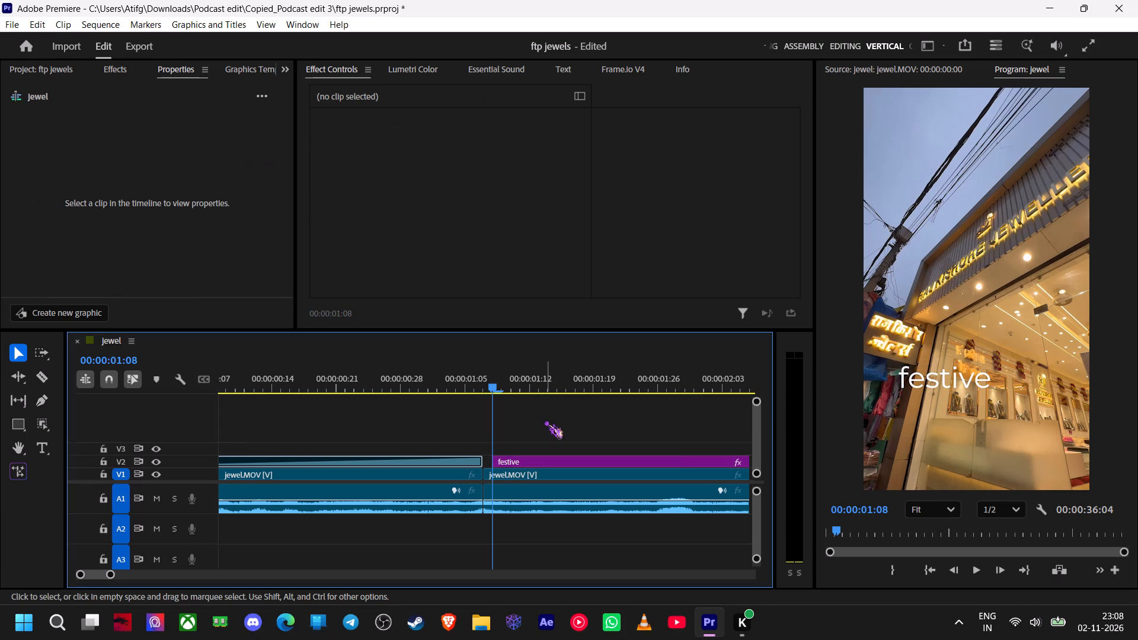
click(46, 452)
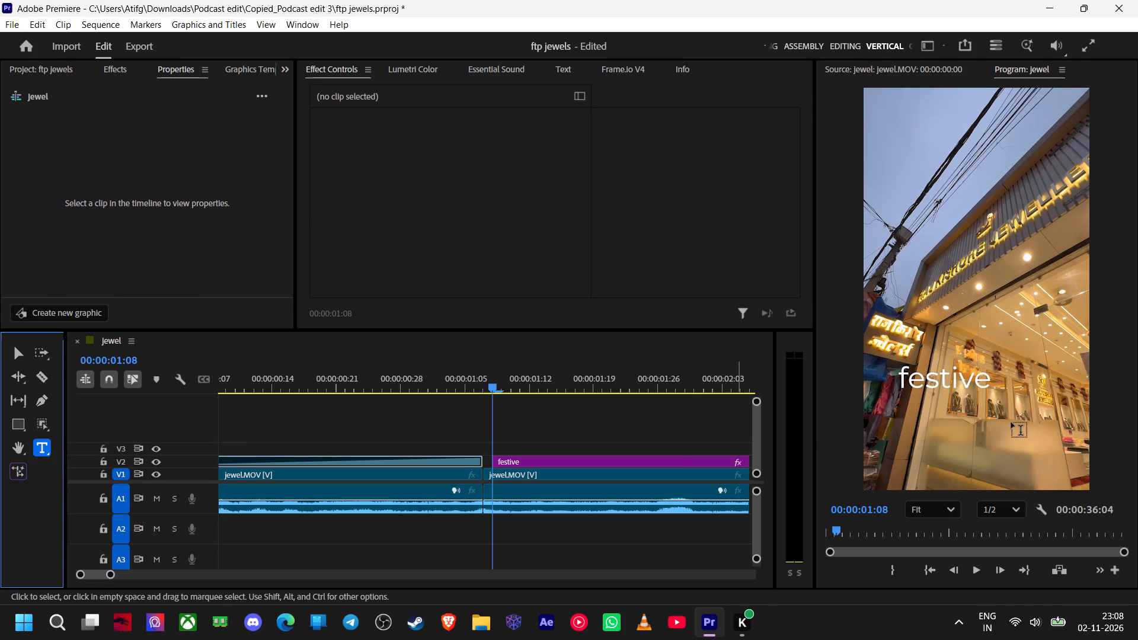
click(936, 423)
key(s)
key(e)
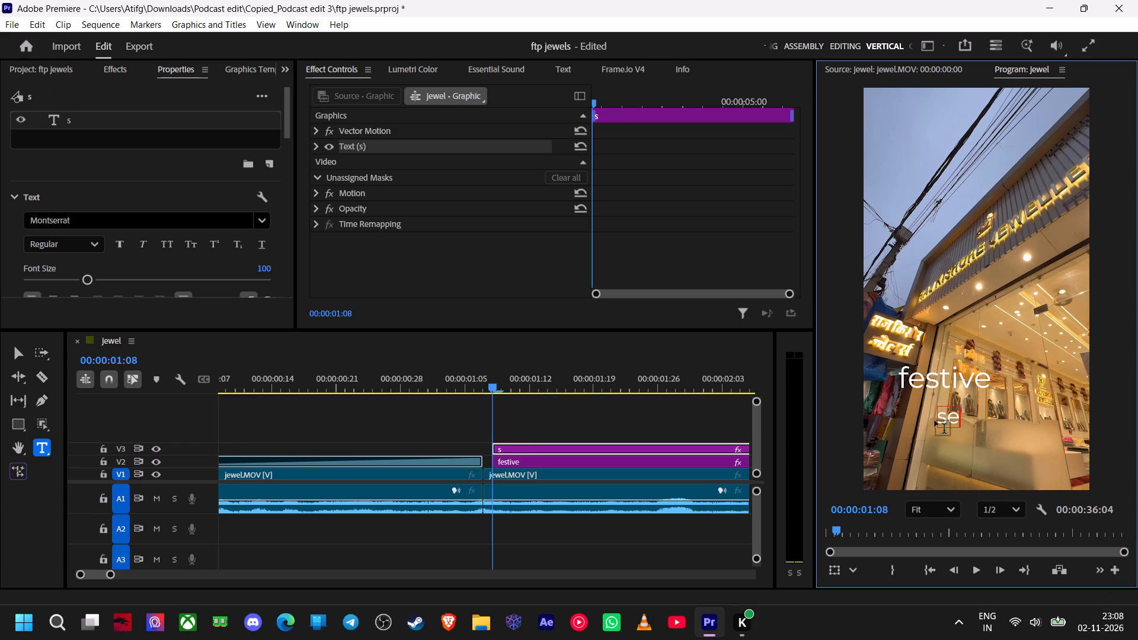
text(aso)
key(n)
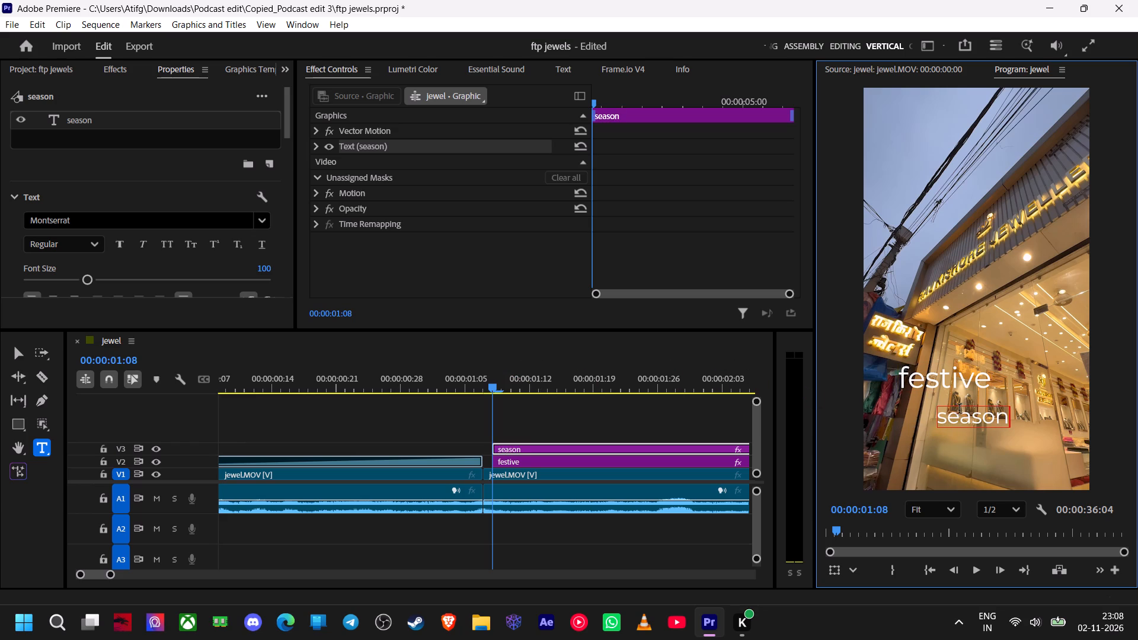
Change the font of the "season" text to Tempting.
drag(939, 417, 1012, 420)
click(142, 219)
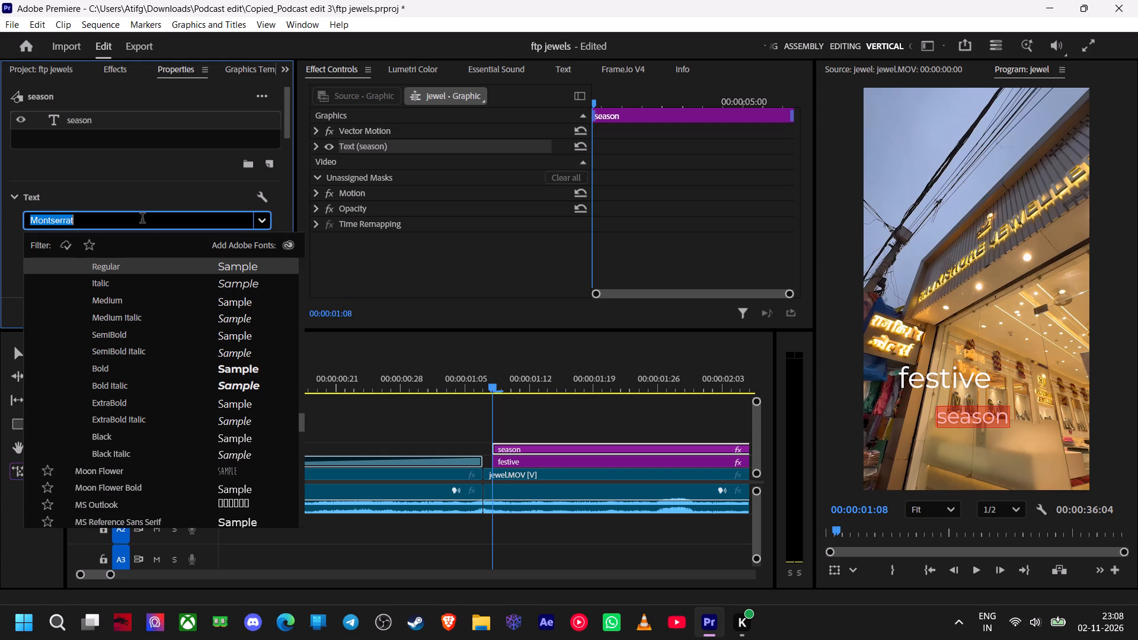
key(BackSpace)
text(temp)
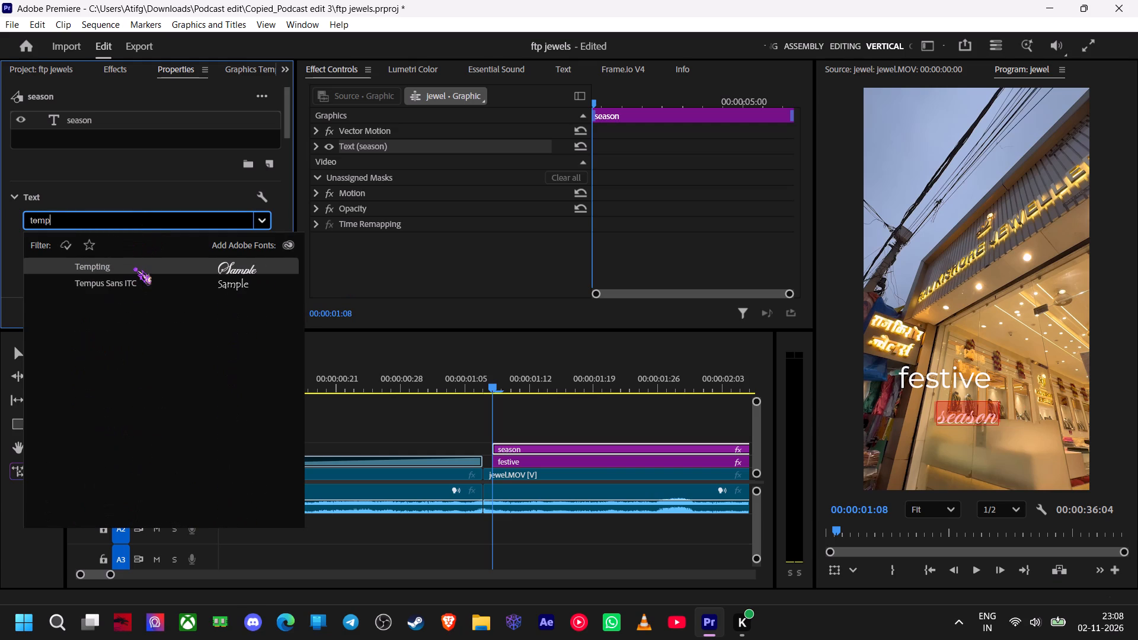
click(134, 267)
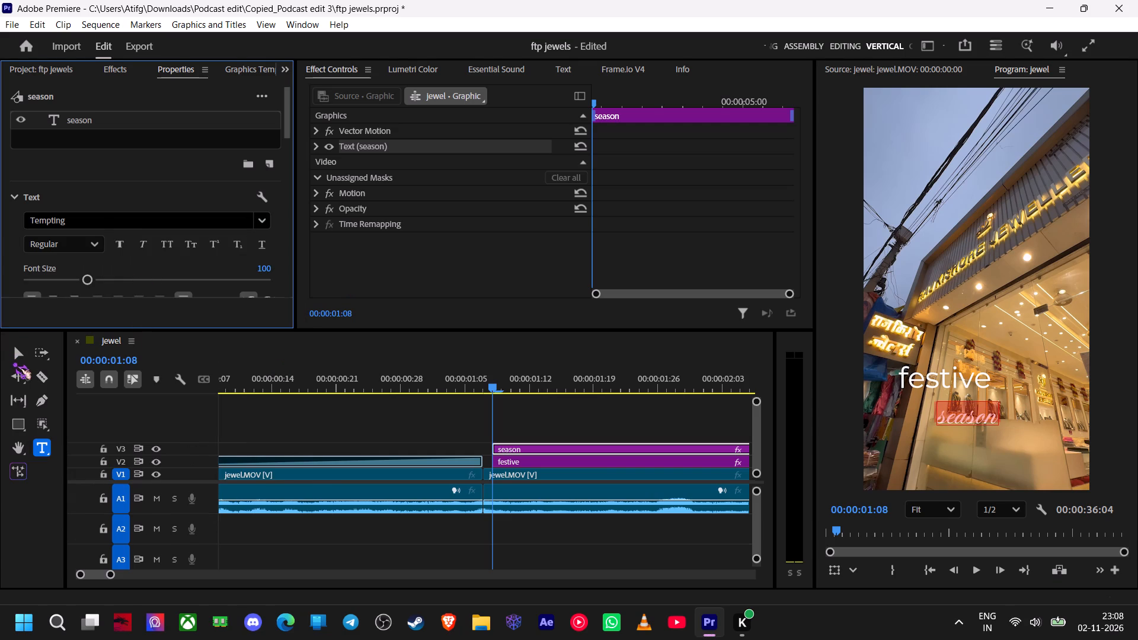
click(14, 363)
click(17, 357)
Set the "festive" text to the Bold weight.
click(590, 459)
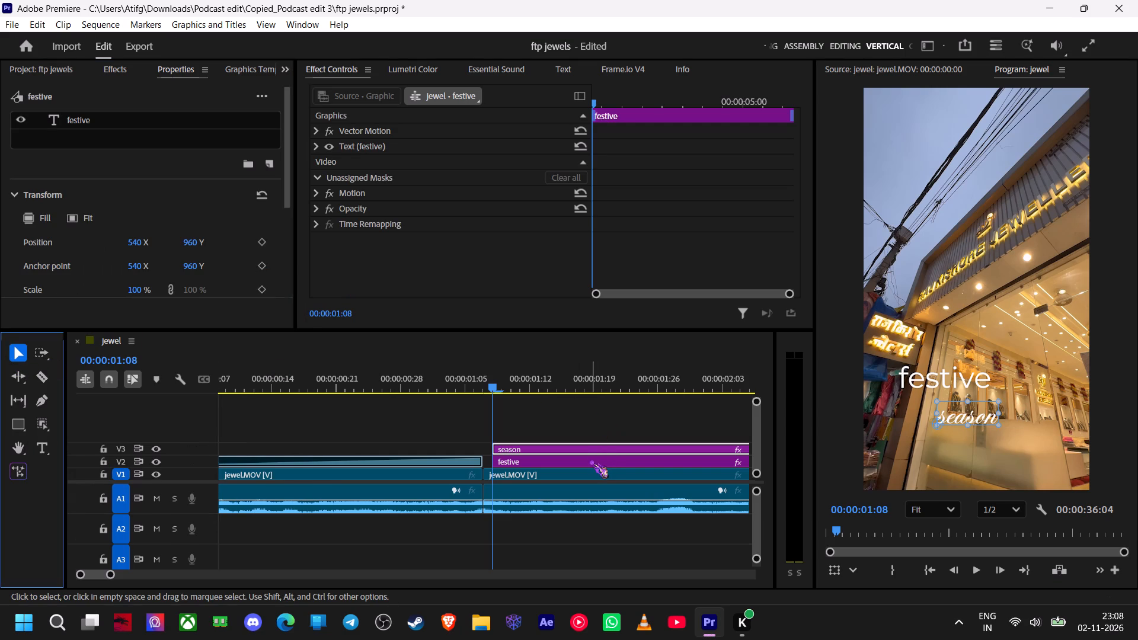
double_click(920, 376)
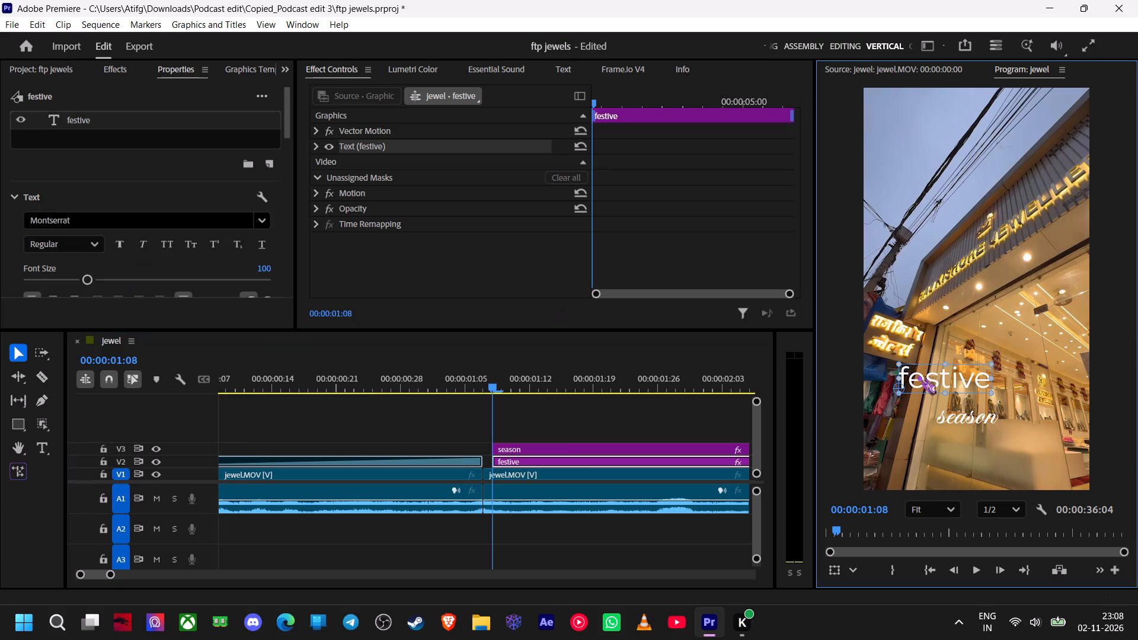
double_click(918, 376)
click(64, 251)
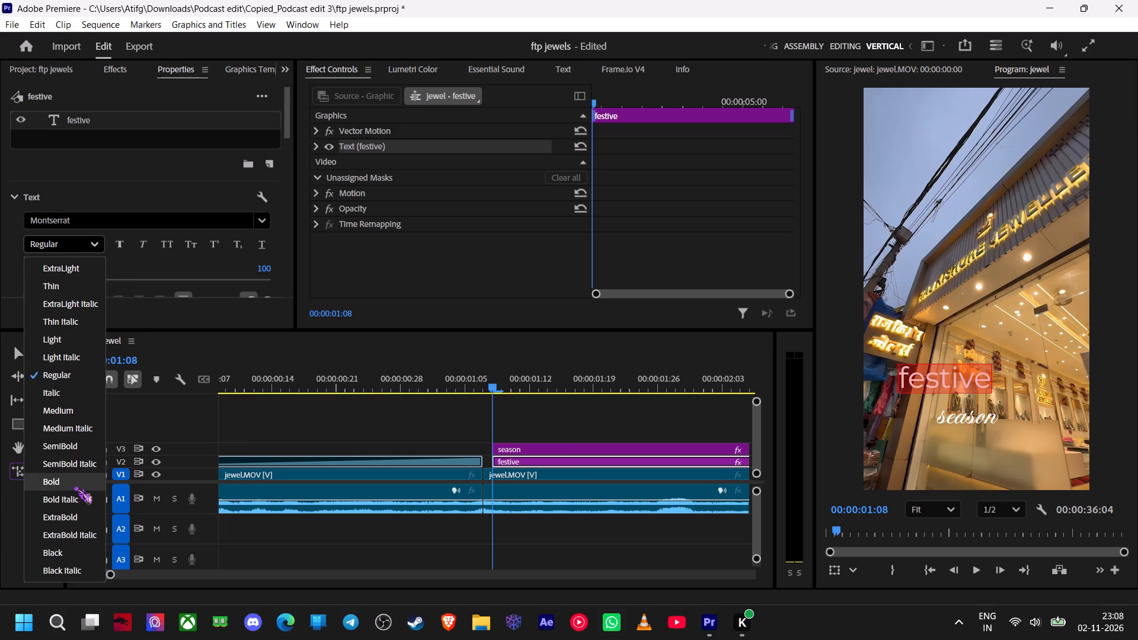
click(75, 486)
click(14, 356)
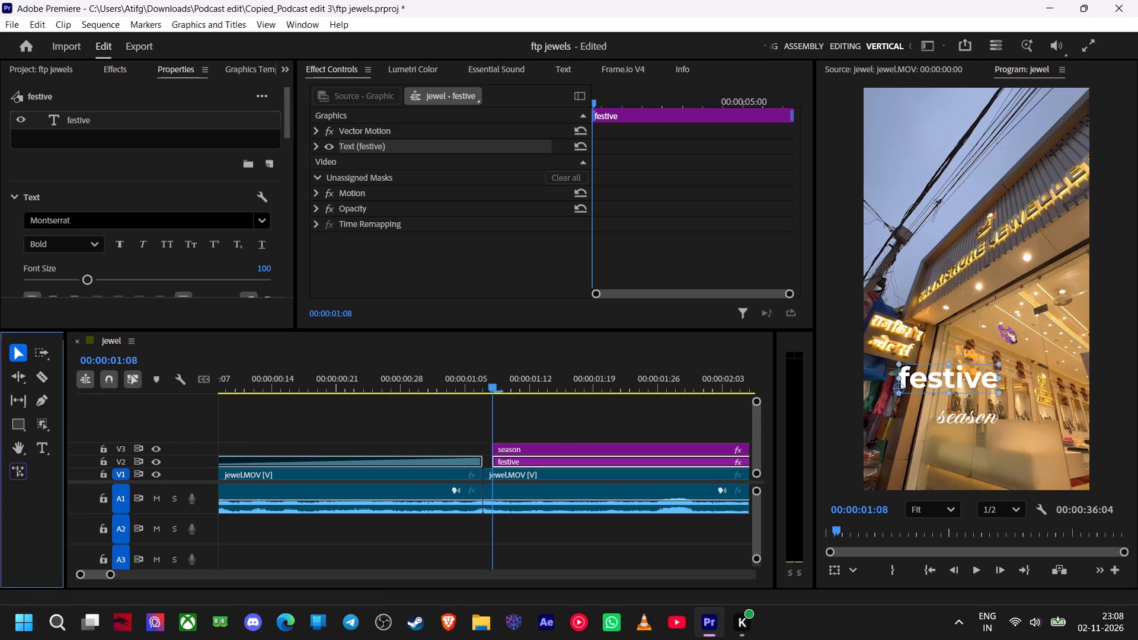
Nudge "festive" slightly down, enlarge "season" by roughly a third and tuck it against the lower edge of "festive", offset to the right.
ctrl+scroll(997, 325, up, 5)
drag(932, 379, 936, 388)
click(923, 435)
drag(940, 437, 943, 433)
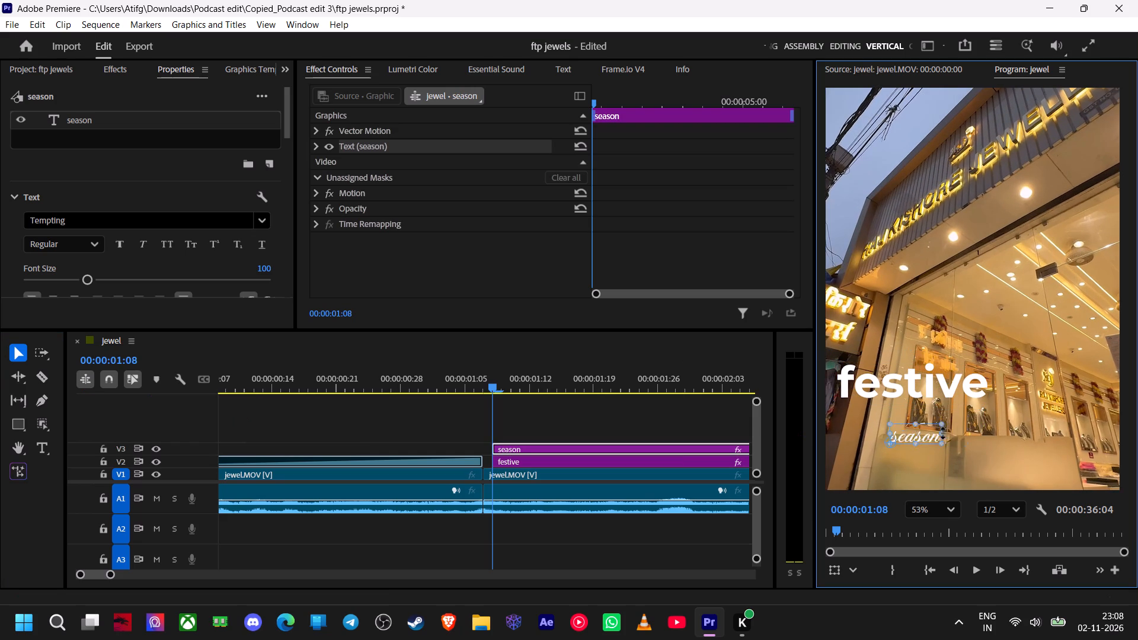
drag(943, 433, 950, 450)
drag(958, 436, 960, 430)
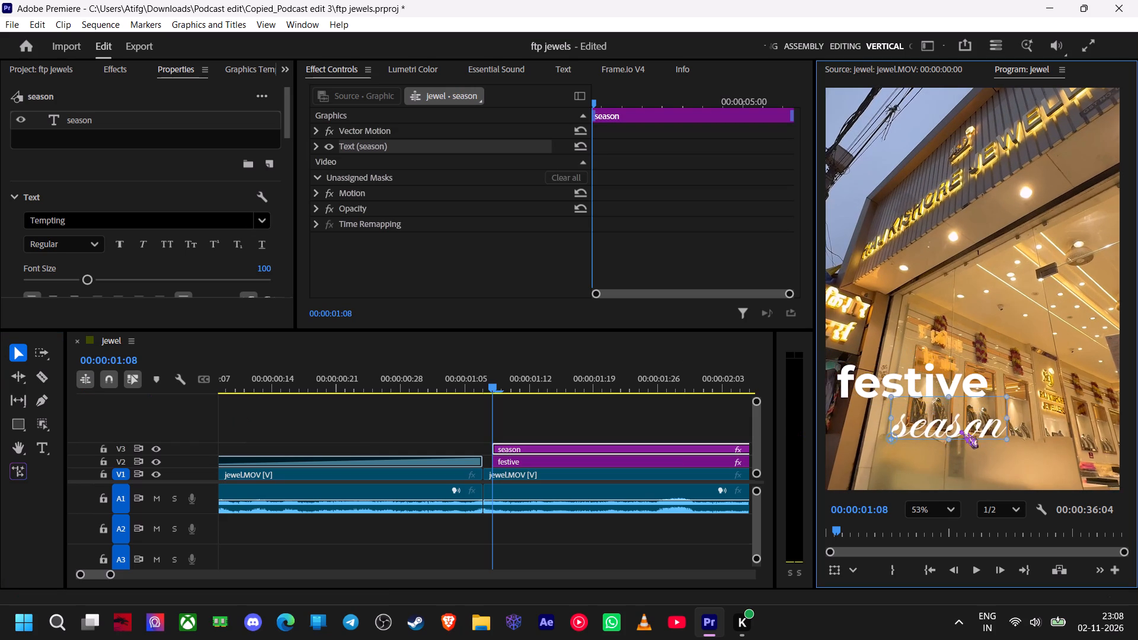
drag(960, 430, 964, 413)
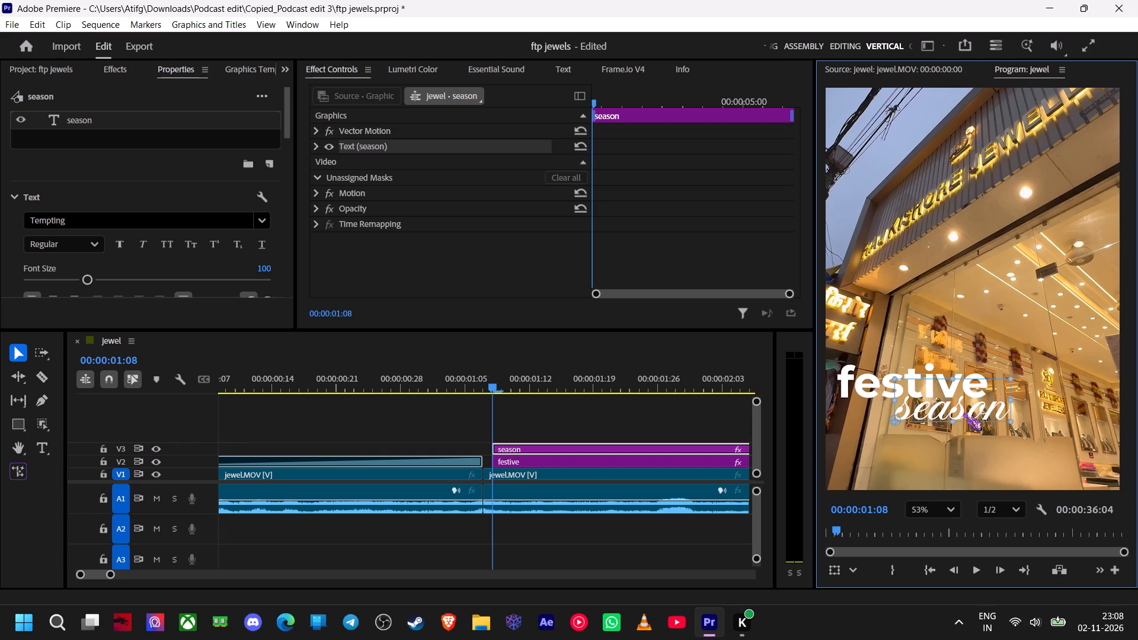
ctrl+scroll(960, 414, up, 4)
drag(947, 384, 941, 385)
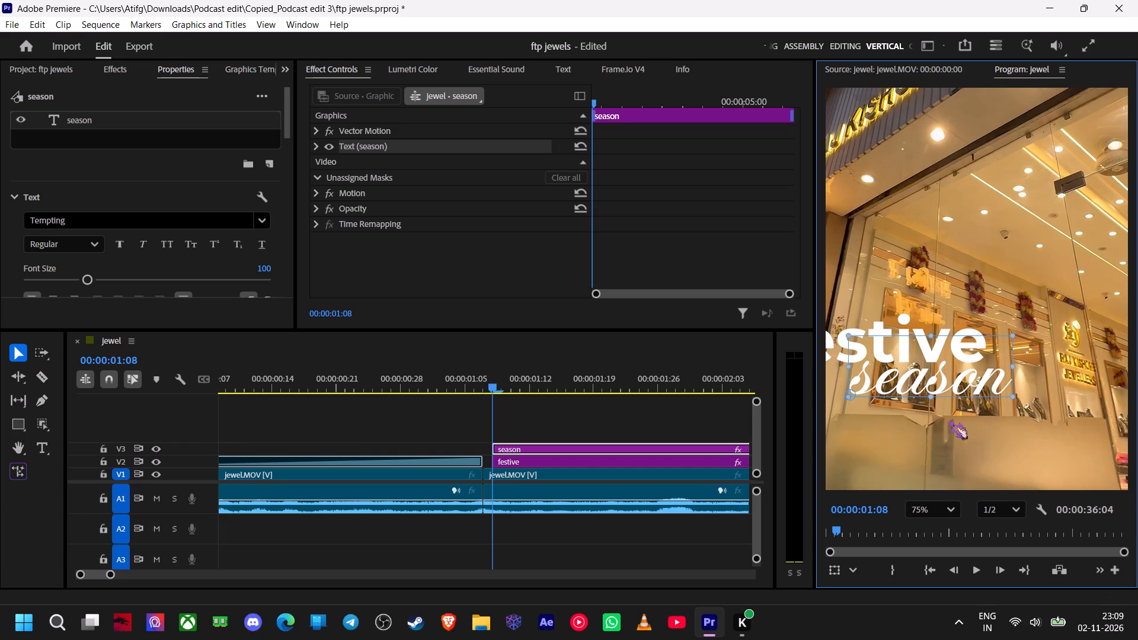
click(917, 515)
click(929, 306)
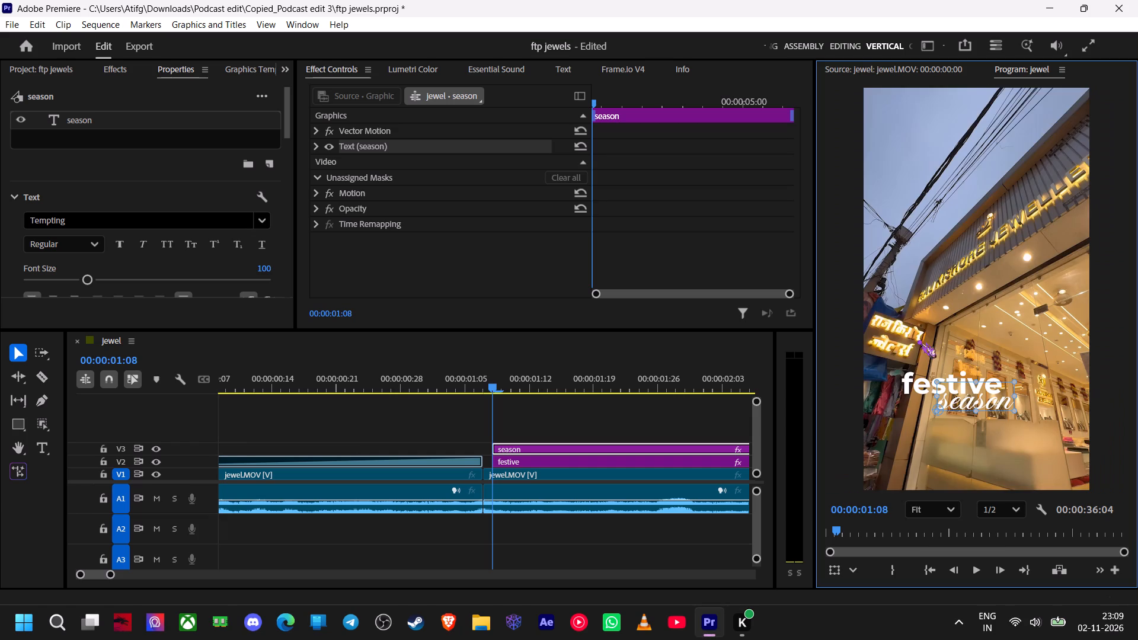
click(876, 398)
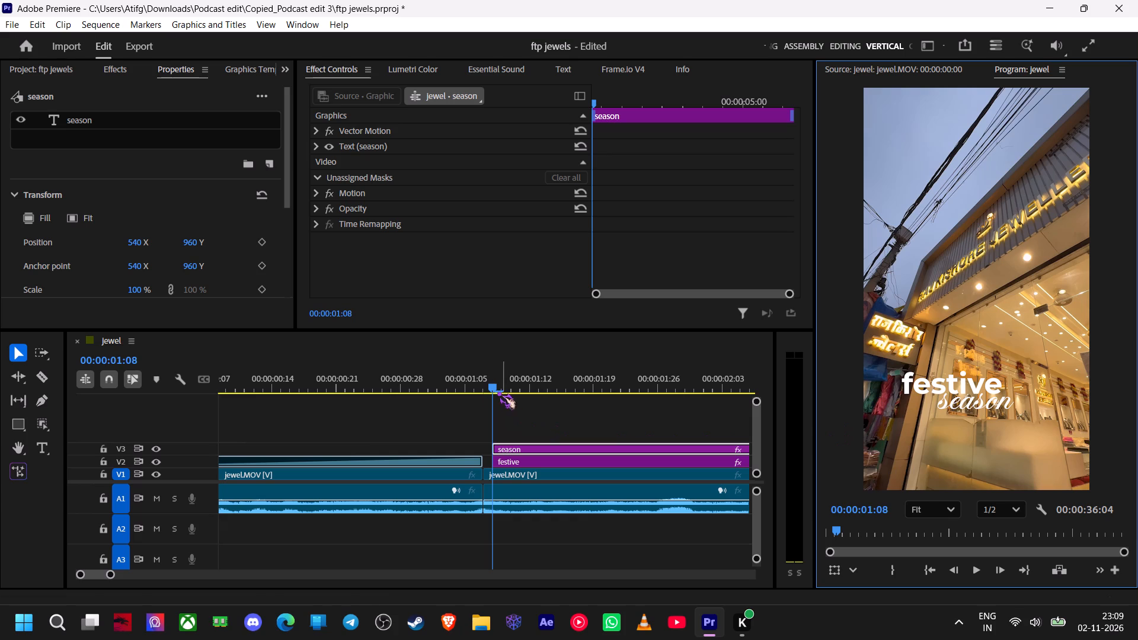
Give the "season" text a solid golden-yellow fill, FFCA00.
click(602, 471)
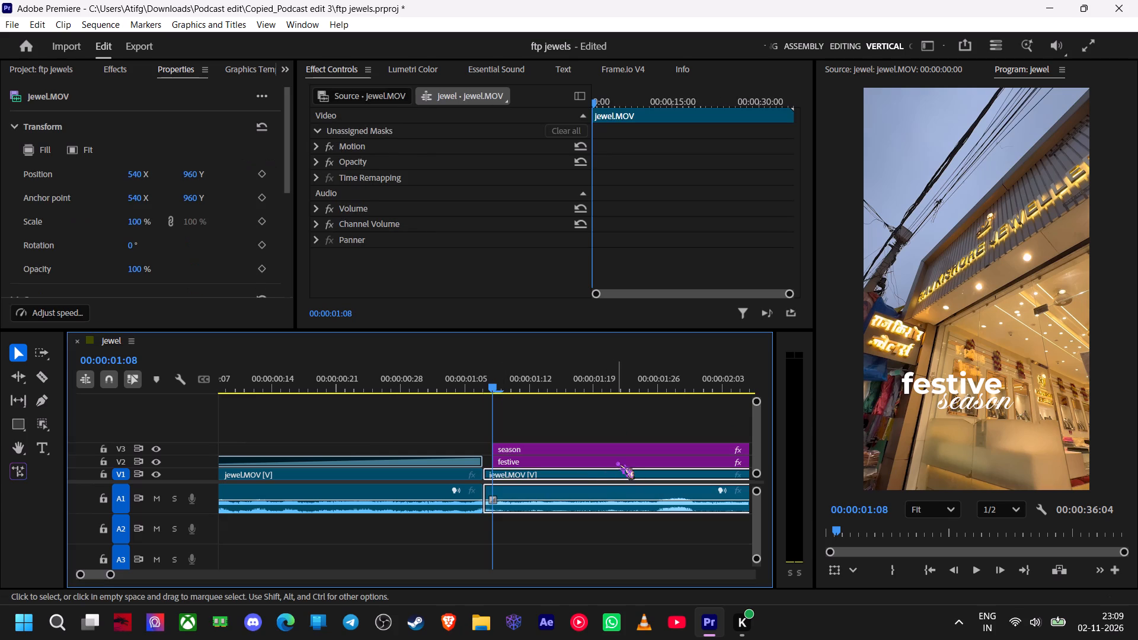
click(616, 460)
click(964, 404)
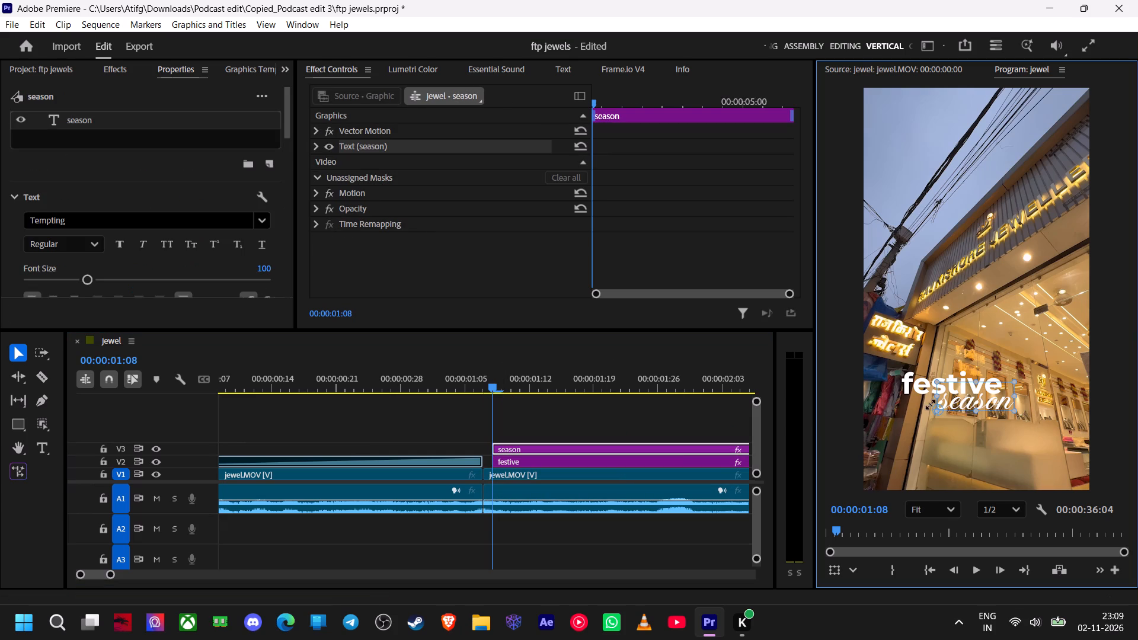
double_click(955, 405)
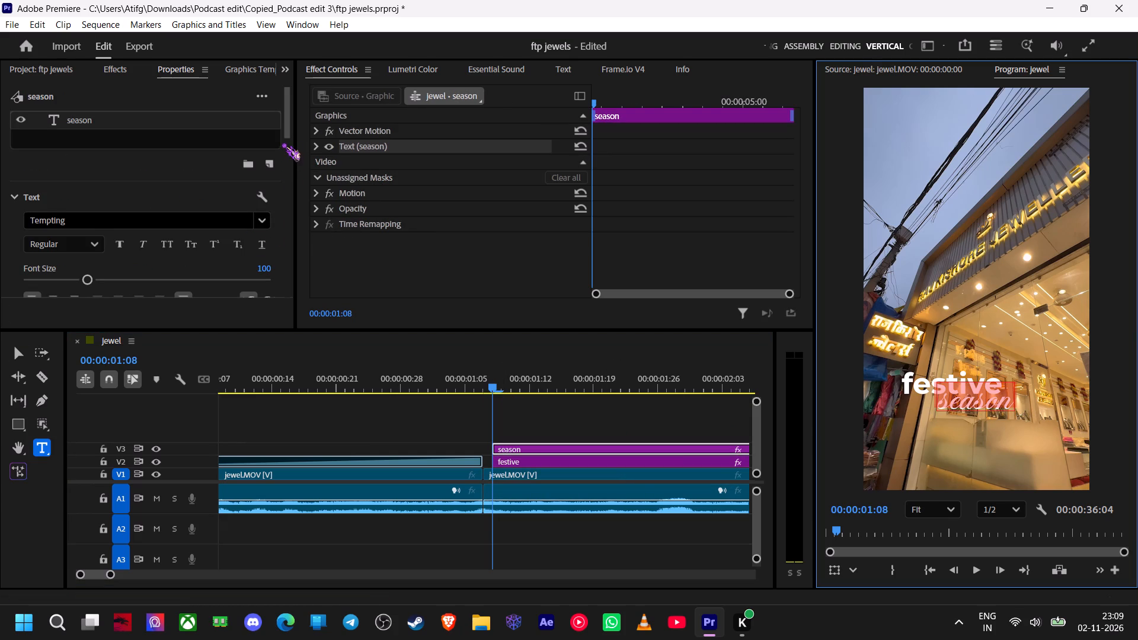
drag(287, 130, 299, 197)
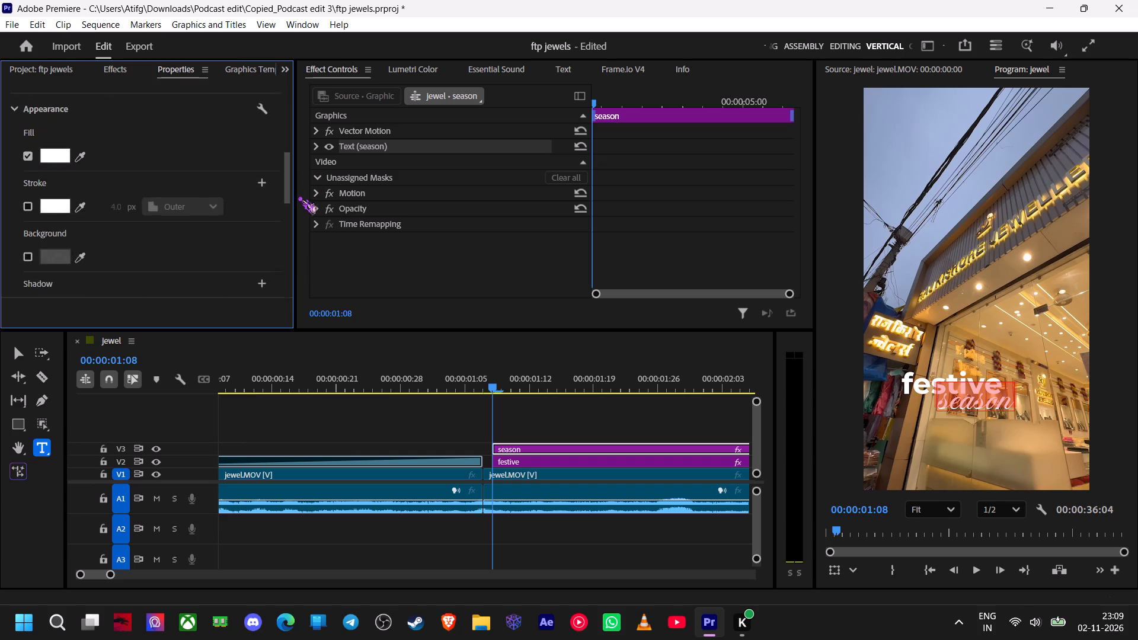
drag(299, 197, 296, 200)
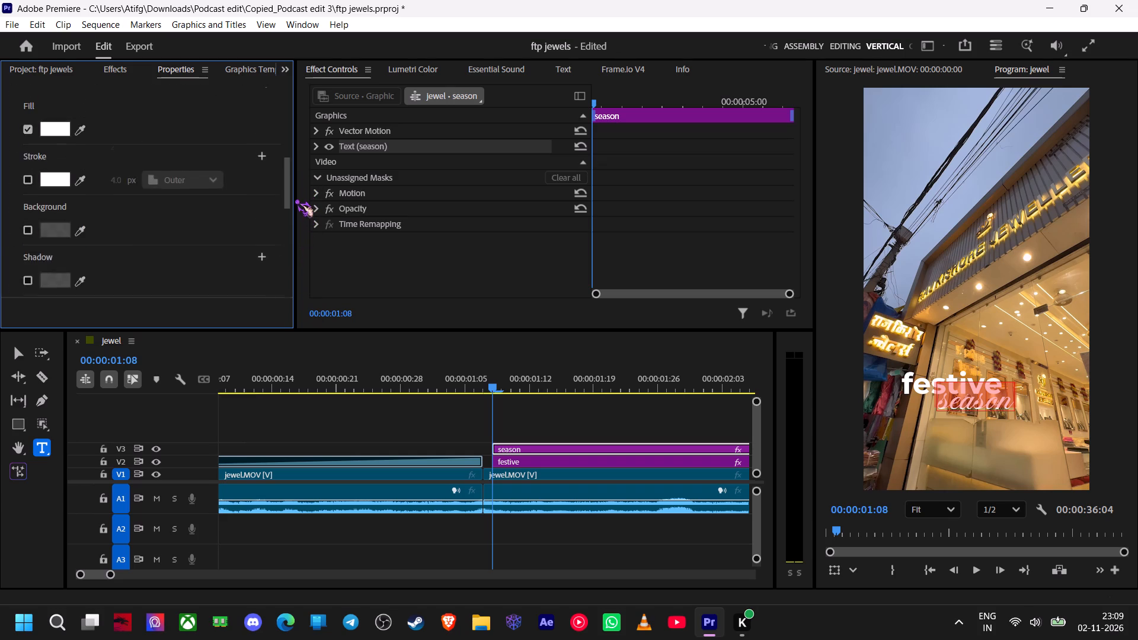
drag(296, 200, 315, 163)
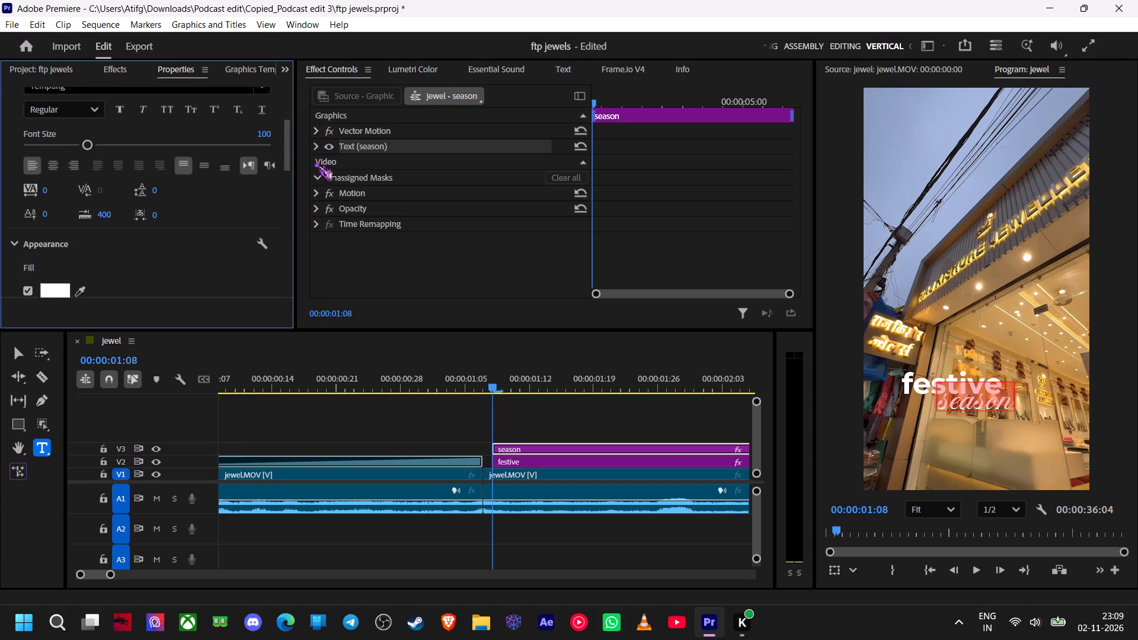
drag(315, 163, 317, 187)
click(43, 187)
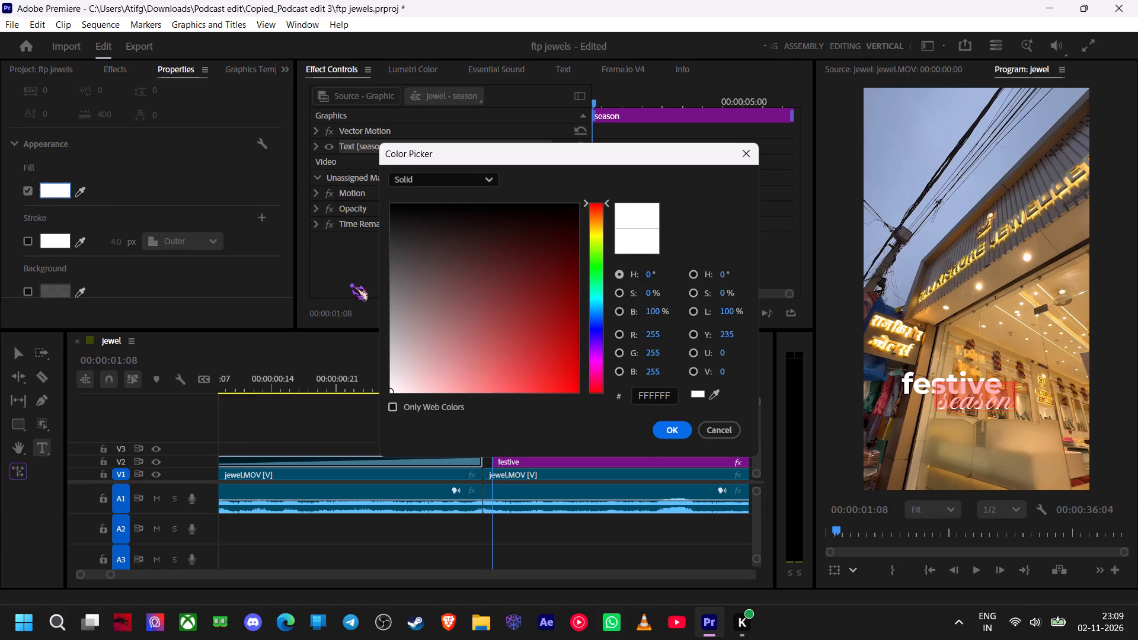
drag(594, 255, 602, 232)
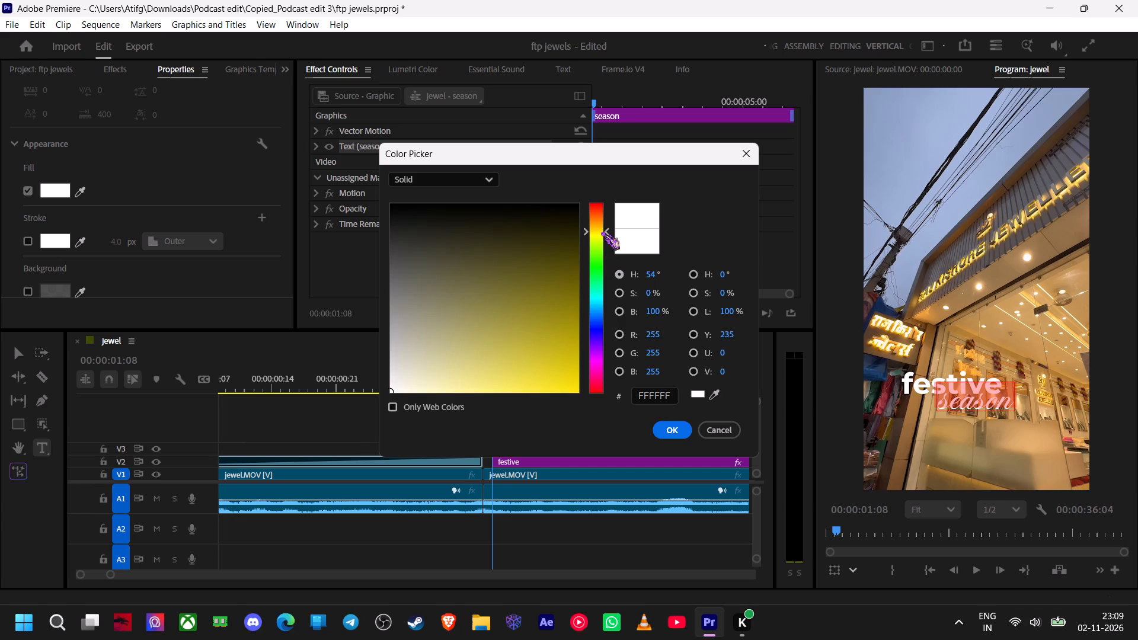
drag(602, 232, 601, 233)
drag(560, 339, 545, 420)
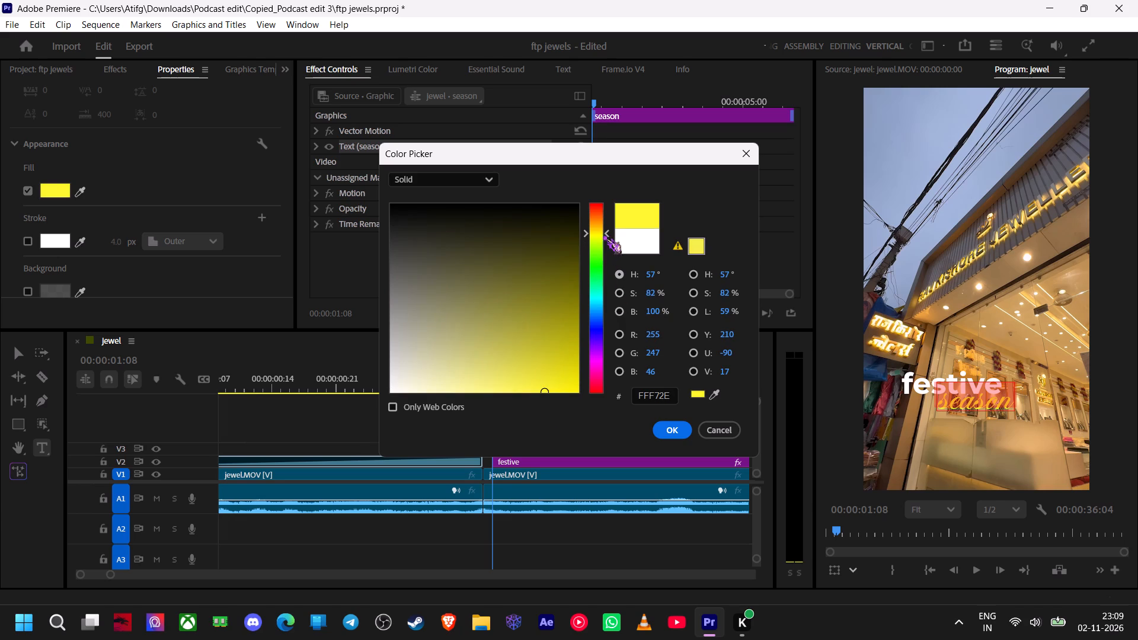
drag(603, 235, 605, 228)
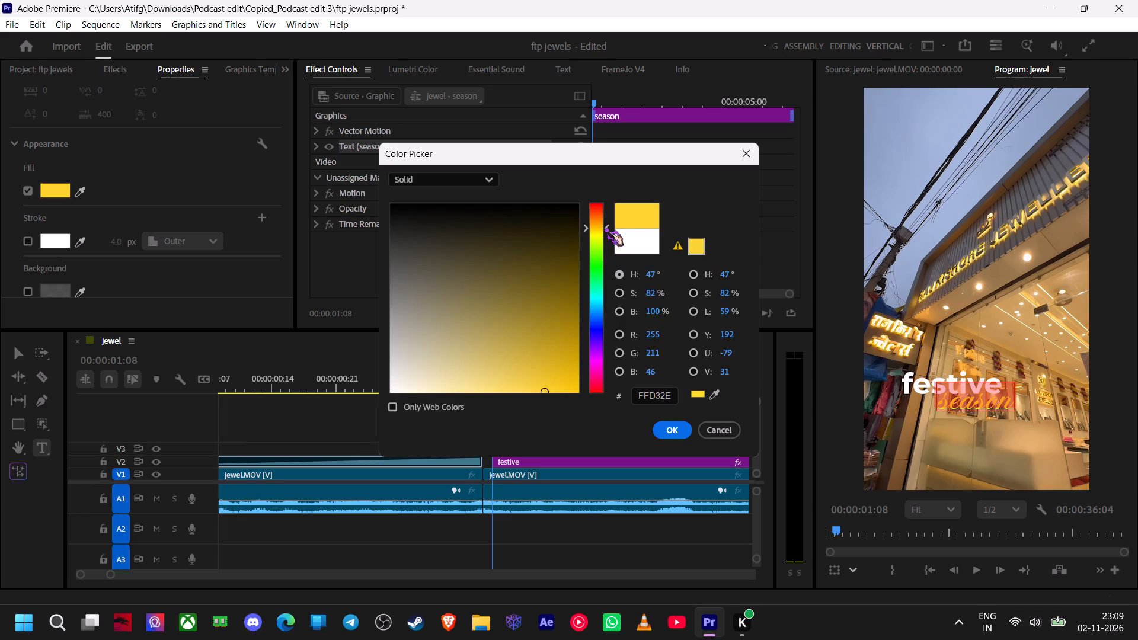
drag(605, 228, 608, 228)
drag(565, 375, 590, 427)
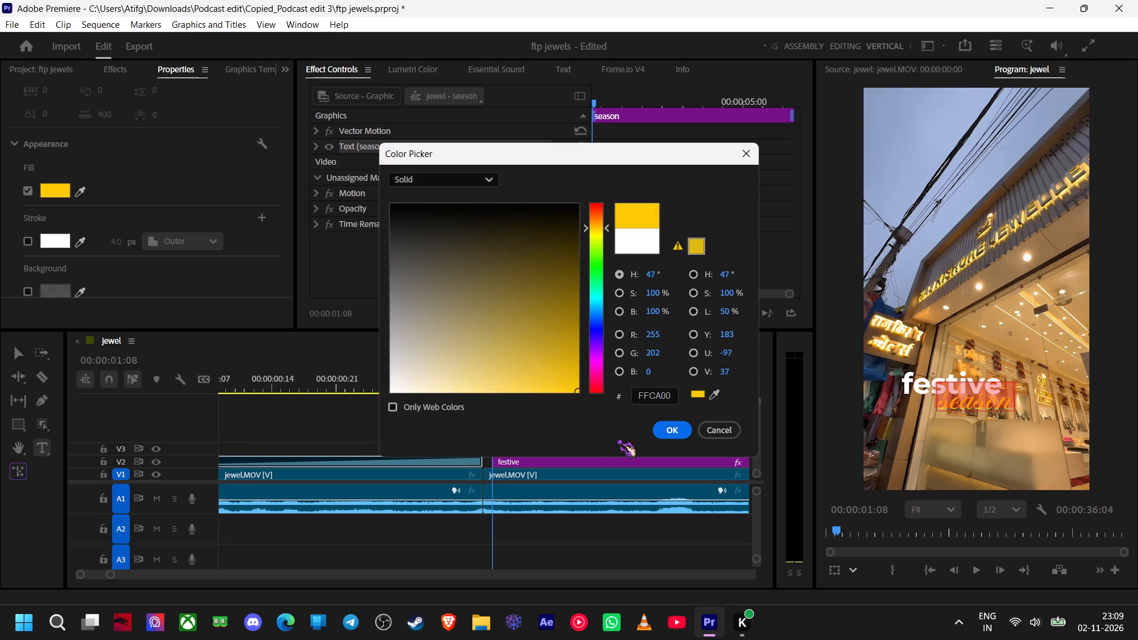
click(676, 433)
click(625, 409)
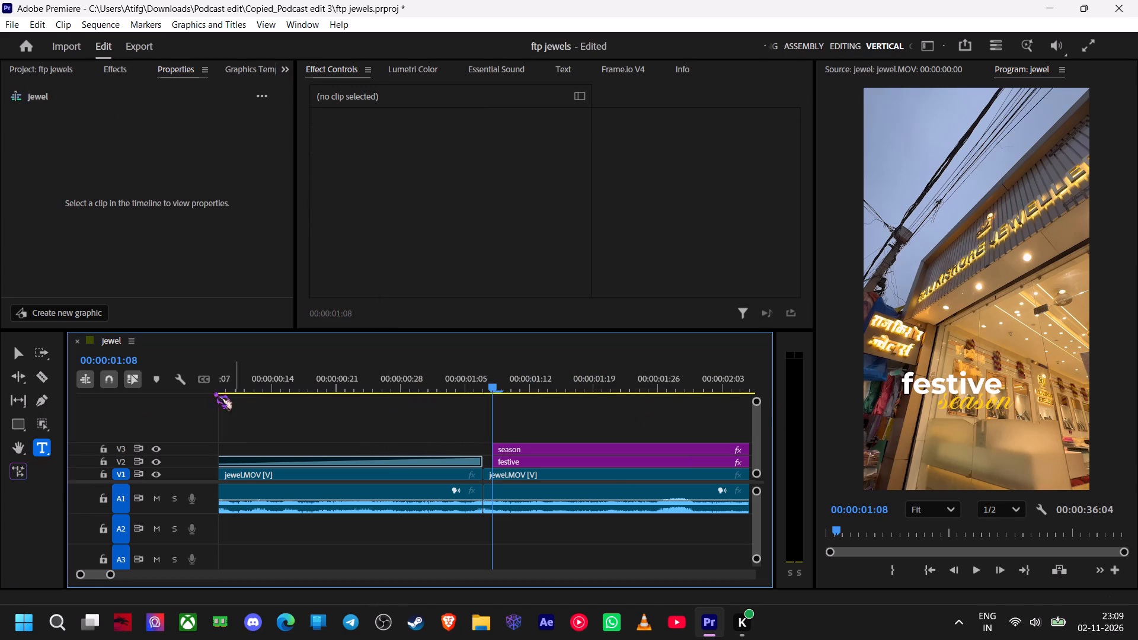
Change the font of the "festive" text to Helvetica, in Bold.
click(23, 360)
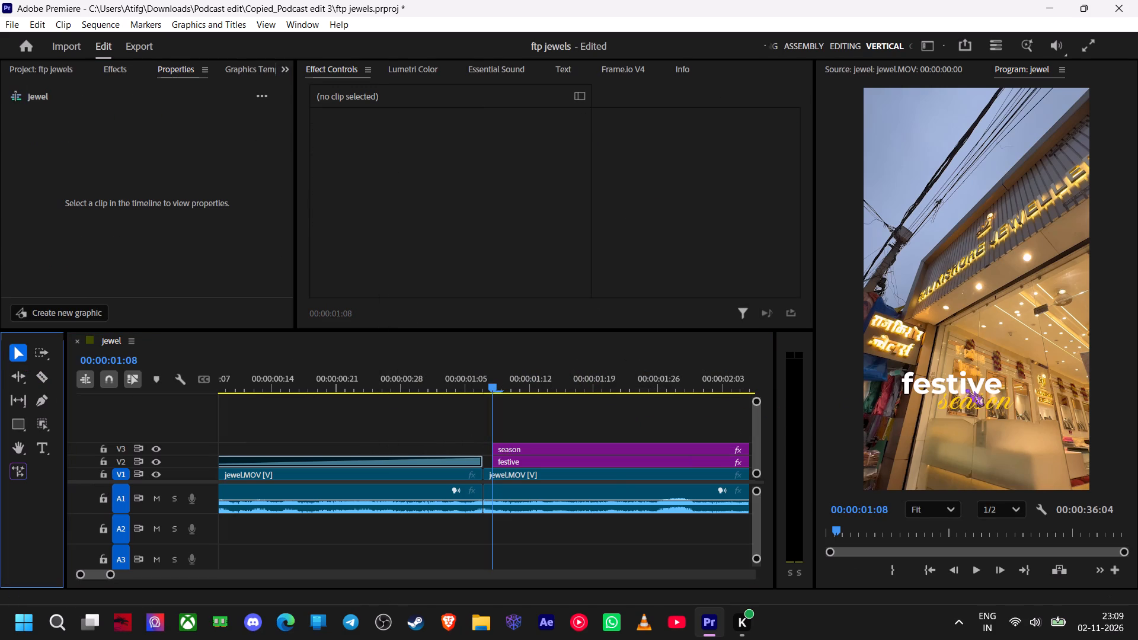
double_click(968, 383)
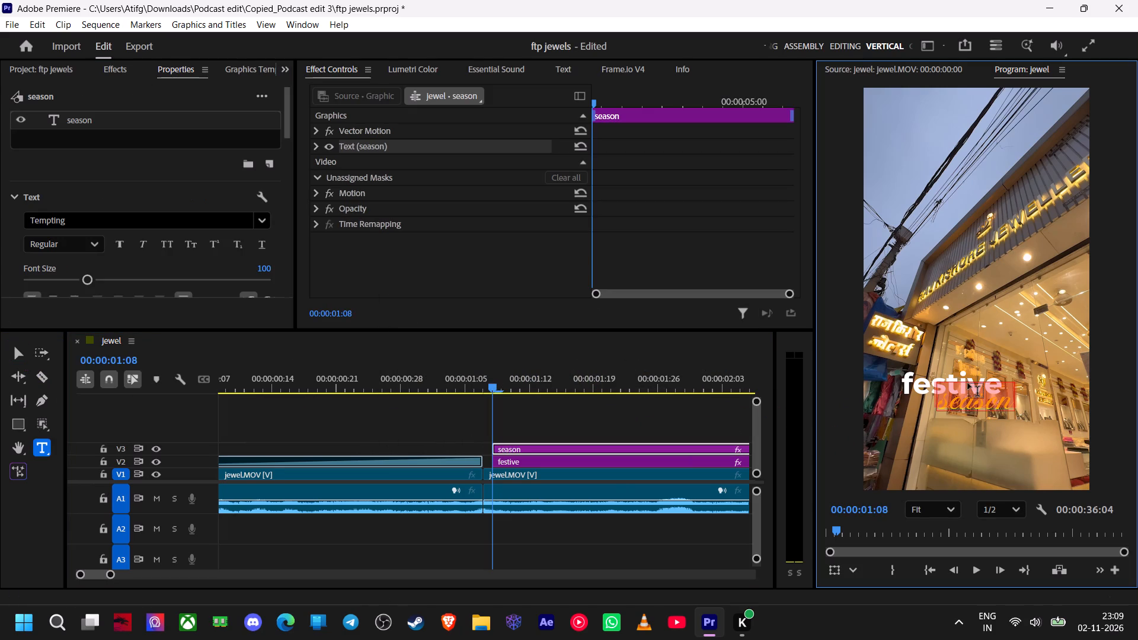
double_click(915, 383)
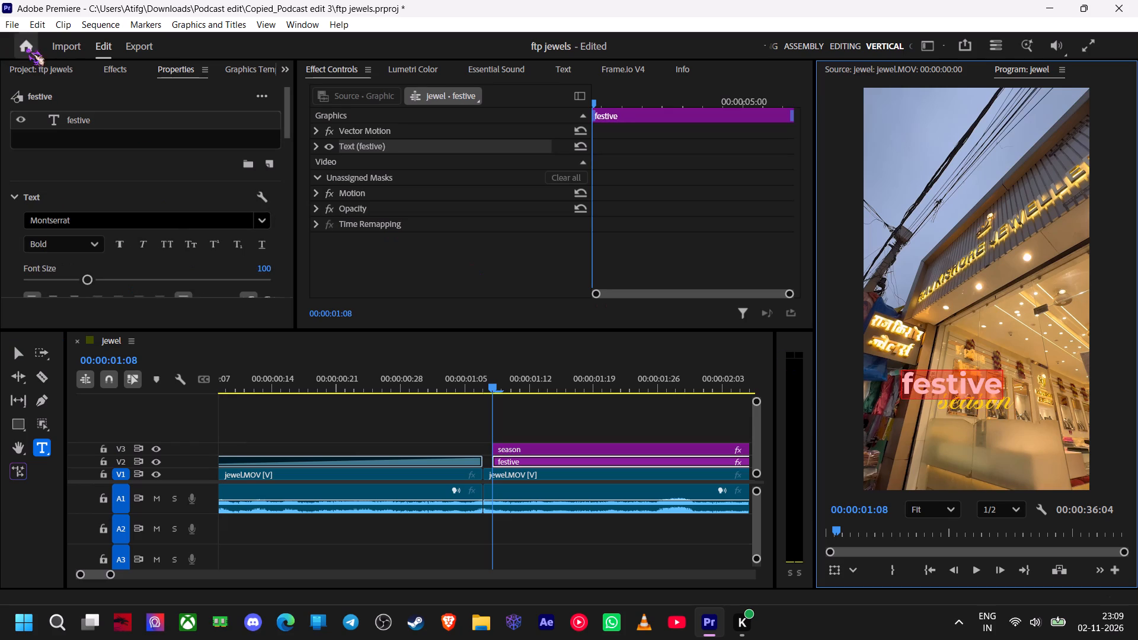
click(119, 215)
key(BackSpace)
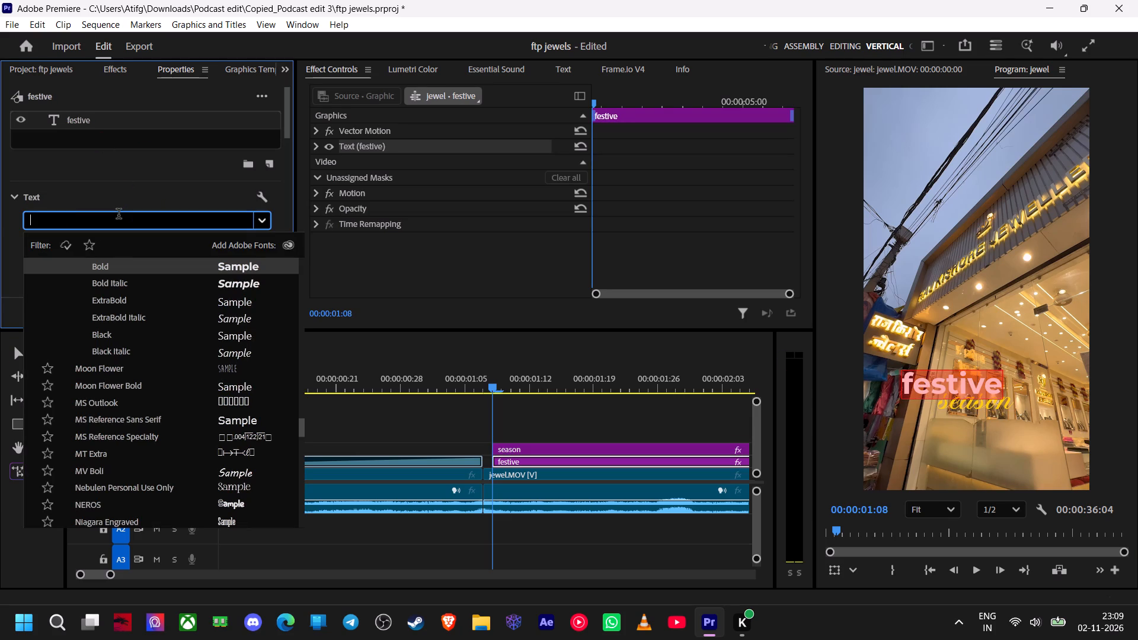
text(po)
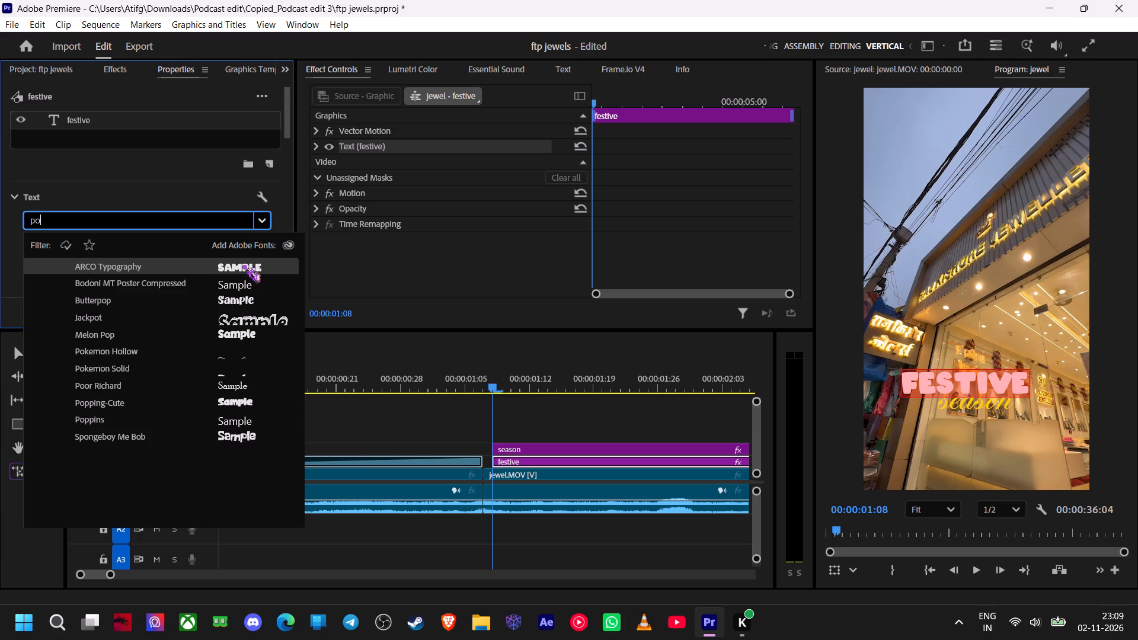
click(154, 222)
key(BackSpace)
key(BackSpace)
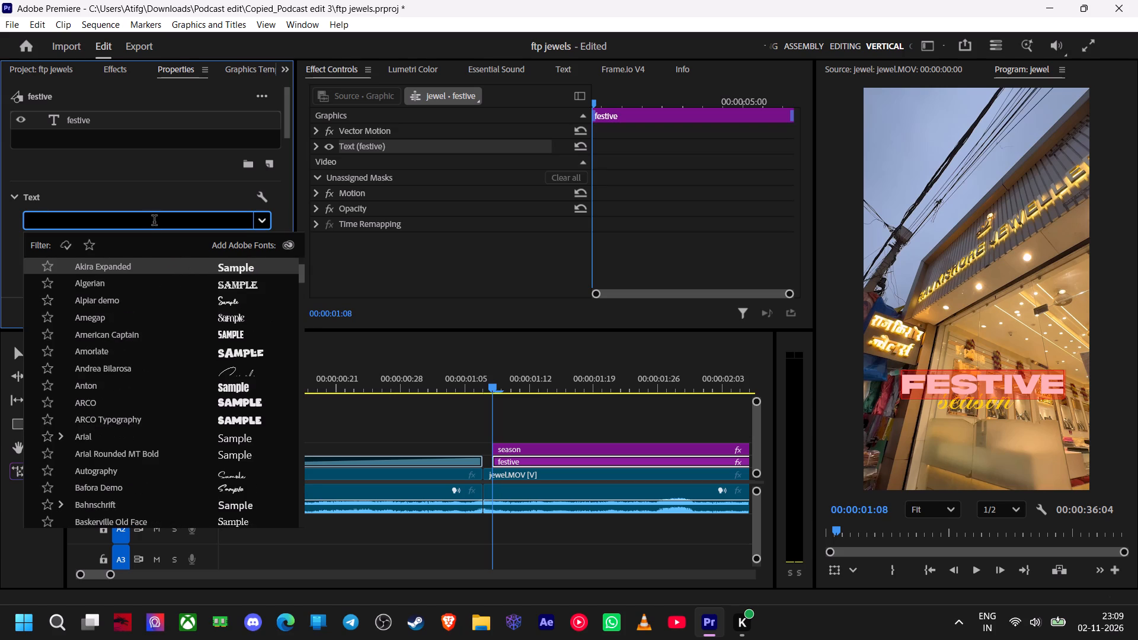
text(hel)
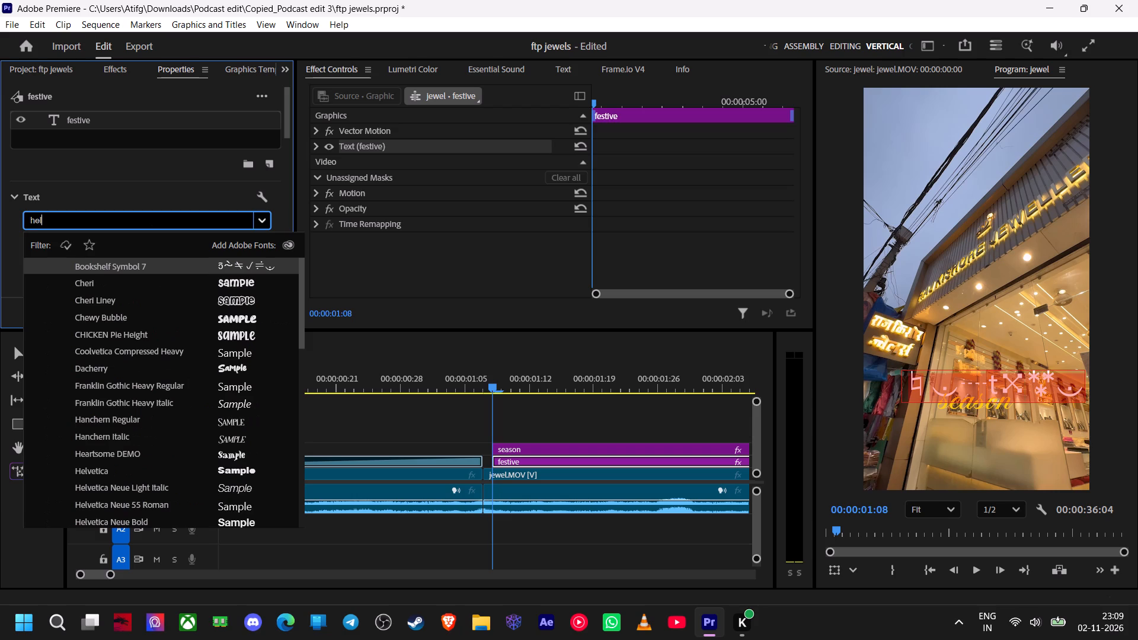
click(180, 284)
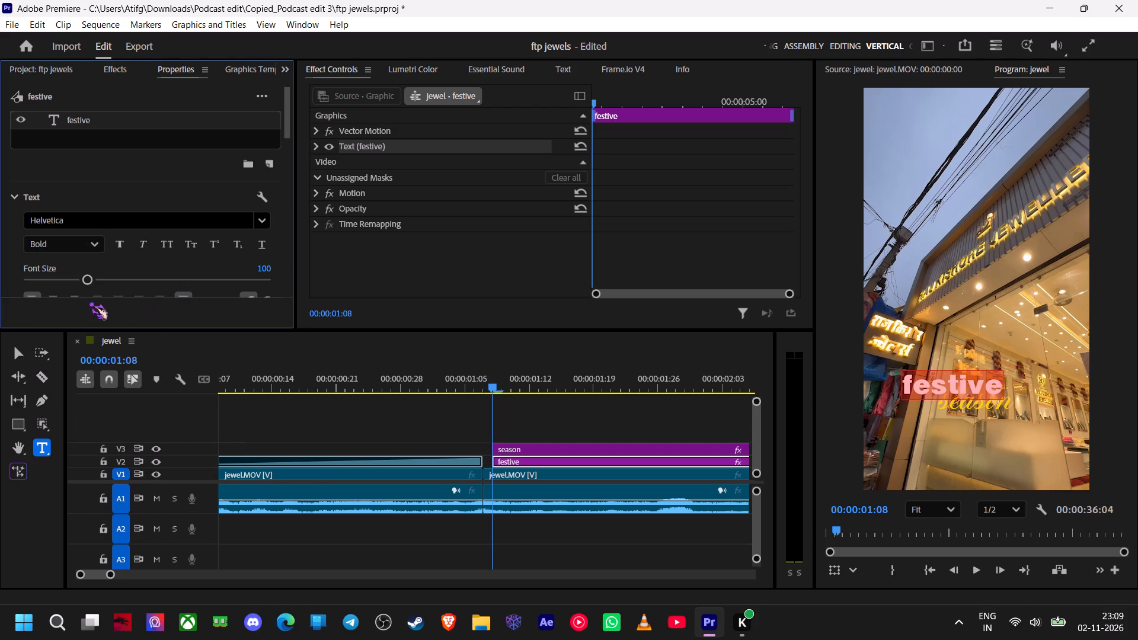
click(13, 350)
scroll(782, 338, up, 3)
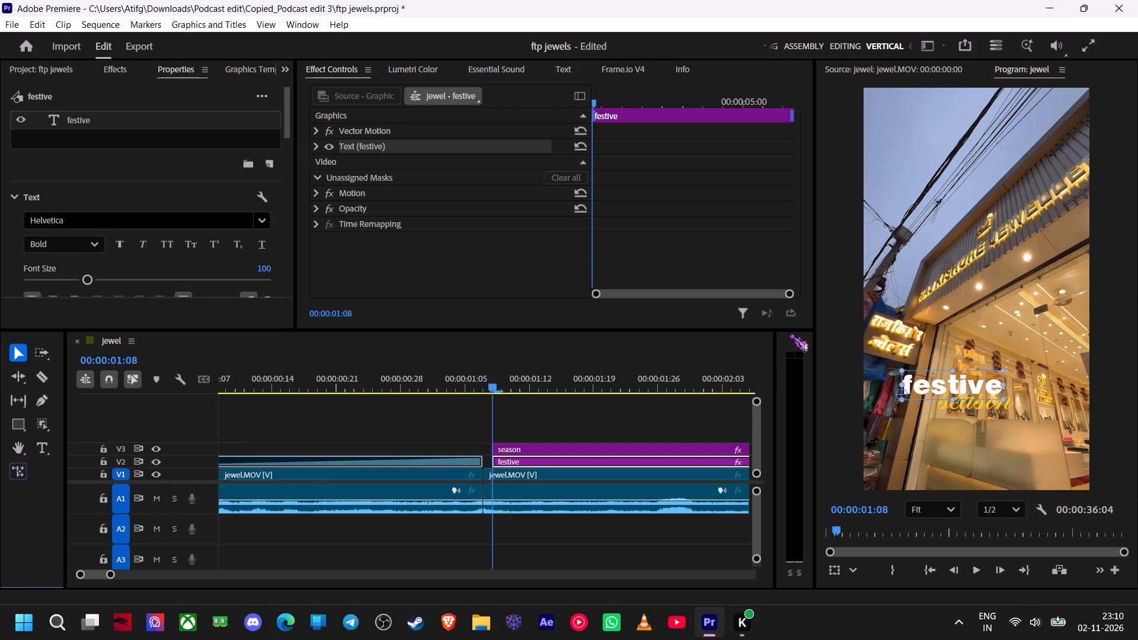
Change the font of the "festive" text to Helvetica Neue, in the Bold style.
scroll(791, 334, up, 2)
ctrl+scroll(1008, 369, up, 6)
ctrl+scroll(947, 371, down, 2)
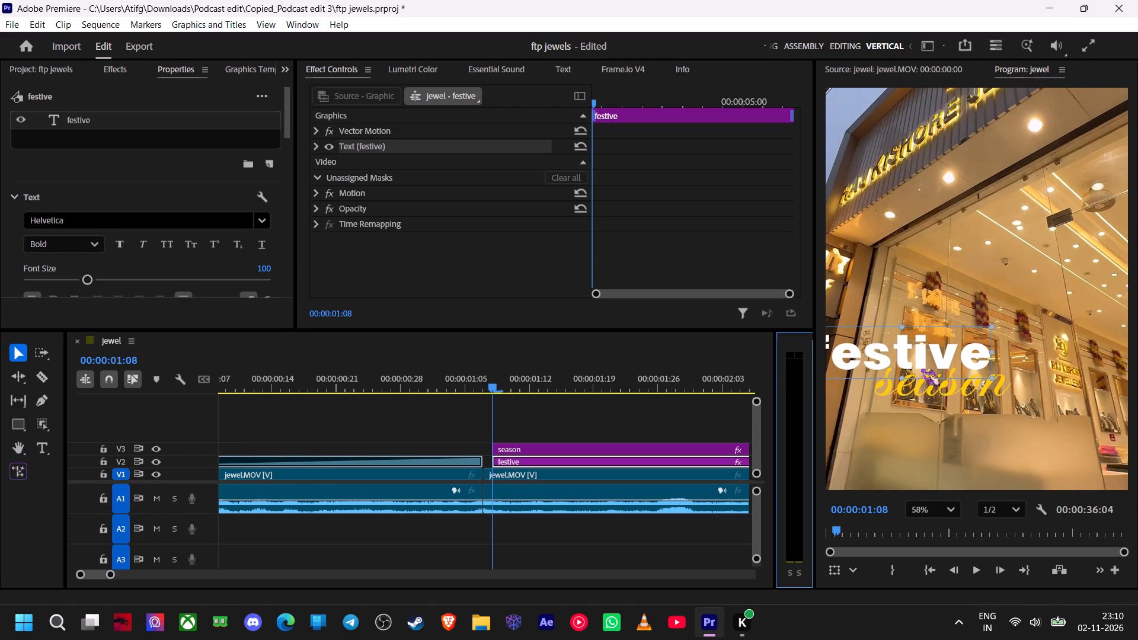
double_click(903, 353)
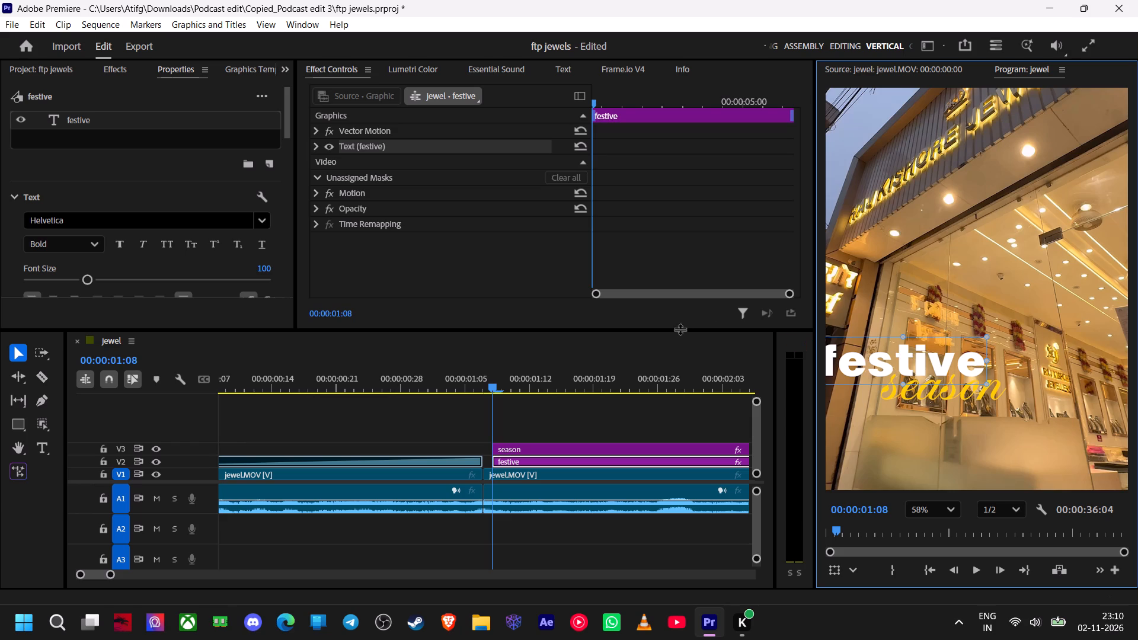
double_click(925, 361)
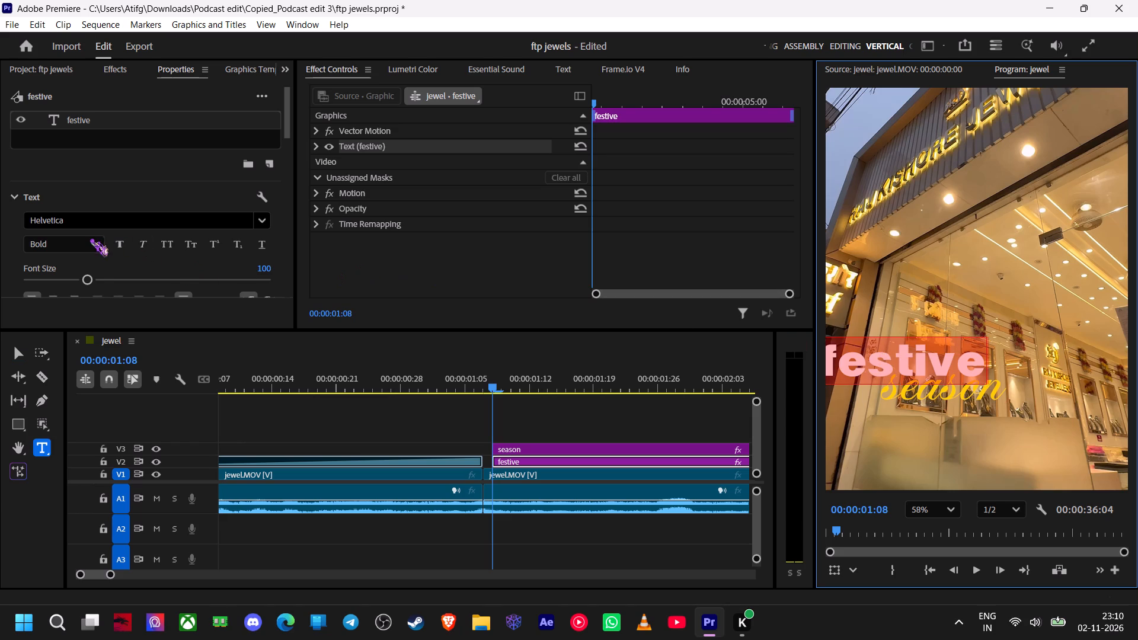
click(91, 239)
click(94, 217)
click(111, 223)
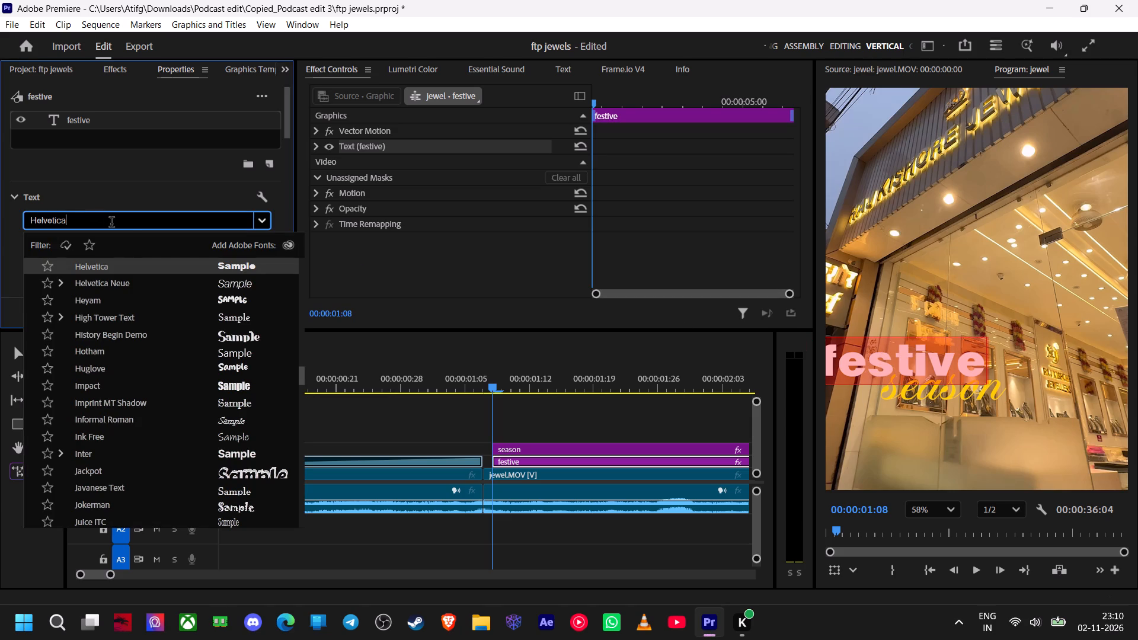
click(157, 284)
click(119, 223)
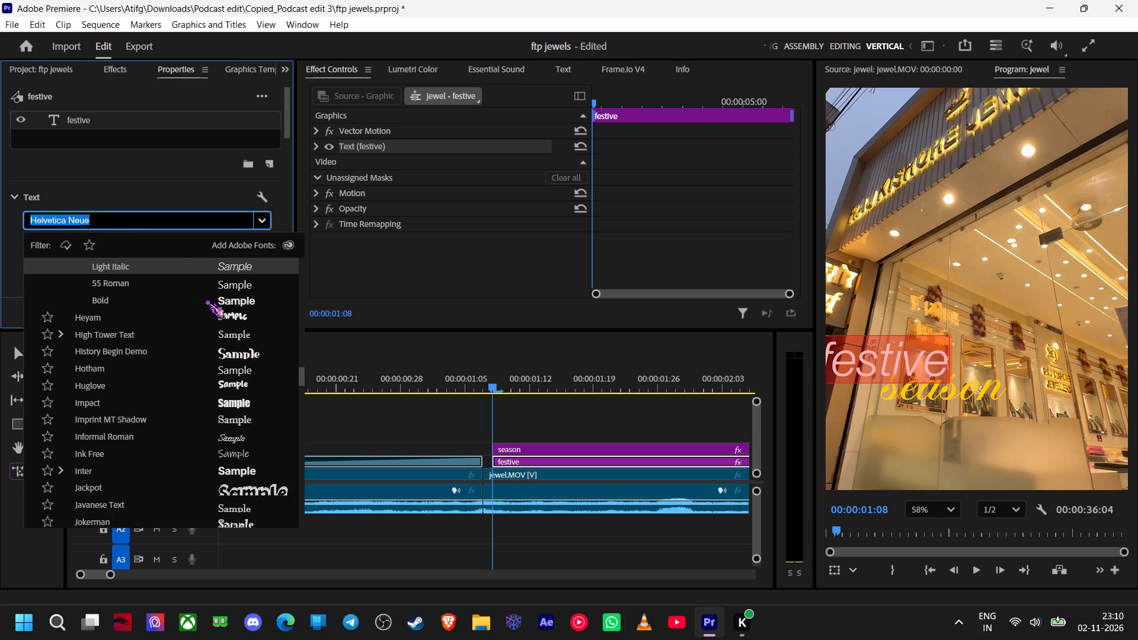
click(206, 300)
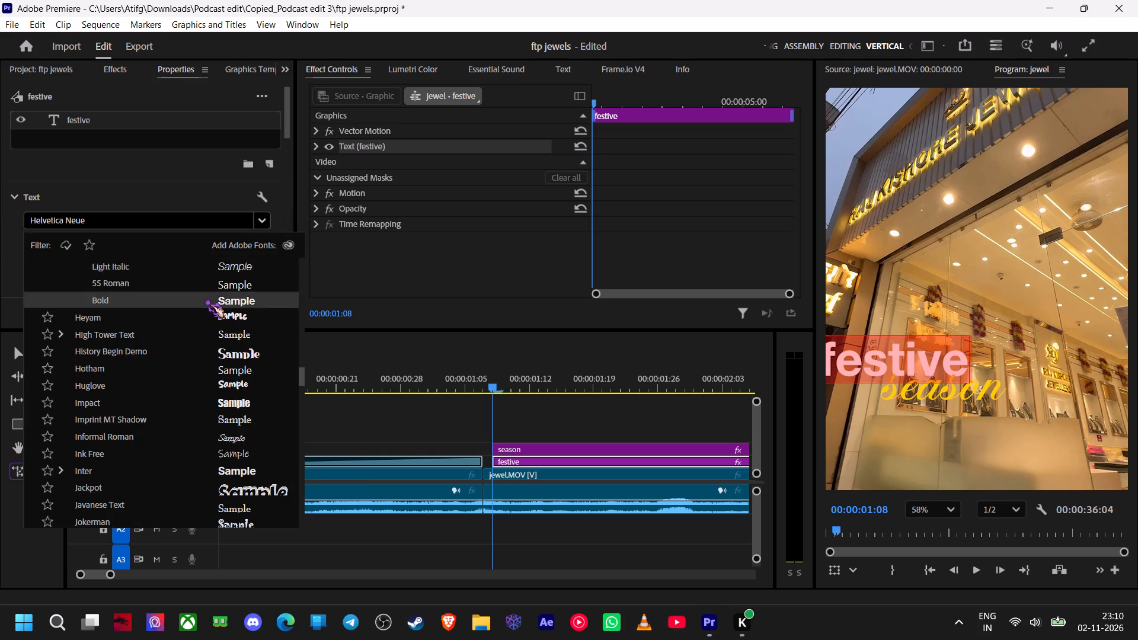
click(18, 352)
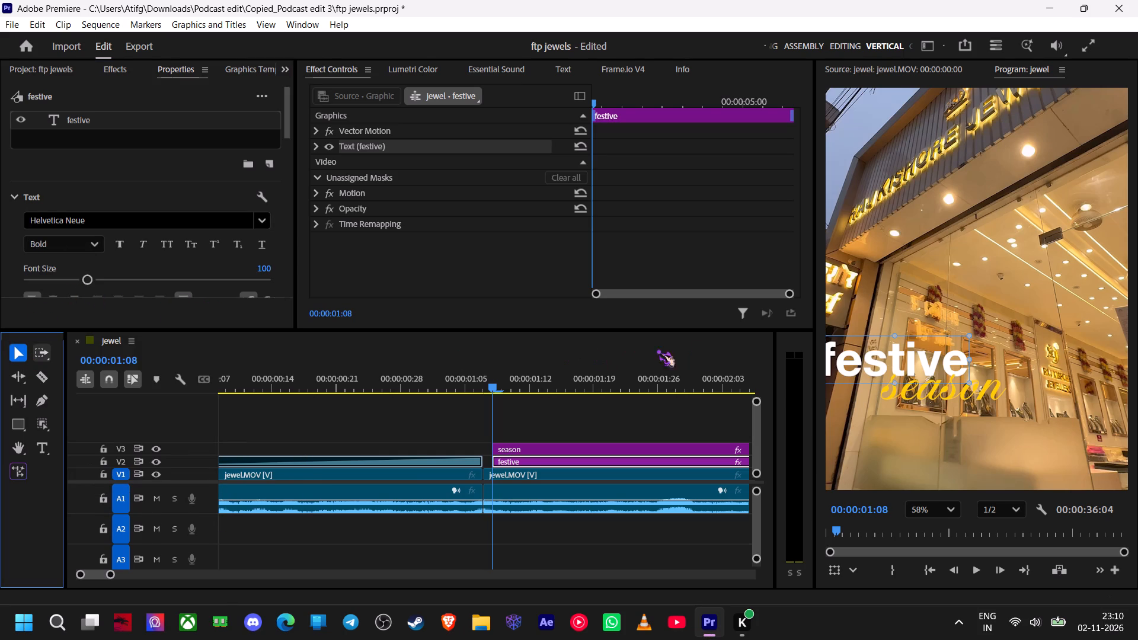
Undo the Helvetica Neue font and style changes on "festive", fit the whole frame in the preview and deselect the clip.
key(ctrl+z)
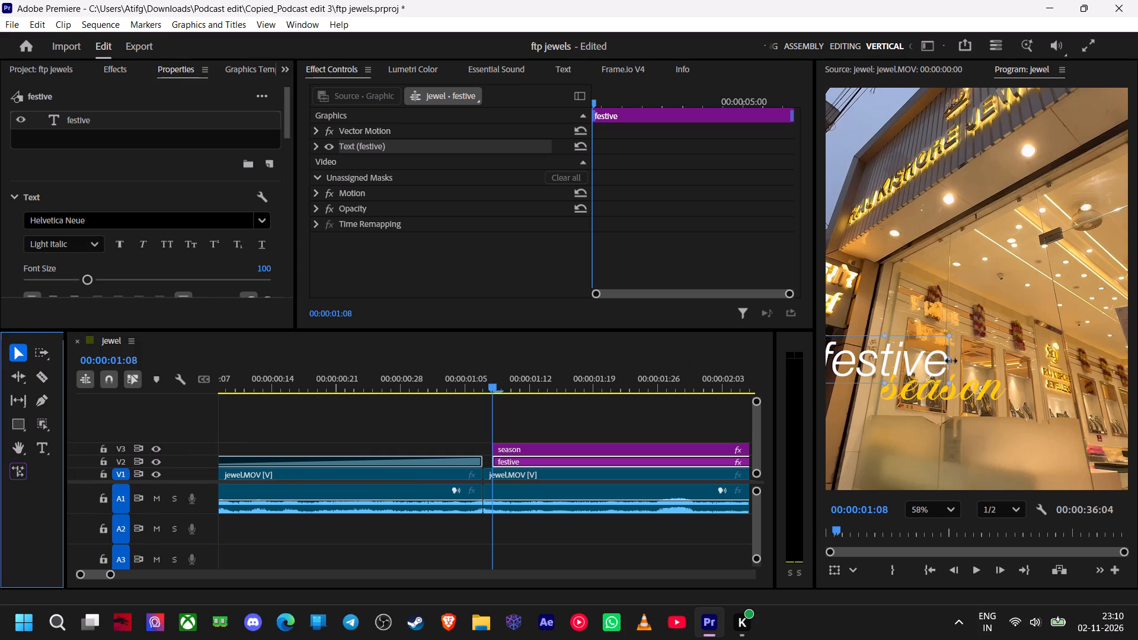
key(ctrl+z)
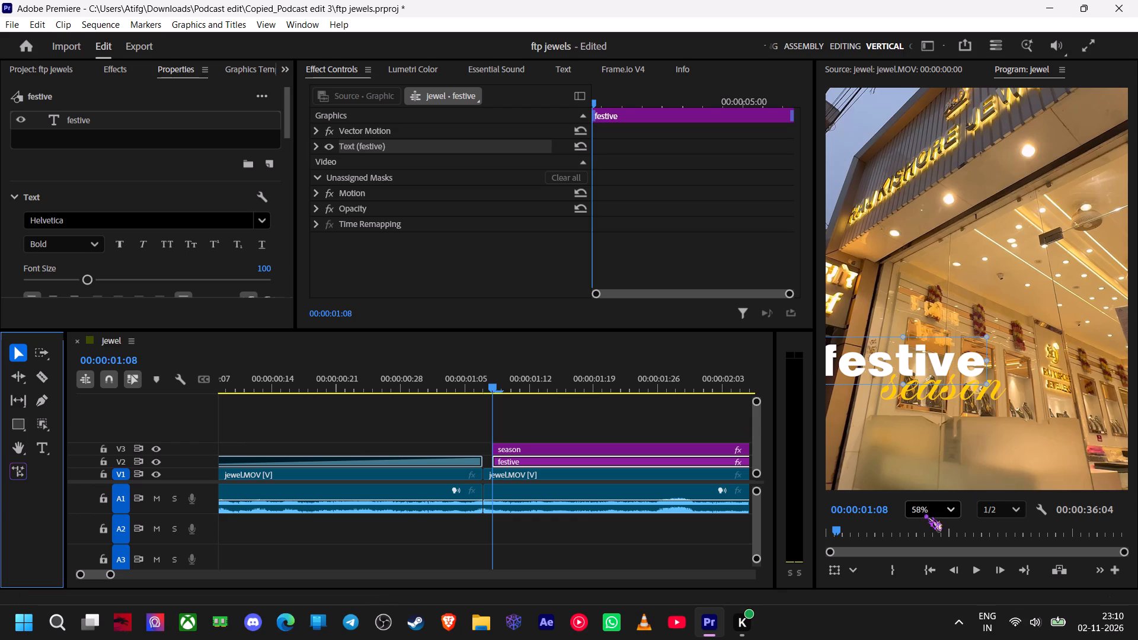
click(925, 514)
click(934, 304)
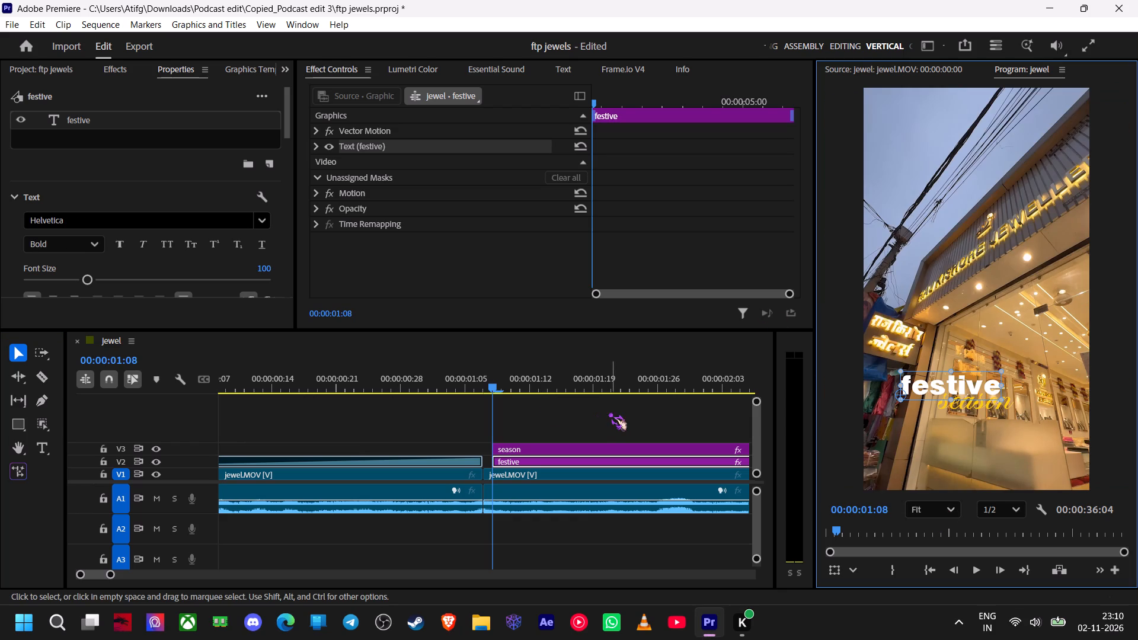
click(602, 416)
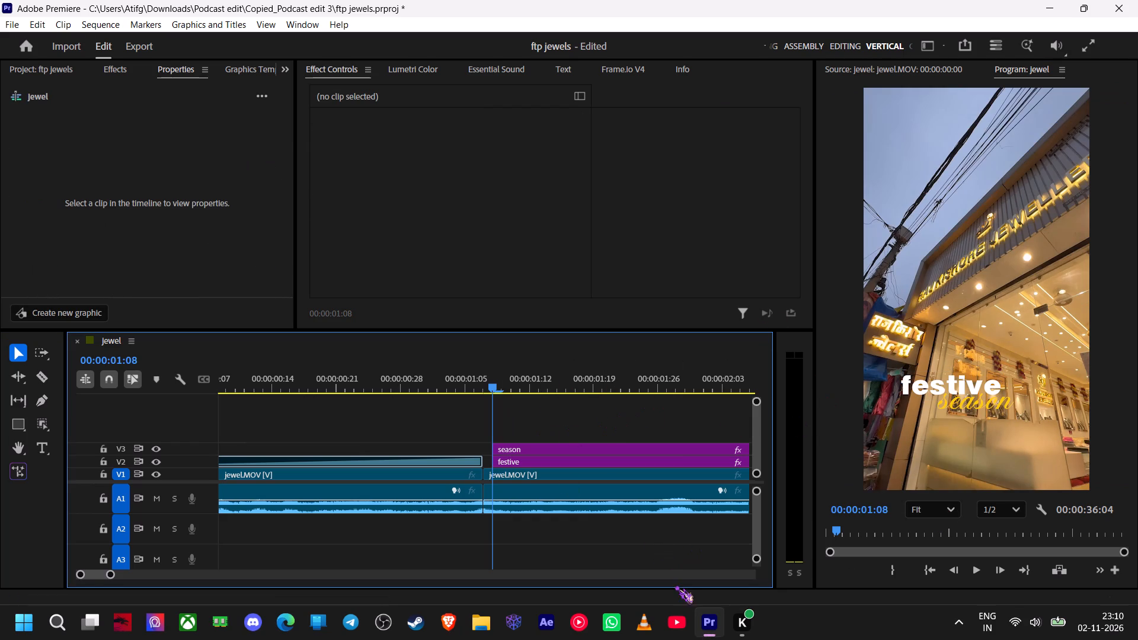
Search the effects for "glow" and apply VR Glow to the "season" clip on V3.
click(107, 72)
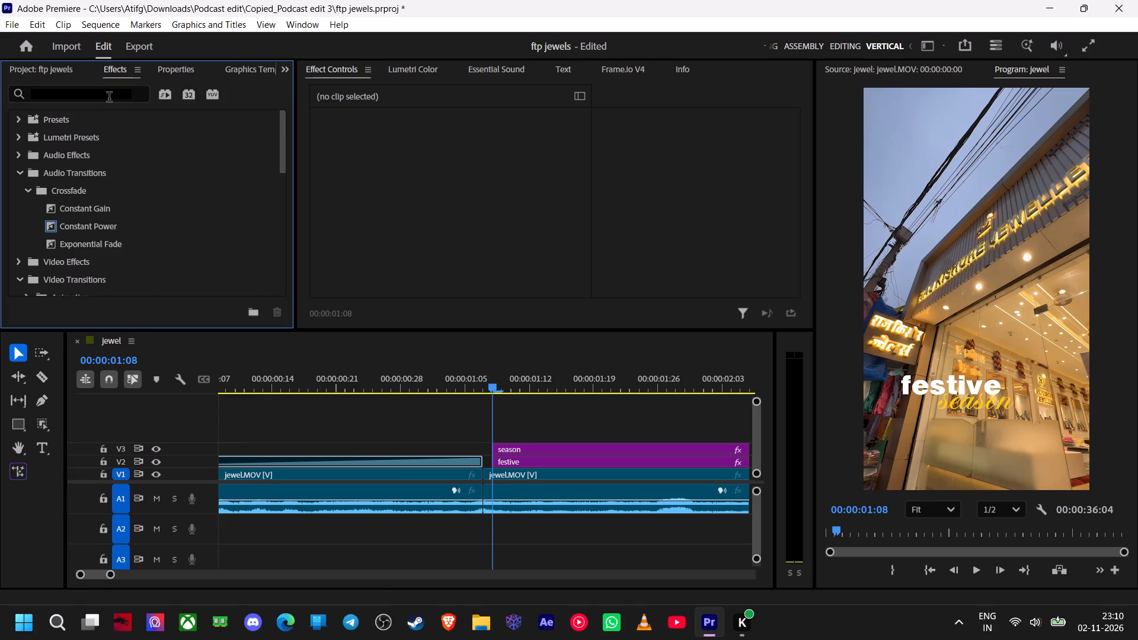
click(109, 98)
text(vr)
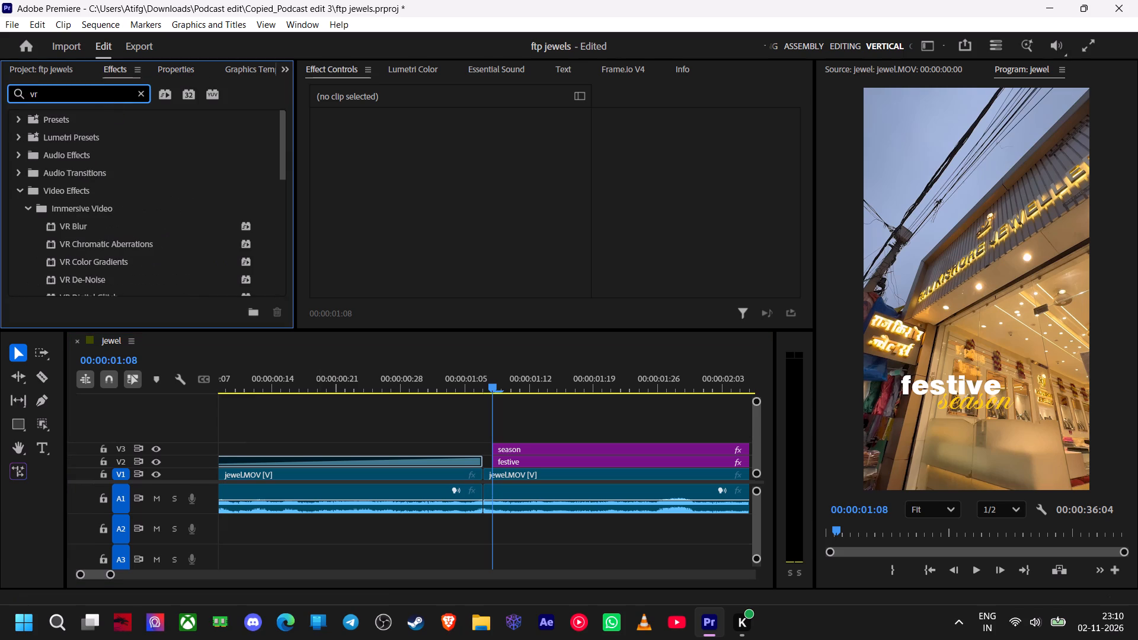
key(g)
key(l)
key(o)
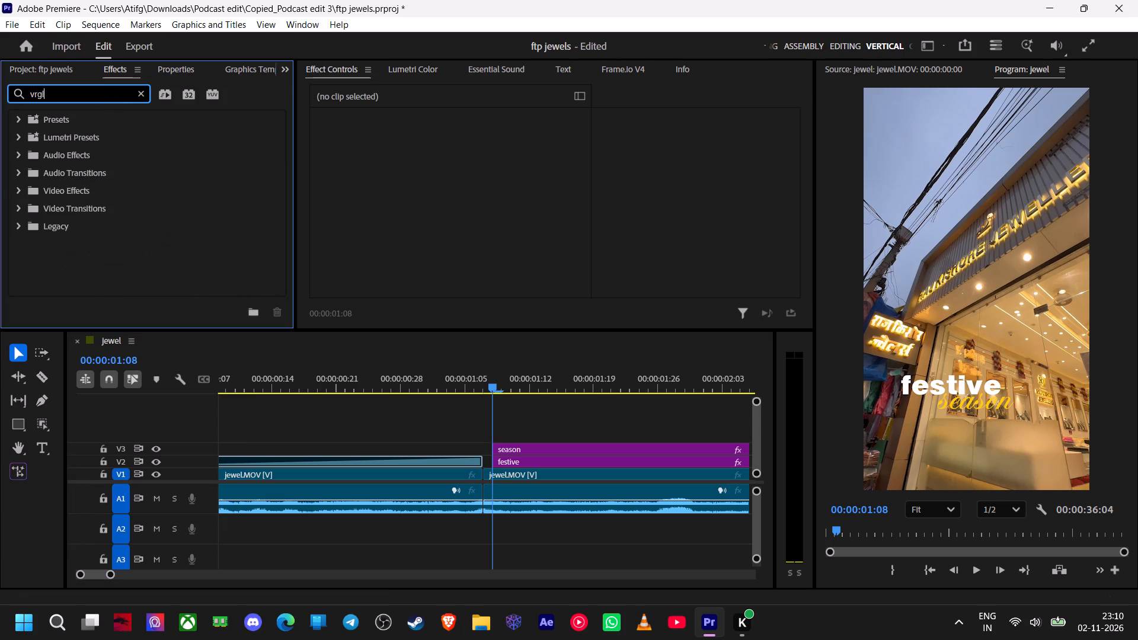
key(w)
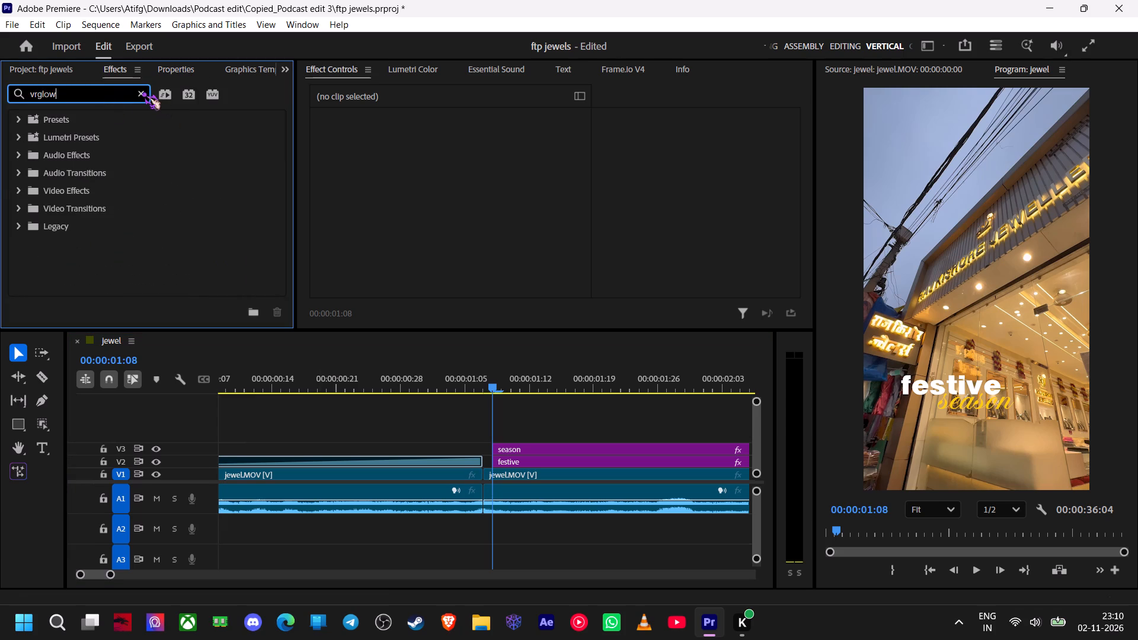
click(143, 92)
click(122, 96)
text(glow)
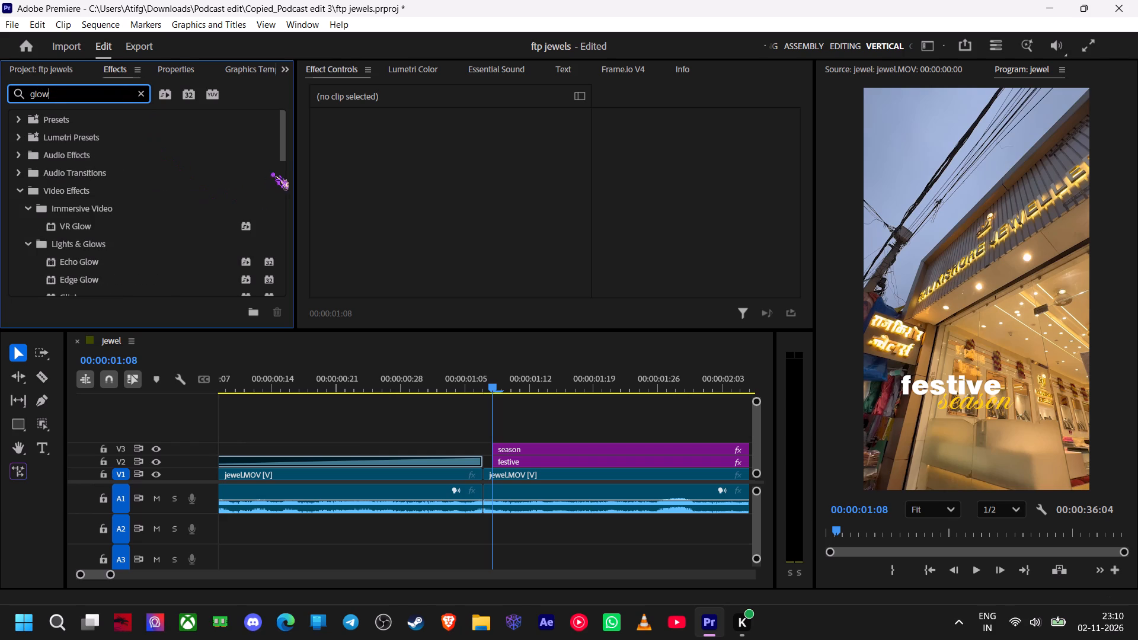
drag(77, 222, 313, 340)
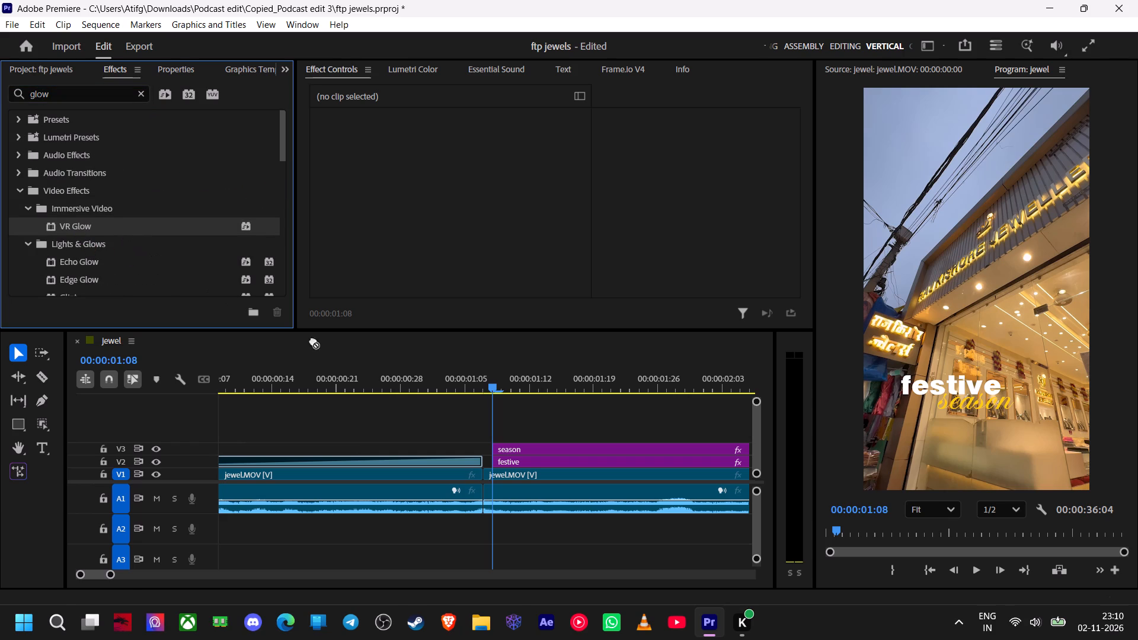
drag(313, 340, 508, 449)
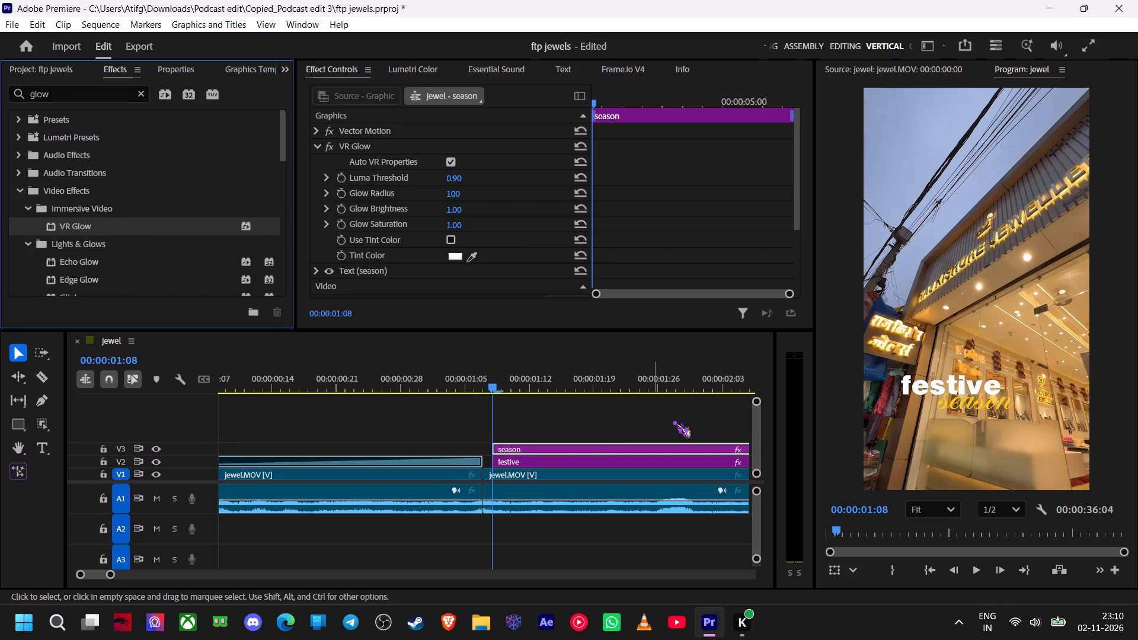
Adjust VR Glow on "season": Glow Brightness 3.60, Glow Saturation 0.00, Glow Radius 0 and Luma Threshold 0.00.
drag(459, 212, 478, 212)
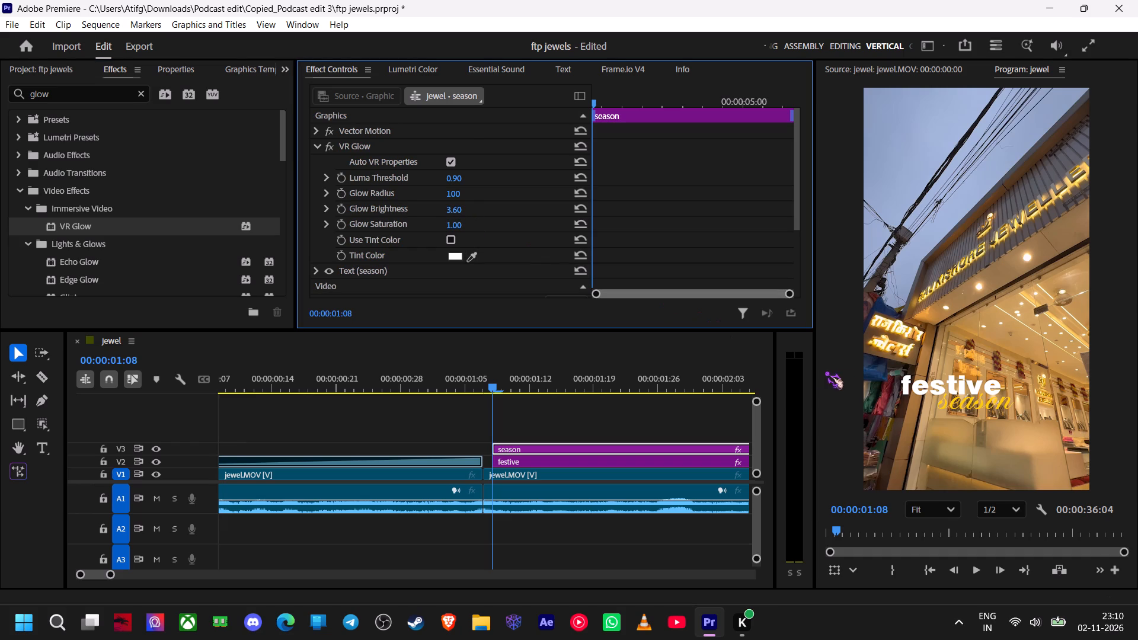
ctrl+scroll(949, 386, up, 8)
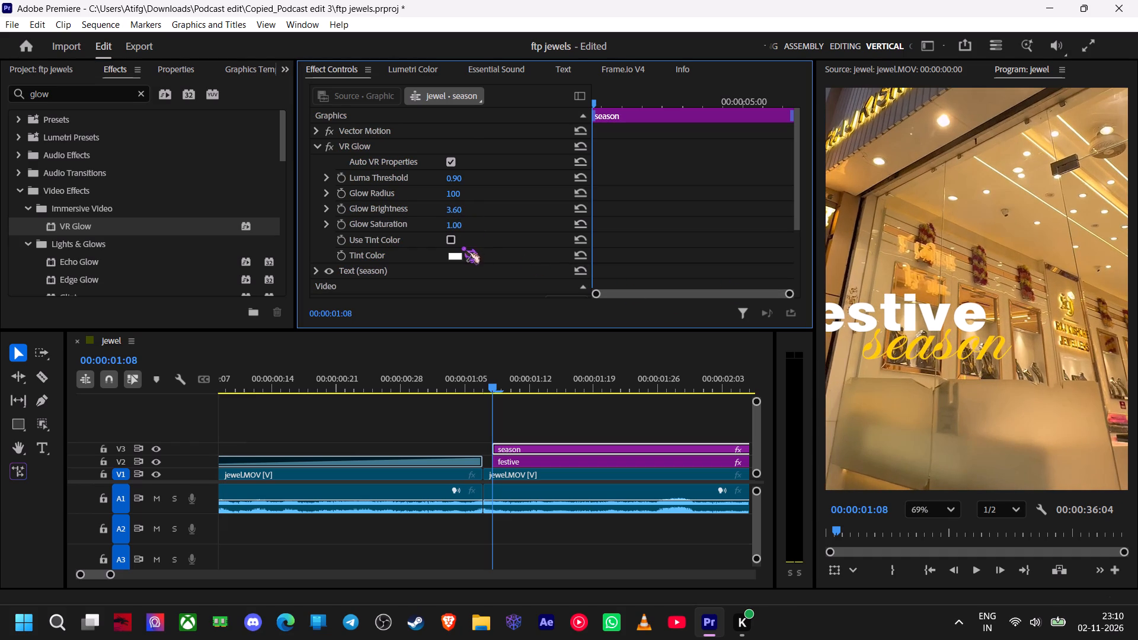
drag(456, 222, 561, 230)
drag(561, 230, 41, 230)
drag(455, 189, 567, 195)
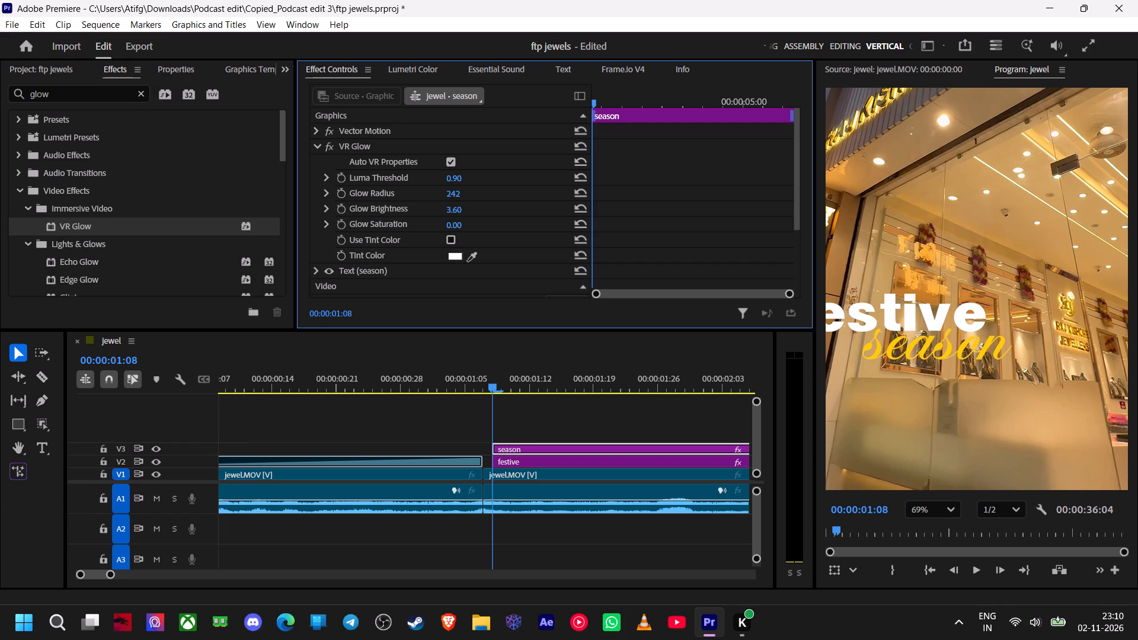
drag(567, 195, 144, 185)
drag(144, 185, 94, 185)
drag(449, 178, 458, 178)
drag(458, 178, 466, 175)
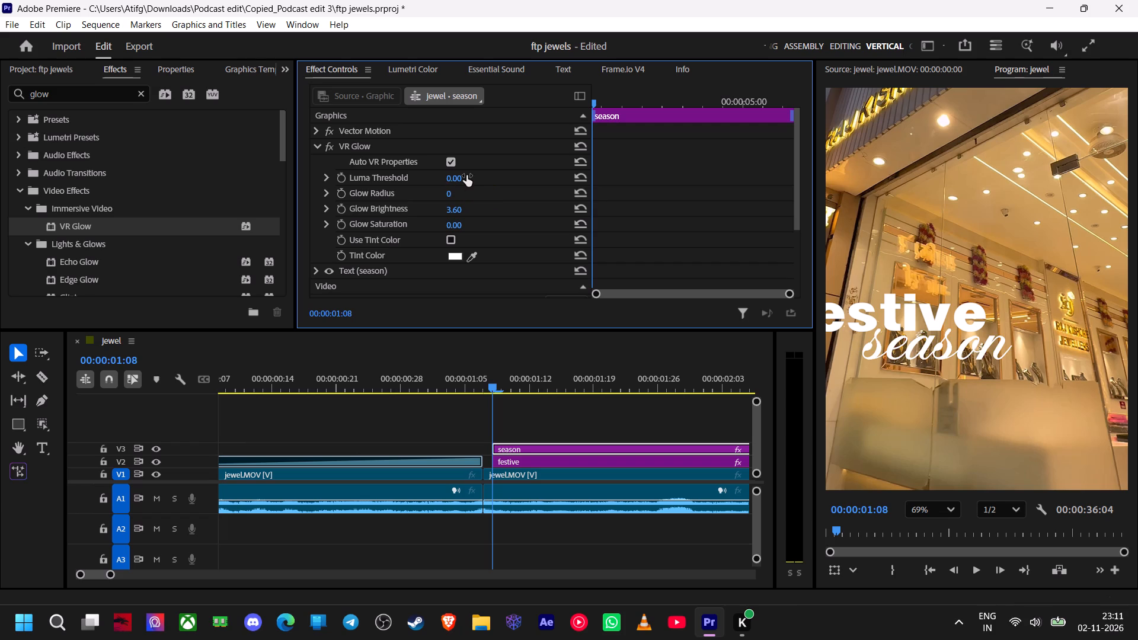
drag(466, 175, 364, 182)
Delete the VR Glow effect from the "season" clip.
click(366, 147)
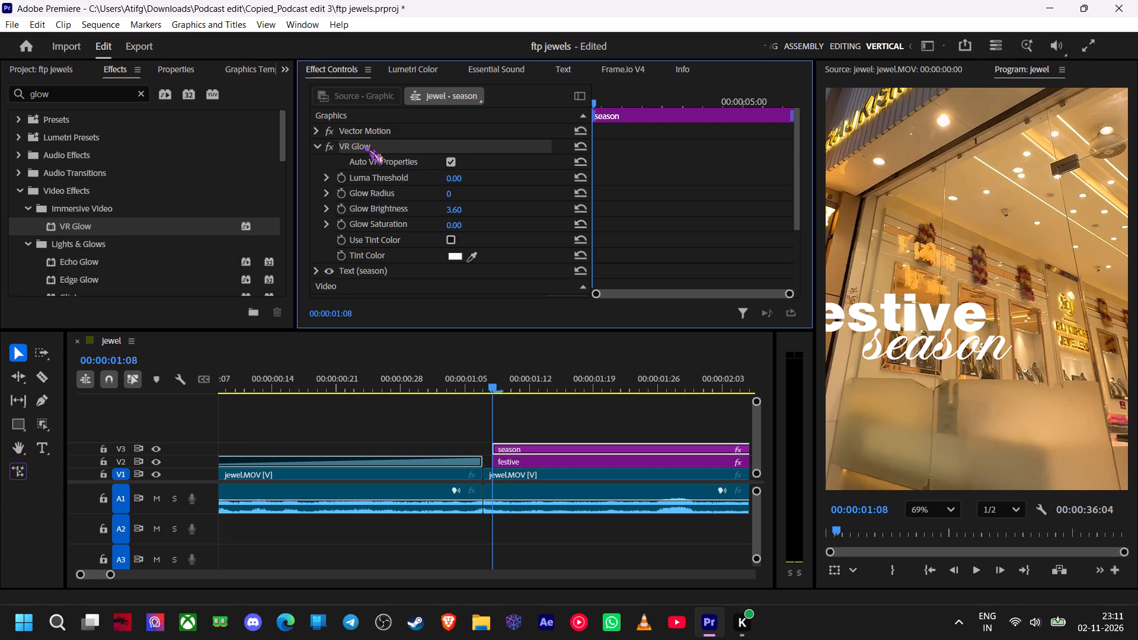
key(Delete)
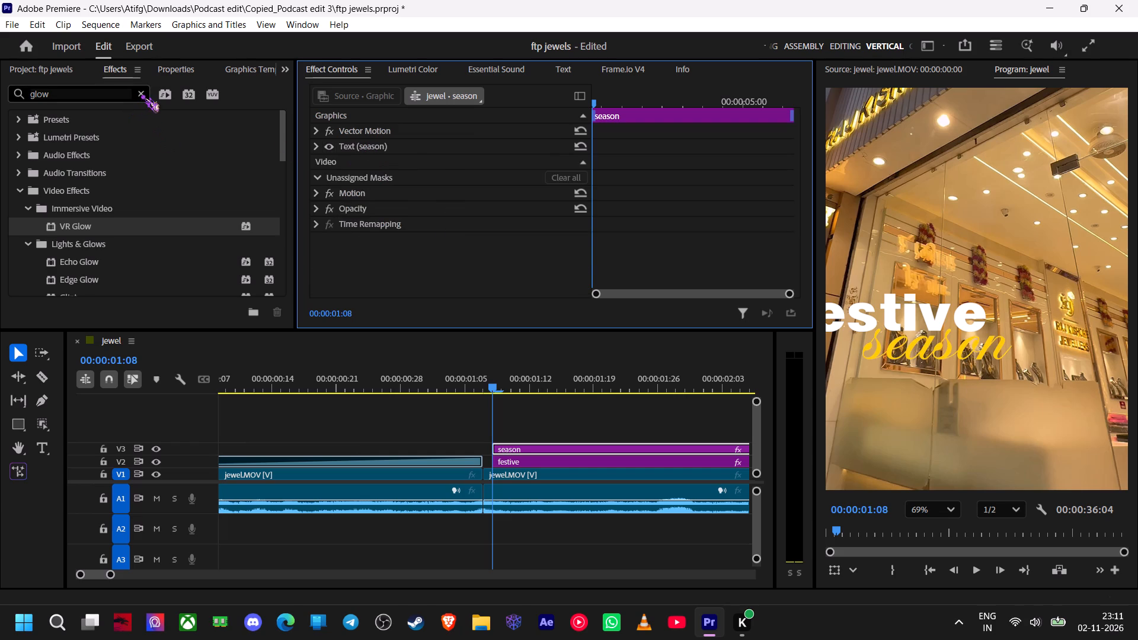
Apply the S_Glow effect from Sapphire Lighting to the "festive" clip on V2.
scroll(148, 244, down, 1)
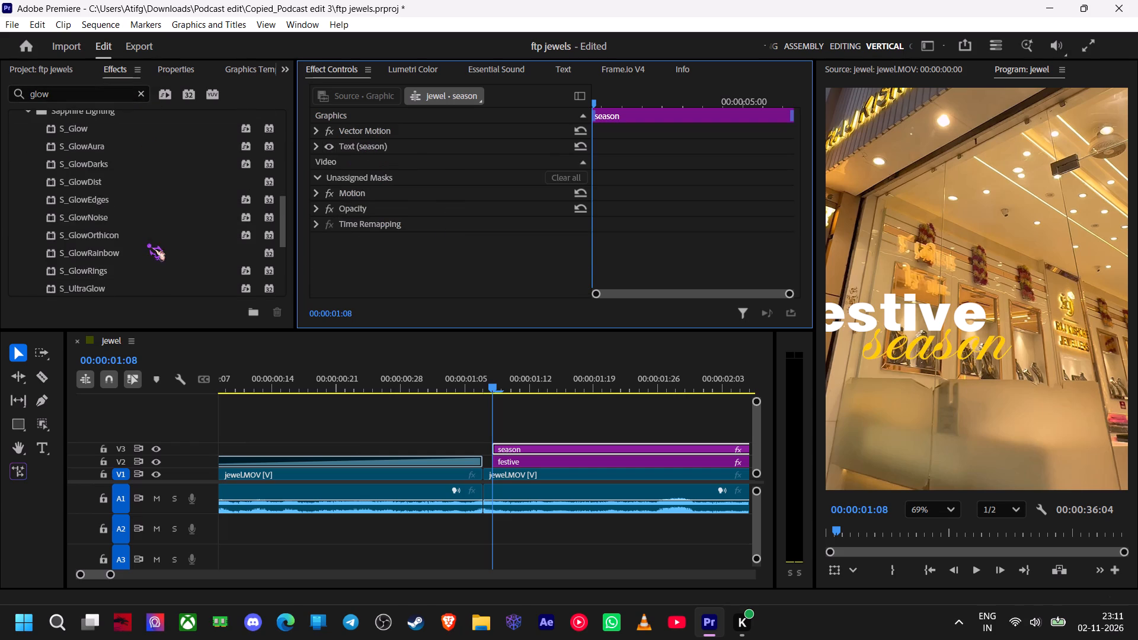
scroll(148, 244, down, 1)
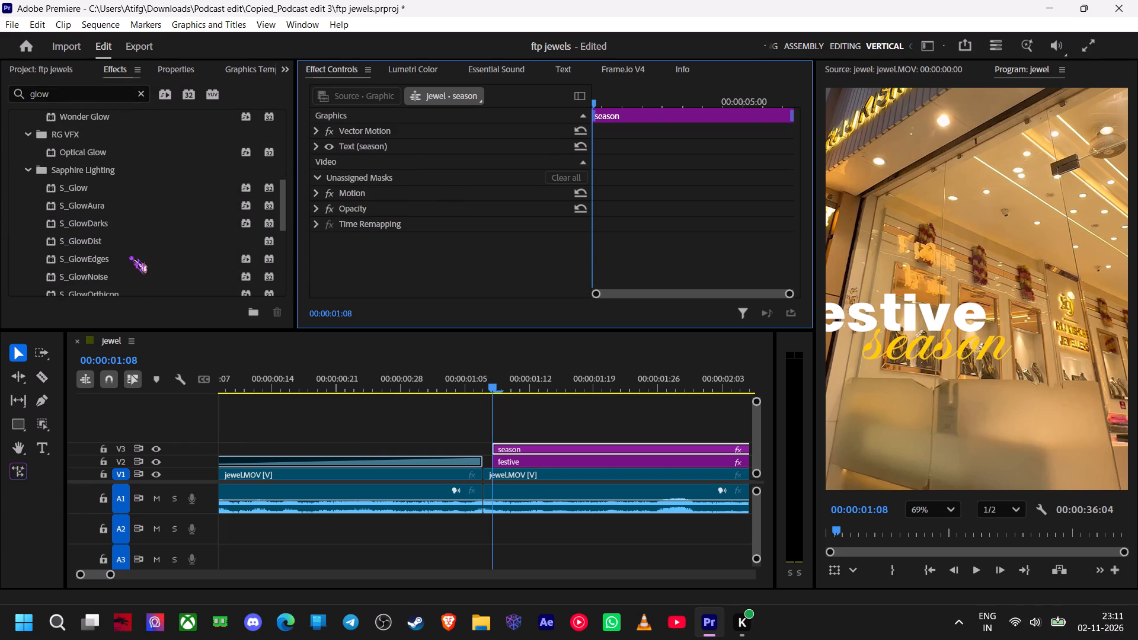
scroll(119, 242, down, 1)
scroll(110, 185, down, 1)
drag(108, 174, 449, 327)
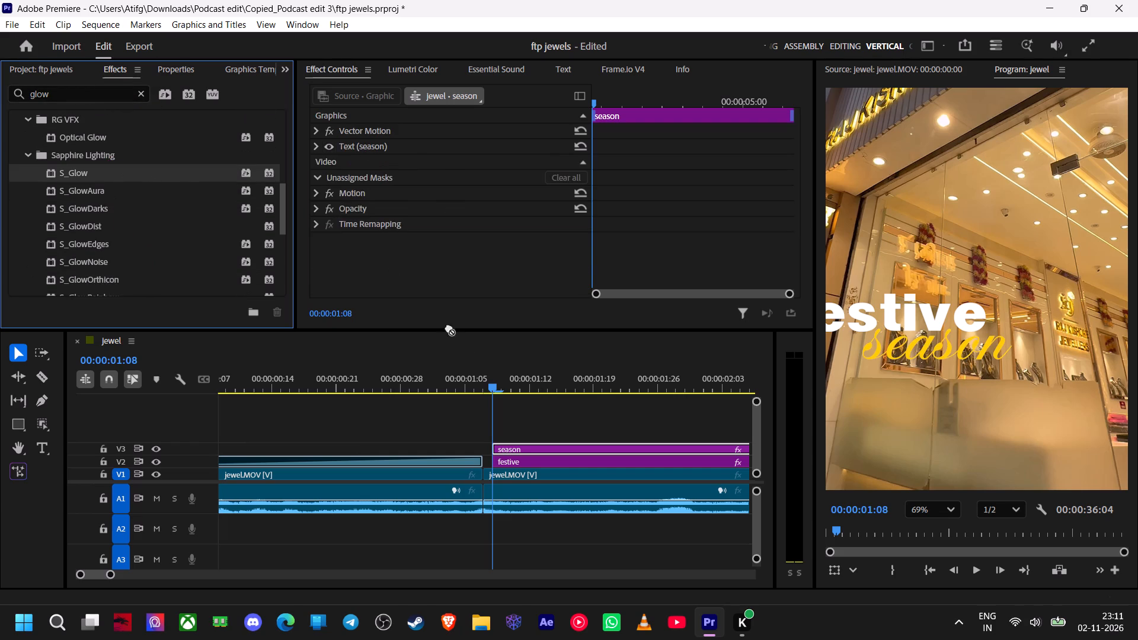
drag(449, 327, 523, 459)
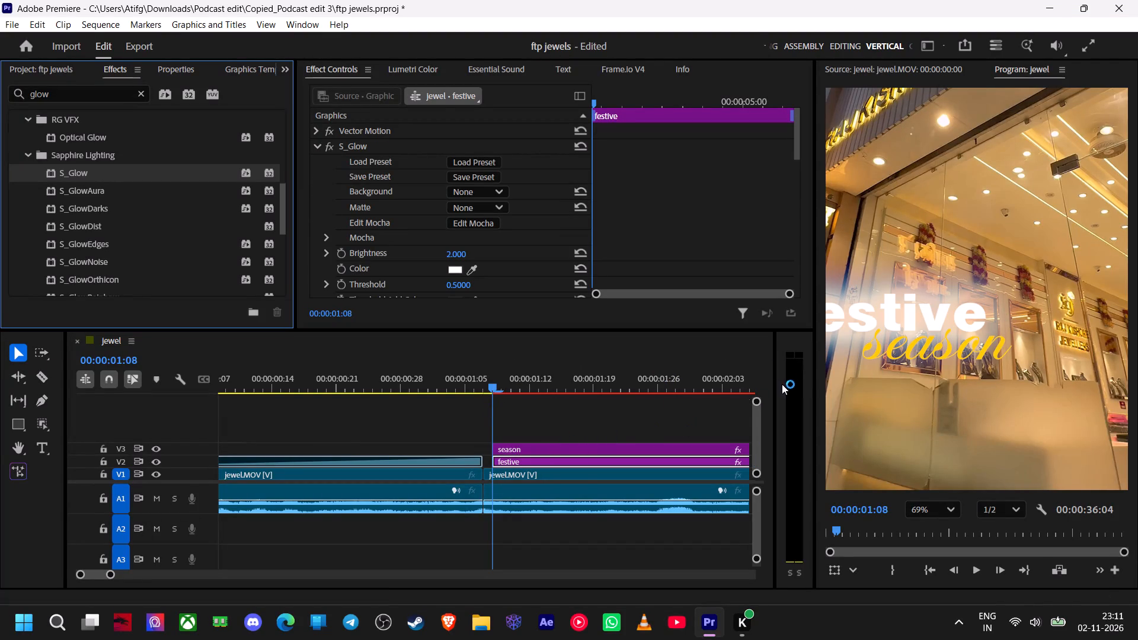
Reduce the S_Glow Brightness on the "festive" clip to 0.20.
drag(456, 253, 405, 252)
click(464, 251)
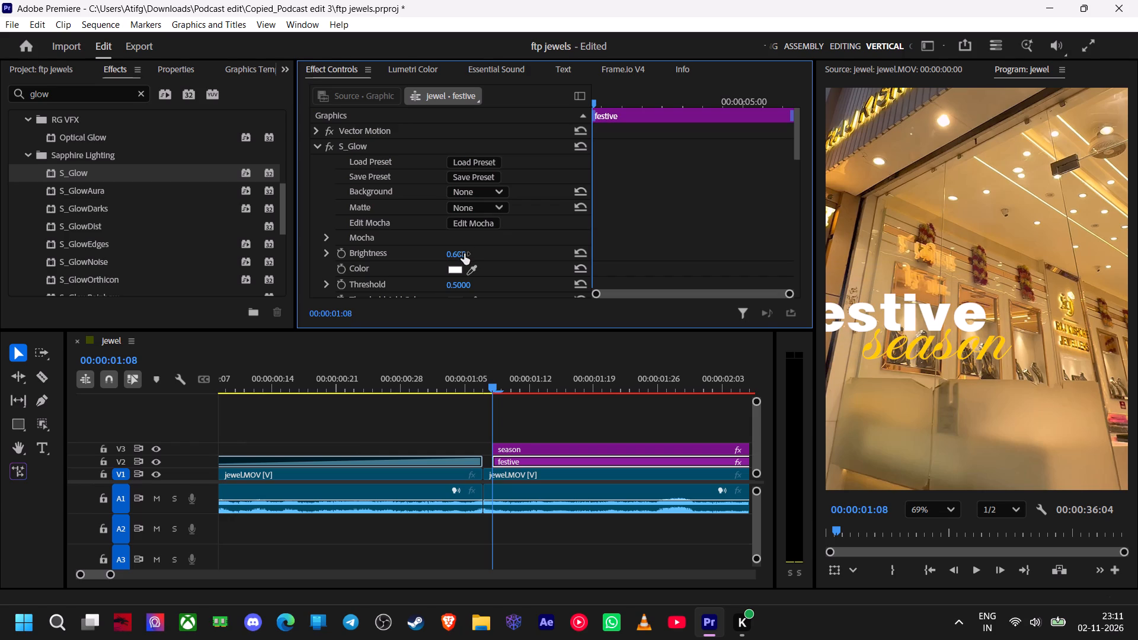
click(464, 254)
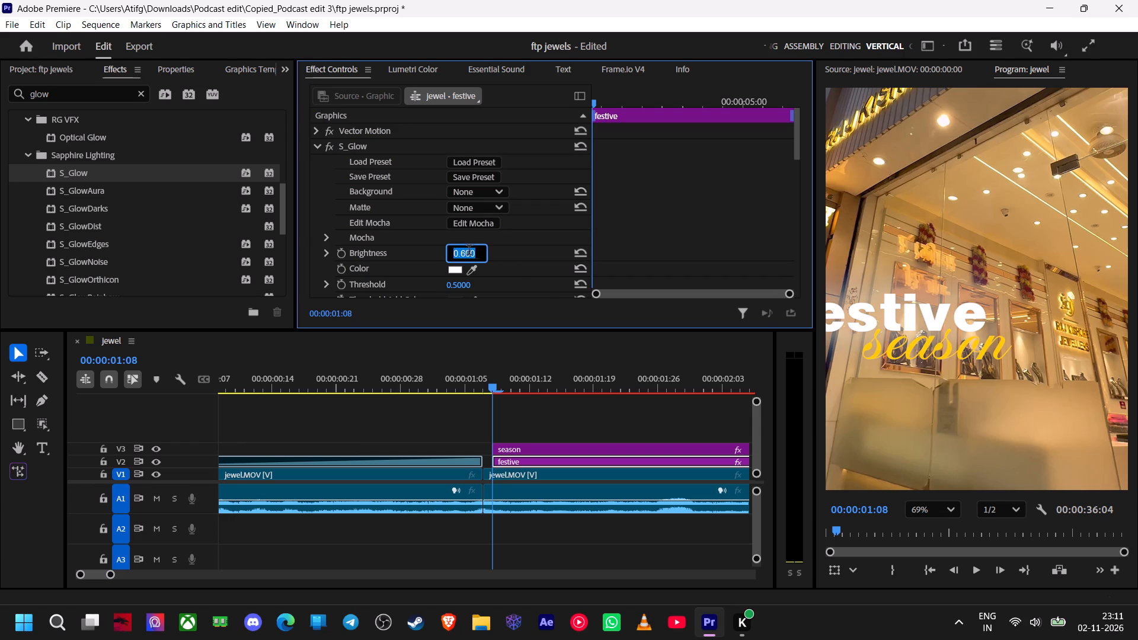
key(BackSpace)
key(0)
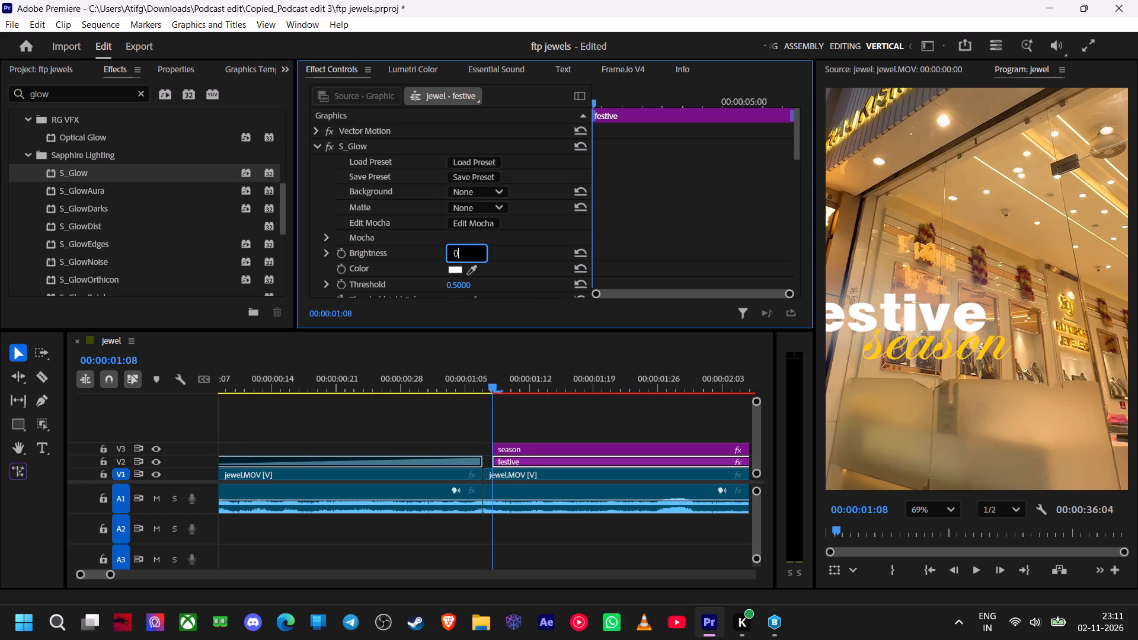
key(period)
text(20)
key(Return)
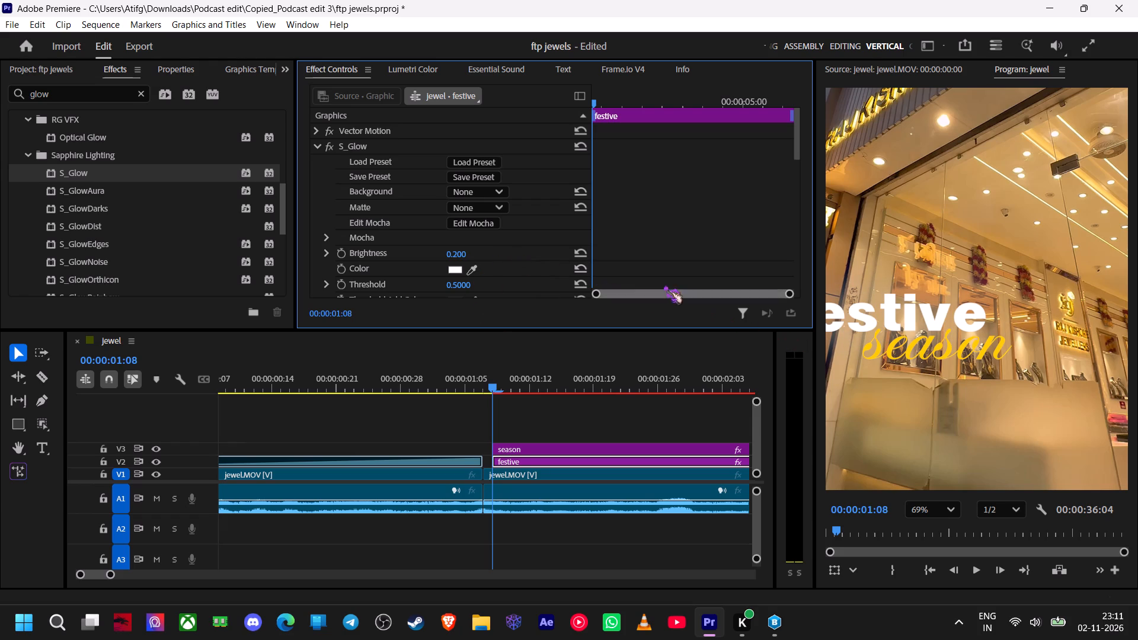
Delete the S_Glow effect from the "festive" clip.
click(395, 252)
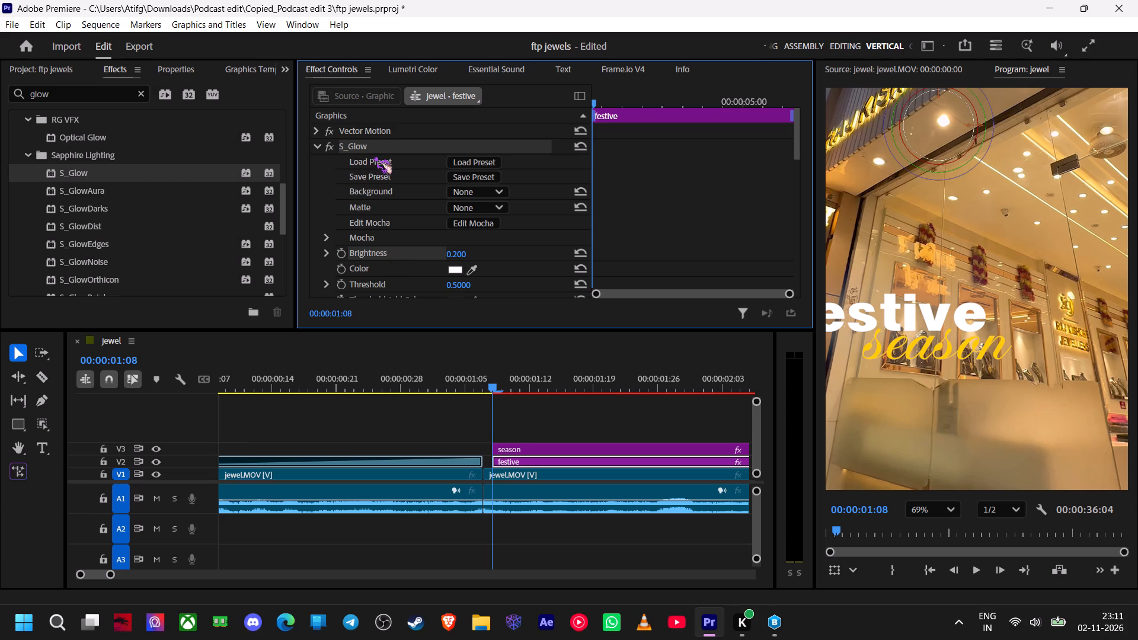
key(Delete)
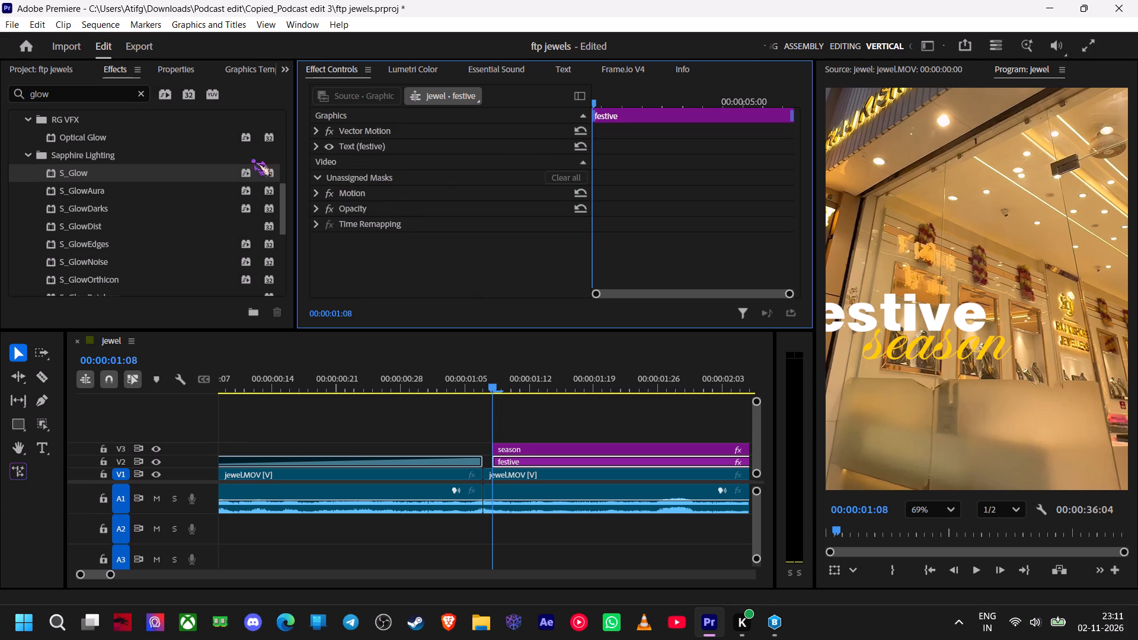
Search the effects for "drop" and apply Drop Shadow from Perspective to the "season" clip on V3.
click(136, 91)
click(129, 96)
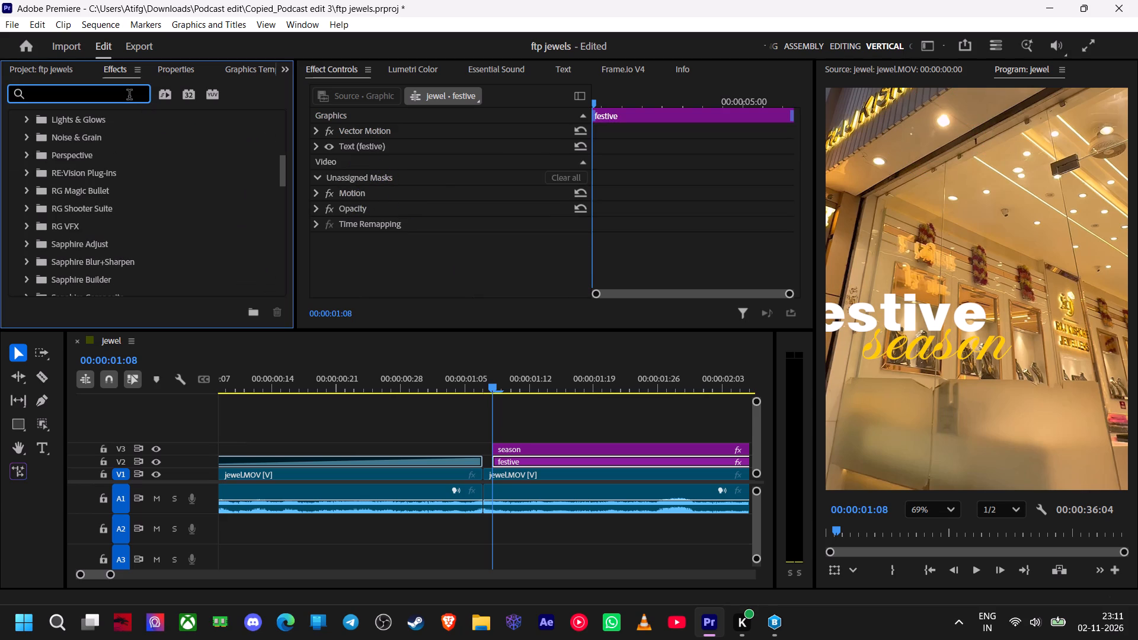
text(drop)
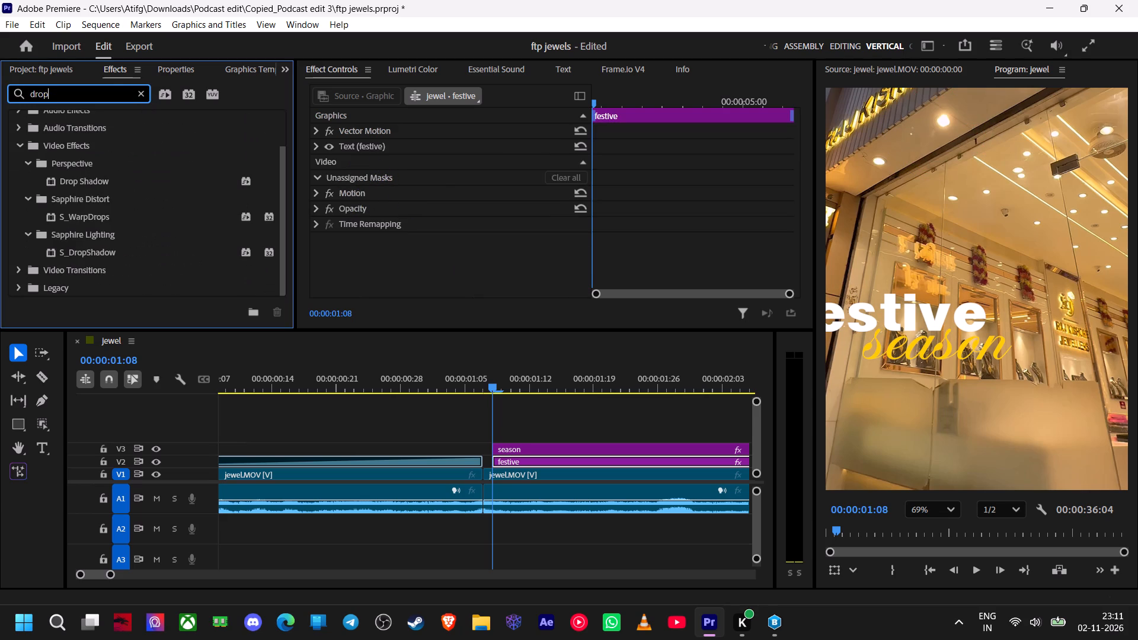
drag(138, 184, 565, 449)
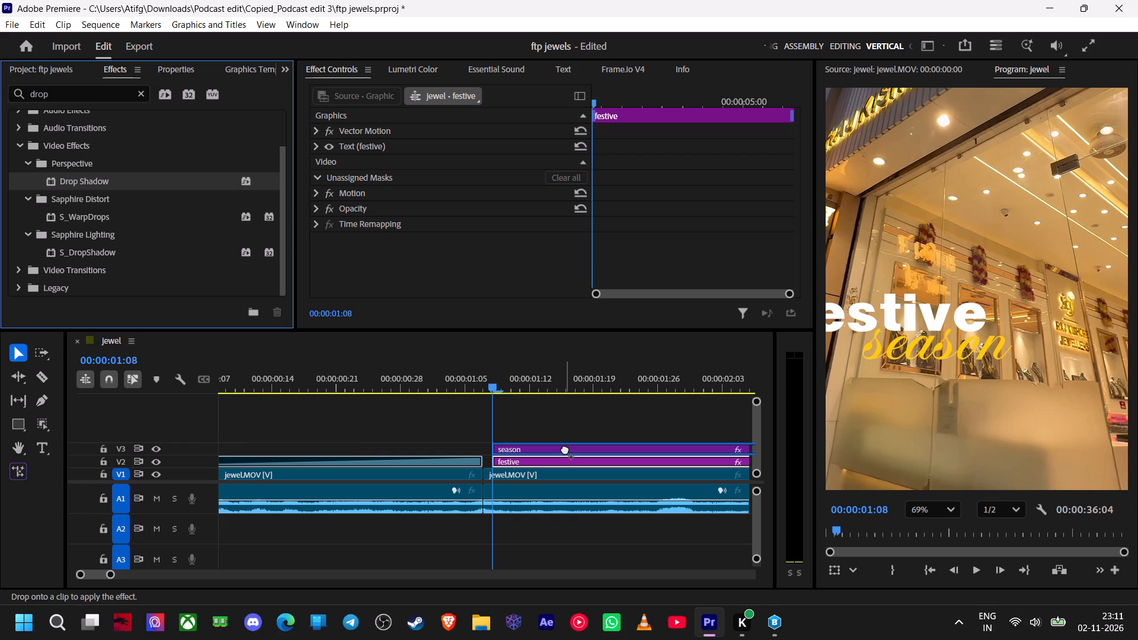
drag(565, 449, 565, 449)
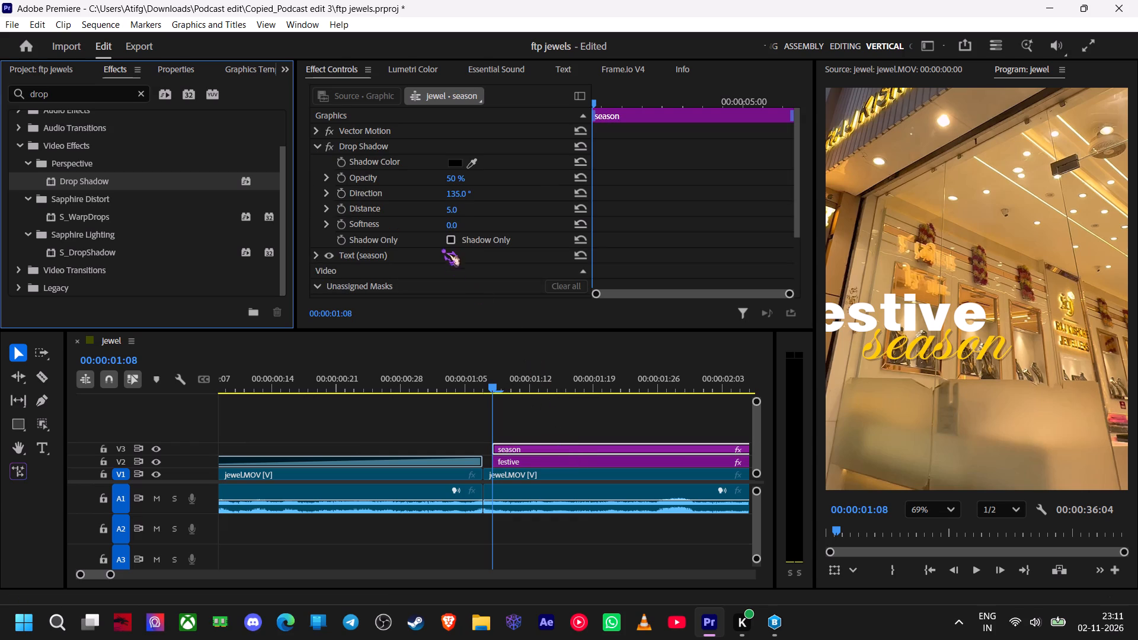
Set the Drop Shadow on "season" to Distance 8, Softness 25 and Opacity 100%.
click(453, 212)
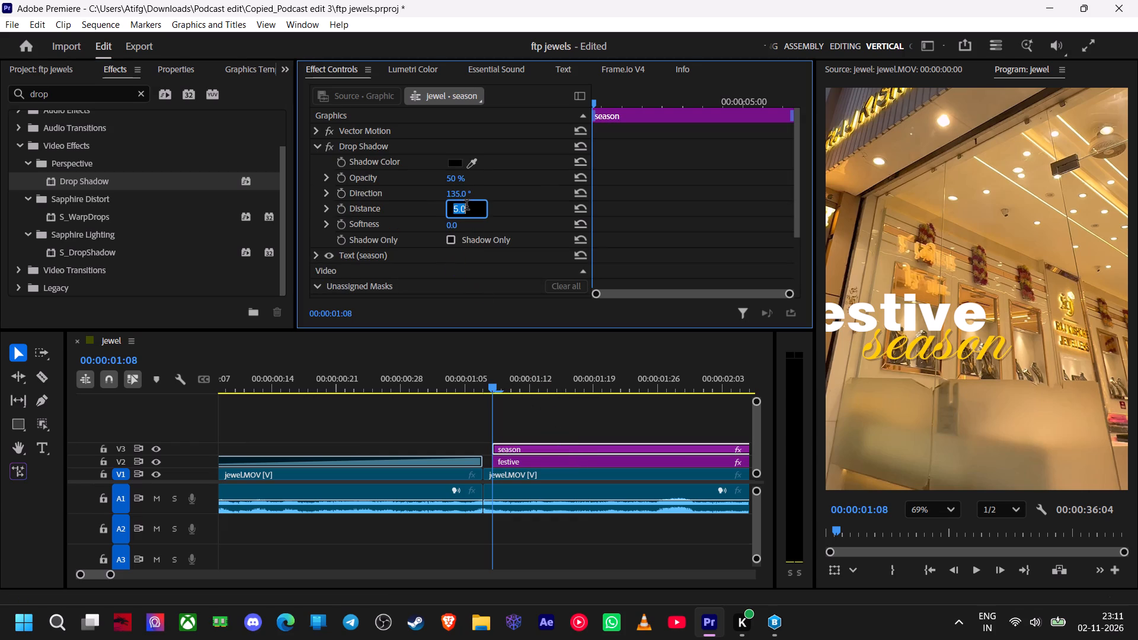
key(BackSpace)
key(8)
key(Return)
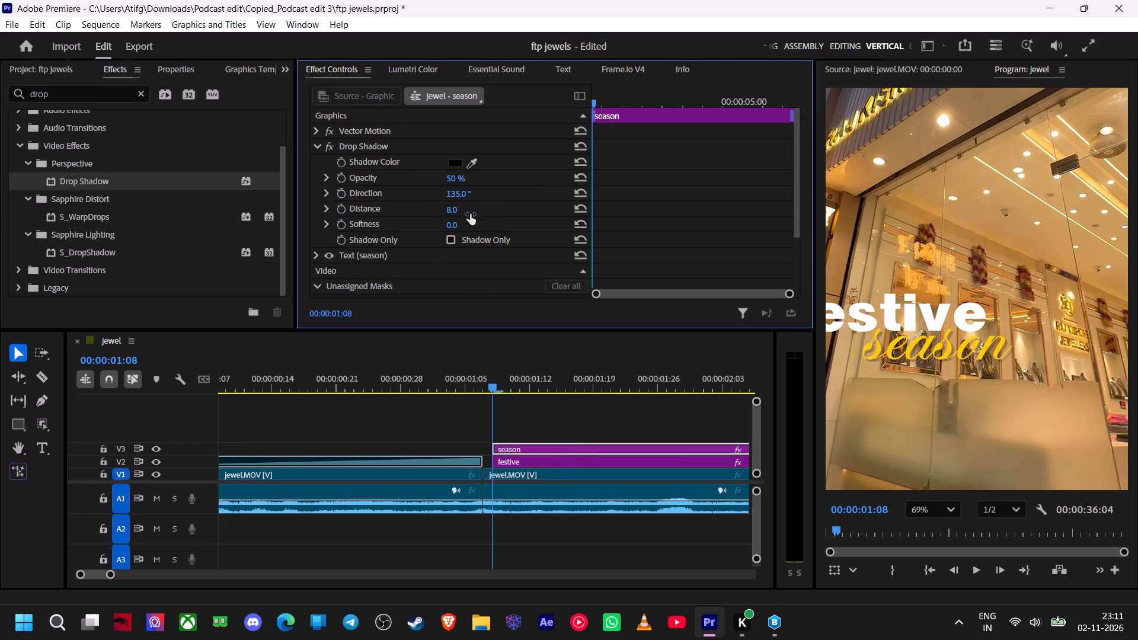
click(462, 227)
key(BackSpace)
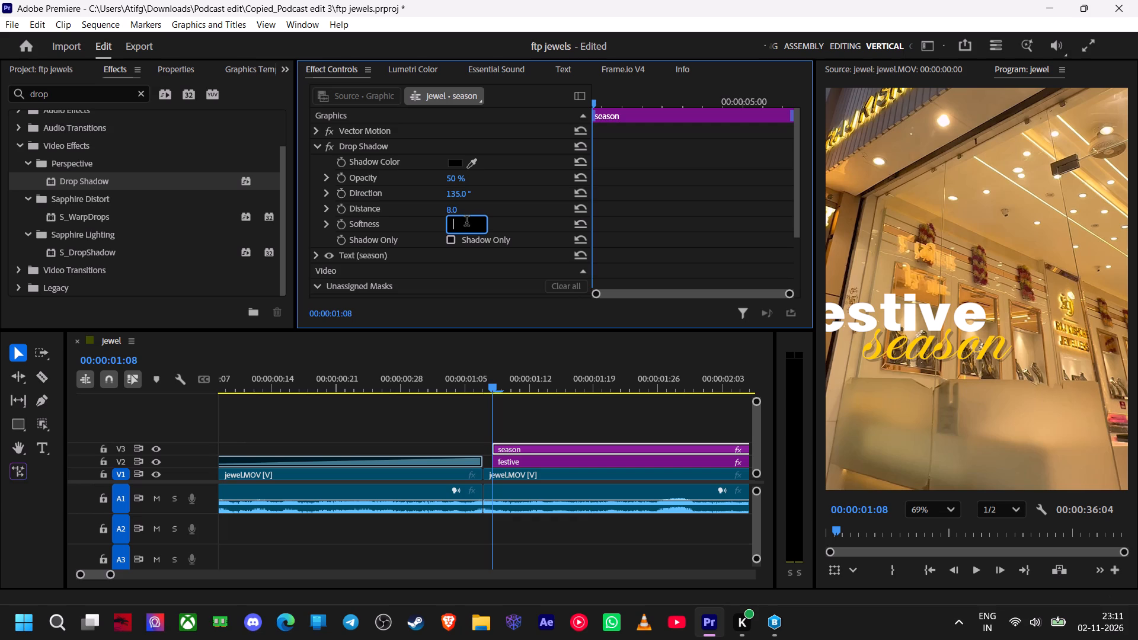
key(2)
key(5)
key(Return)
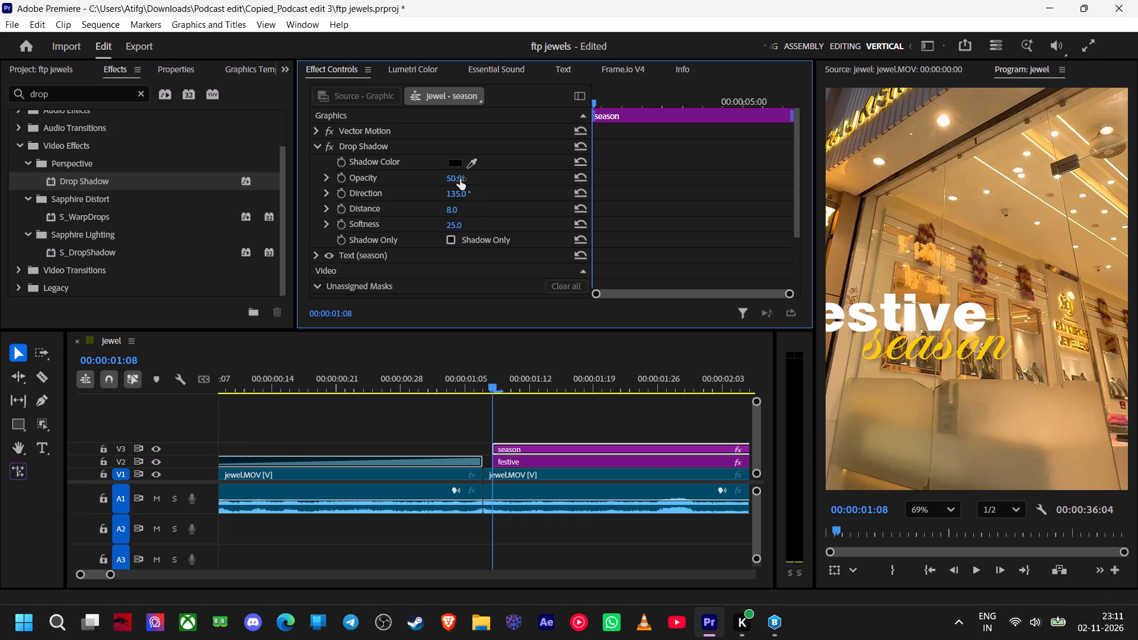
drag(453, 178, 731, 176)
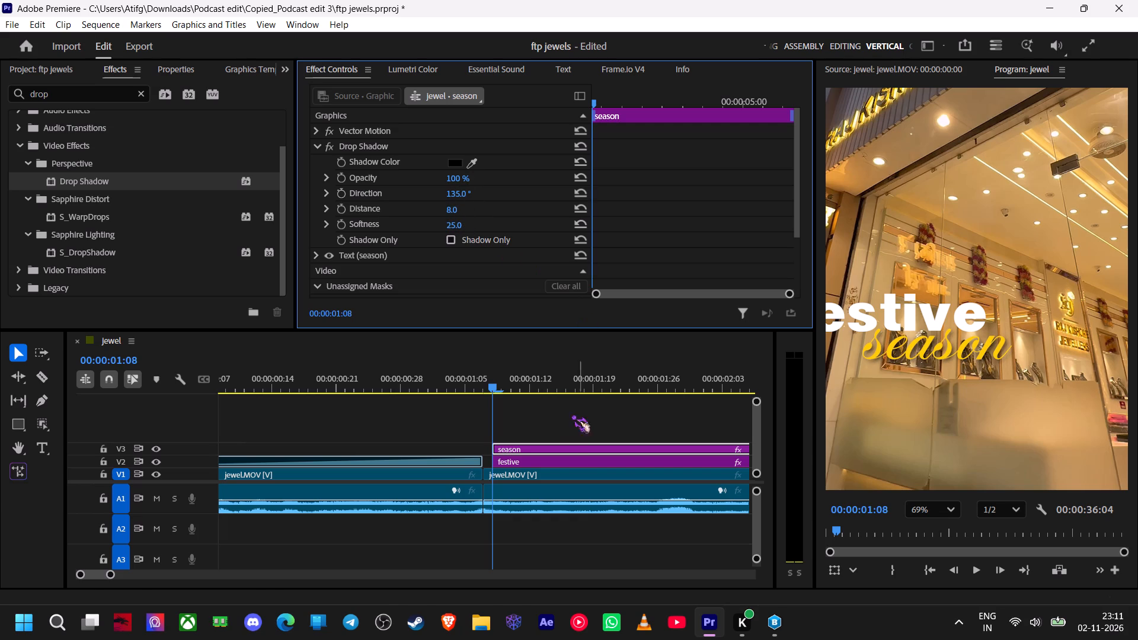
Apply the Drop Shadow effect to the "festive" clip on V2.
click(564, 457)
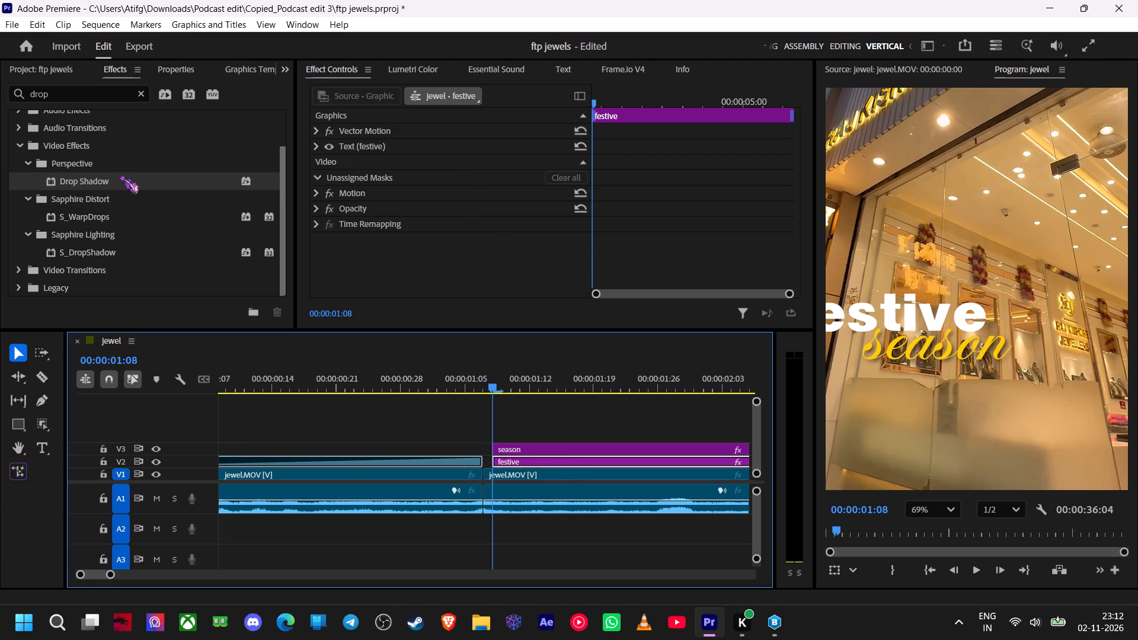
drag(120, 178, 525, 462)
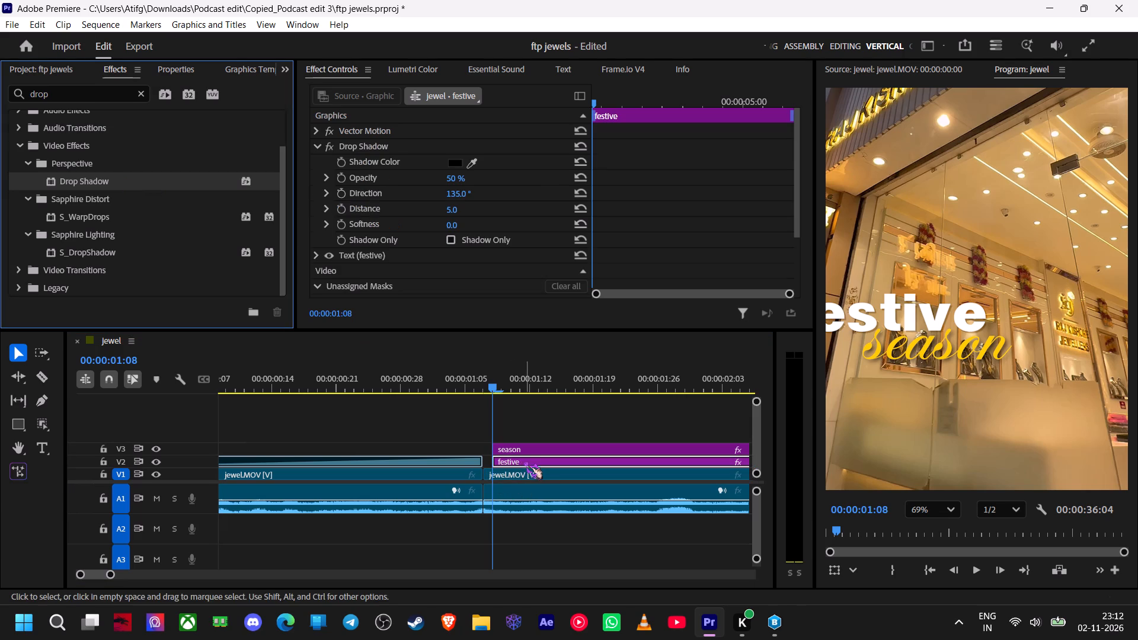
Set the Drop Shadow on "festive" to Distance 8, Opacity 100% and Softness 50.
click(457, 209)
key(BackSpace)
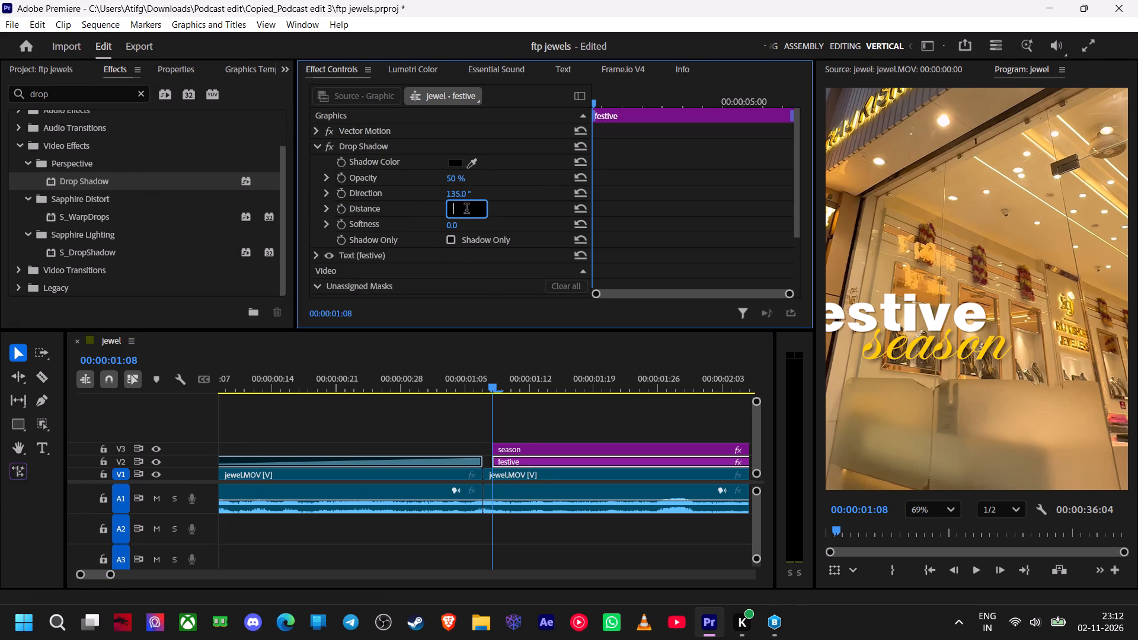
key(8)
key(Return)
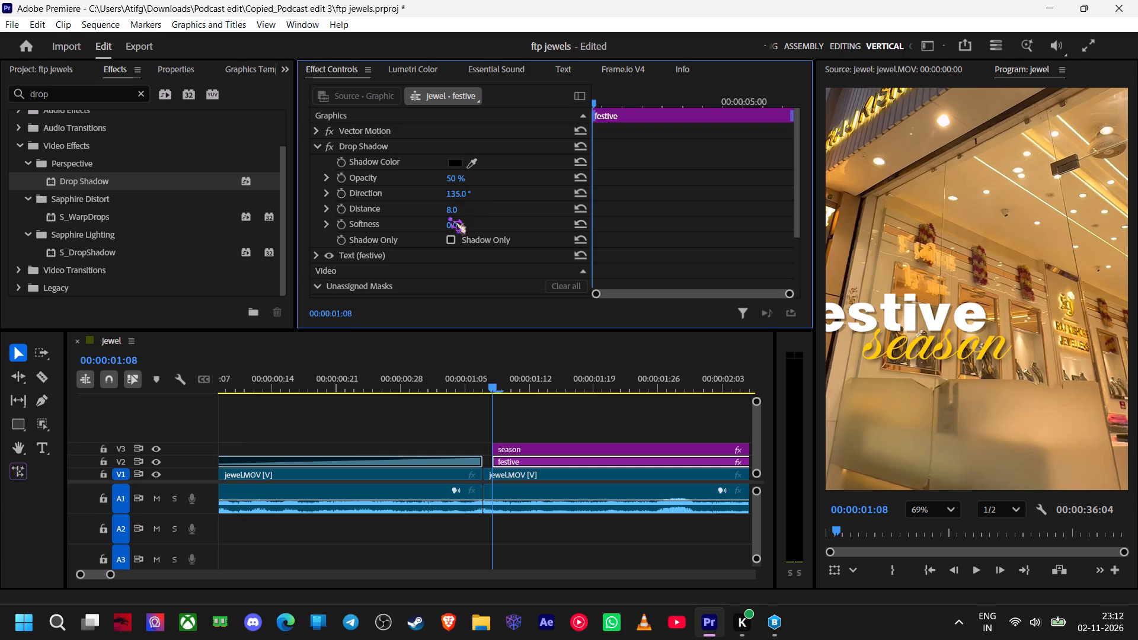
drag(447, 178, 842, 178)
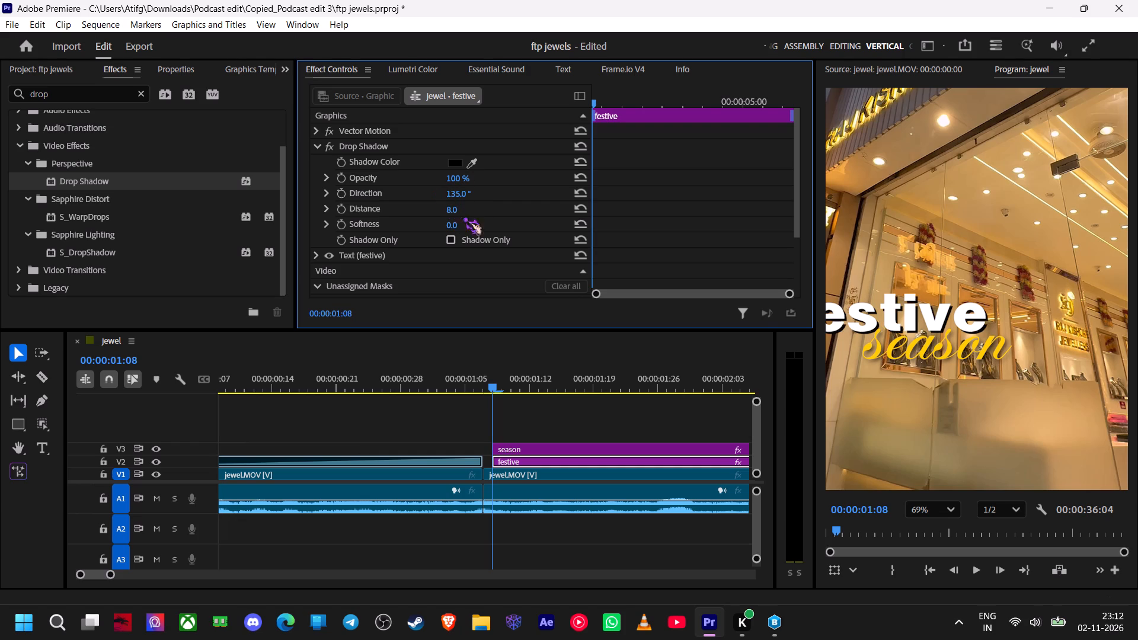
click(462, 224)
key(BackSpace)
text(50)
key(Return)
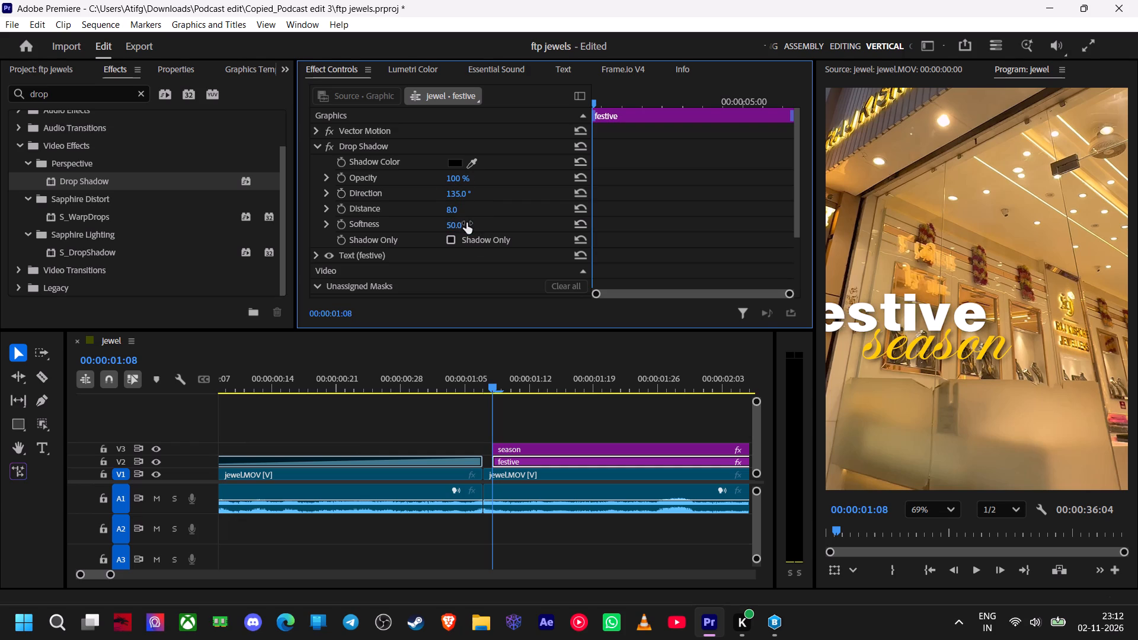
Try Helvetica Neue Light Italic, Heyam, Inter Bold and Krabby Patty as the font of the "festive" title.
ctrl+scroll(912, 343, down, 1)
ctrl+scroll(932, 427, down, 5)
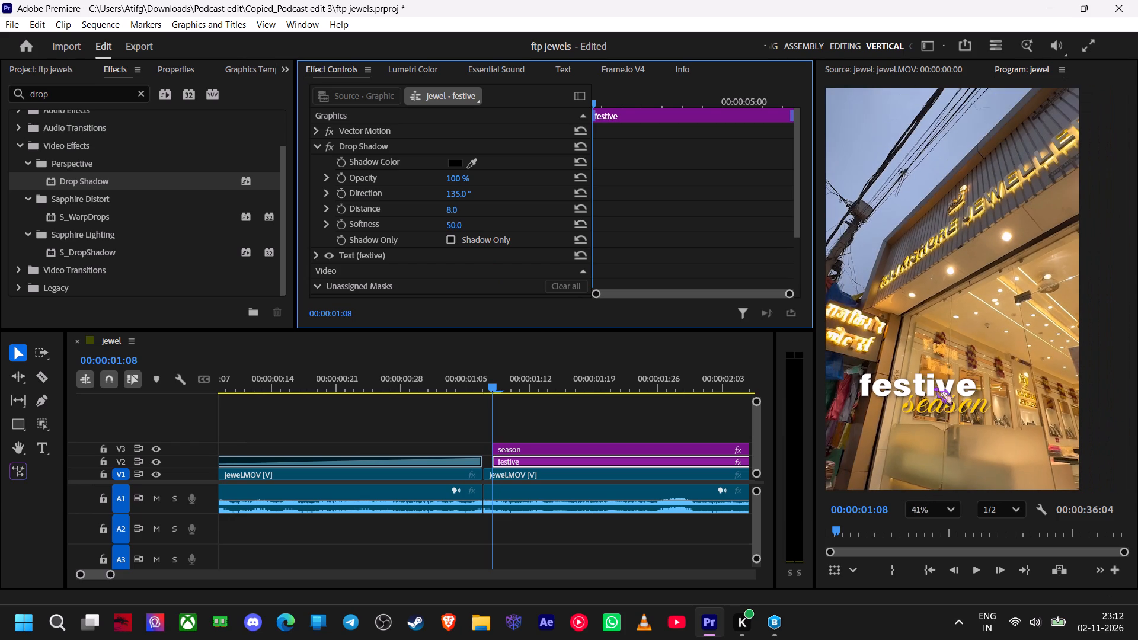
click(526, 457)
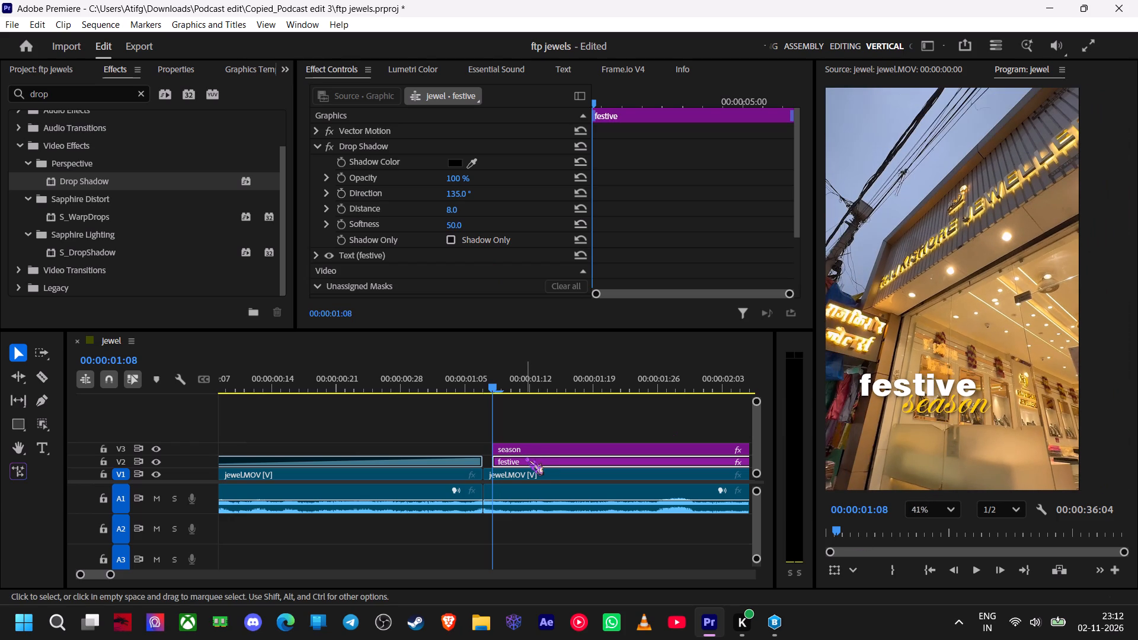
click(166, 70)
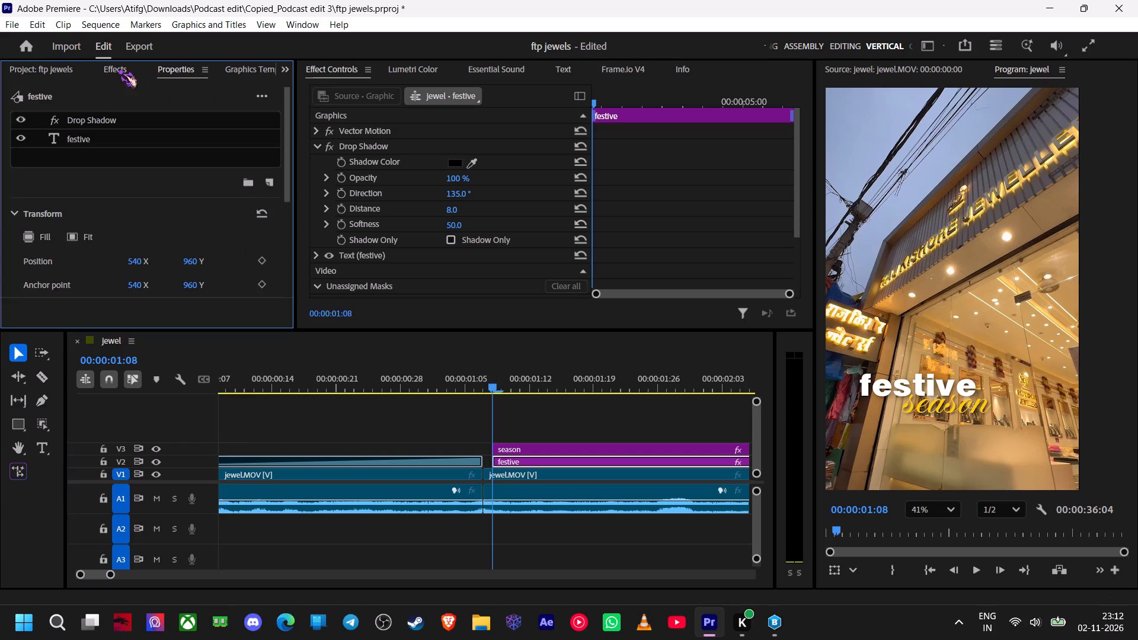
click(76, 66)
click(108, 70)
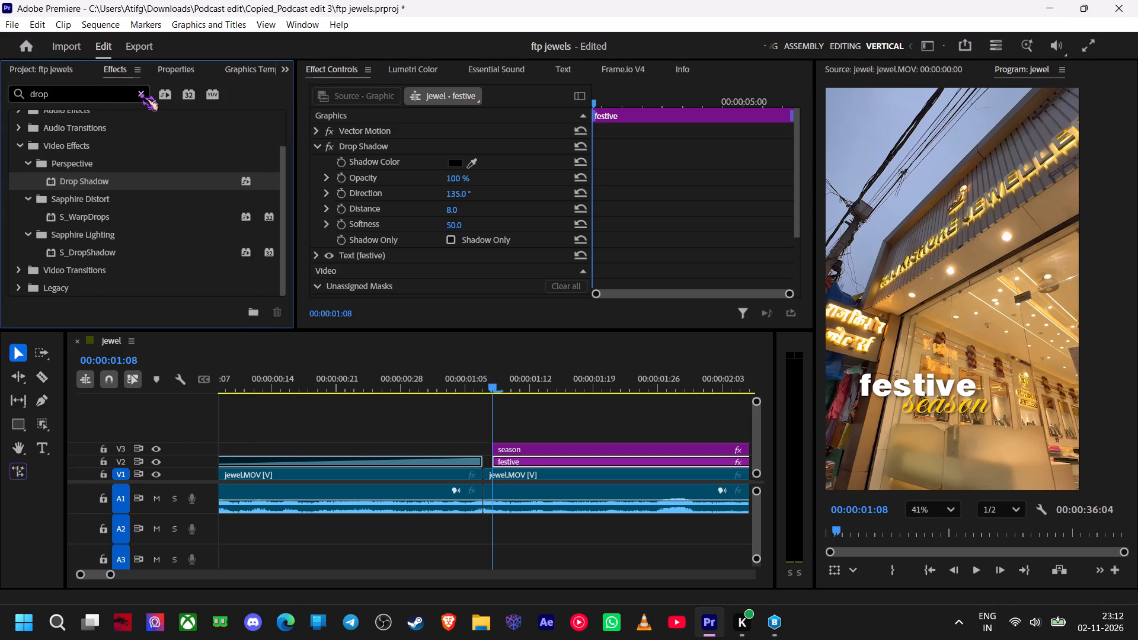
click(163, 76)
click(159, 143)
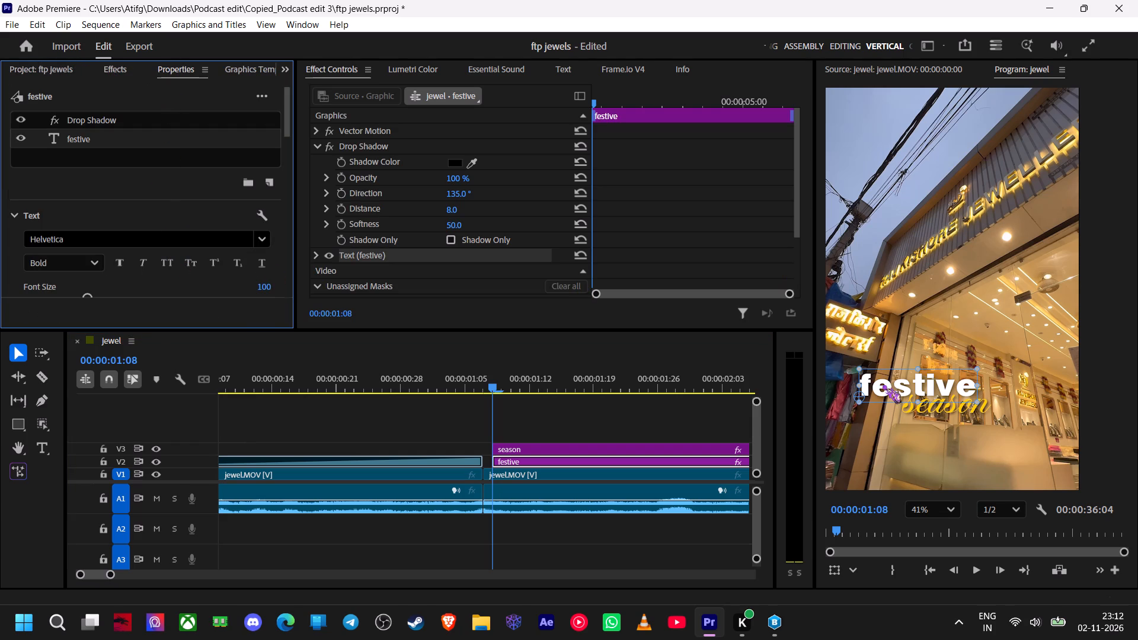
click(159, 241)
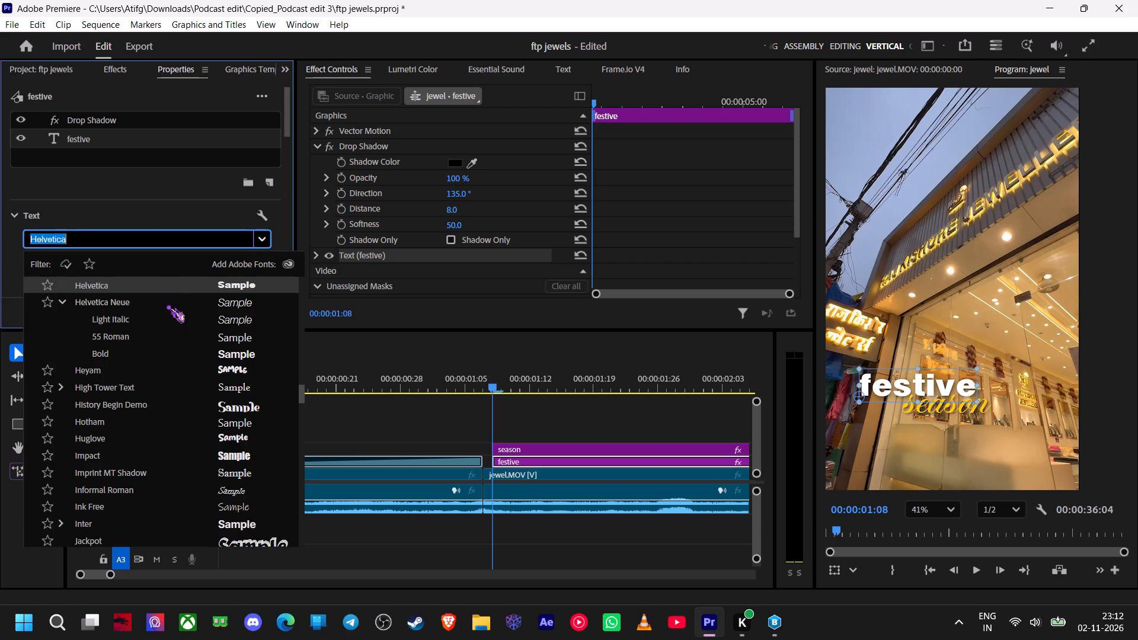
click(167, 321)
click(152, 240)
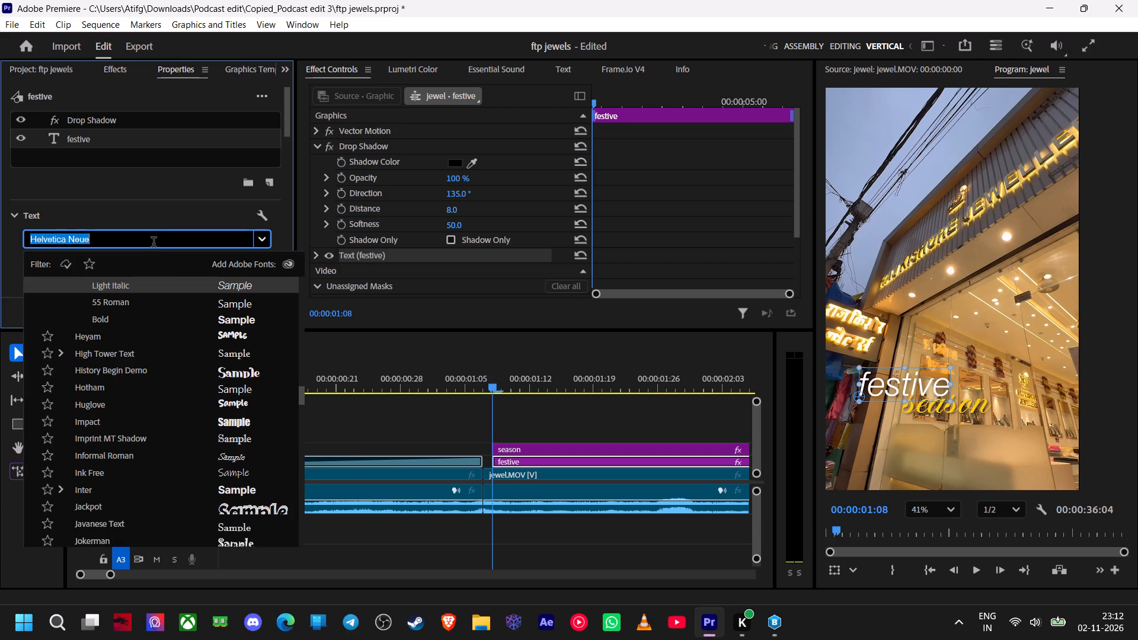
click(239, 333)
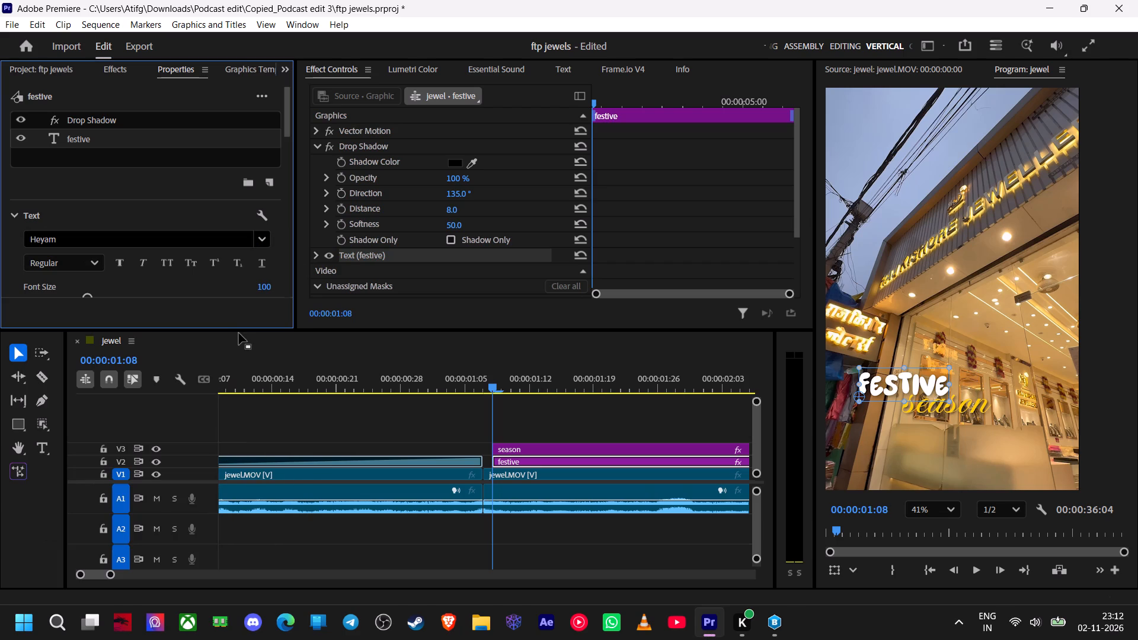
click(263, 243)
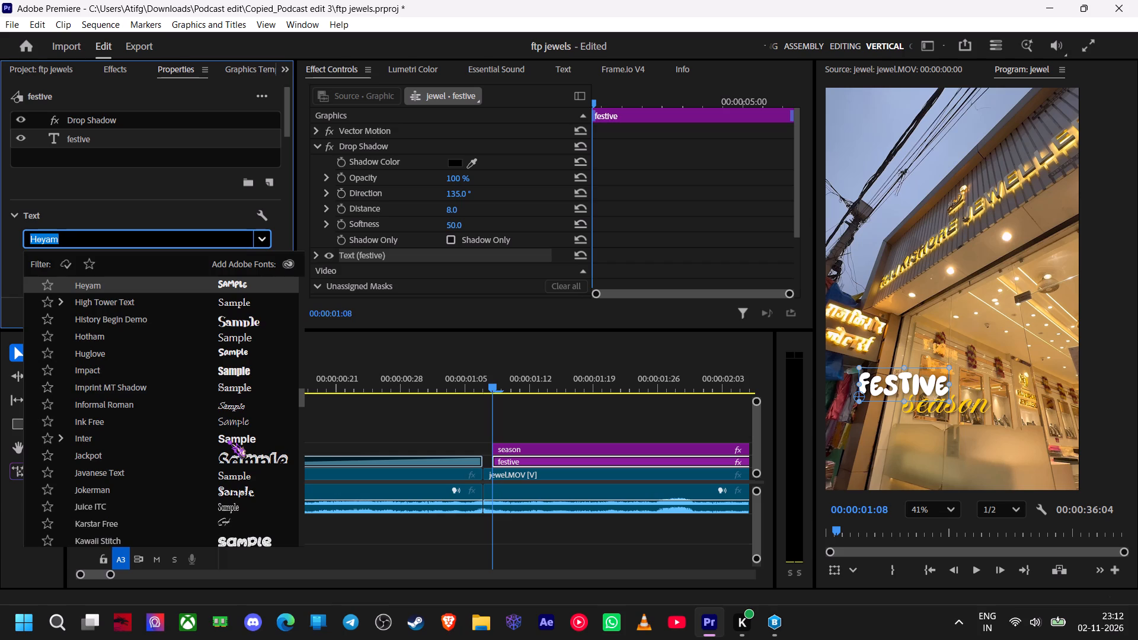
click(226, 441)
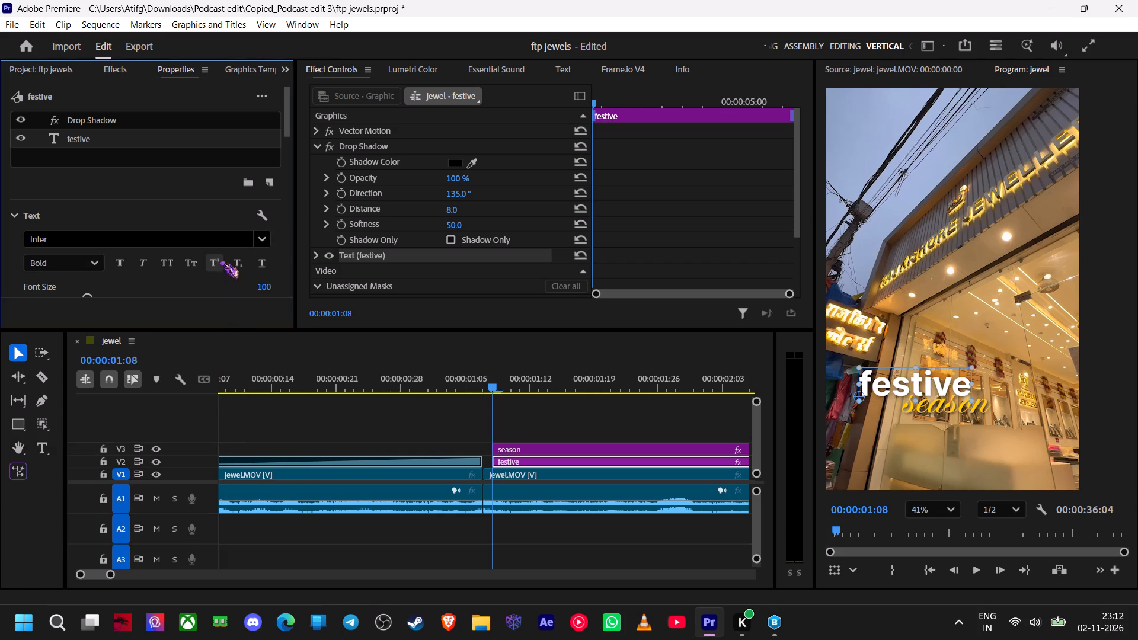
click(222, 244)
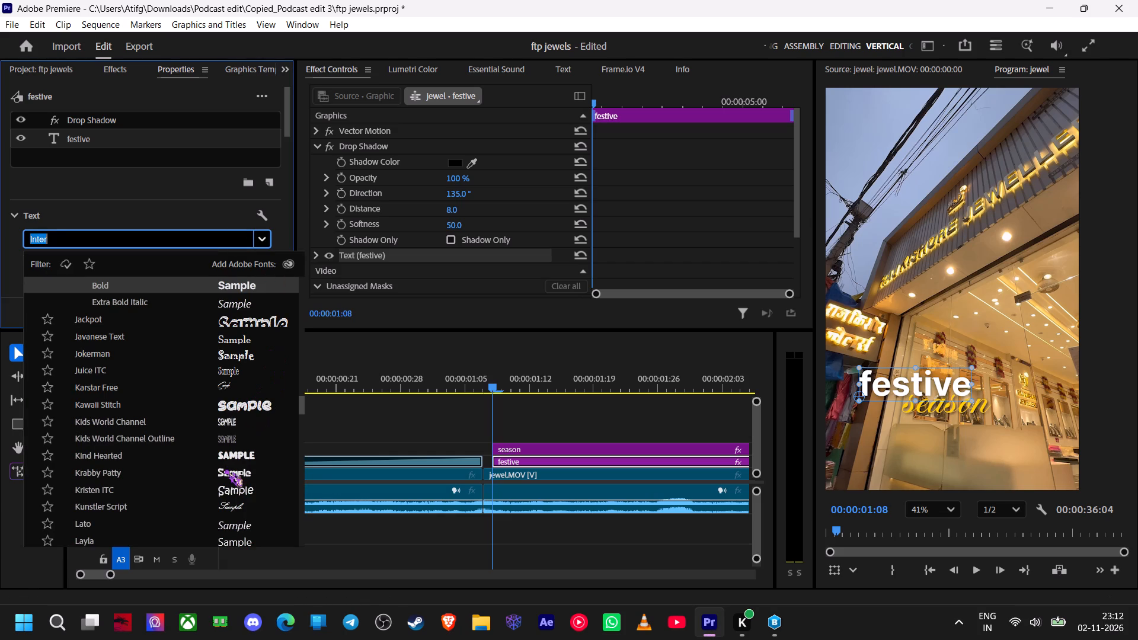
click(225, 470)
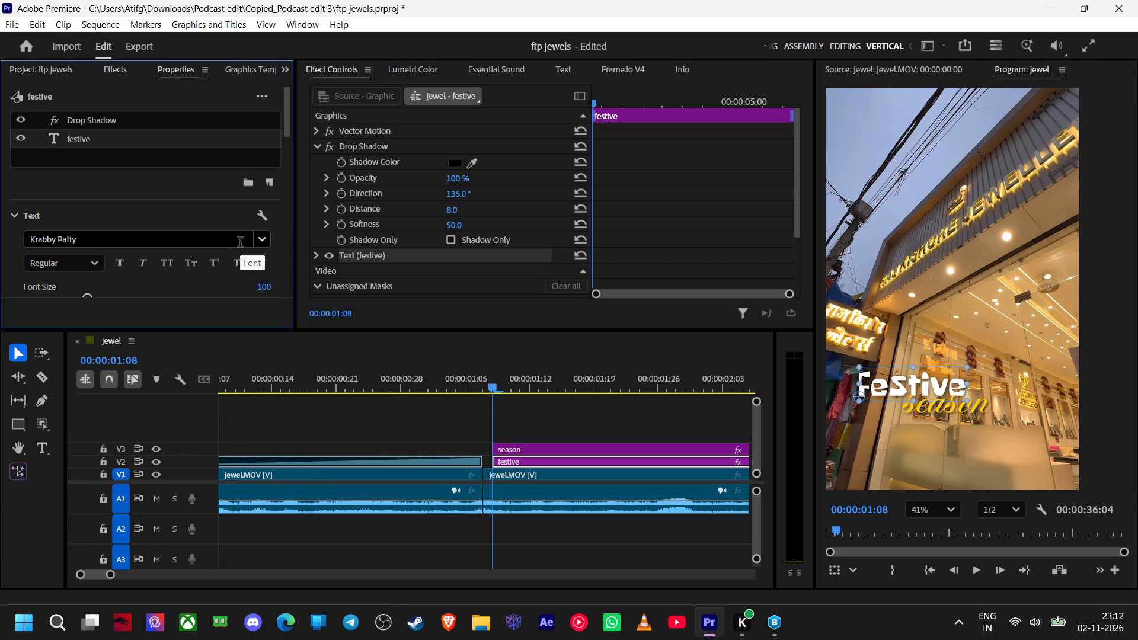
Search the fonts for "fe" and set the "festive" title's font to CoffeCake.
click(262, 240)
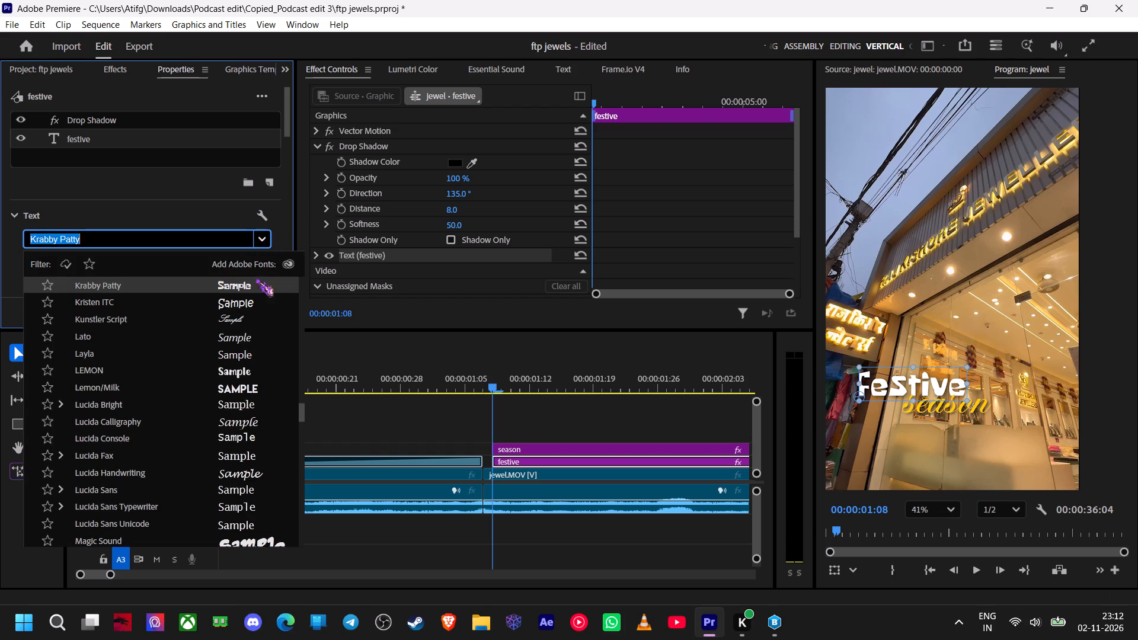
scroll(215, 455, down, 6)
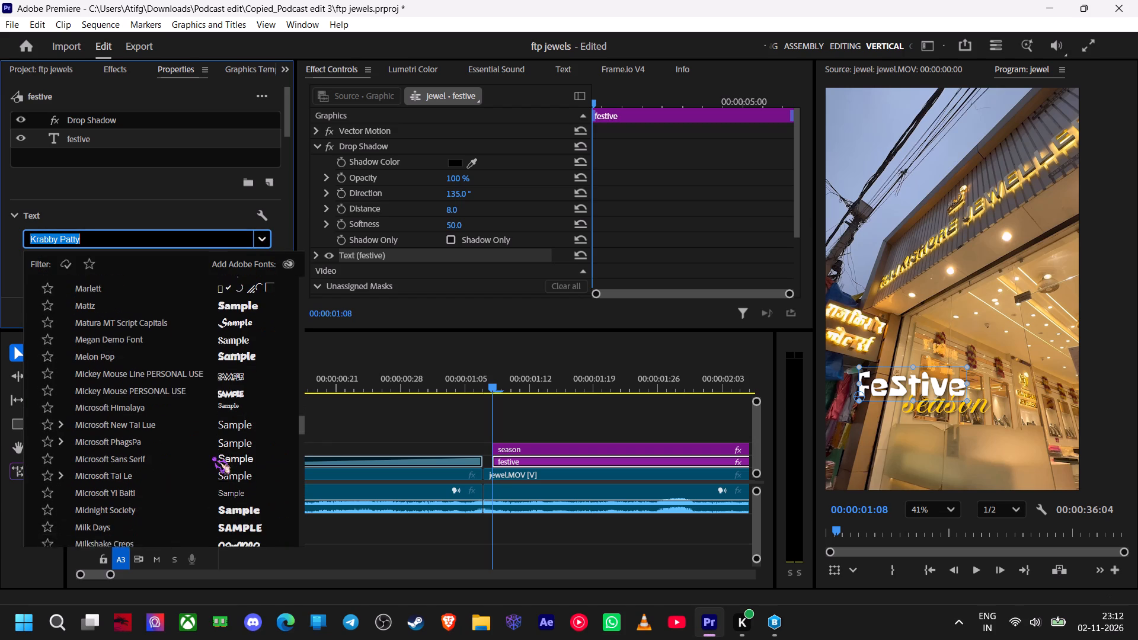
scroll(213, 457, down, 1)
key(BackSpace)
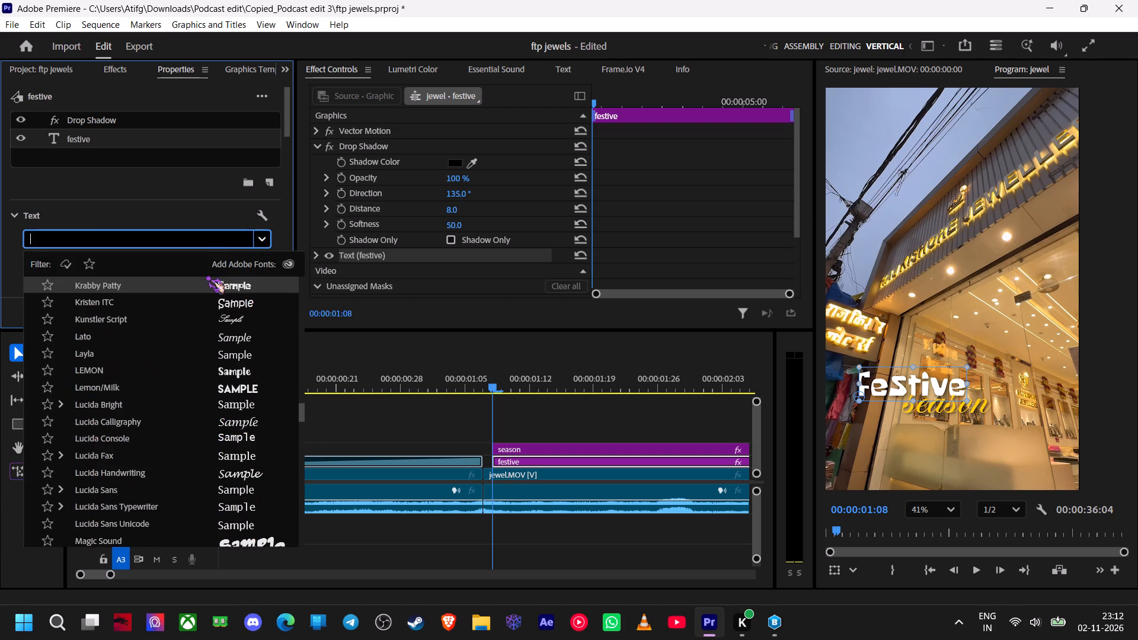
text(fes)
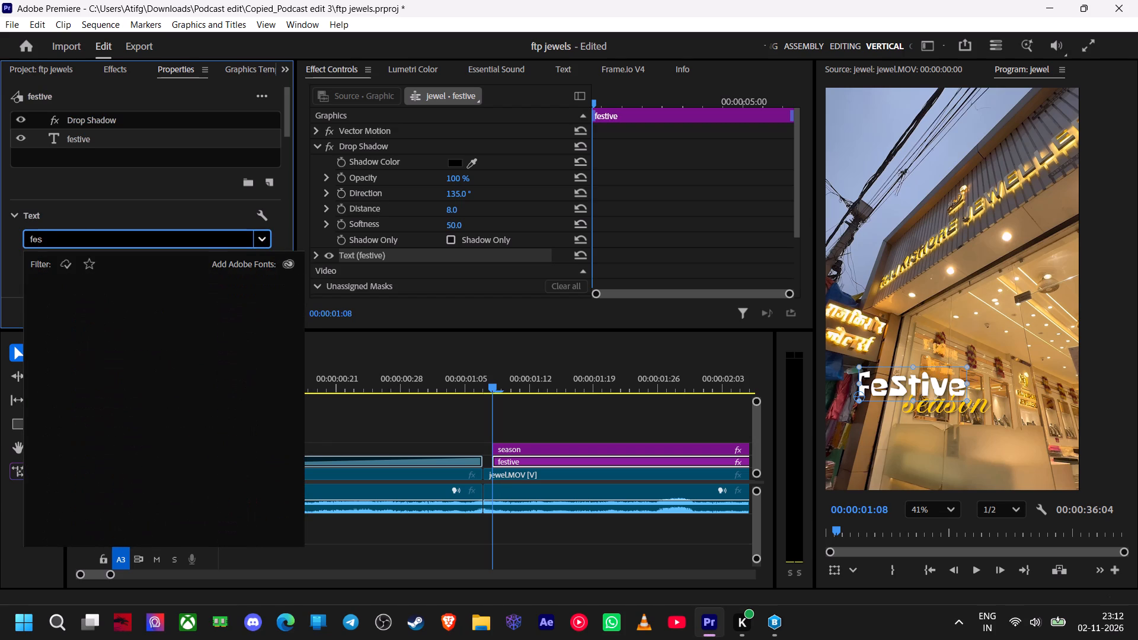
key(BackSpace)
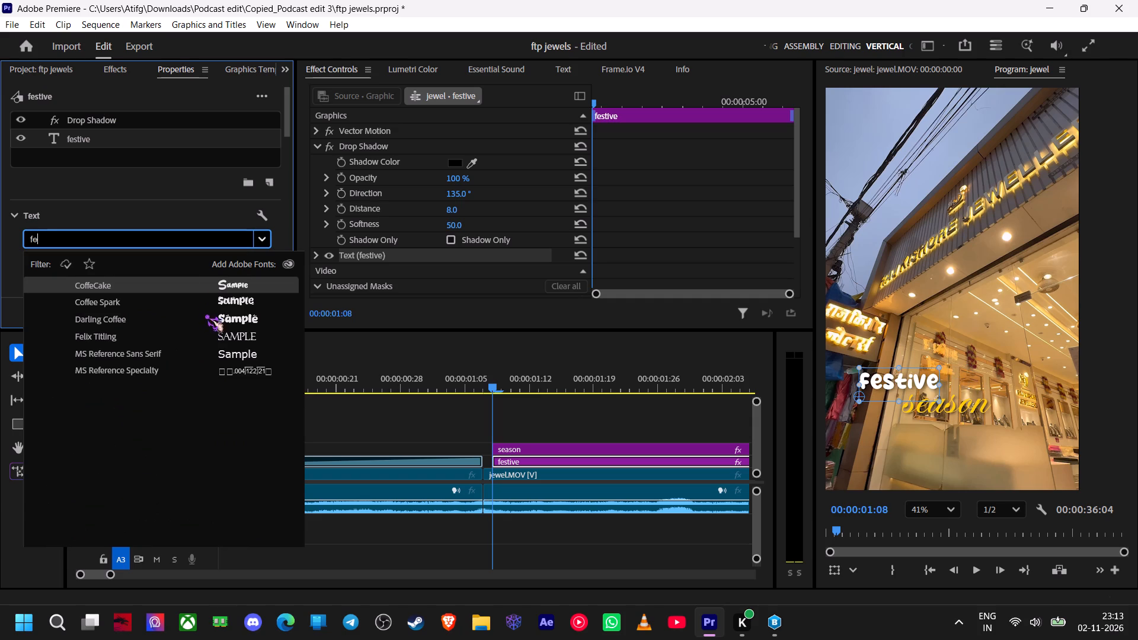
click(222, 285)
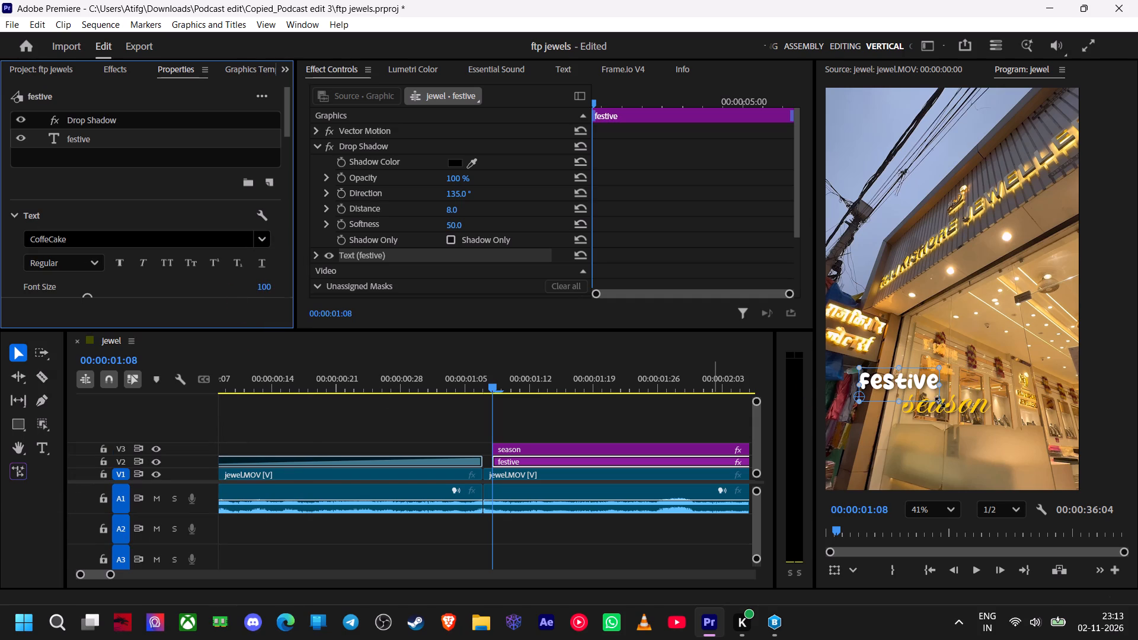
Enlarge the "festive" title in the frame and reposition it so its lower edge overlaps the "season" script.
drag(940, 402, 963, 425)
drag(947, 383, 949, 392)
ctrl+scroll(958, 397, up, 4)
ctrl+scroll(922, 349, down, 1)
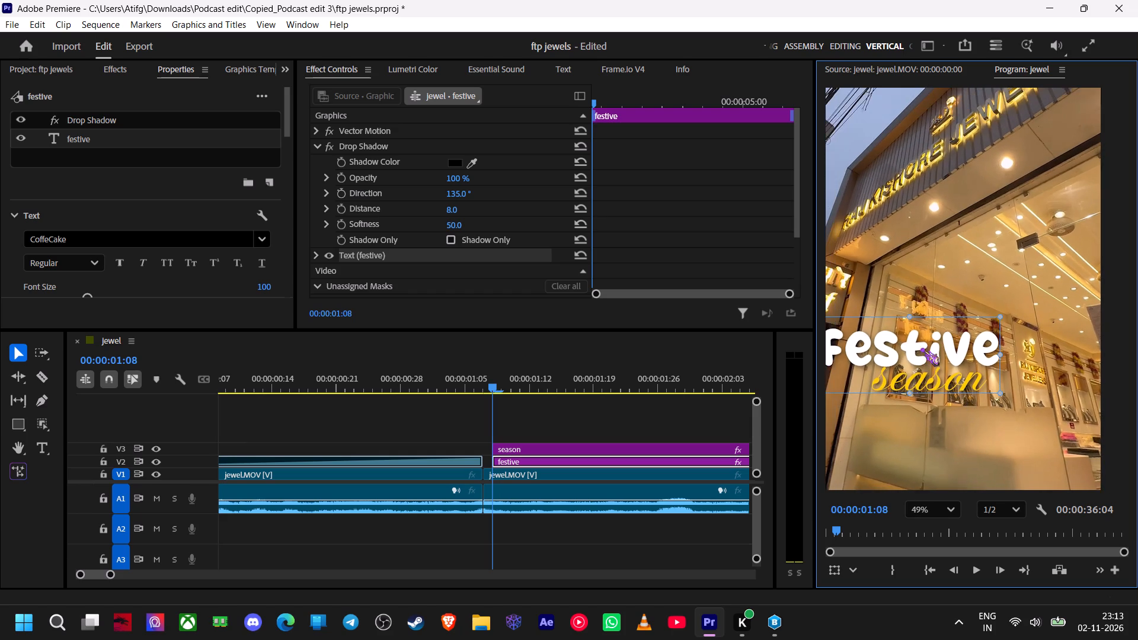
ctrl+scroll(921, 348, down, 1)
drag(897, 356, 912, 360)
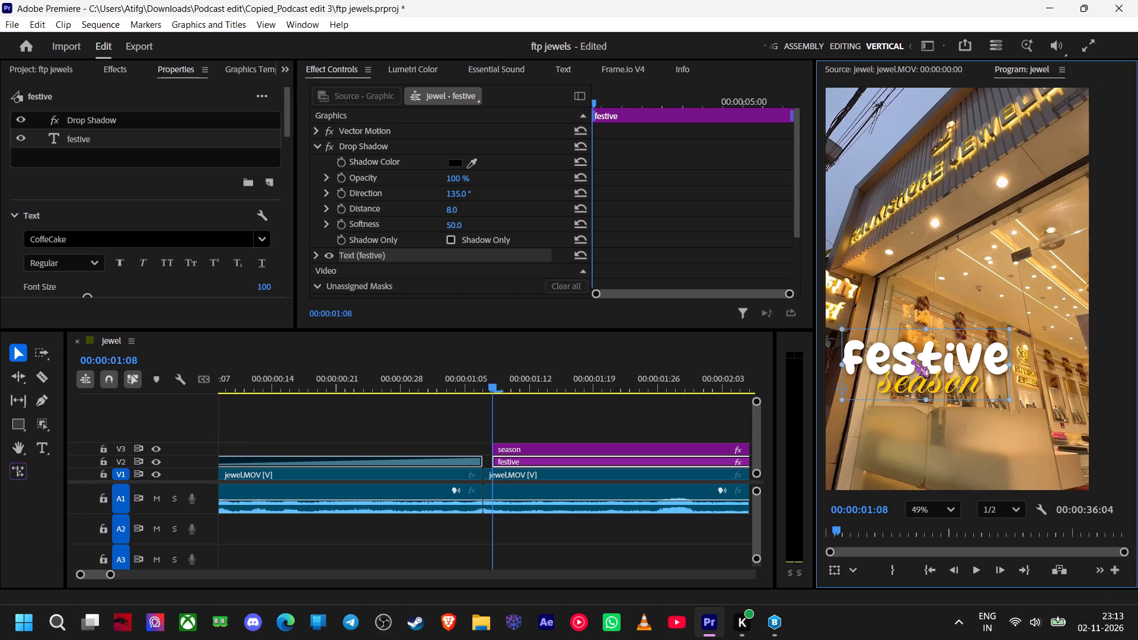
drag(912, 360, 906, 369)
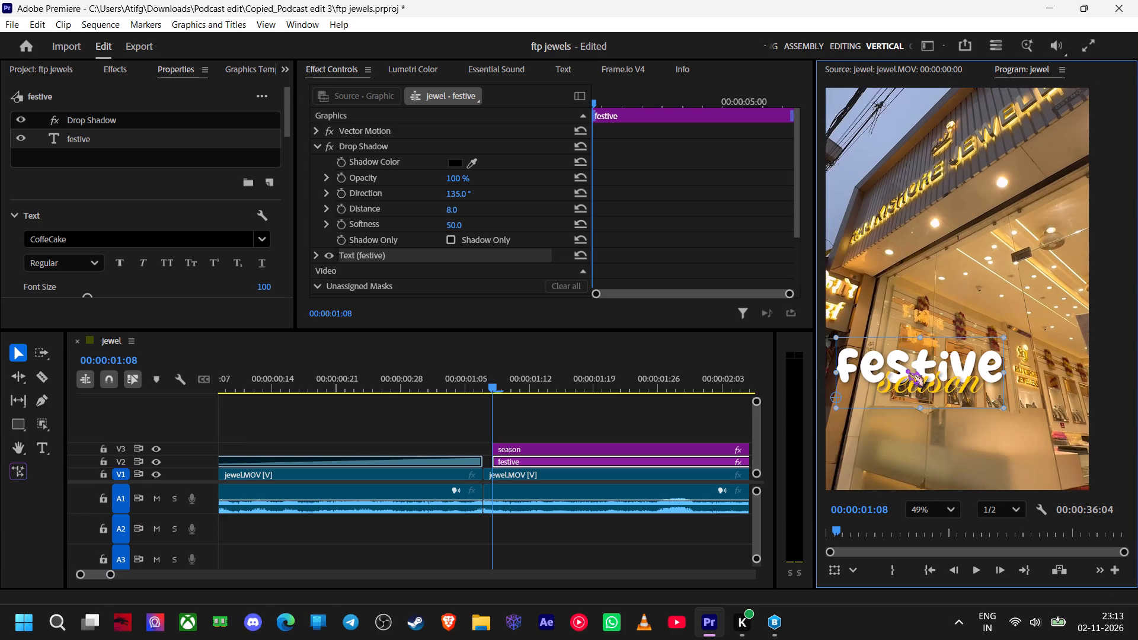
drag(906, 369, 905, 368)
Scale the "festive" title down slightly and shift it to the left relative to "season", keeping the two words overlapping.
click(955, 512)
click(934, 304)
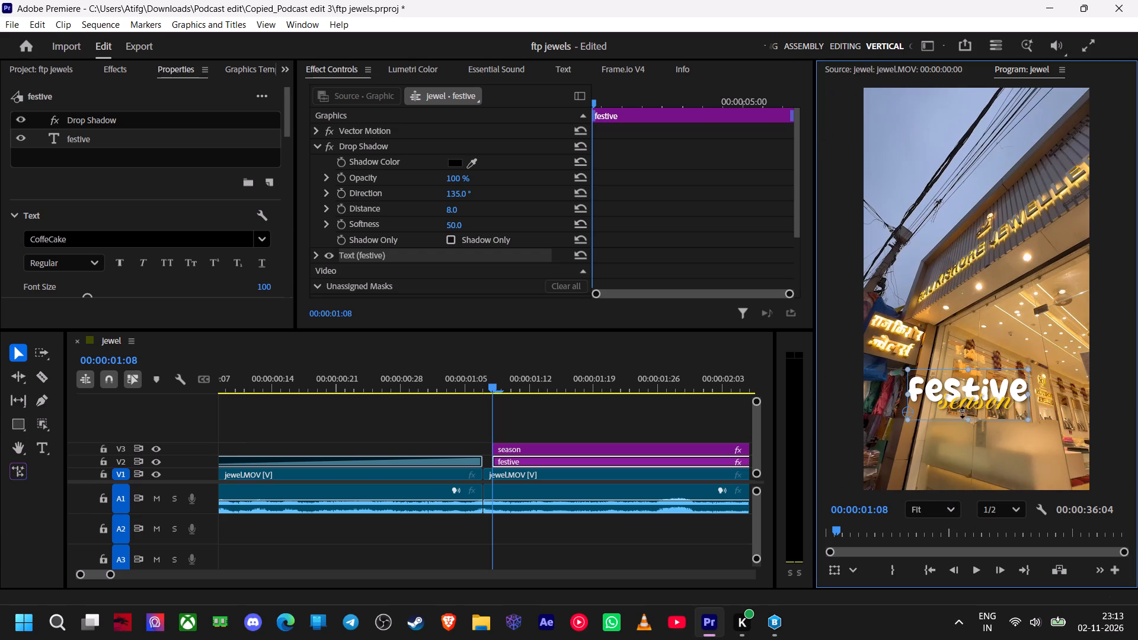
click(1025, 418)
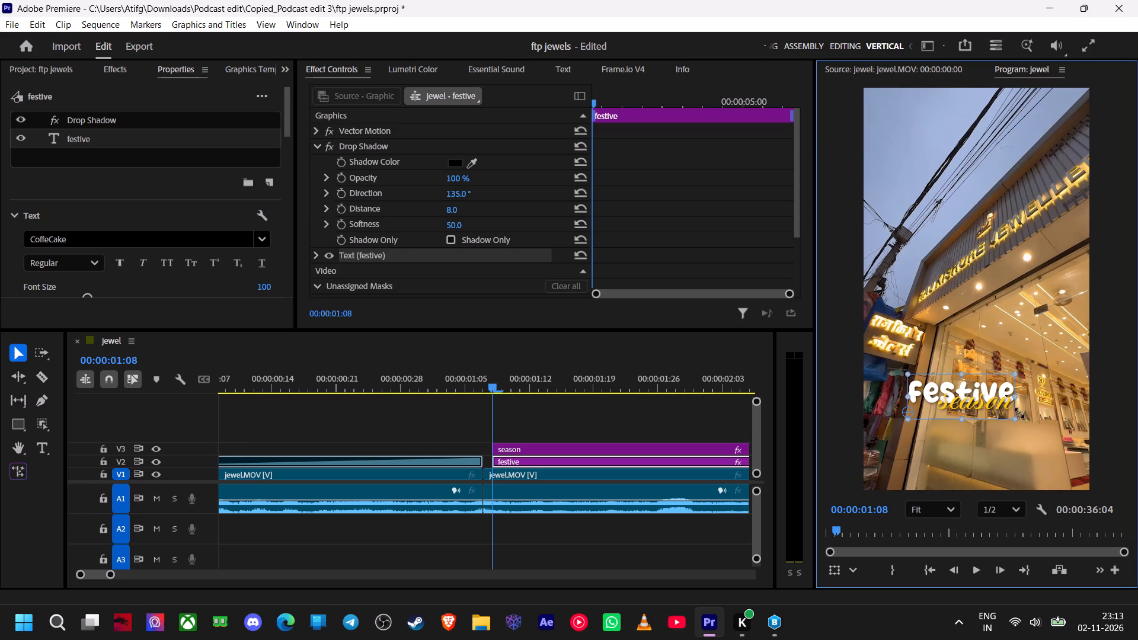
drag(998, 392, 1005, 392)
ctrl+scroll(1008, 399, up, 4)
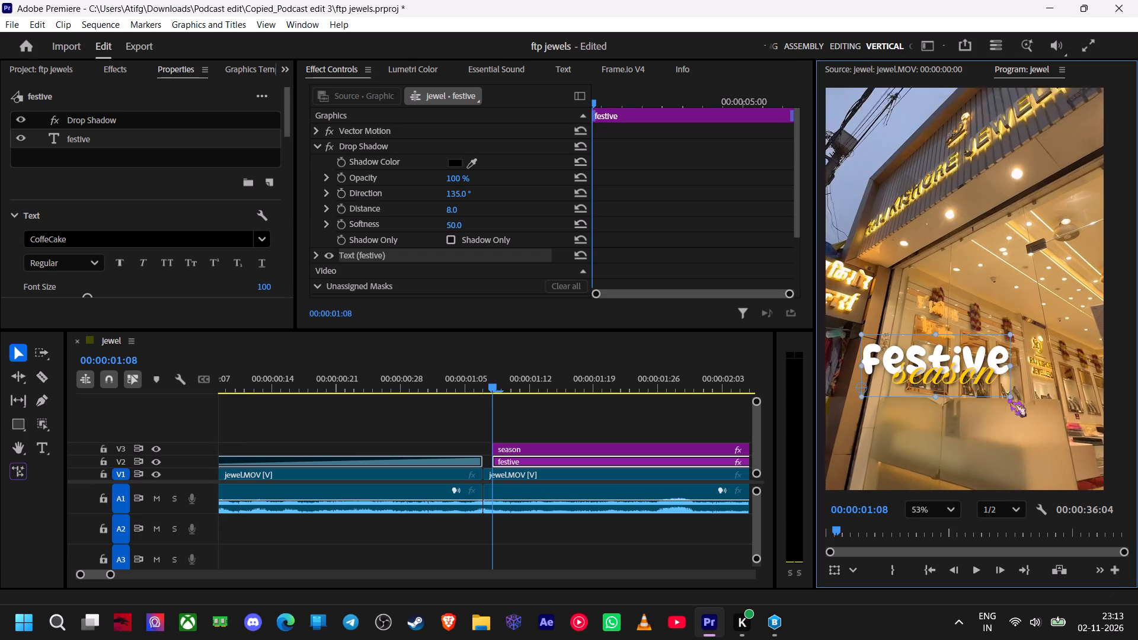
ctrl+scroll(1008, 399, up, 1)
click(963, 370)
drag(951, 350, 944, 350)
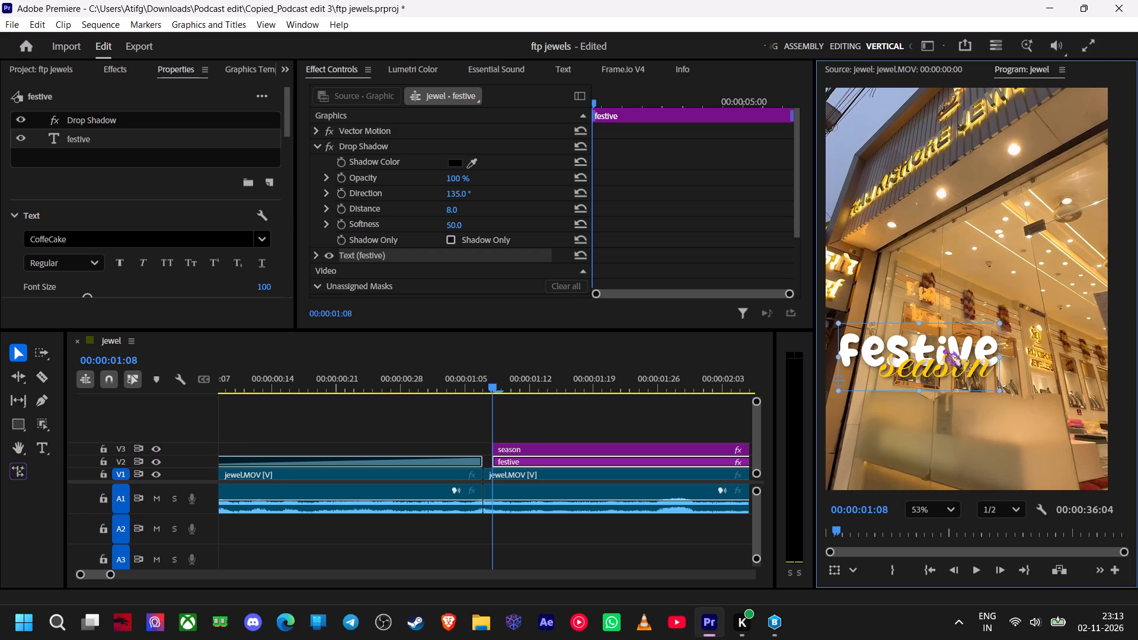
drag(944, 350, 935, 351)
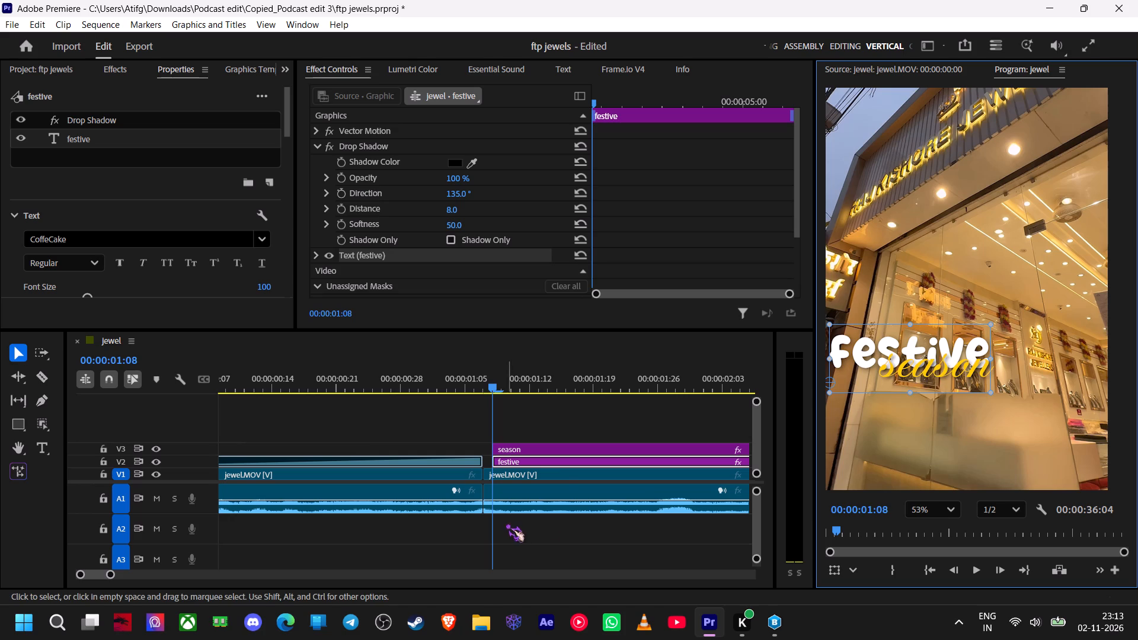
Move the "season" title down and to the right under "festive" and enlarge it slightly, keeping a small overlap.
click(549, 454)
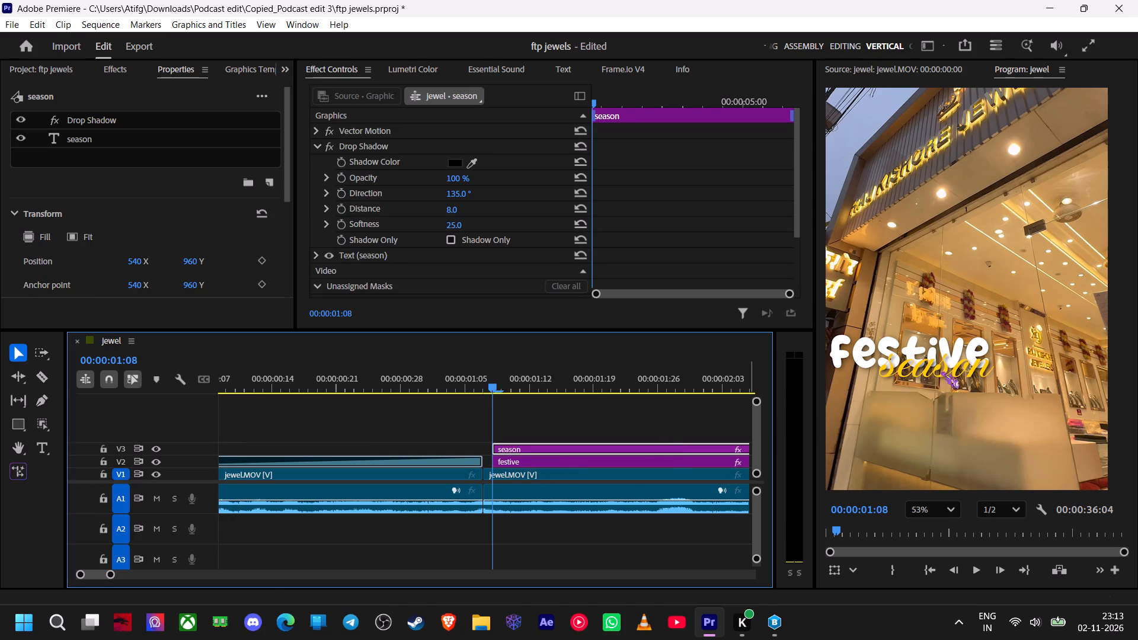
click(916, 360)
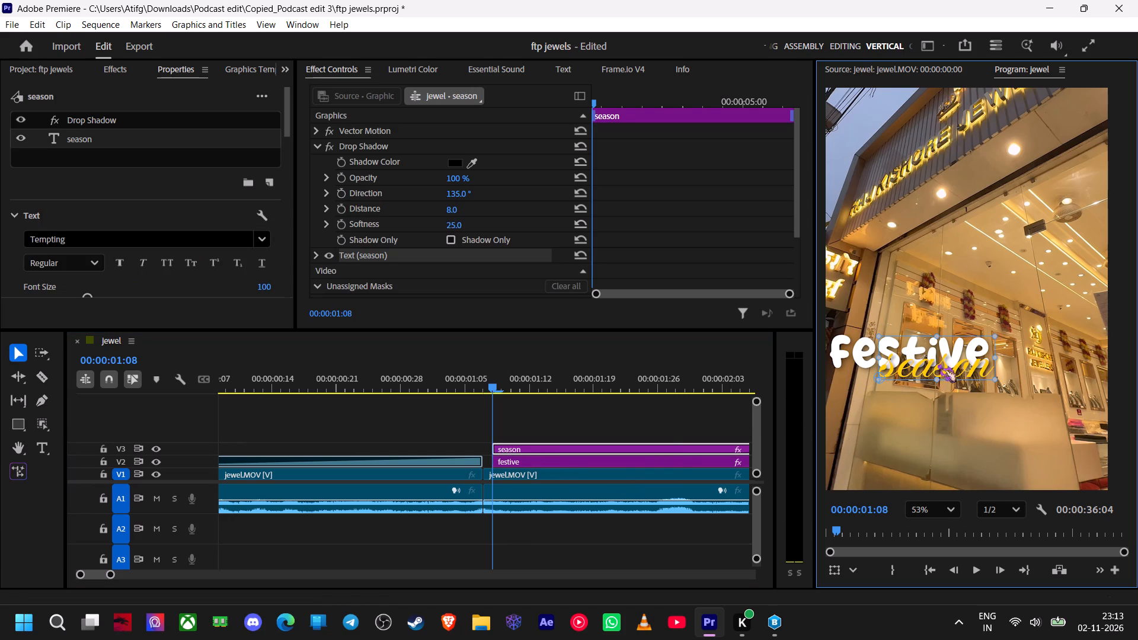
drag(938, 364, 956, 377)
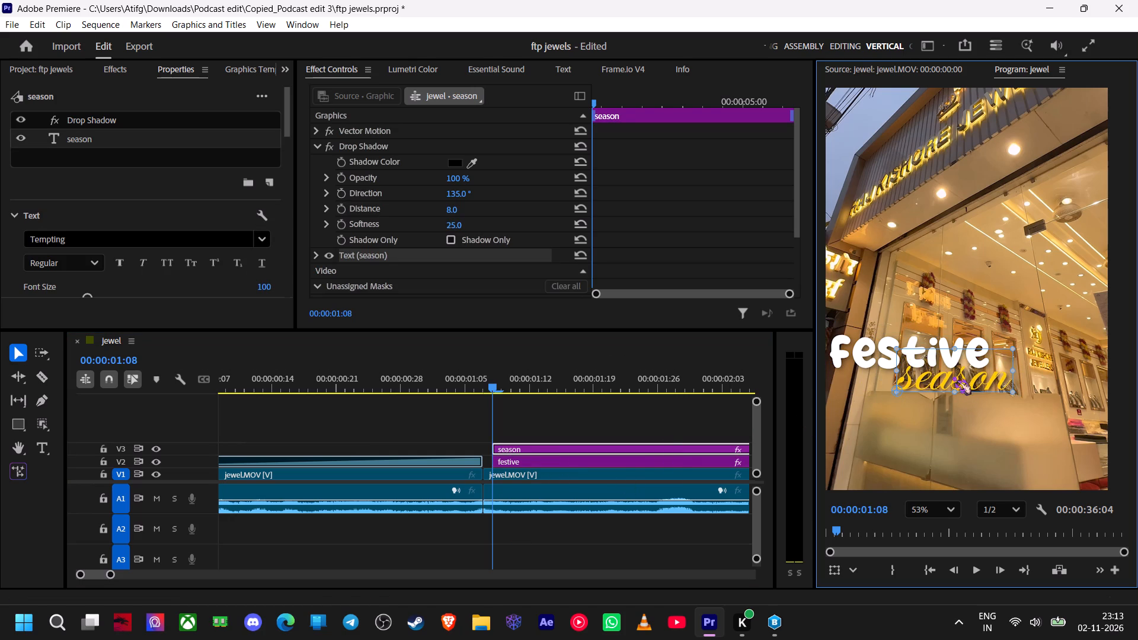
ctrl+scroll(953, 377, up, 3)
drag(949, 359, 943, 356)
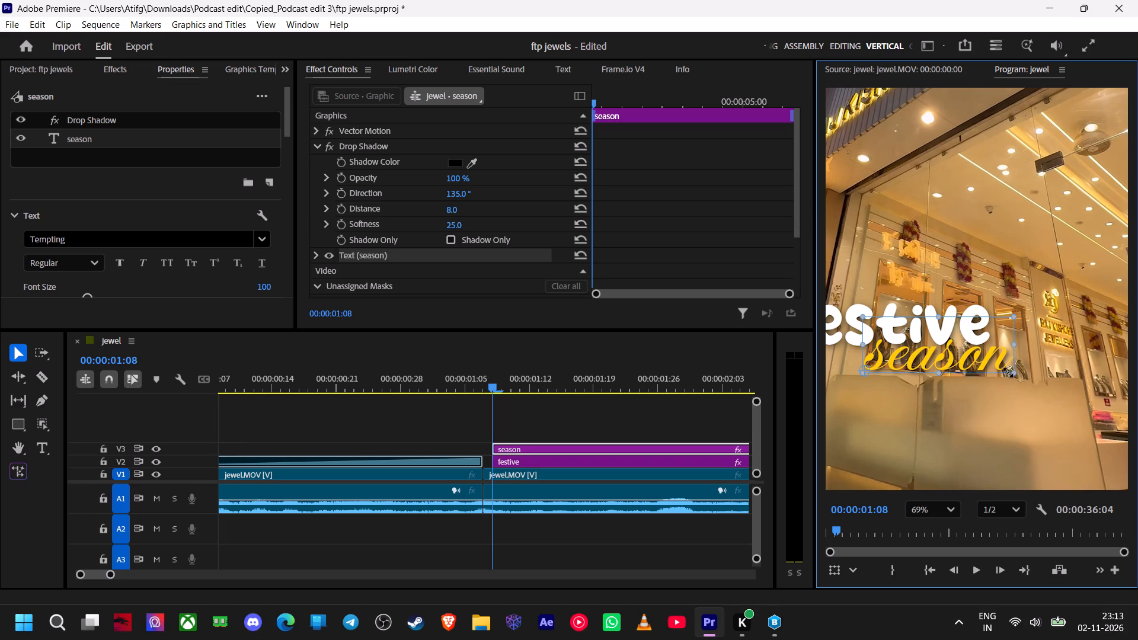
click(1009, 373)
click(985, 361)
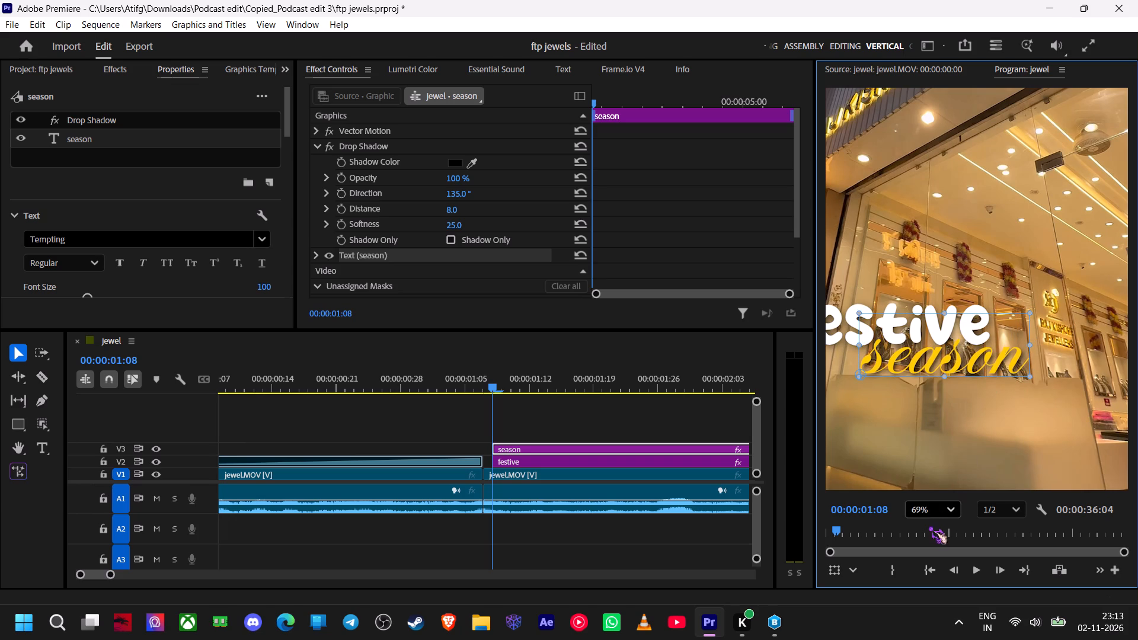
click(932, 510)
click(935, 303)
click(868, 394)
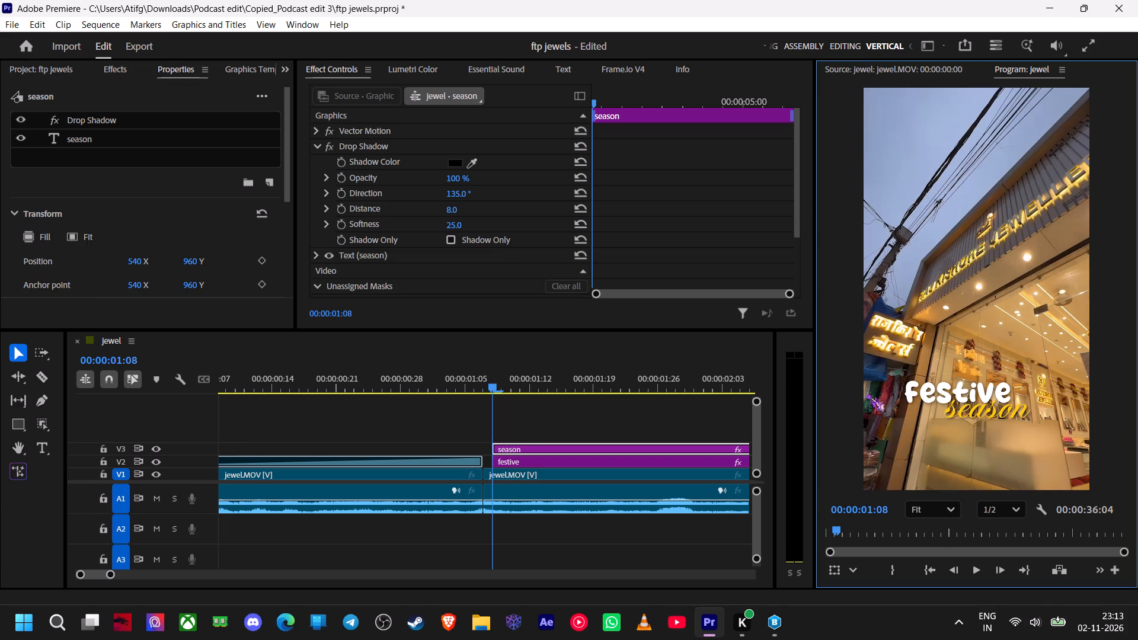
Set the softness of the "festive" title's drop shadow to 35.
click(544, 456)
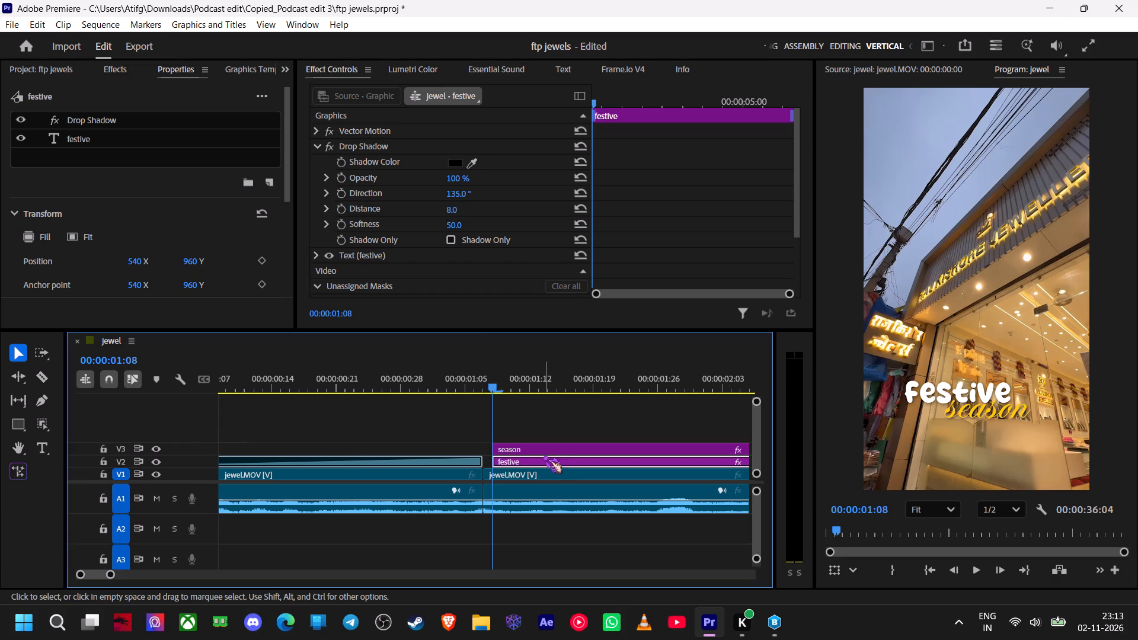
click(460, 222)
key(BackSpace)
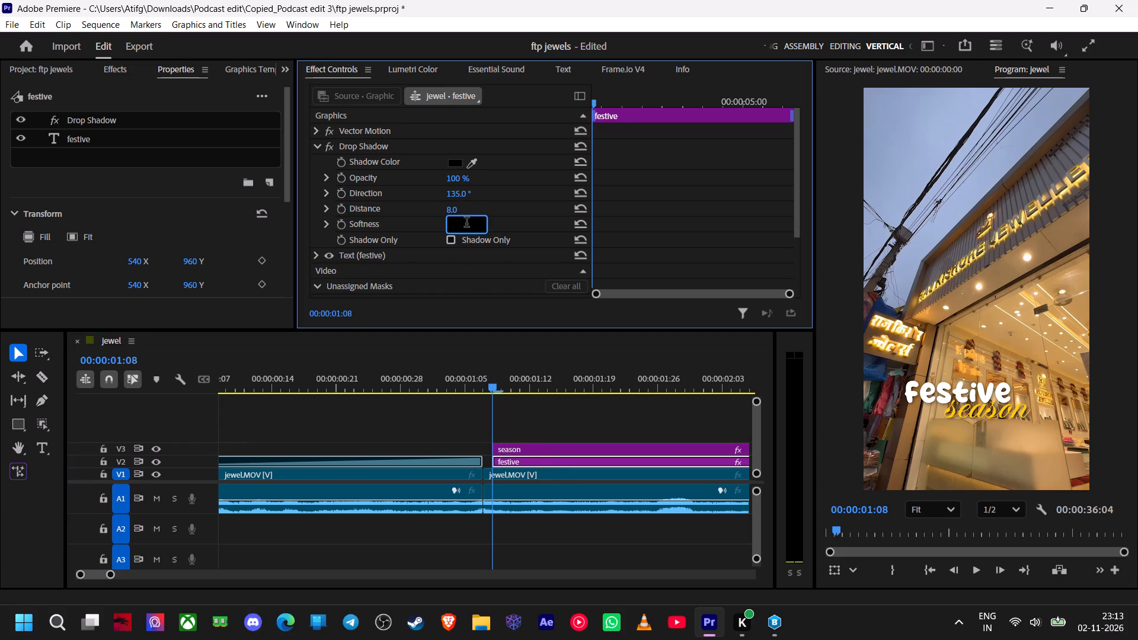
text(35)
key(Return)
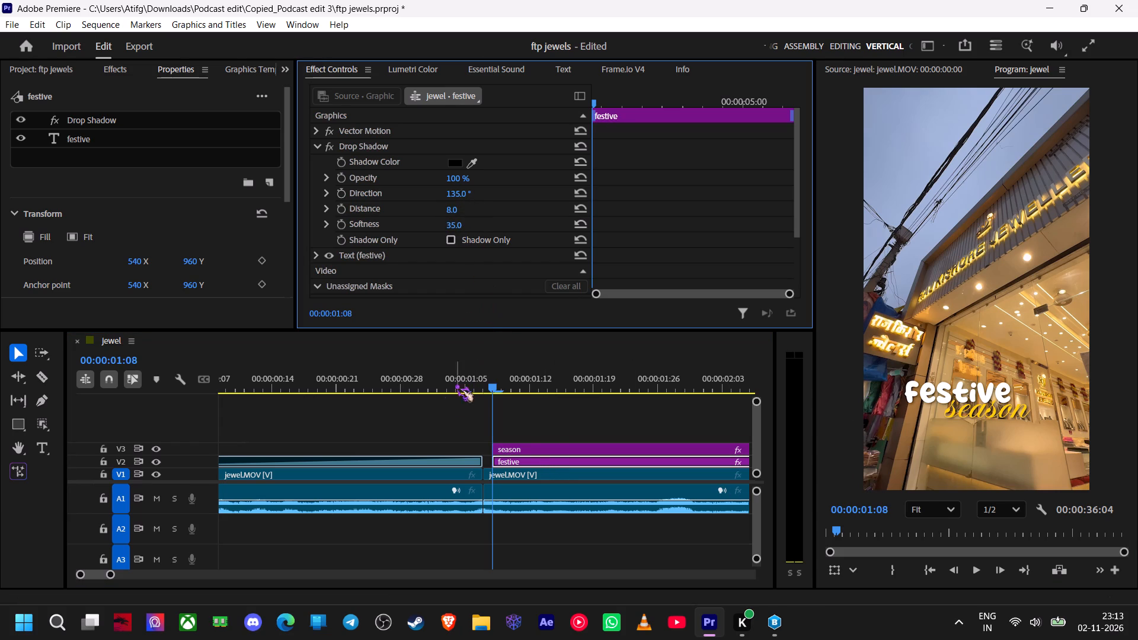
Clear the "drop" search from the effects library.
drag(491, 384, 494, 390)
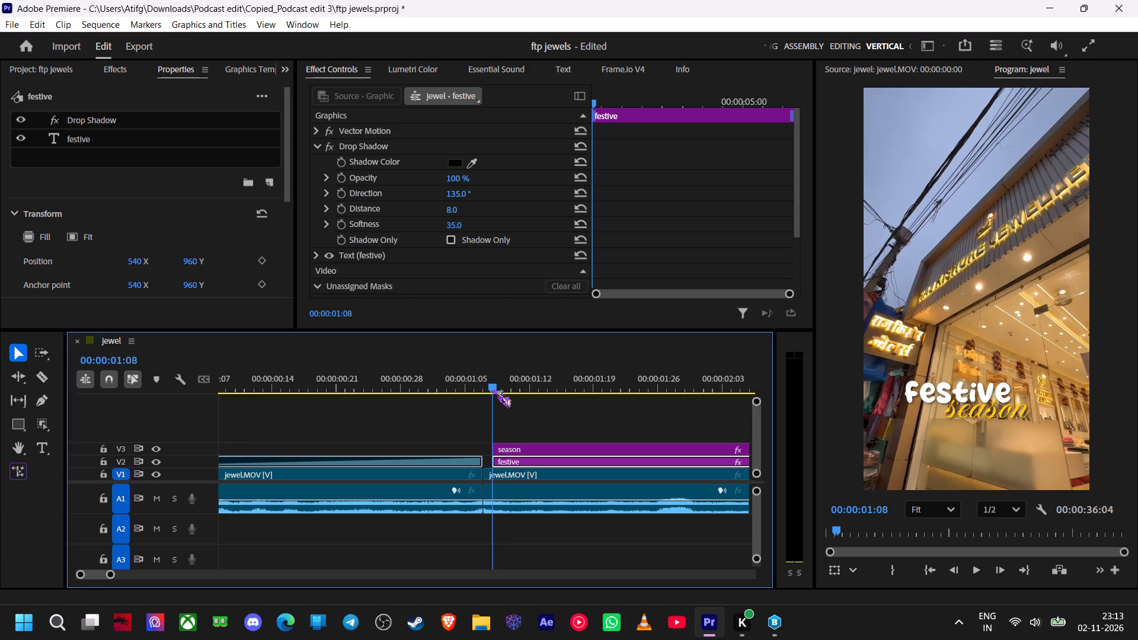
drag(494, 390, 493, 390)
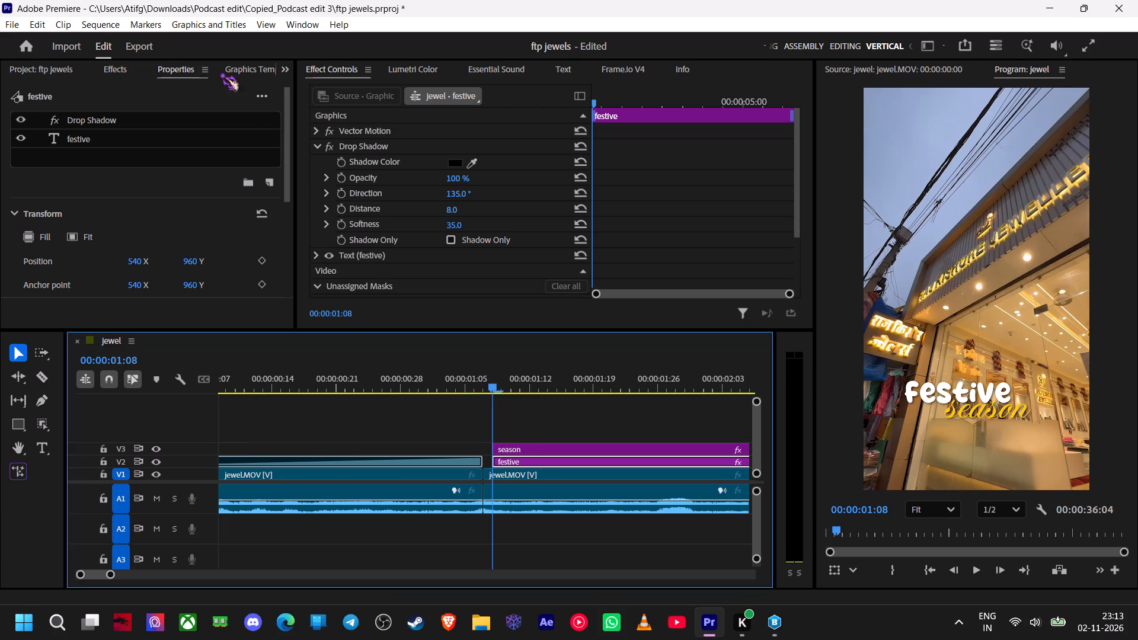
click(122, 71)
click(140, 92)
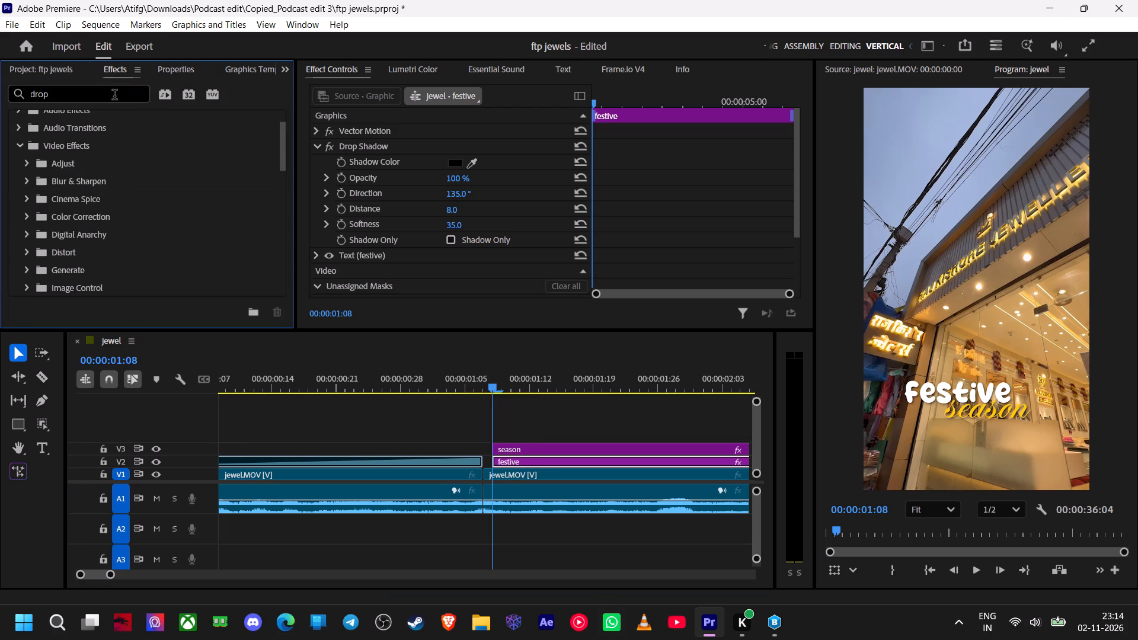
click(108, 96)
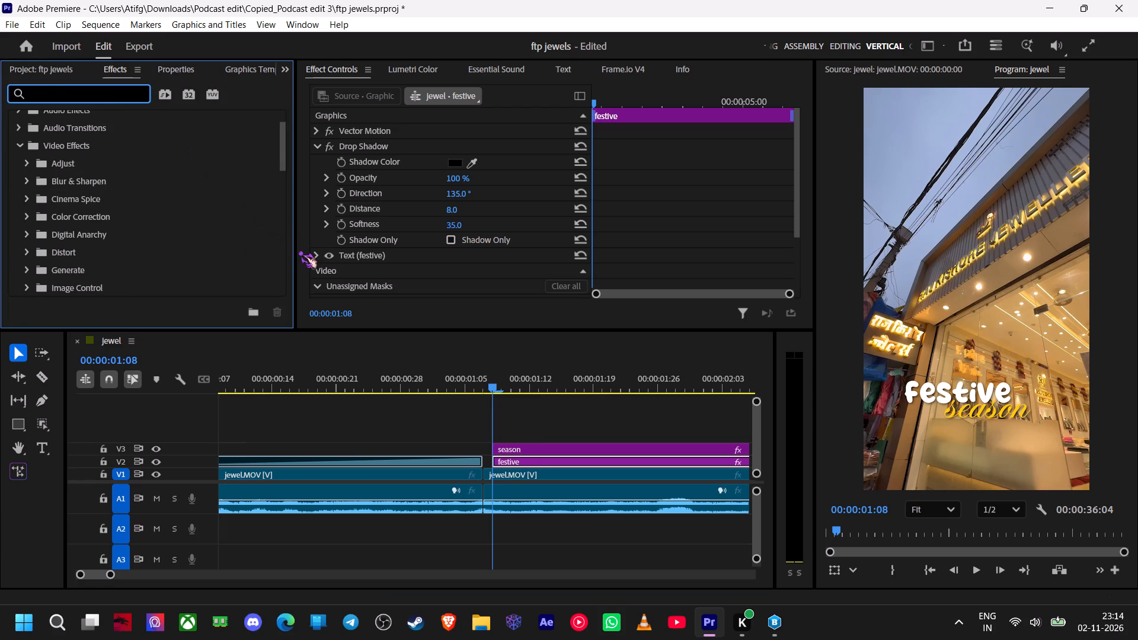
key(space)
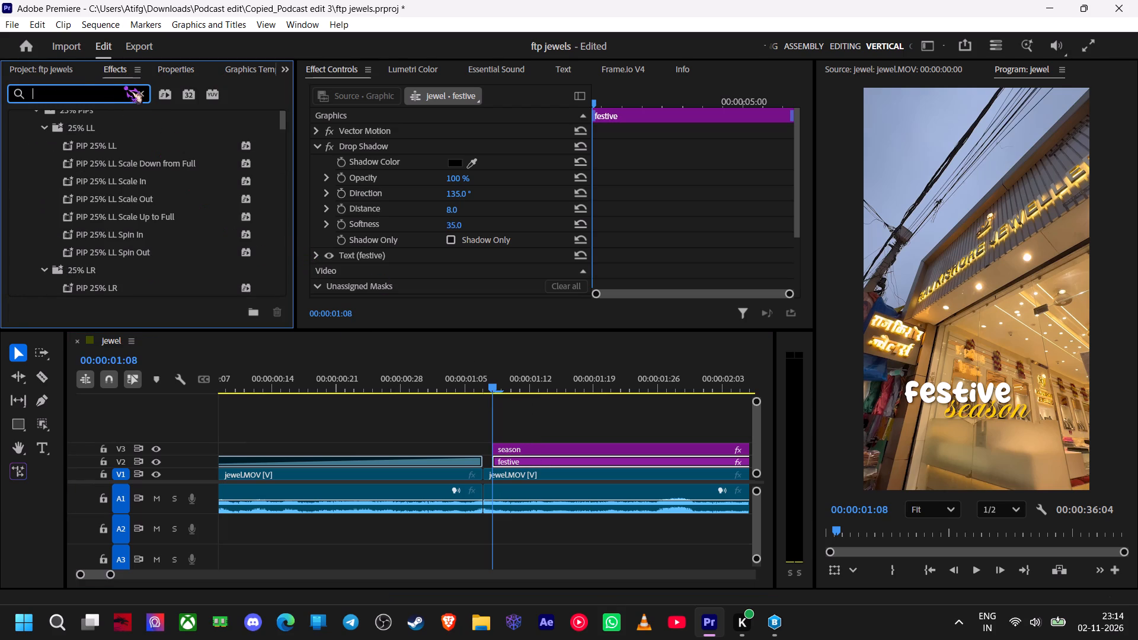
click(139, 92)
Locate the audio cue for "season" and shift that title clip so it starts at 00:00:01:14, after "festive".
click(465, 388)
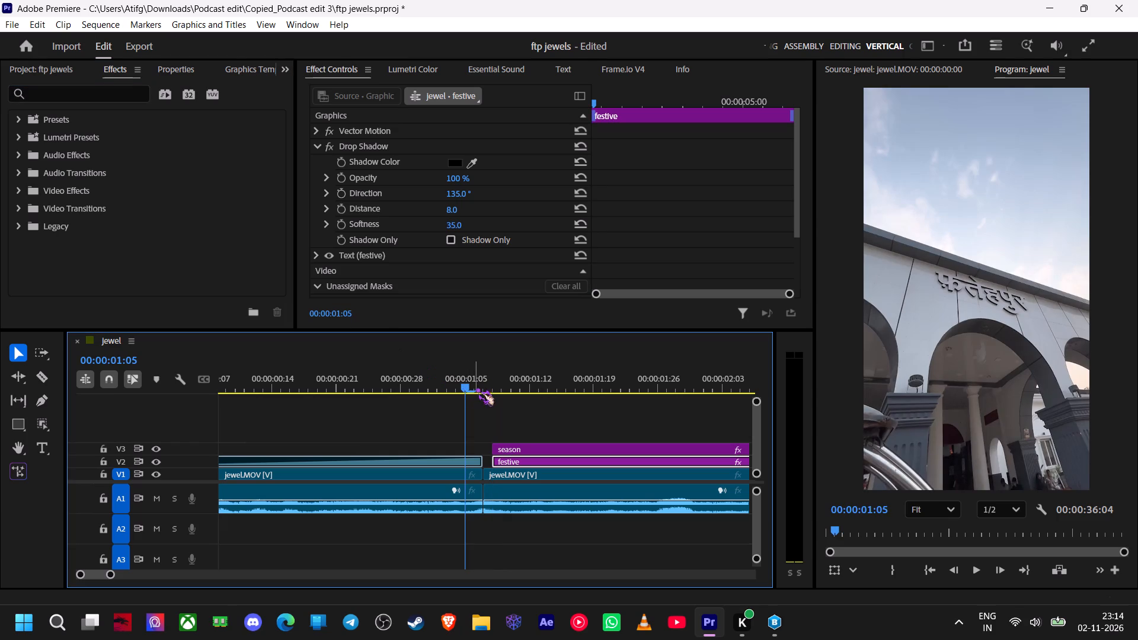
drag(479, 387, 496, 389)
click(463, 400)
key(space)
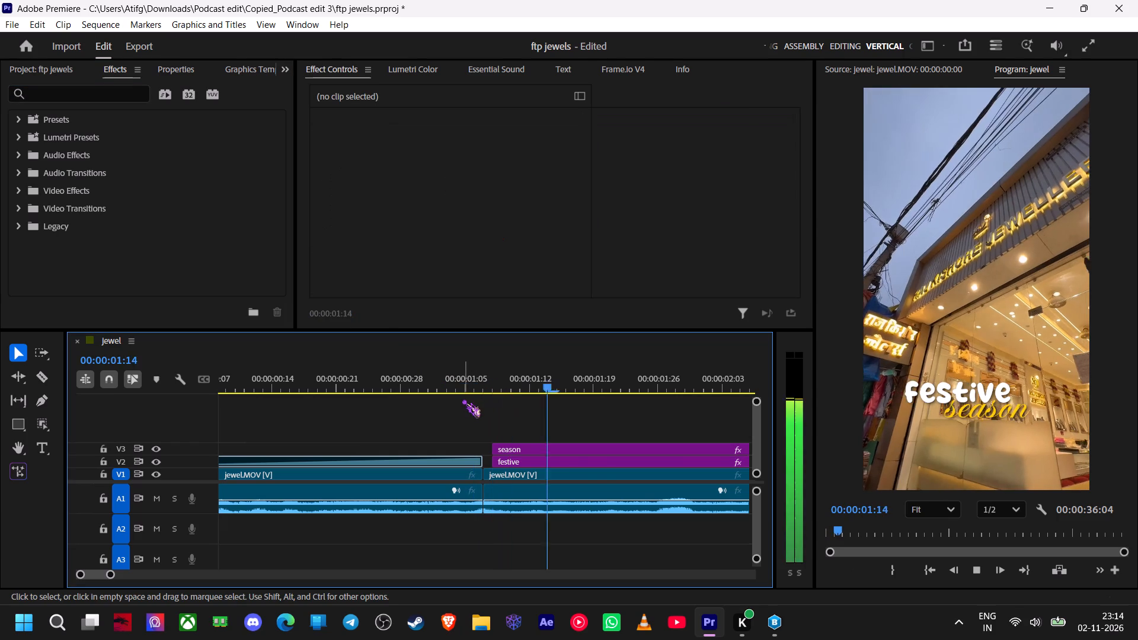
key(space)
drag(603, 380, 501, 407)
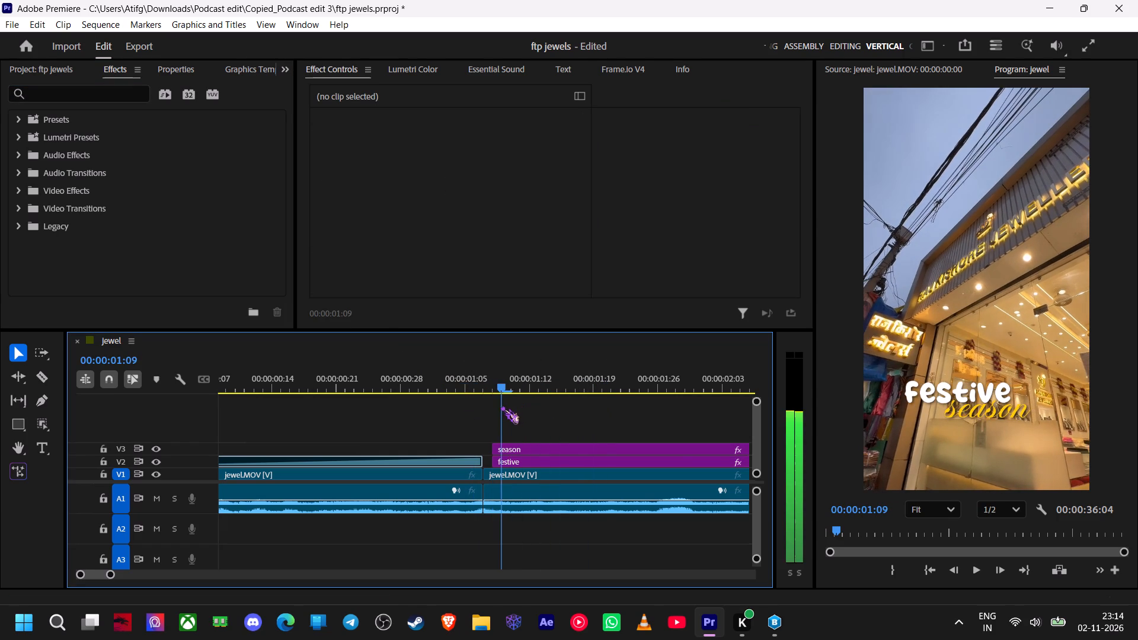
drag(501, 407, 490, 411)
key(space)
key(space)
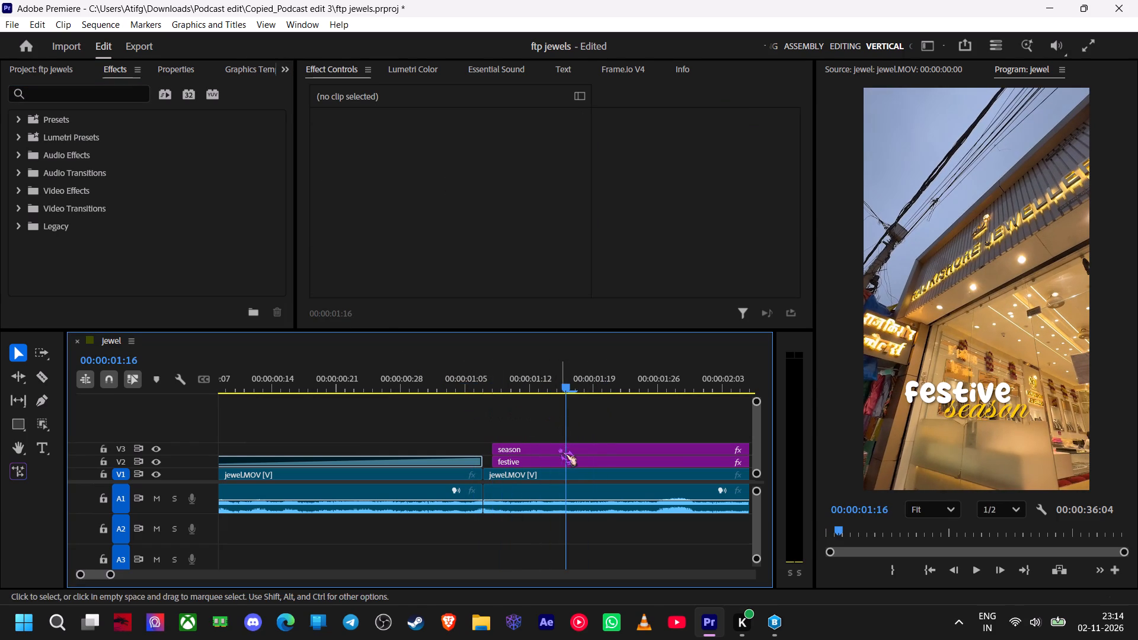
drag(564, 383, 544, 392)
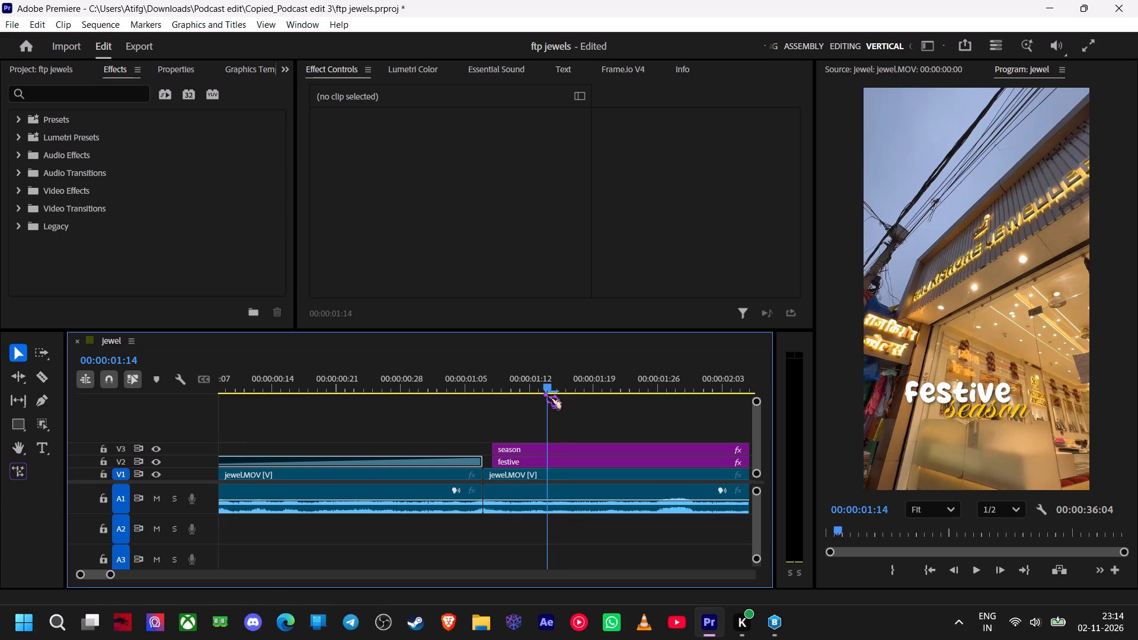
drag(544, 392, 544, 392)
drag(534, 447, 583, 448)
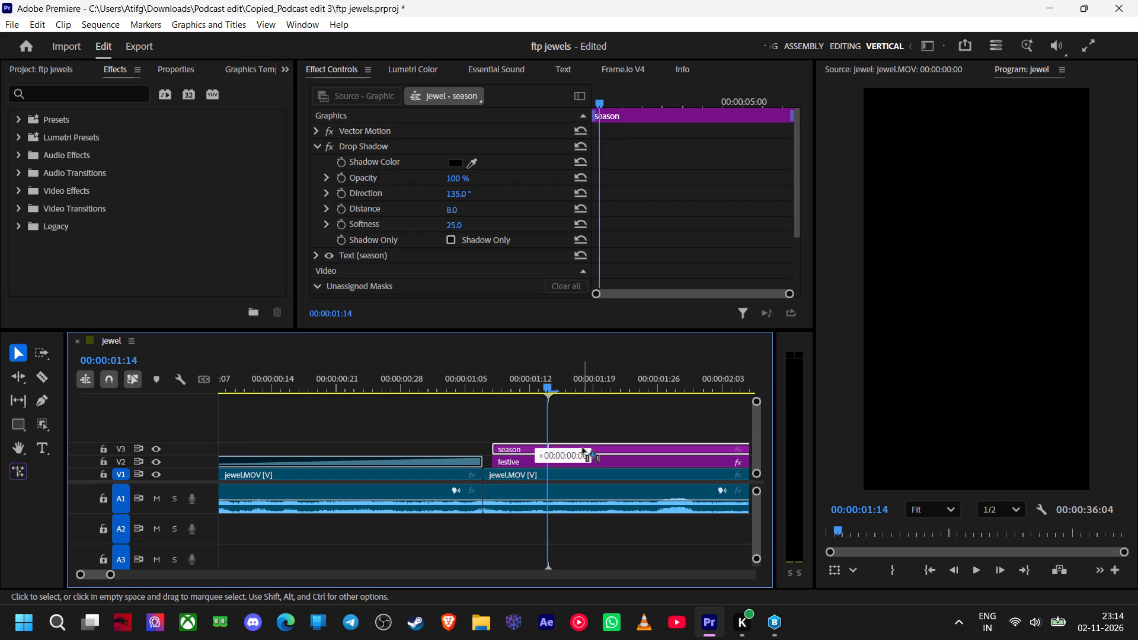
drag(583, 448, 585, 448)
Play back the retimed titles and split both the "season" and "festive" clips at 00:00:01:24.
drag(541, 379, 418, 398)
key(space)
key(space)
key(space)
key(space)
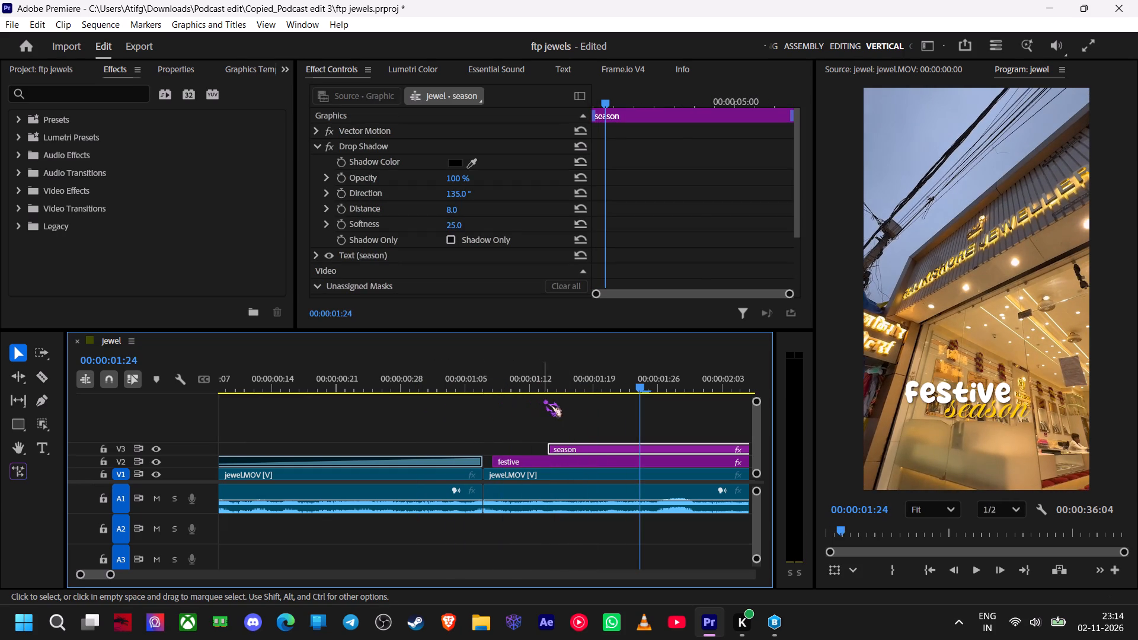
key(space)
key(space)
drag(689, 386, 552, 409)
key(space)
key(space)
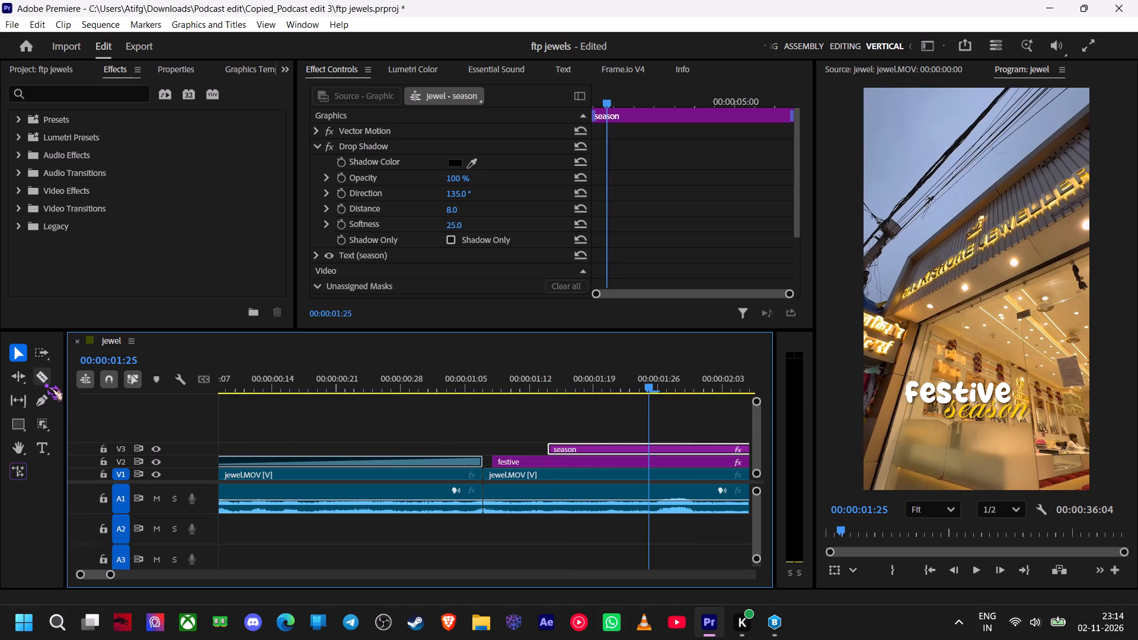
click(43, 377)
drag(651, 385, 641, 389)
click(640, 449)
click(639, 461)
Replay the audio around 00:00:01:21 repeatedly to judge the frame where both titles should end.
key(space)
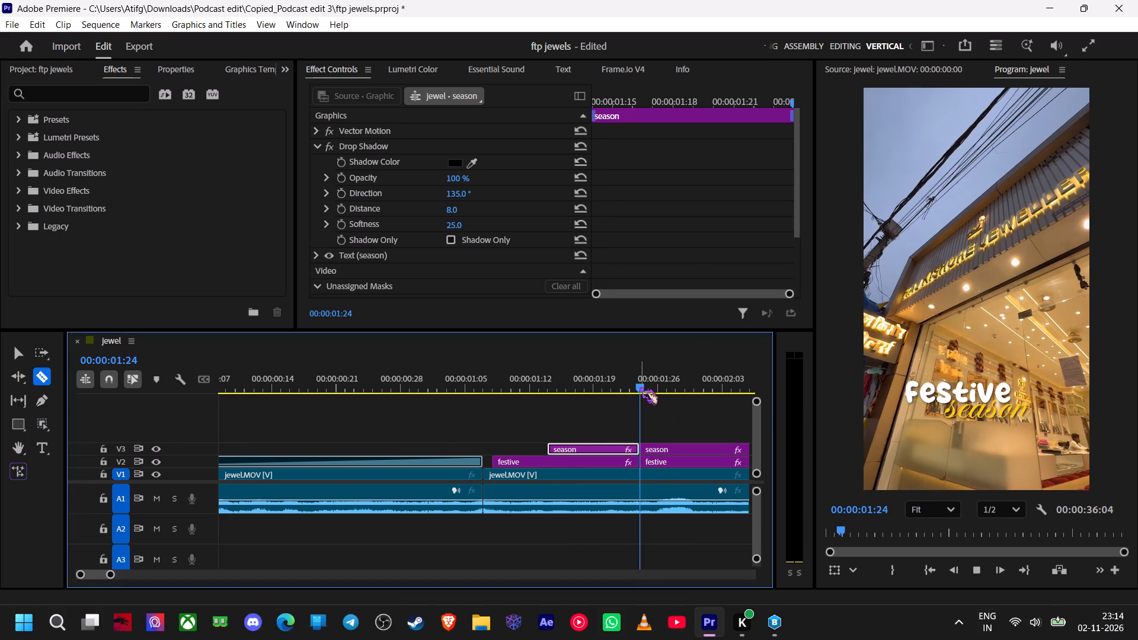
key(space)
drag(257, 390, 224, 409)
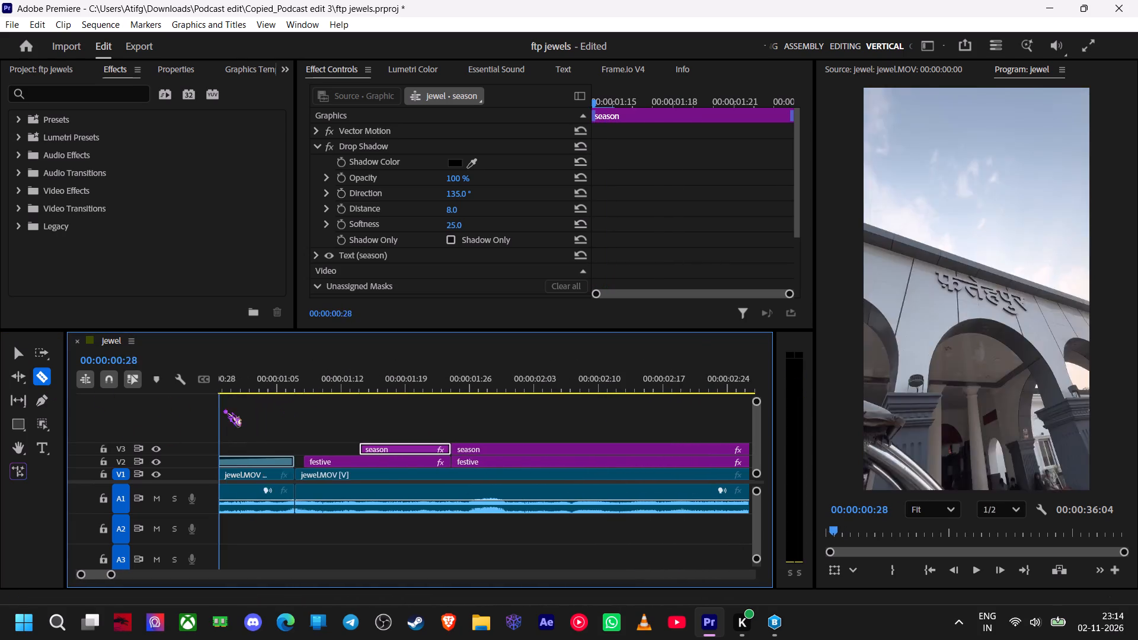
drag(224, 409, 475, 405)
key(space)
key(space)
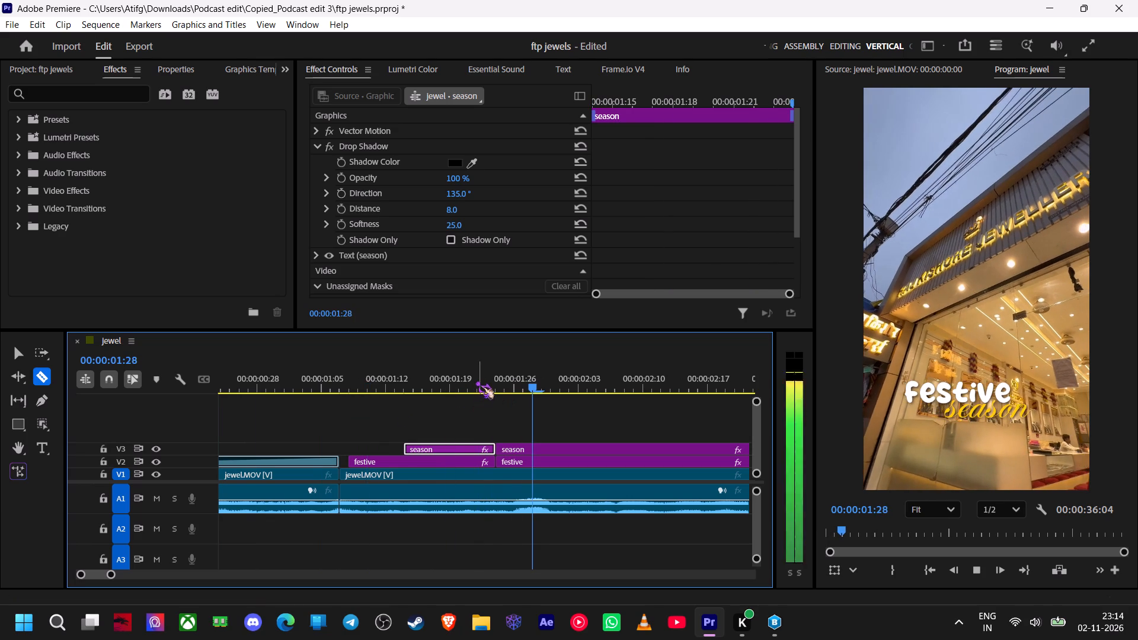
click(473, 383)
key(space)
click(473, 383)
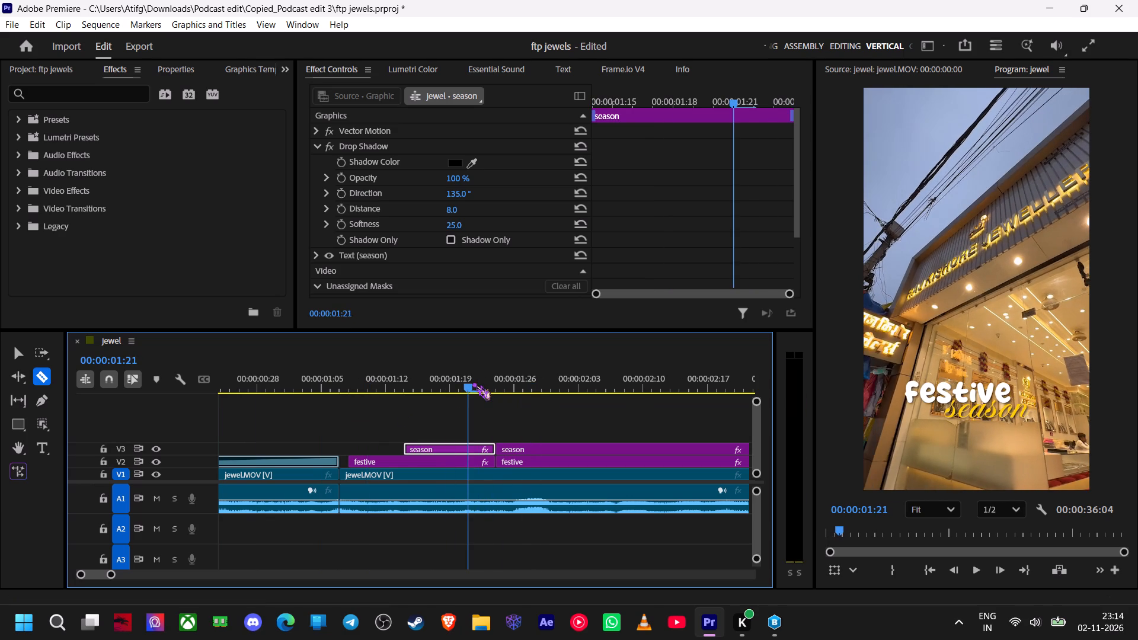
key(space)
click(473, 383)
click(408, 387)
key(space)
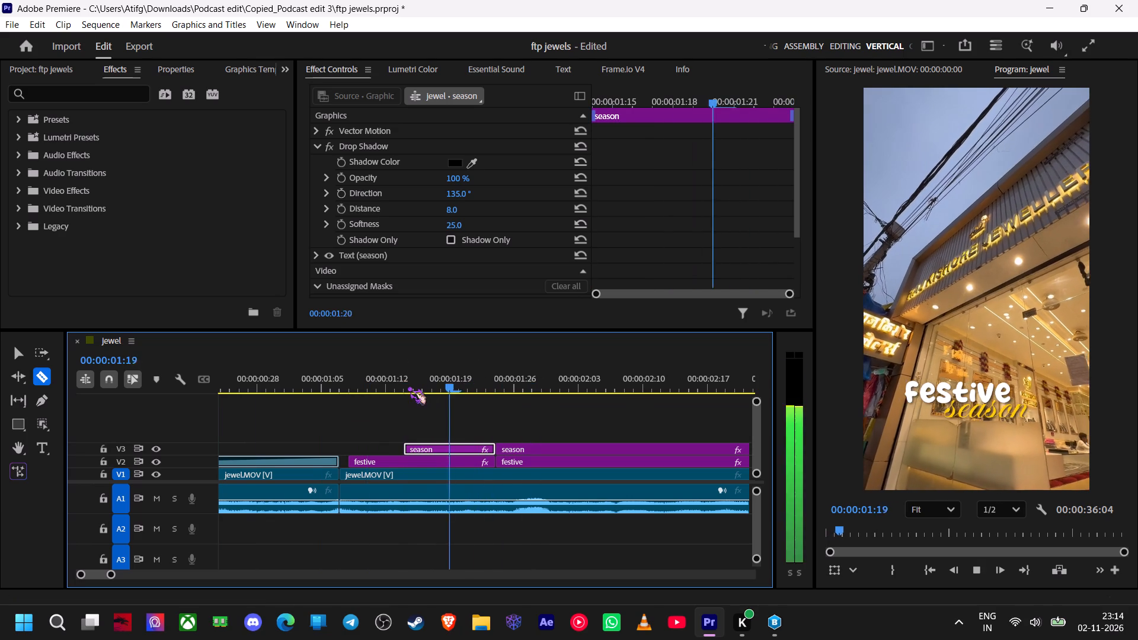
key(space)
drag(488, 388, 469, 389)
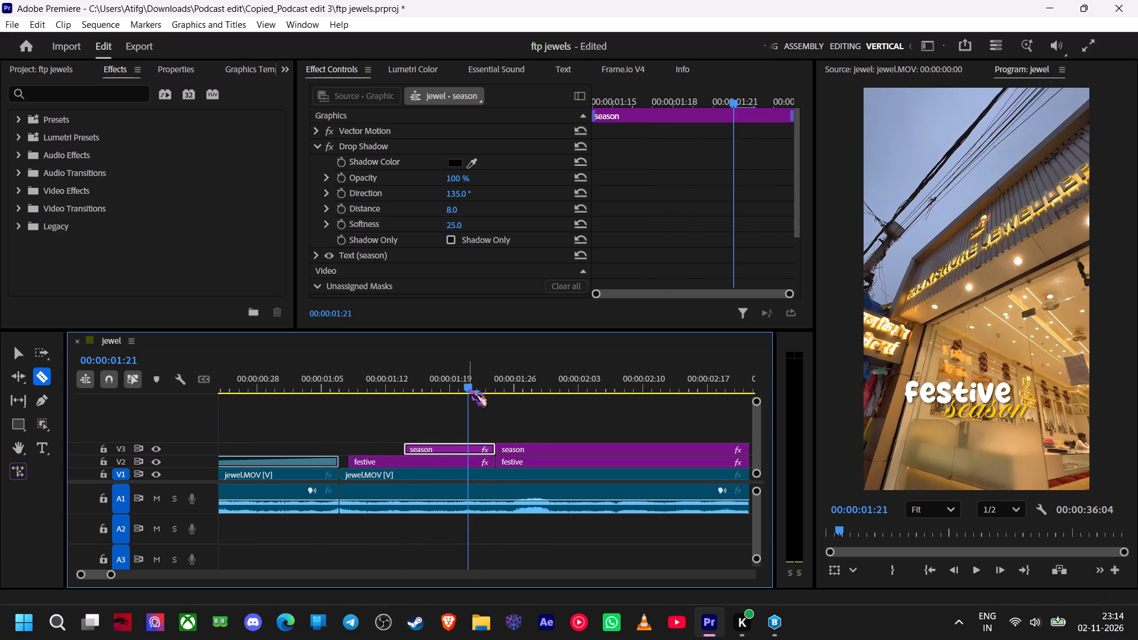
key(space)
click(468, 389)
key(space)
click(468, 389)
key(space)
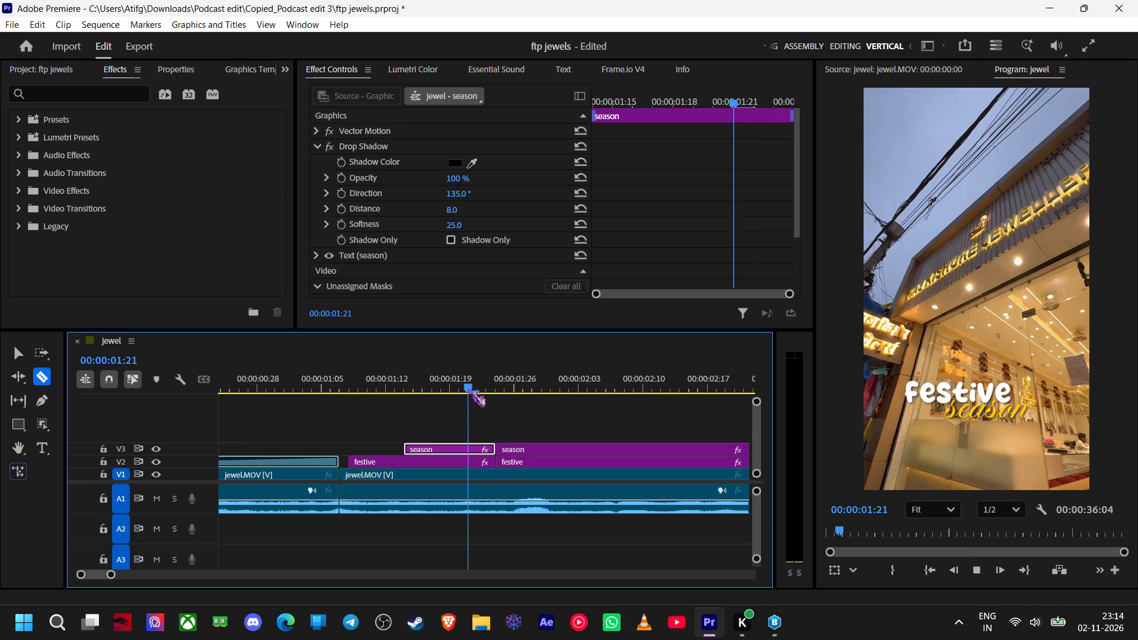
click(468, 389)
key(space)
click(468, 389)
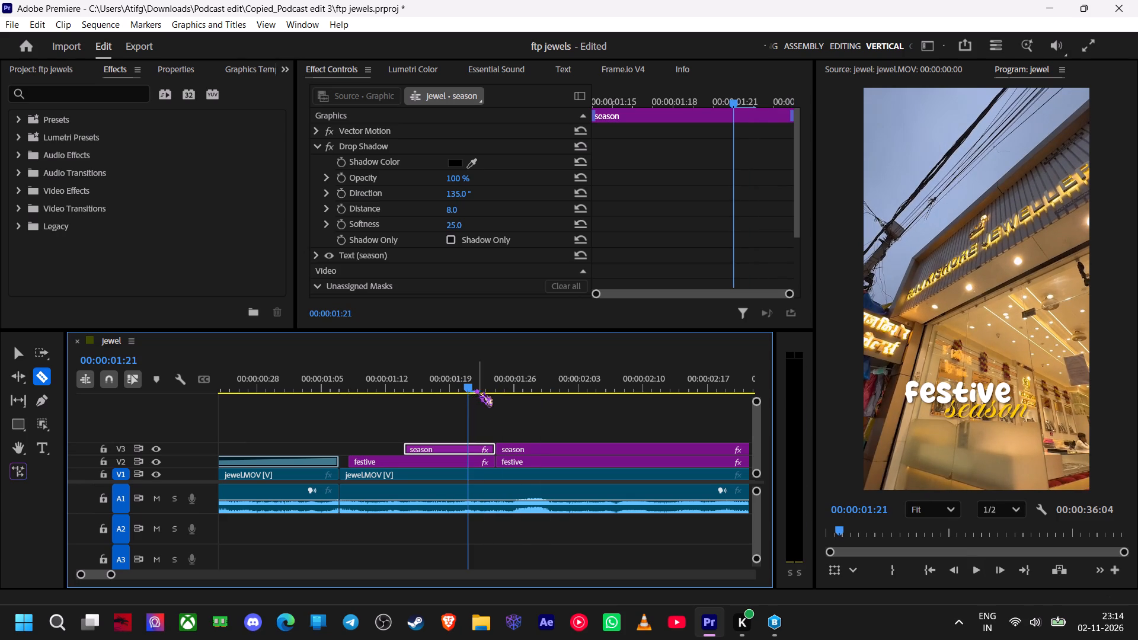
Split the "season" and "festive" titles at 00:00:01:22 and delete all their pieces after that cut.
click(475, 389)
key(space)
click(475, 389)
click(481, 450)
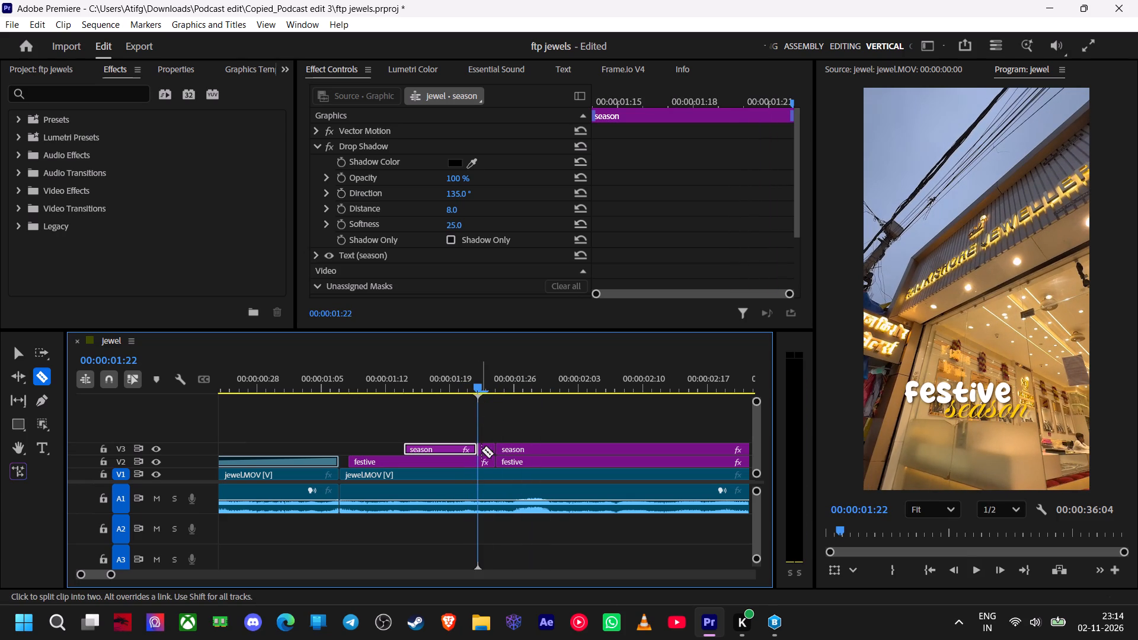
click(479, 463)
click(15, 353)
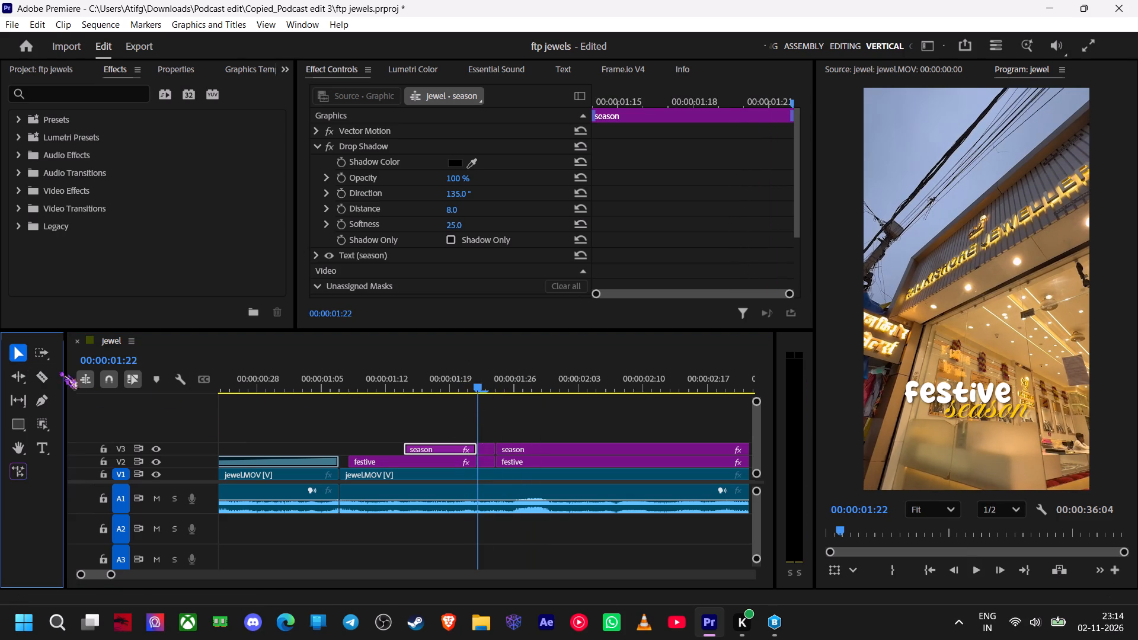
drag(488, 420, 529, 466)
key(Delete)
Play back the storefront shot to check the timing of both trimmed titles against the audio.
drag(477, 388, 471, 387)
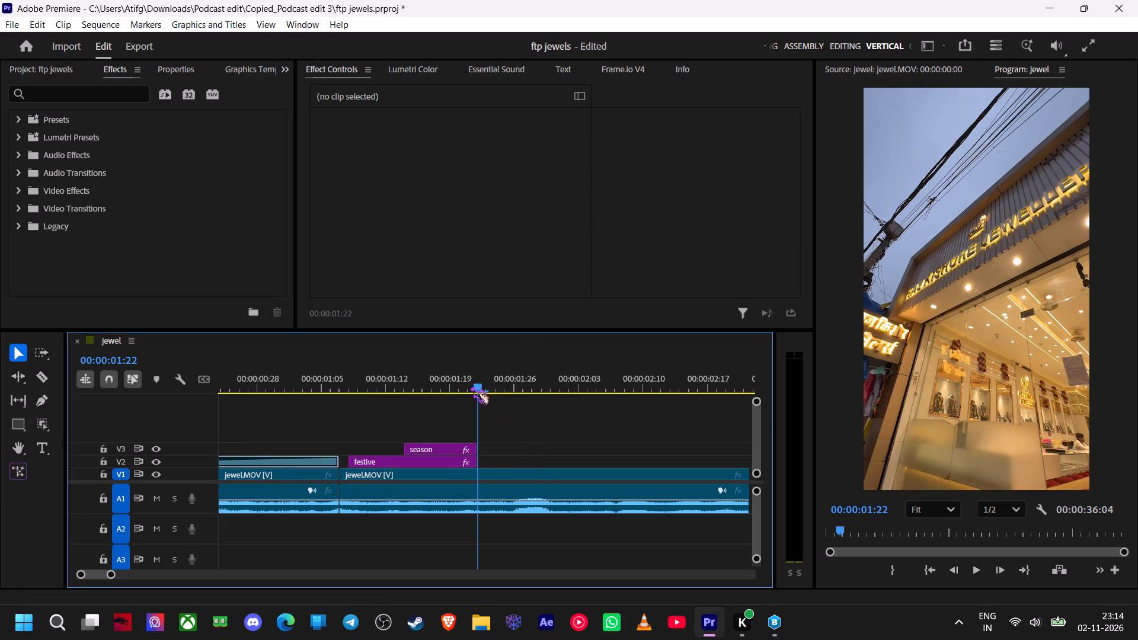
drag(471, 387, 283, 409)
key(space)
key(space)
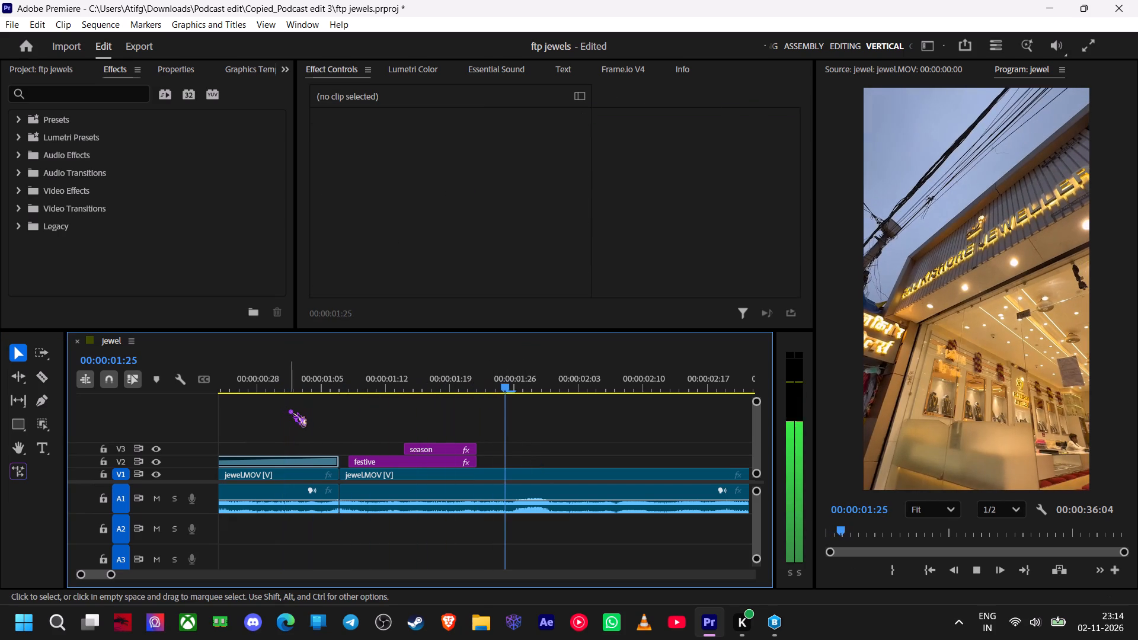
drag(507, 387, 296, 410)
key(space)
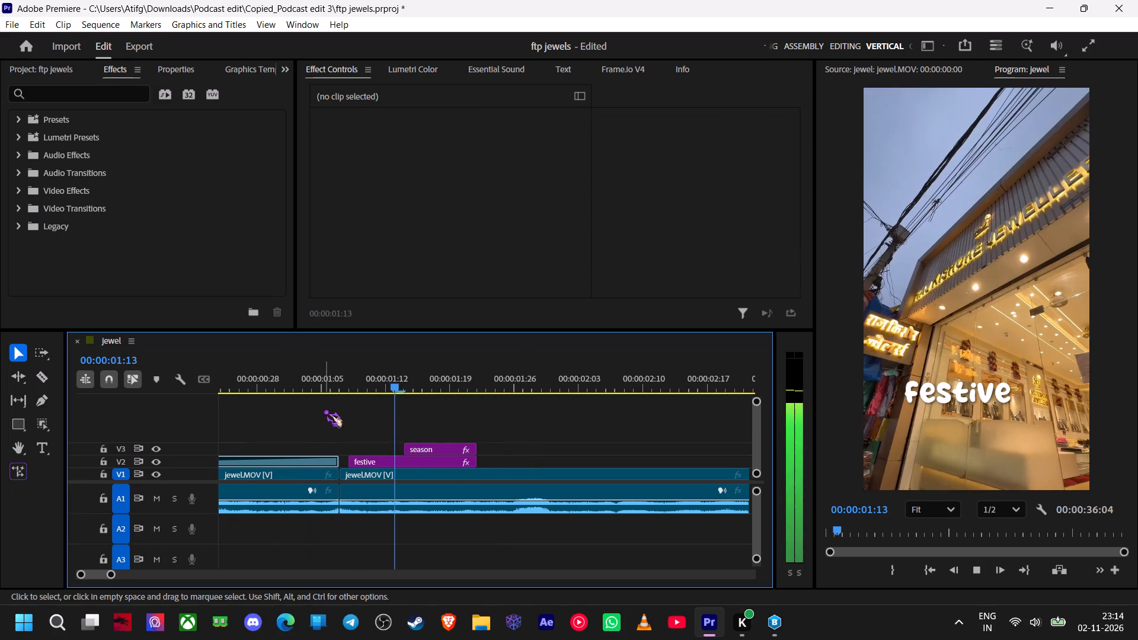
key(space)
key(space)
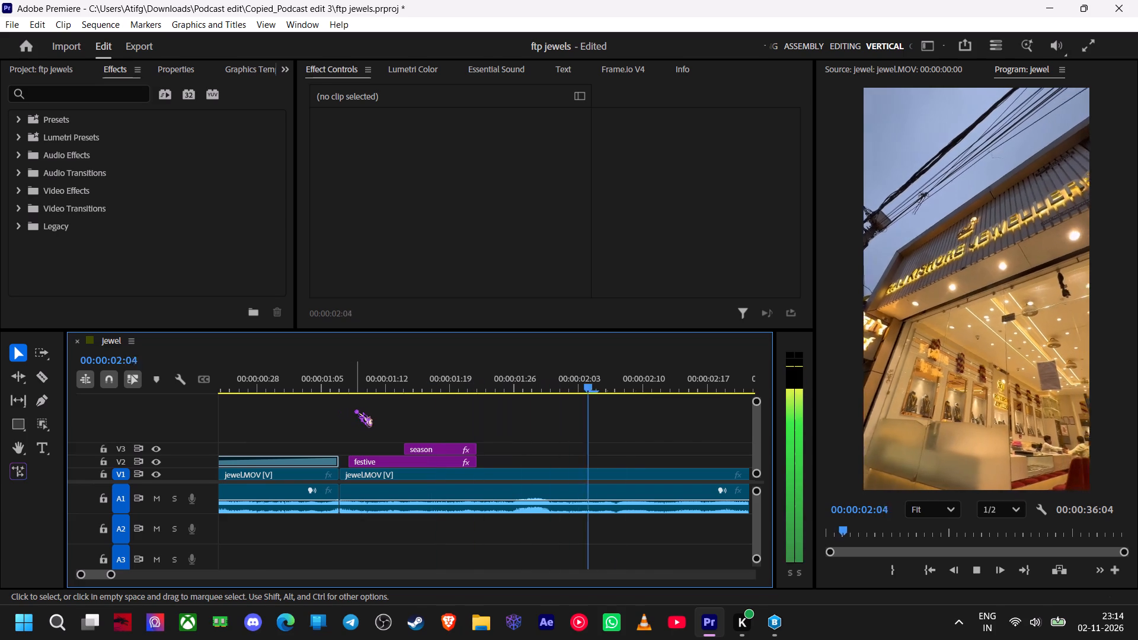
key(space)
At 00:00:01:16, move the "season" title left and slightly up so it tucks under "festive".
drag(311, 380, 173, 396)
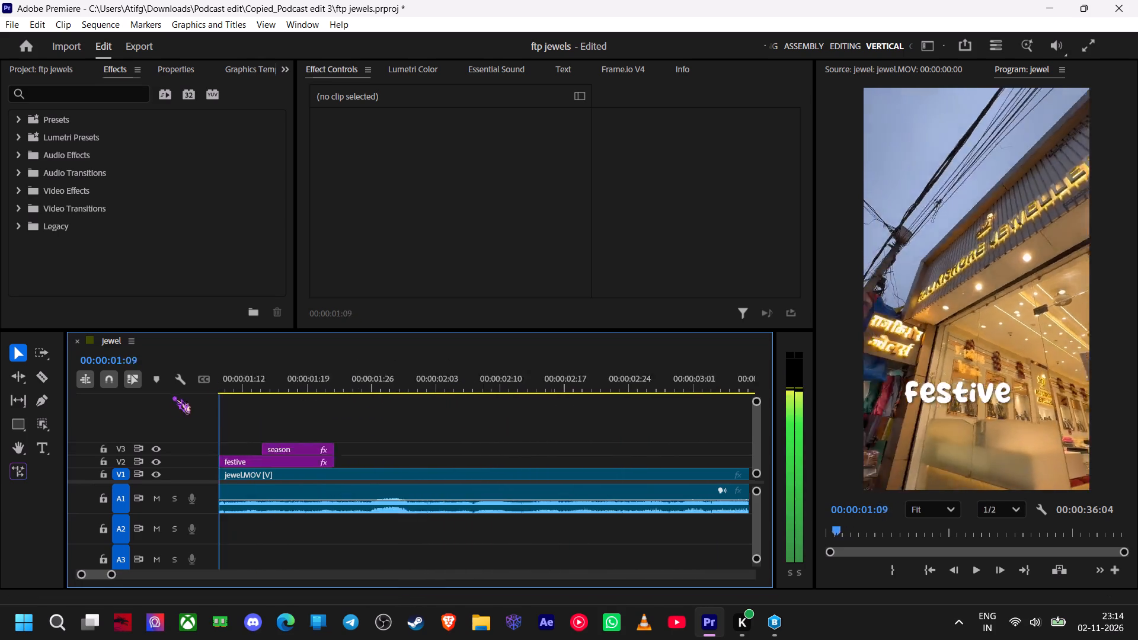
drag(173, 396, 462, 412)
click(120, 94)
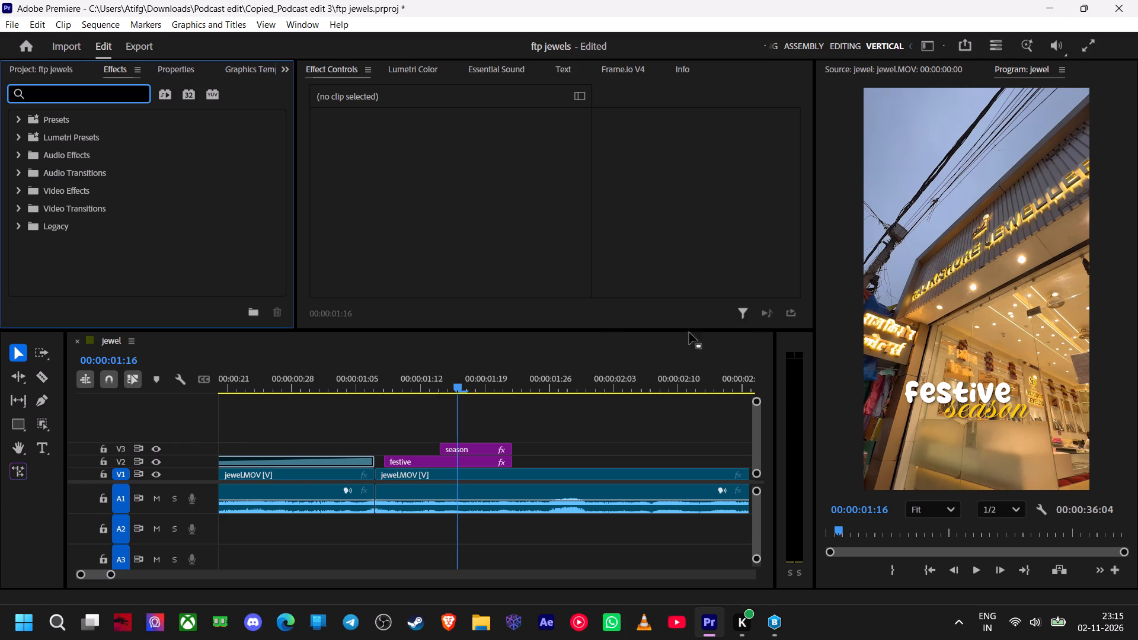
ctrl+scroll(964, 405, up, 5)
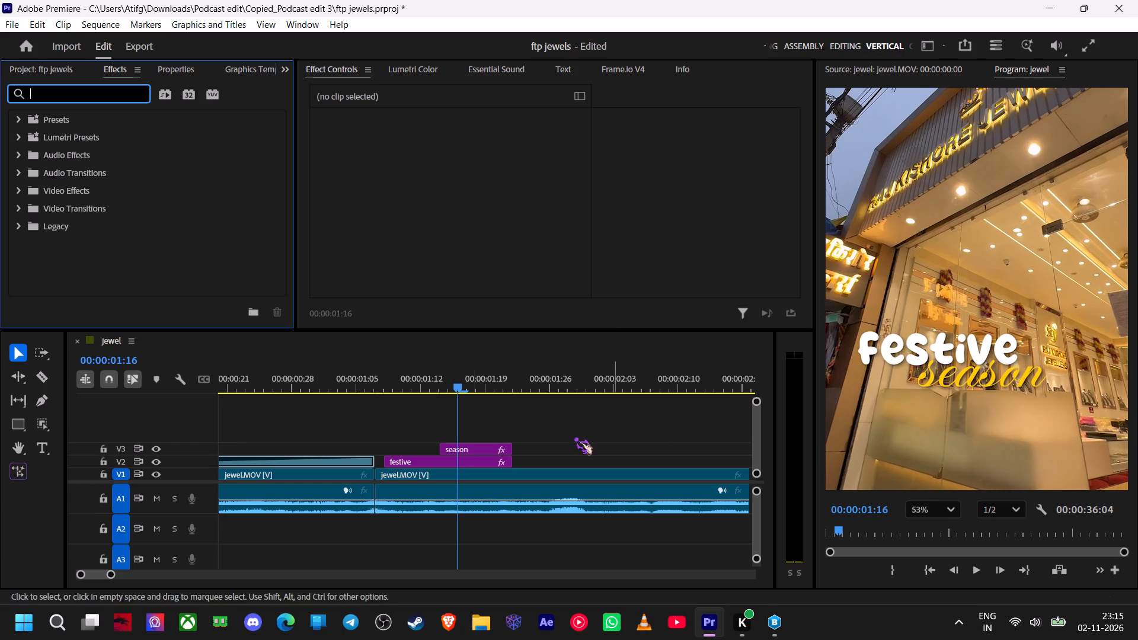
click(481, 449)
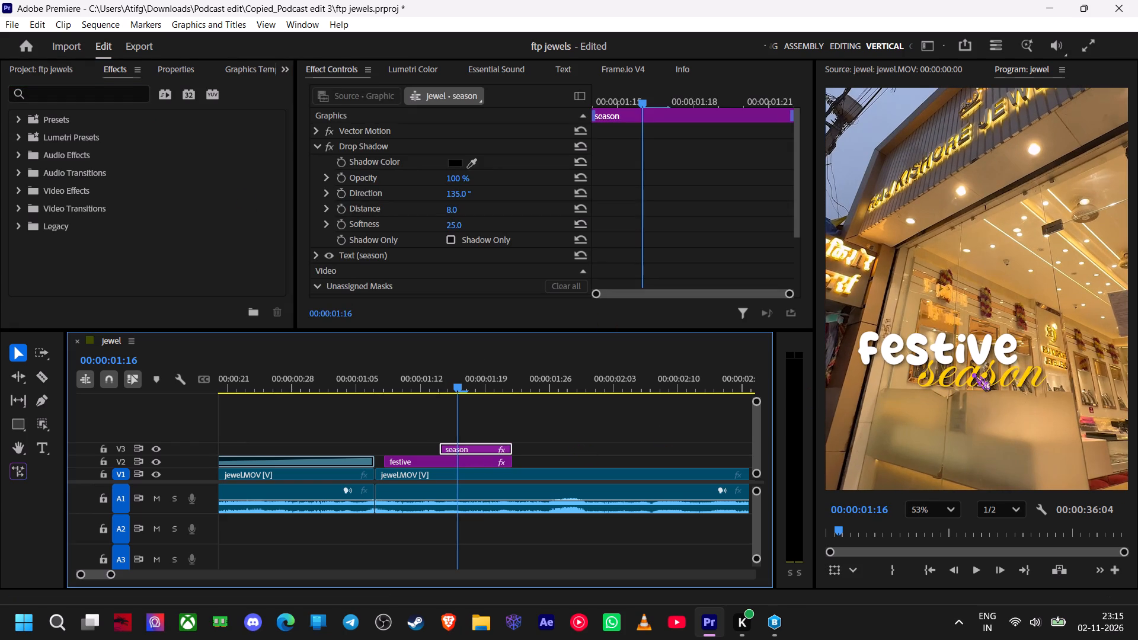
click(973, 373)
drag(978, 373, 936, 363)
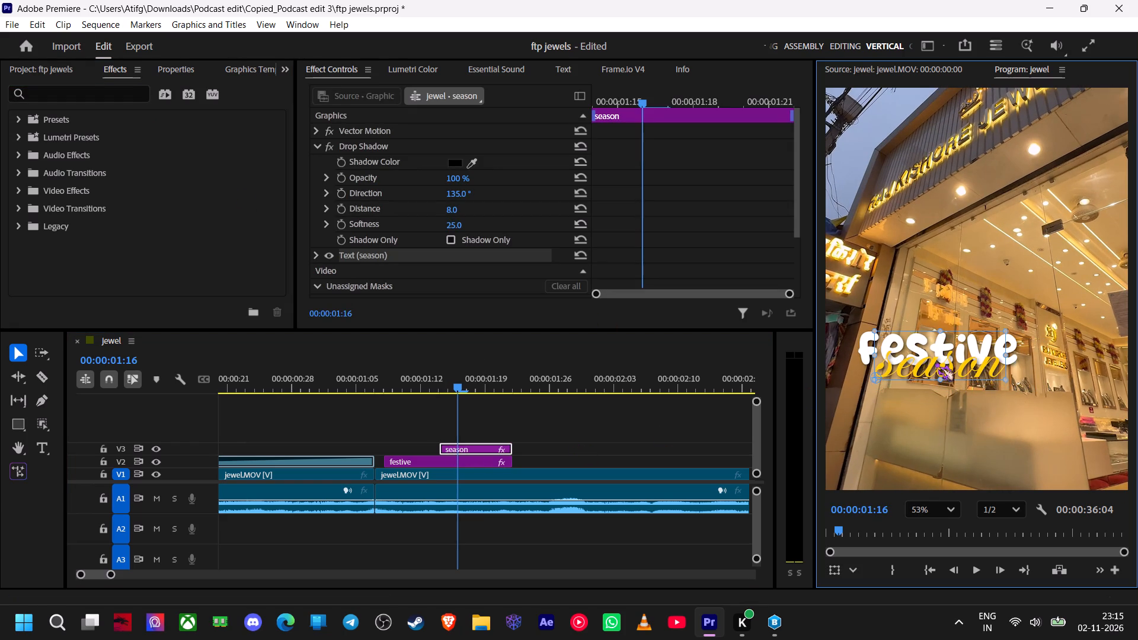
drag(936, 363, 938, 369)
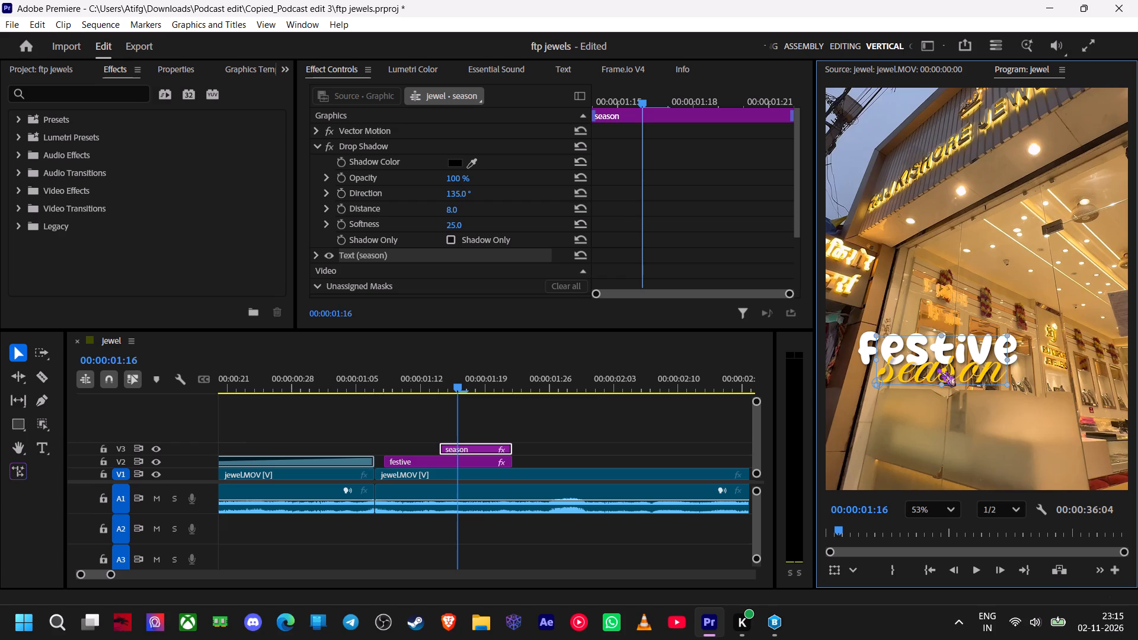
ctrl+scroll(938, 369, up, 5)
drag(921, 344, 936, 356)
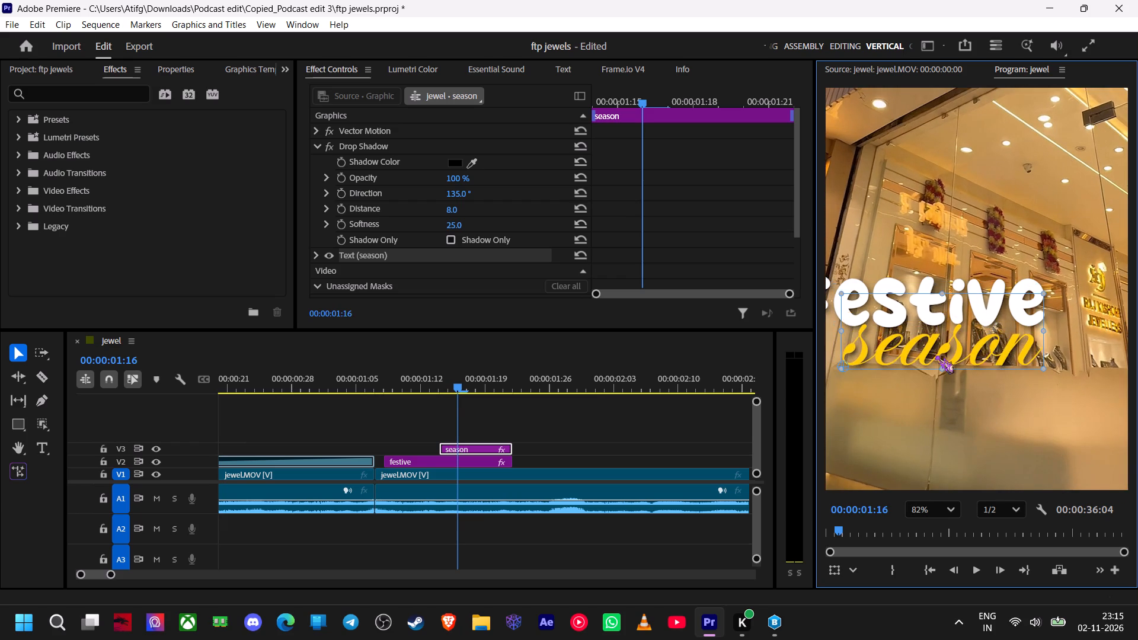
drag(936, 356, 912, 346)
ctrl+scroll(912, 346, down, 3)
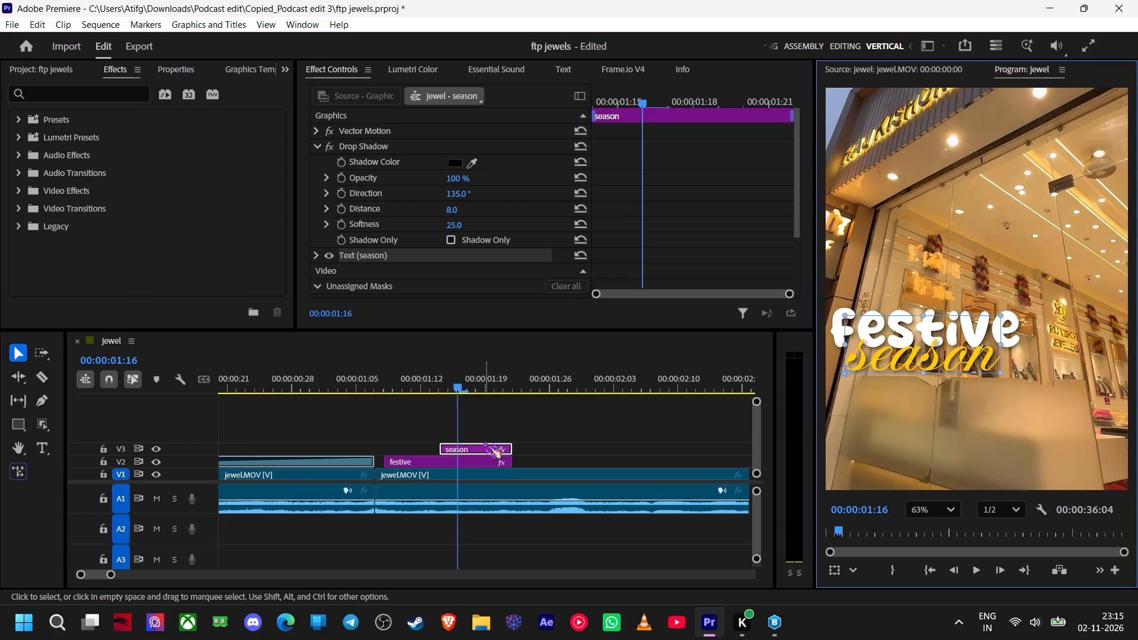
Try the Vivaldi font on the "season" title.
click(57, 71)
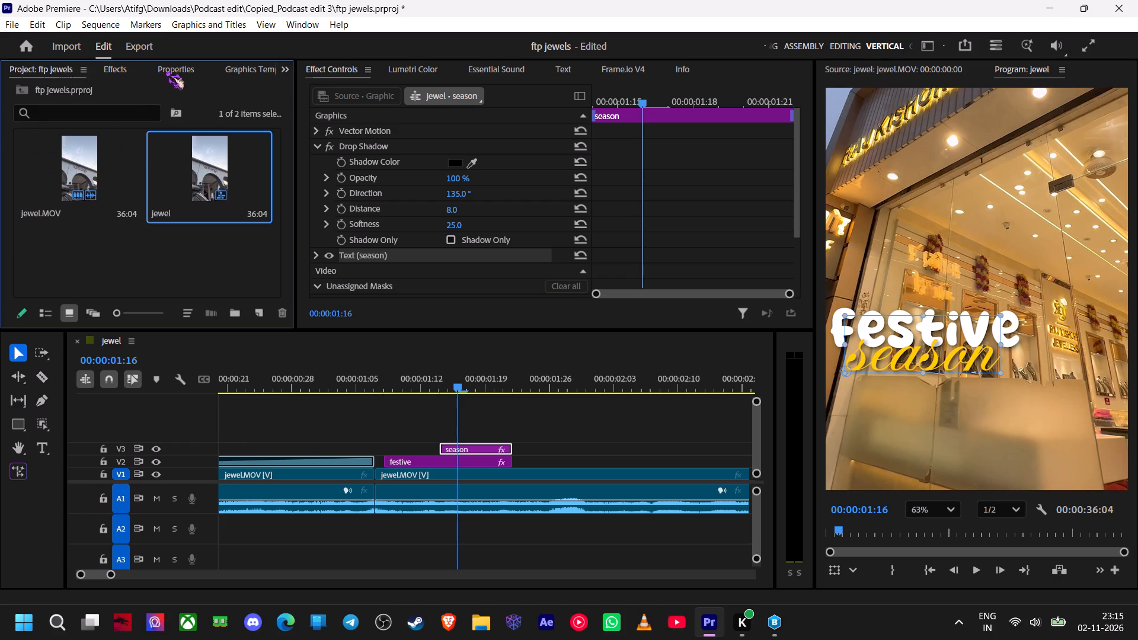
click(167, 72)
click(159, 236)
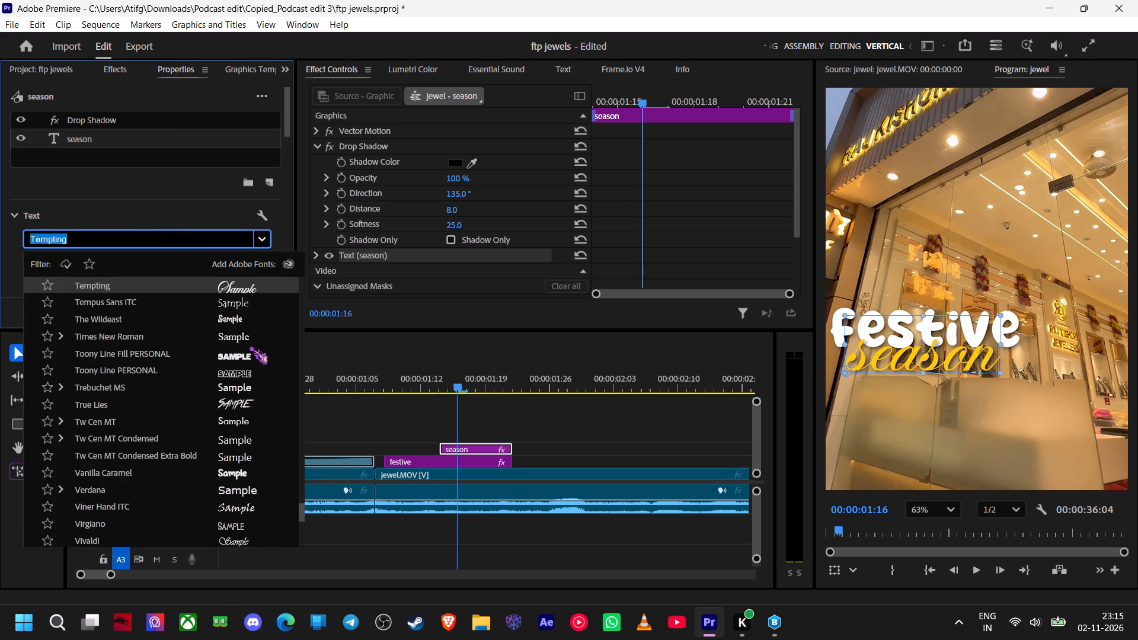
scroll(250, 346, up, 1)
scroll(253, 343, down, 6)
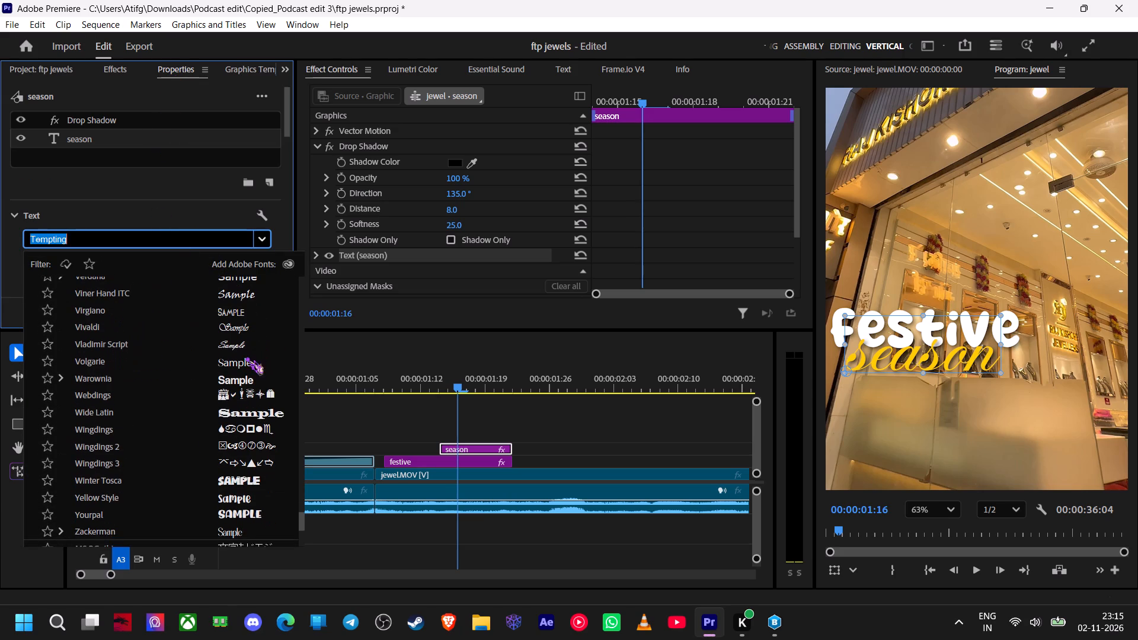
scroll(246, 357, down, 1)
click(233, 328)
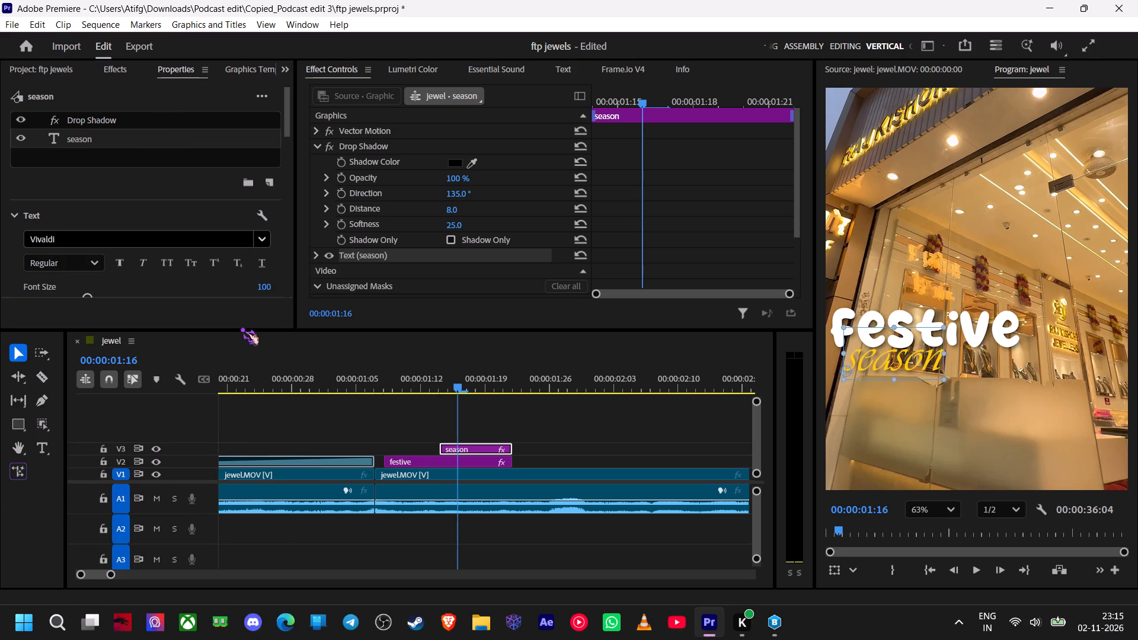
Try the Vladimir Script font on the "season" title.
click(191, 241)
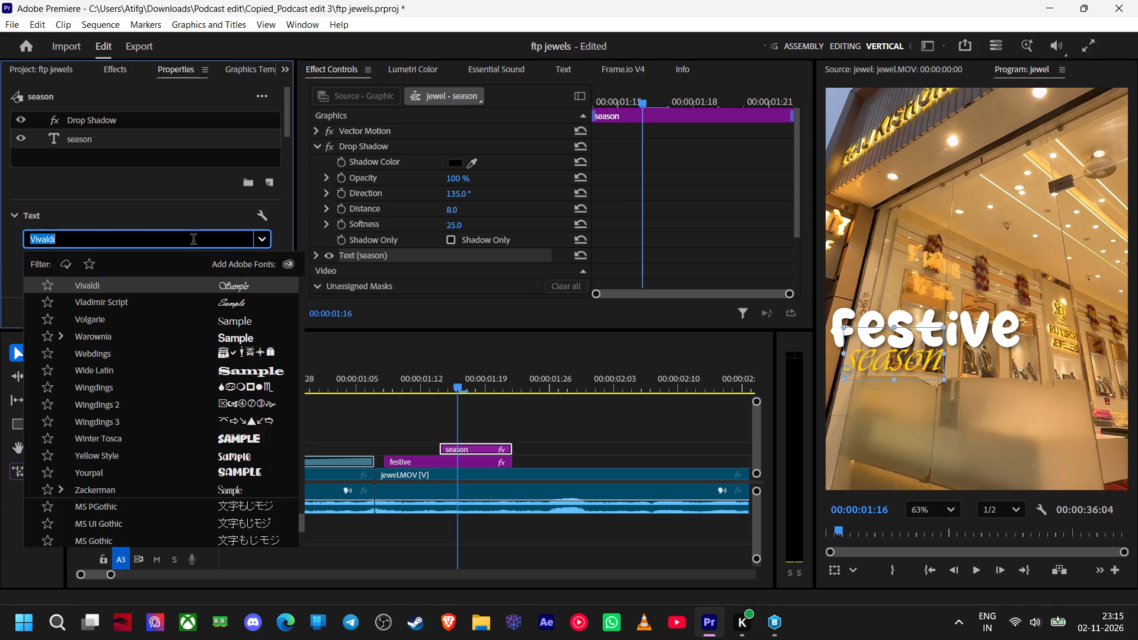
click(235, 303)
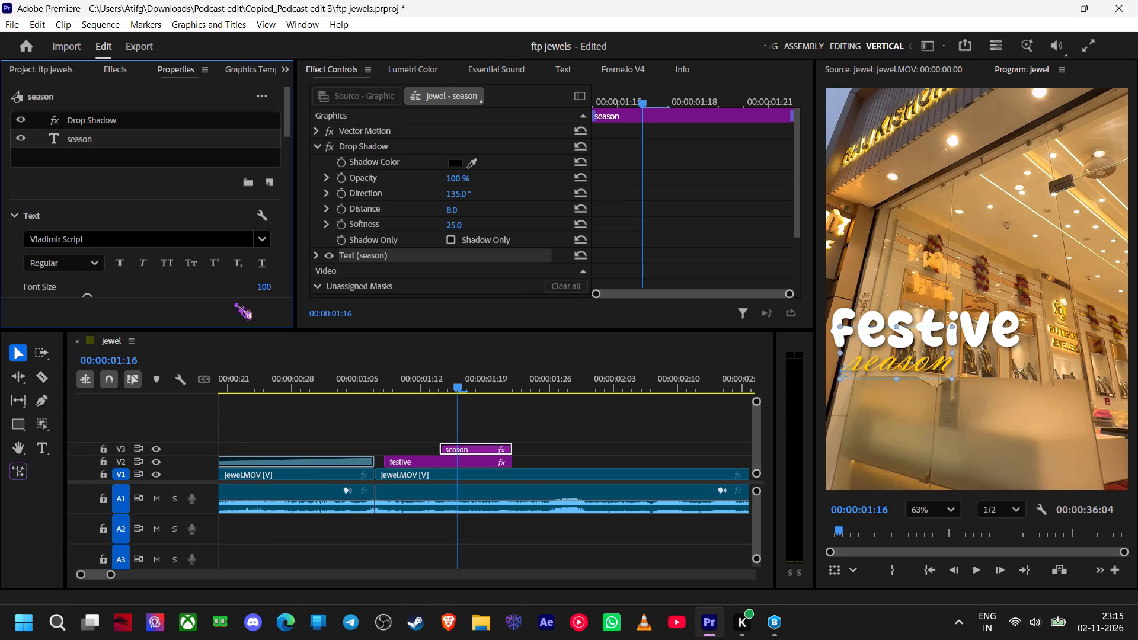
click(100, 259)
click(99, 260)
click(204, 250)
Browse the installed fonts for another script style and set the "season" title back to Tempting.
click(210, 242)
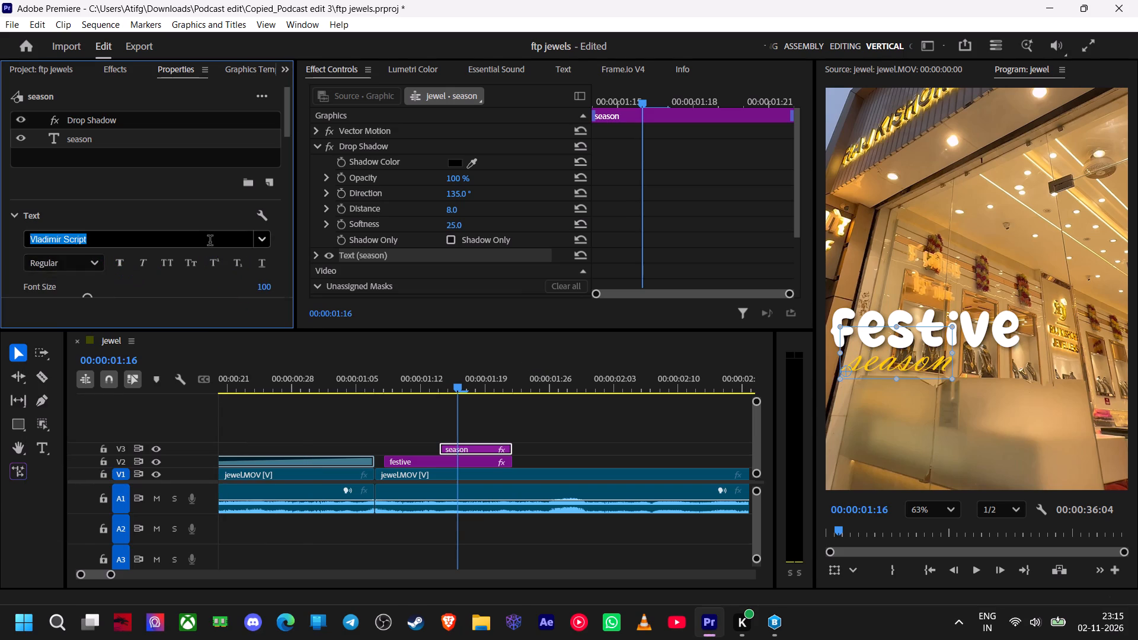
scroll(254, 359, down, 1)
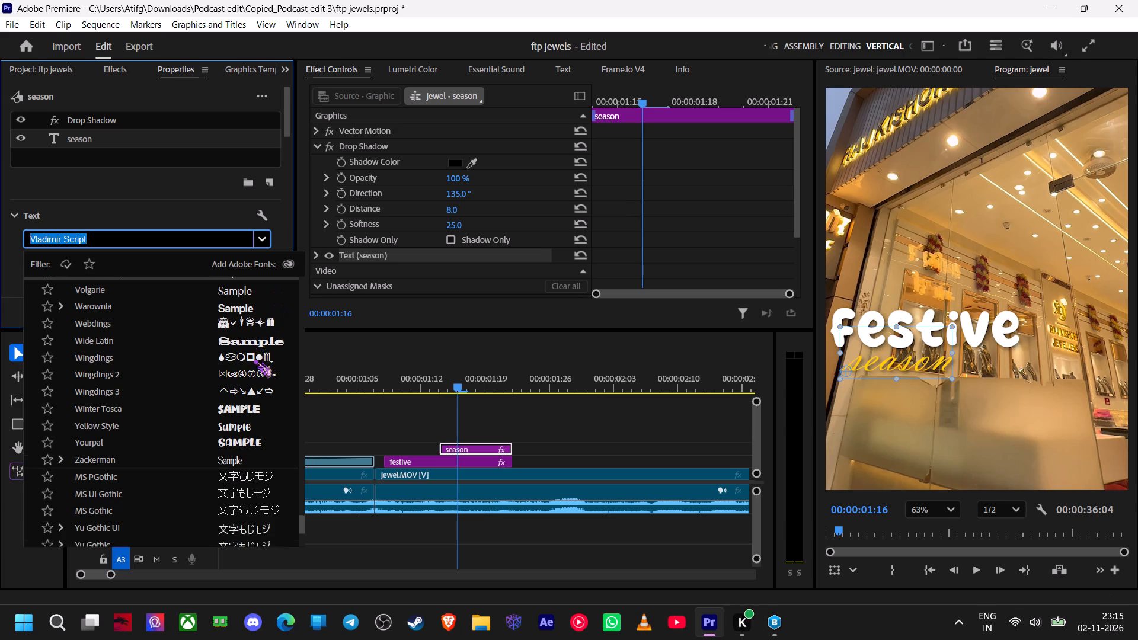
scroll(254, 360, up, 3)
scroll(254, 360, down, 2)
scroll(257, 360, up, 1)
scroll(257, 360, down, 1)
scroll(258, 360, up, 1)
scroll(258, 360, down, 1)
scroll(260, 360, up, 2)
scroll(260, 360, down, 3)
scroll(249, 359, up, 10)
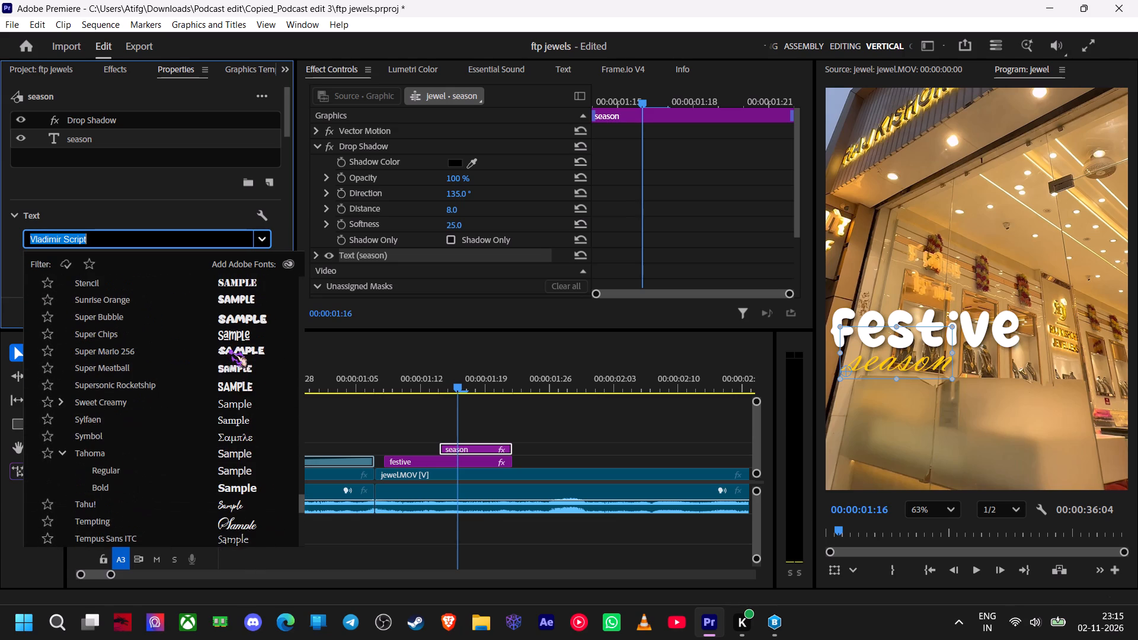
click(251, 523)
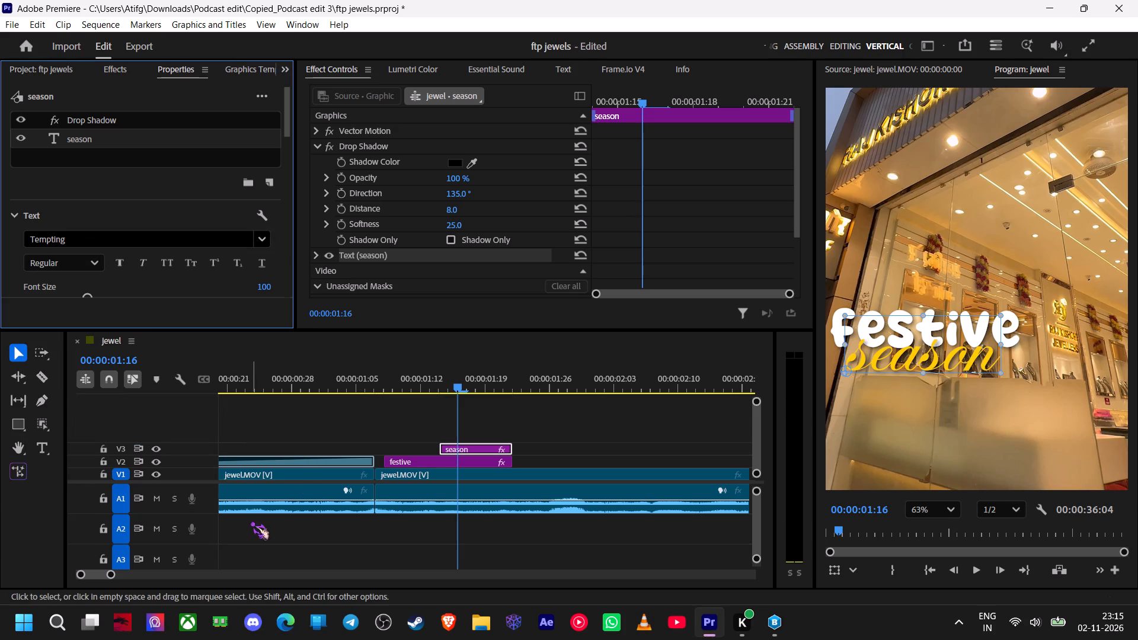
Capitalise the first letter of the gold title so it reads "Season".
click(863, 359)
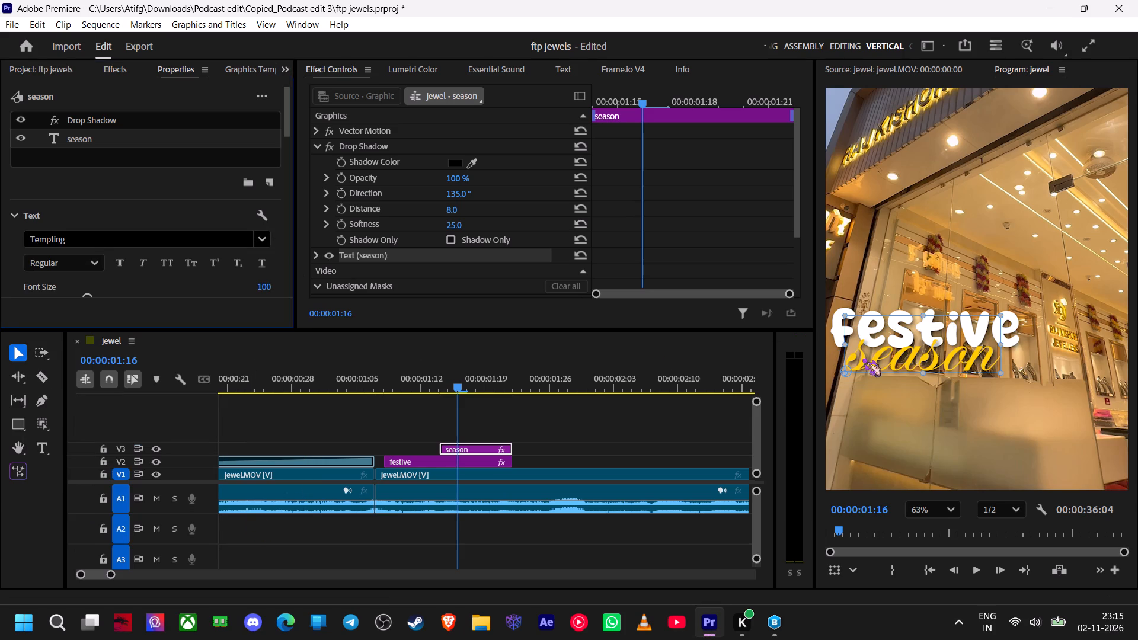
double_click(863, 359)
click(862, 350)
key(BackSpace)
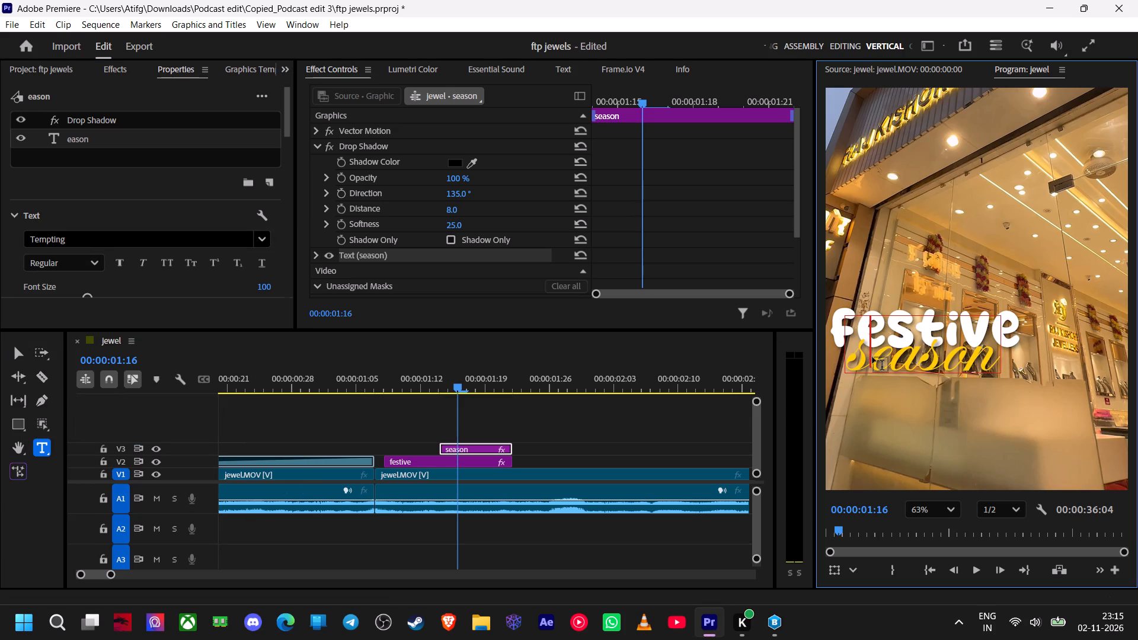
key(shift+s)
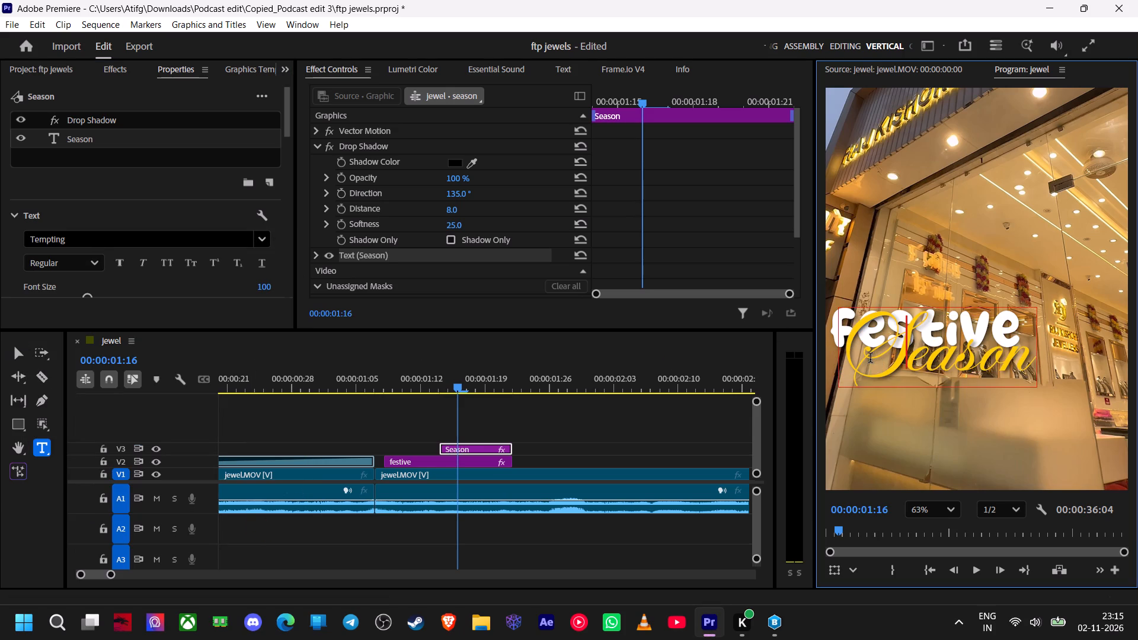
click(15, 348)
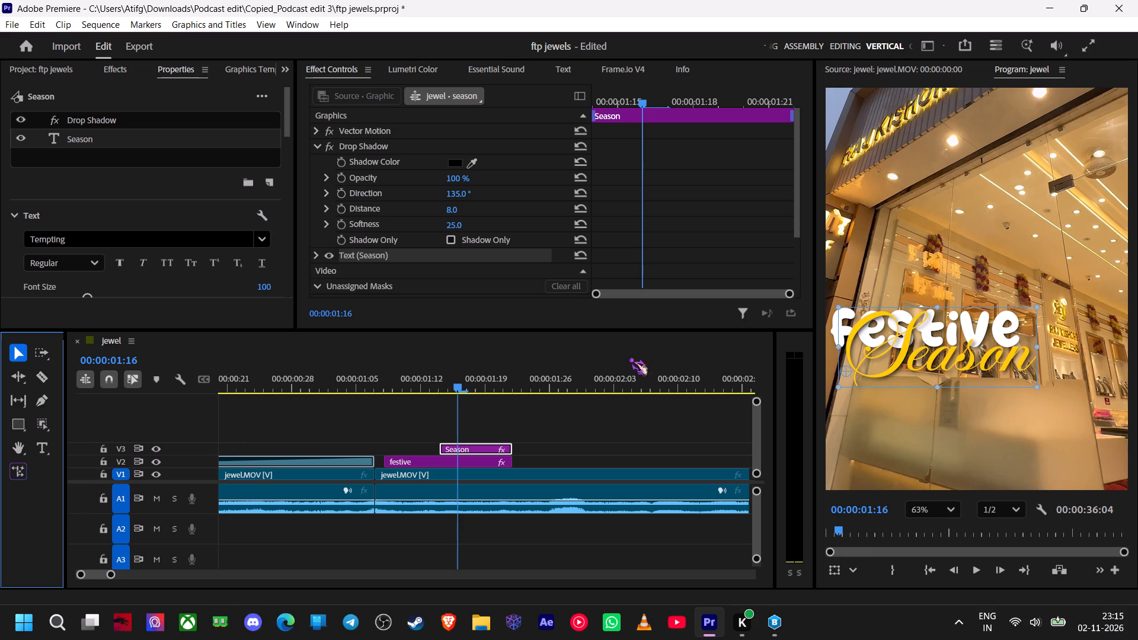
Shift the "Season" title so it overlaps the lower part of "festive" and scale it up slightly.
drag(932, 344, 923, 351)
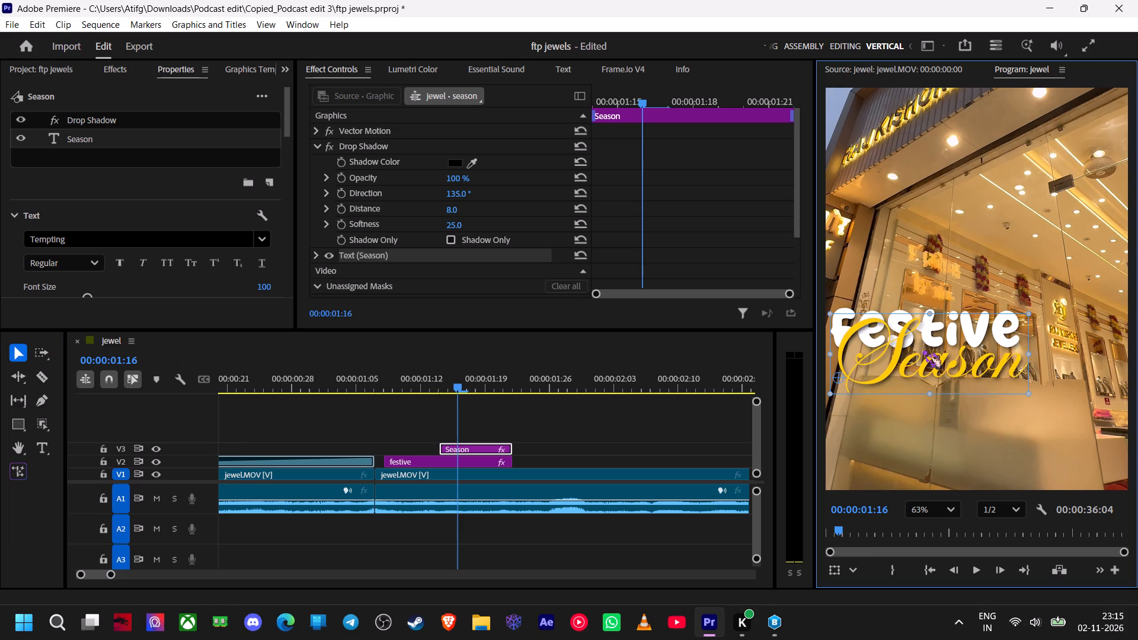
ctrl+scroll(921, 351, down, 3)
drag(912, 354, 885, 351)
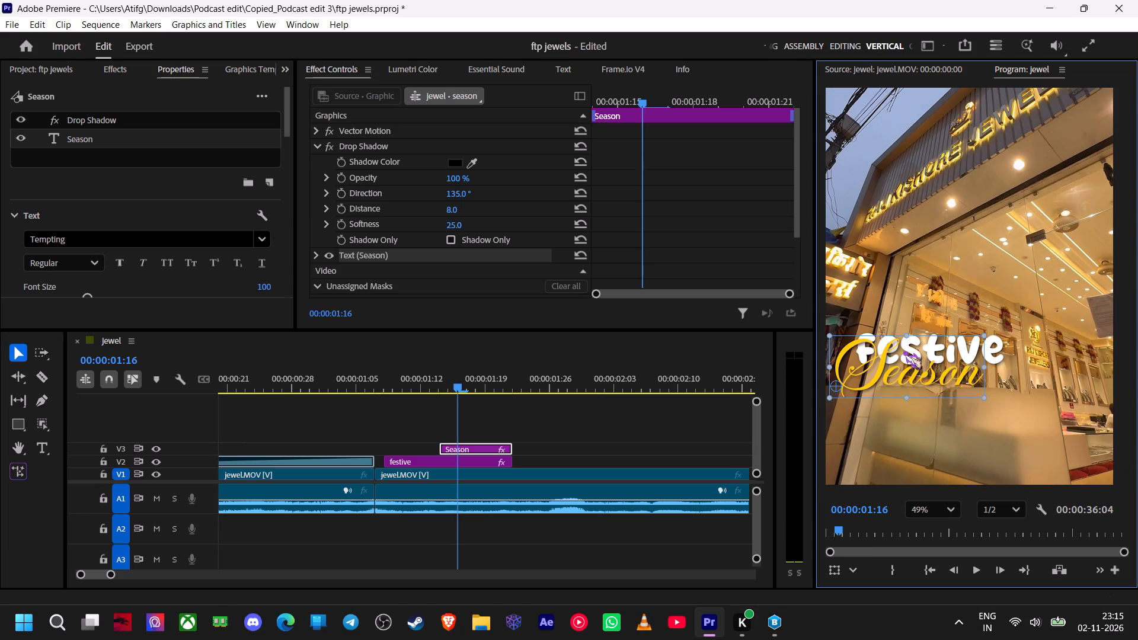
drag(936, 364, 947, 363)
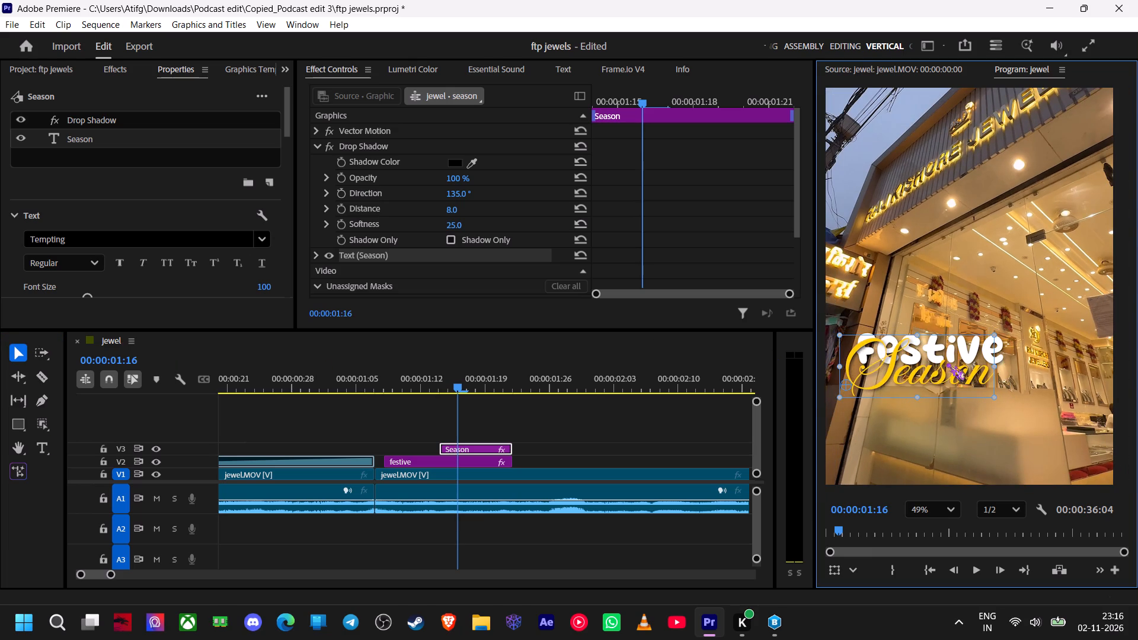
drag(947, 363, 947, 363)
drag(992, 395, 997, 401)
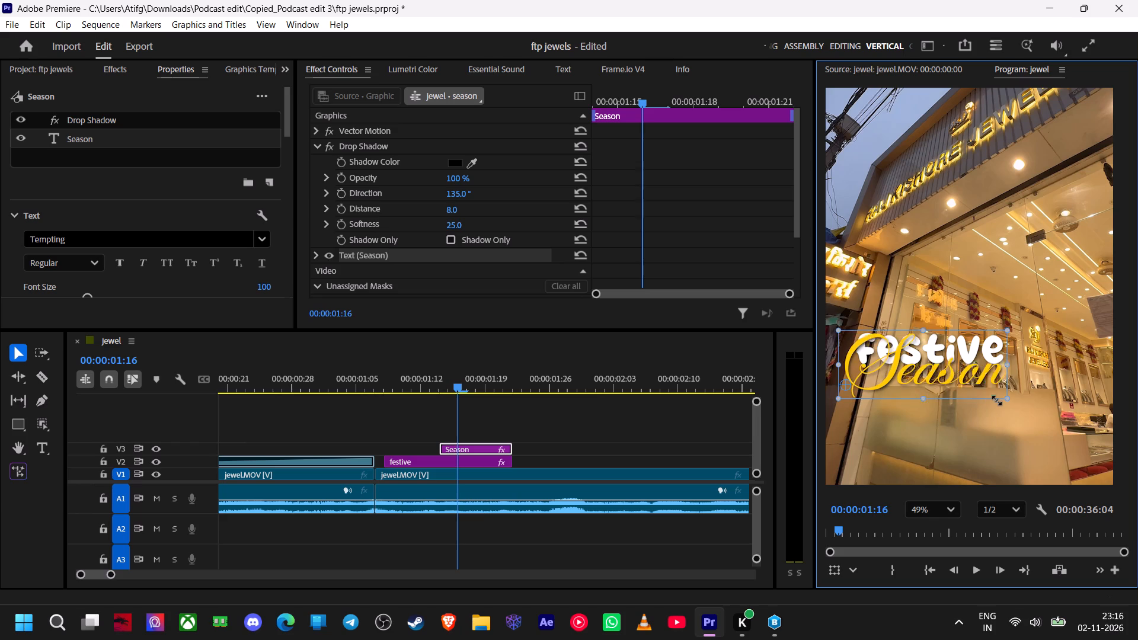
drag(997, 401, 989, 400)
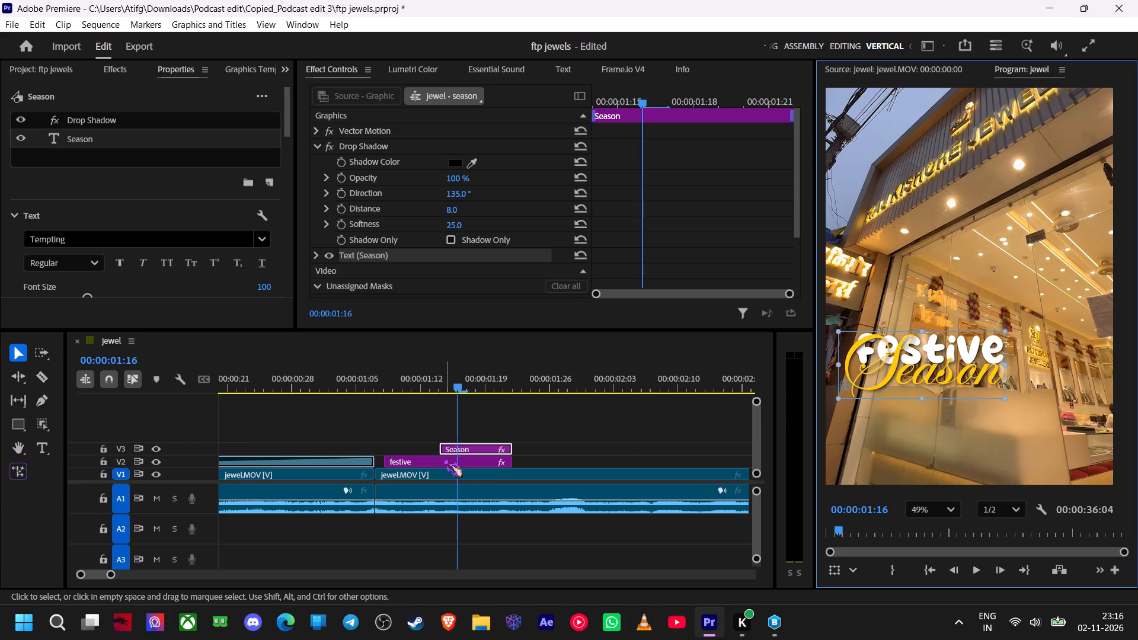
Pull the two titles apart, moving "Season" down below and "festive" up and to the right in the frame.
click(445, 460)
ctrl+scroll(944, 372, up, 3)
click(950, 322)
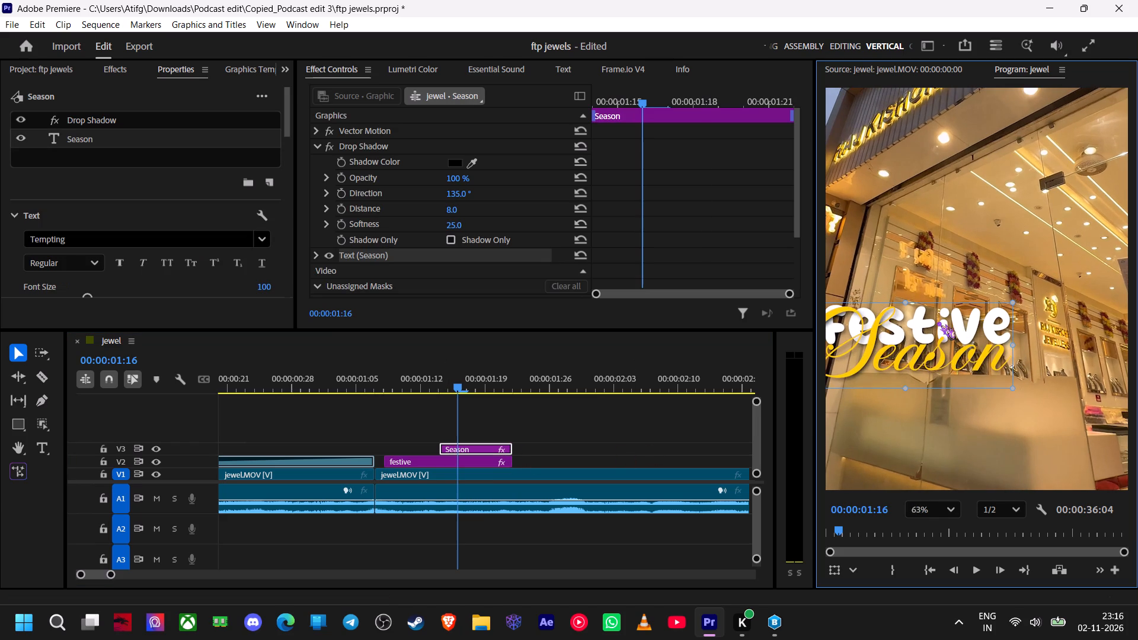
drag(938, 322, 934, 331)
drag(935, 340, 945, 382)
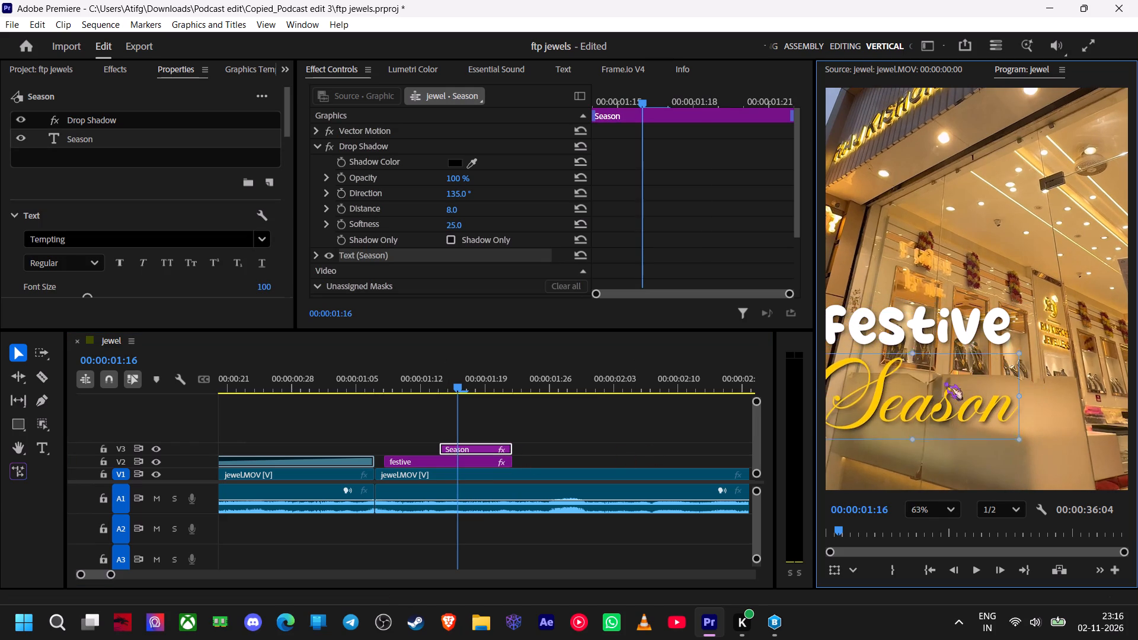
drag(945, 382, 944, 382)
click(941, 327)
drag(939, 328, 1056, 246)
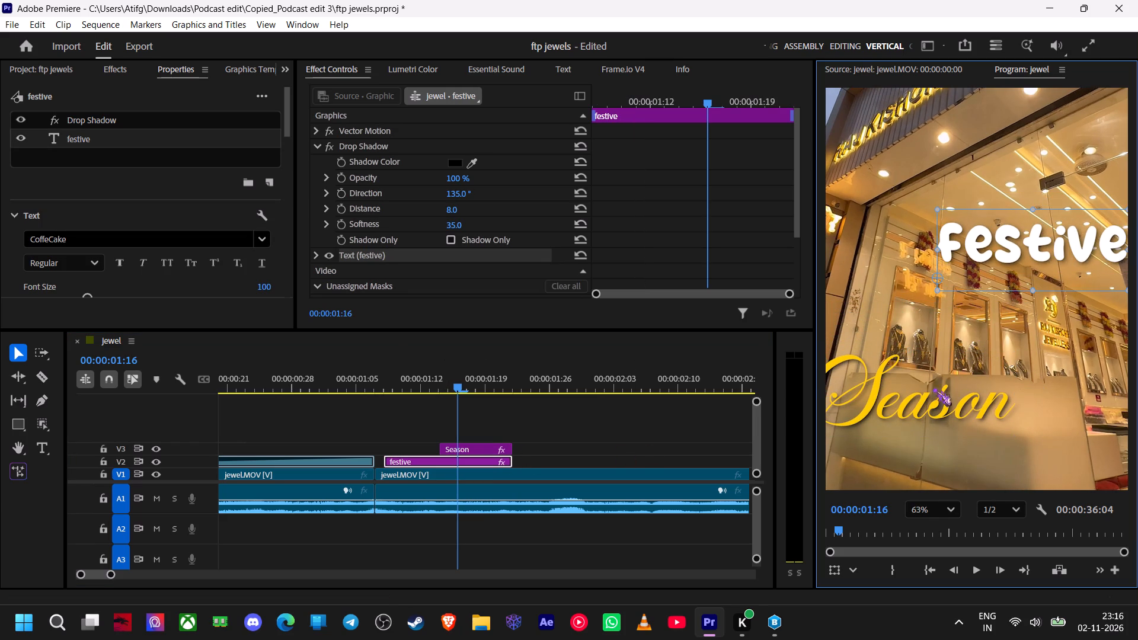
Fit the whole frame in the preview and place the "Season" title near the frame's lower-left corner.
click(933, 390)
drag(932, 395, 941, 399)
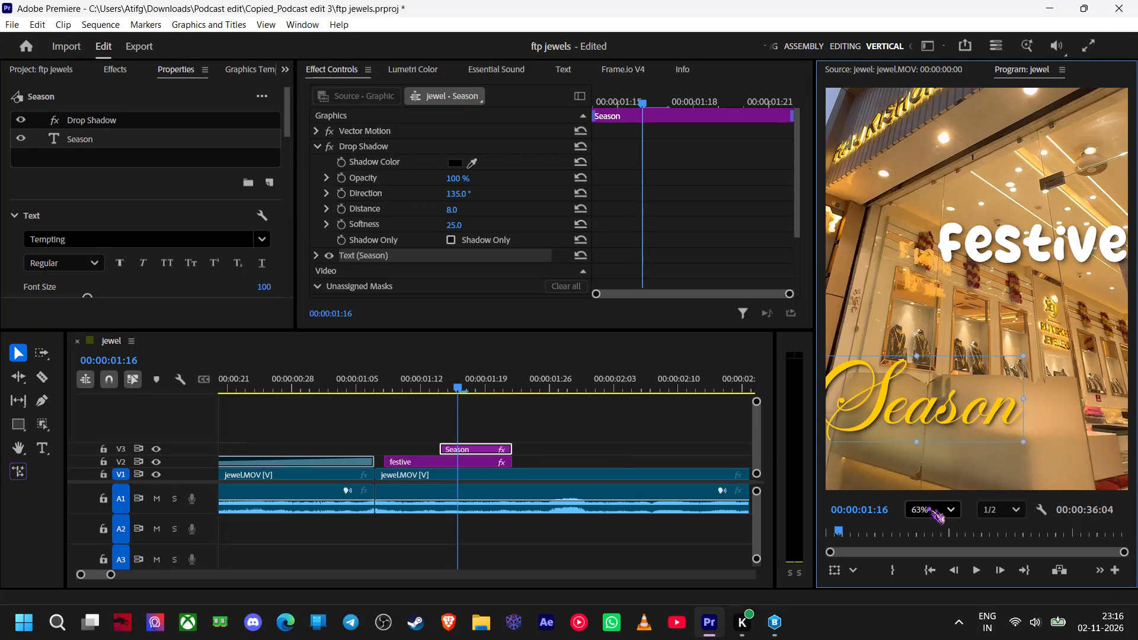
click(928, 508)
click(937, 303)
drag(943, 435, 915, 425)
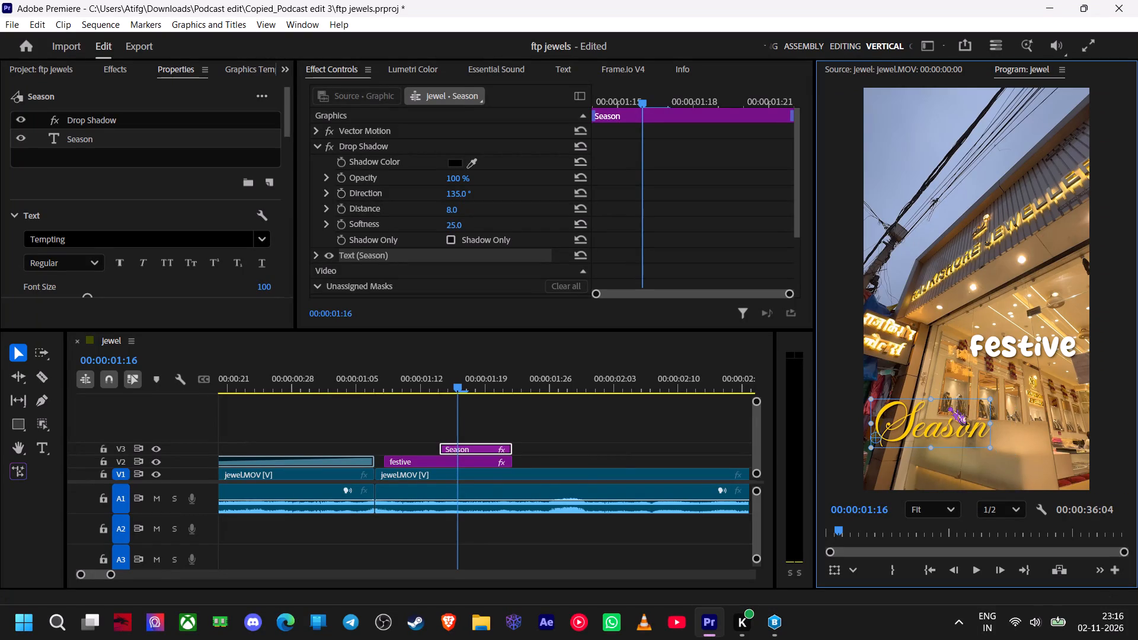
Move the "festive" title down so it sits just above and overlaps the right part of "Season".
click(999, 337)
drag(1005, 343, 968, 410)
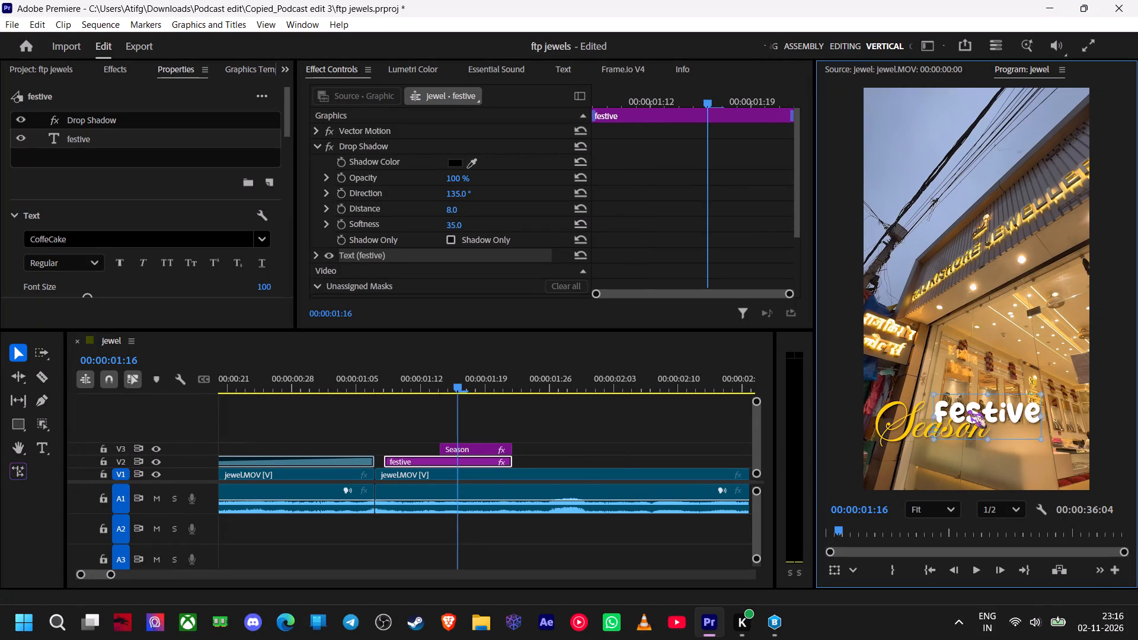
drag(968, 410, 962, 402)
ctrl+scroll(967, 391, up, 4)
ctrl+scroll(950, 376, down, 4)
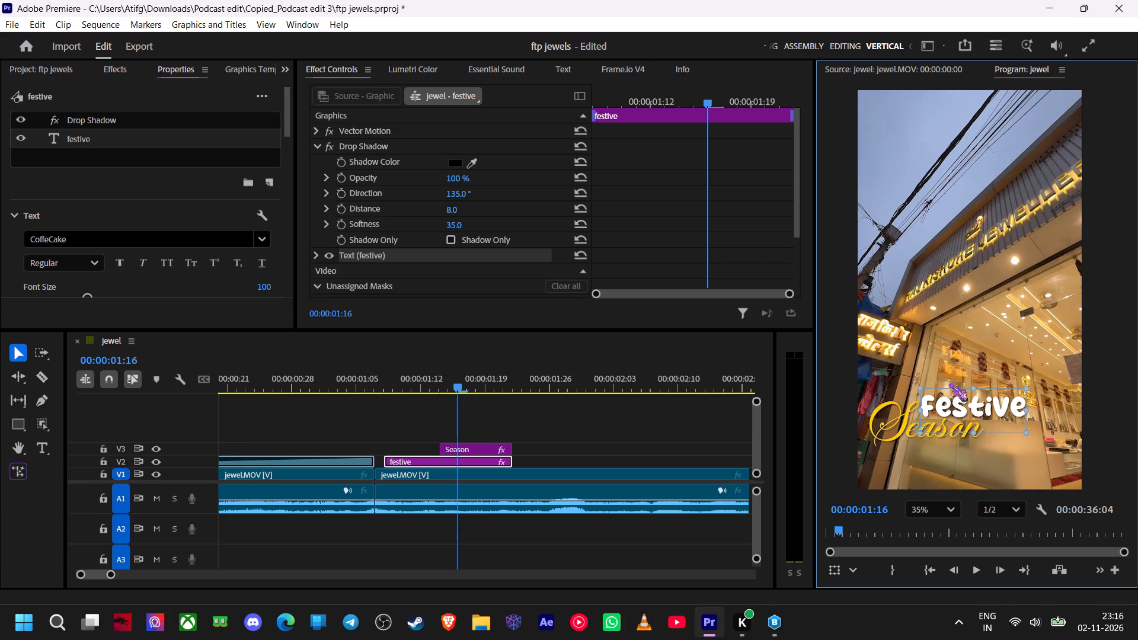
Nudge "festive" up slightly and shift "Season" up and to the right so the two titles overlap more closely.
drag(957, 395, 958, 387)
click(941, 431)
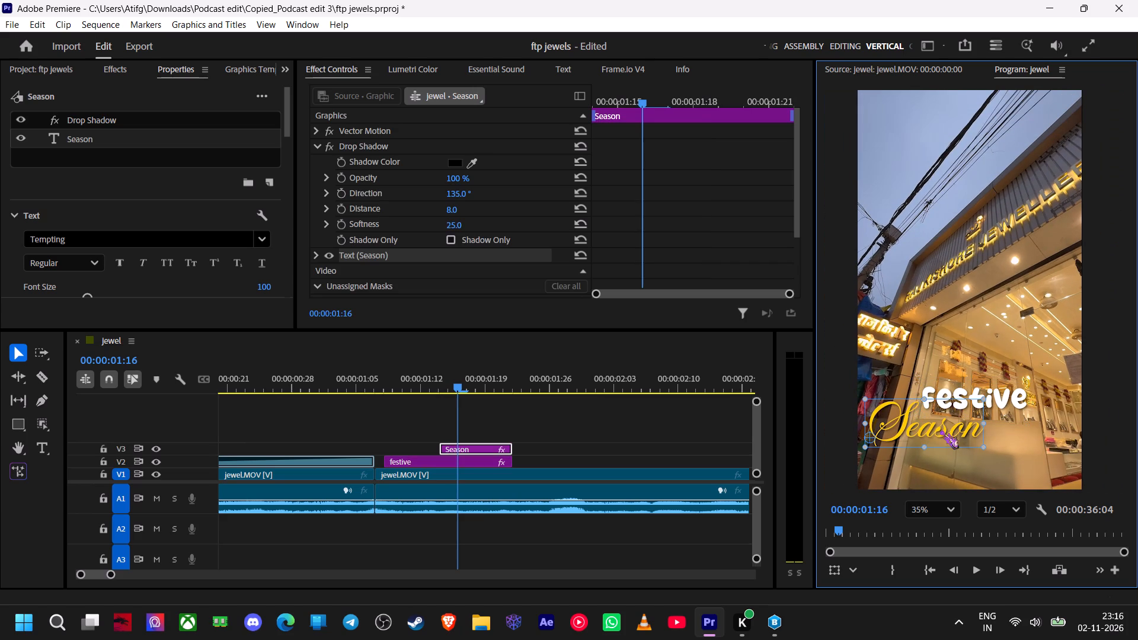
drag(940, 431, 940, 419)
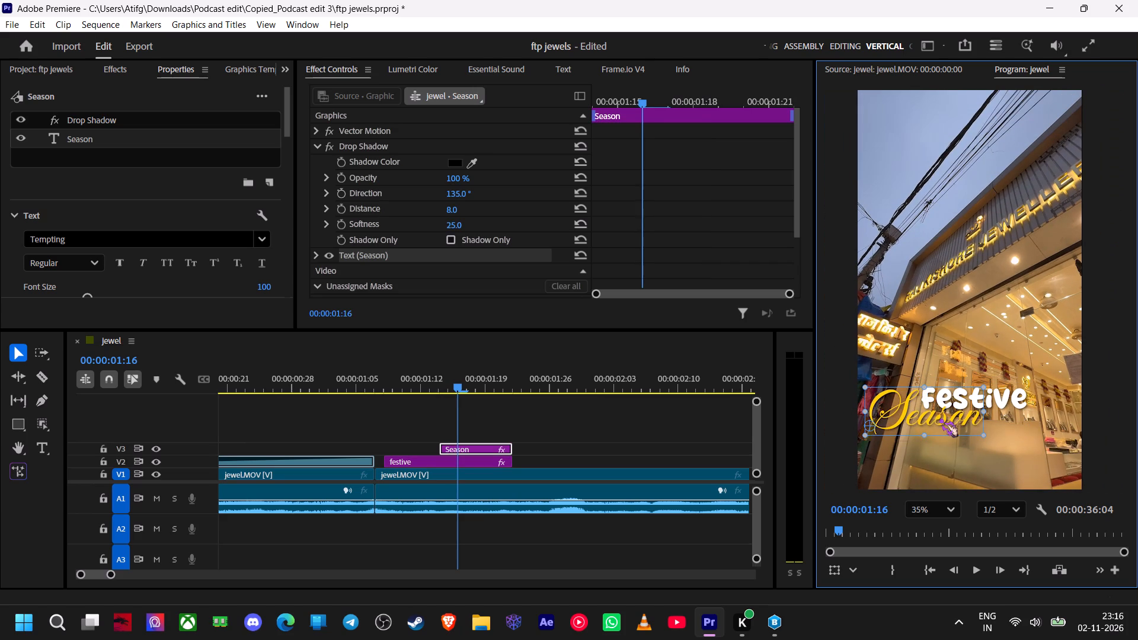
drag(940, 419, 947, 419)
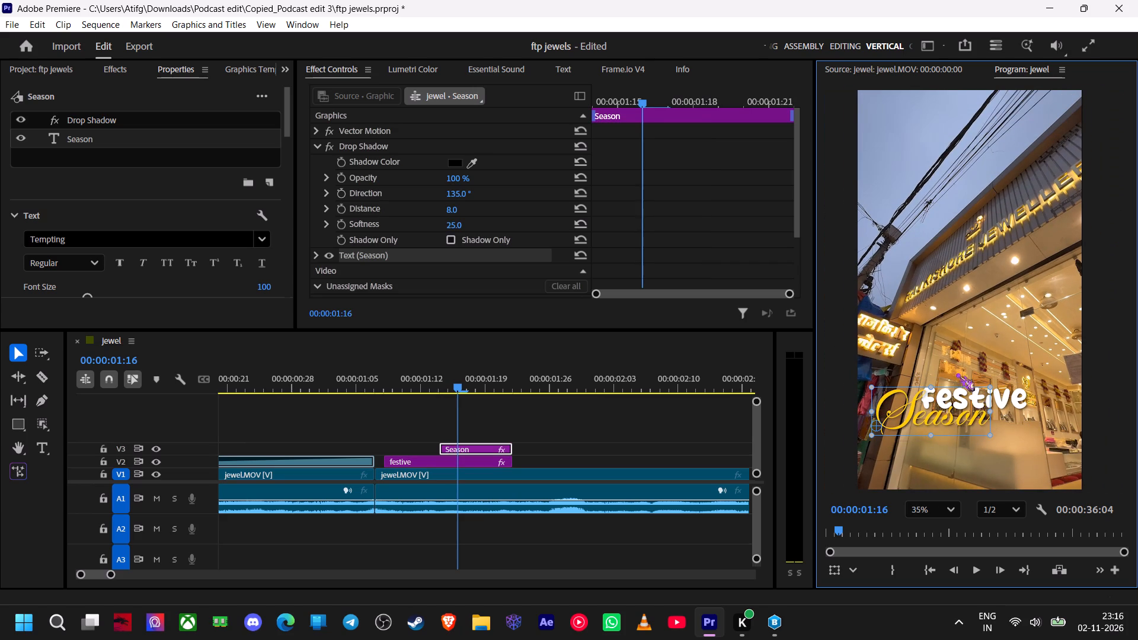
Scale the "festive" title down slightly in the preview.
ctrl+scroll(957, 373, up, 5)
click(999, 381)
click(1010, 369)
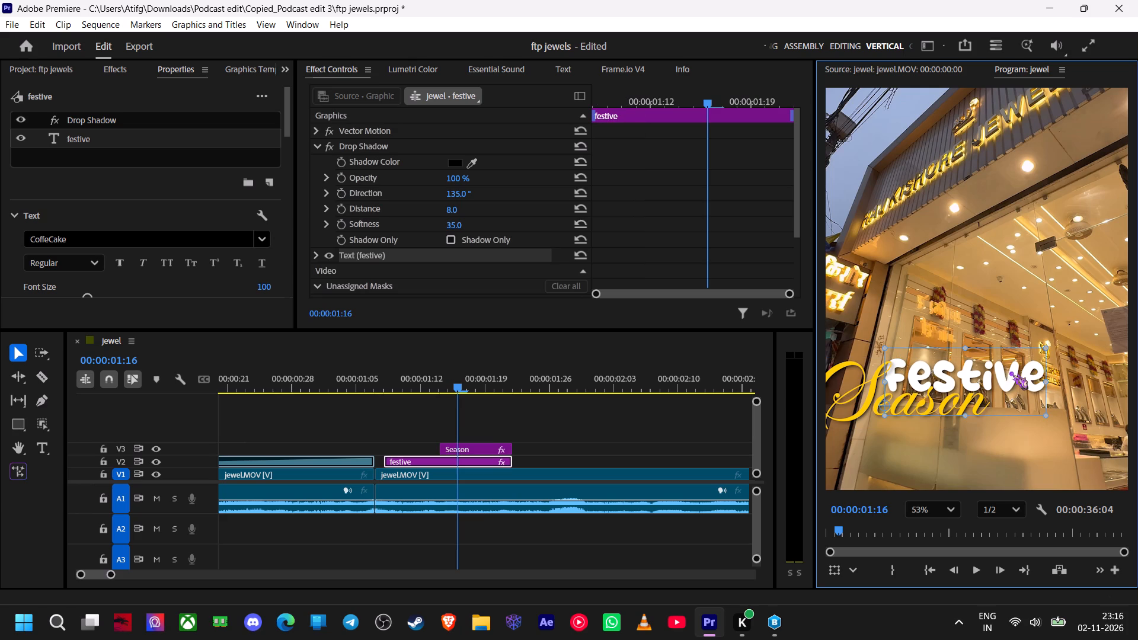
drag(1040, 411, 1021, 407)
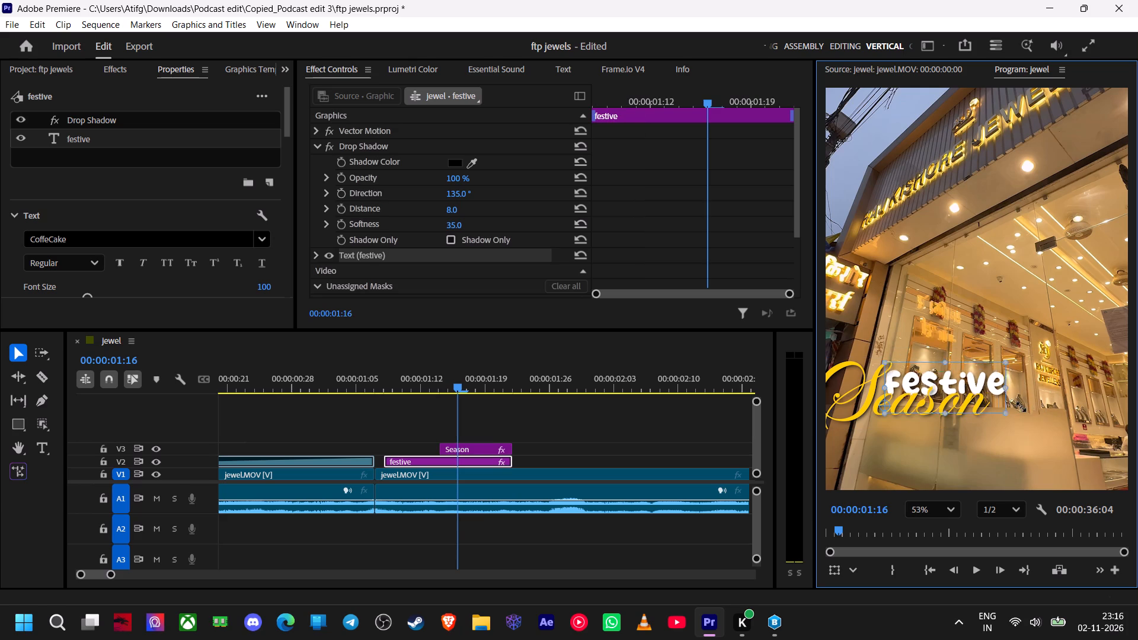
drag(1021, 407, 1023, 408)
Reposition the smaller "festive" title so it overlaps the upper right part of "Season".
ctrl+scroll(940, 370, up, 2)
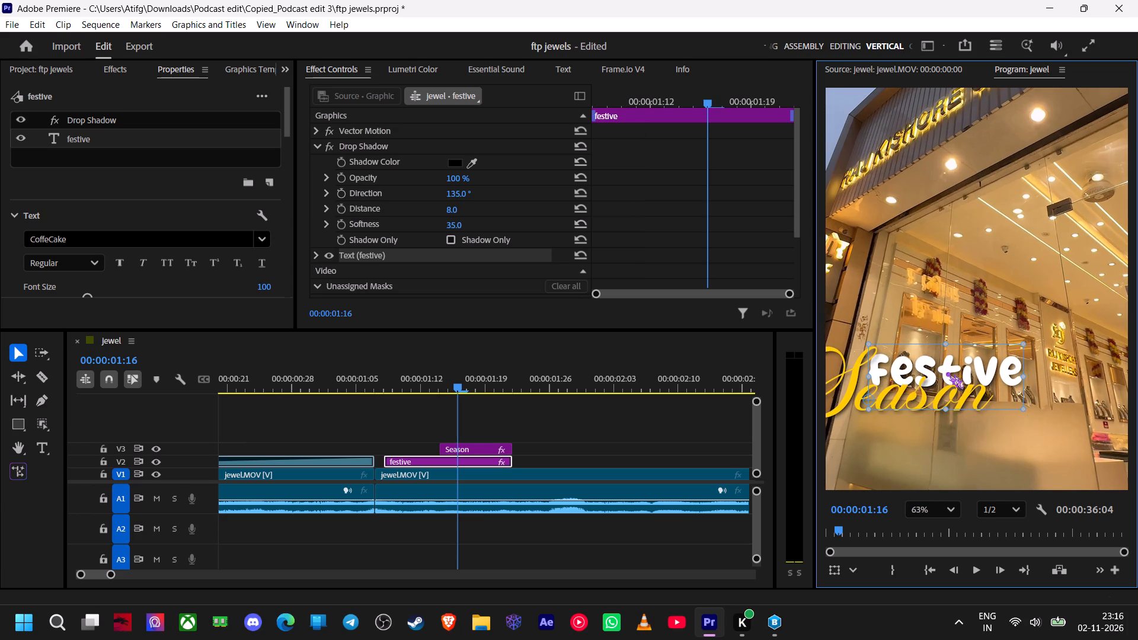
drag(947, 371, 951, 359)
drag(957, 361, 970, 350)
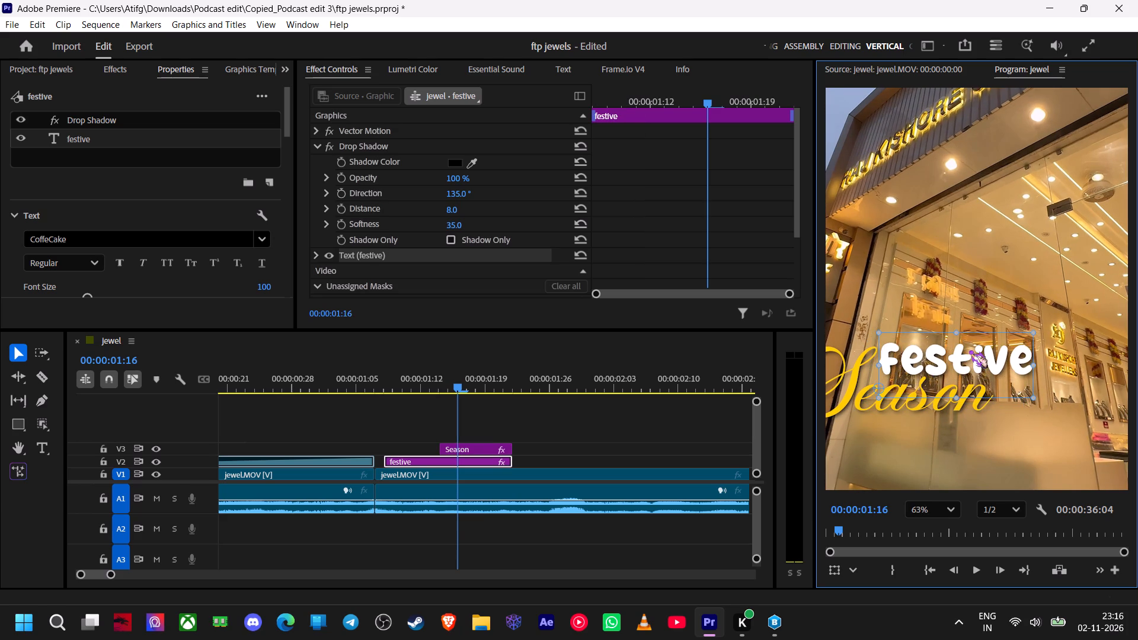
drag(970, 350, 971, 352)
drag(950, 353, 948, 353)
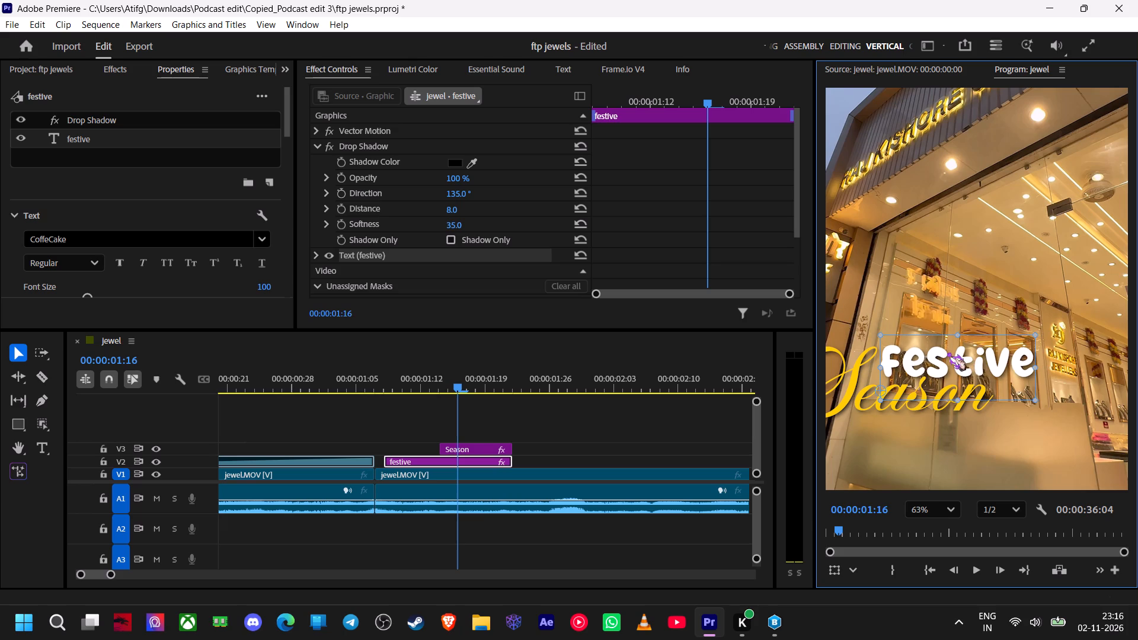
drag(948, 353, 937, 361)
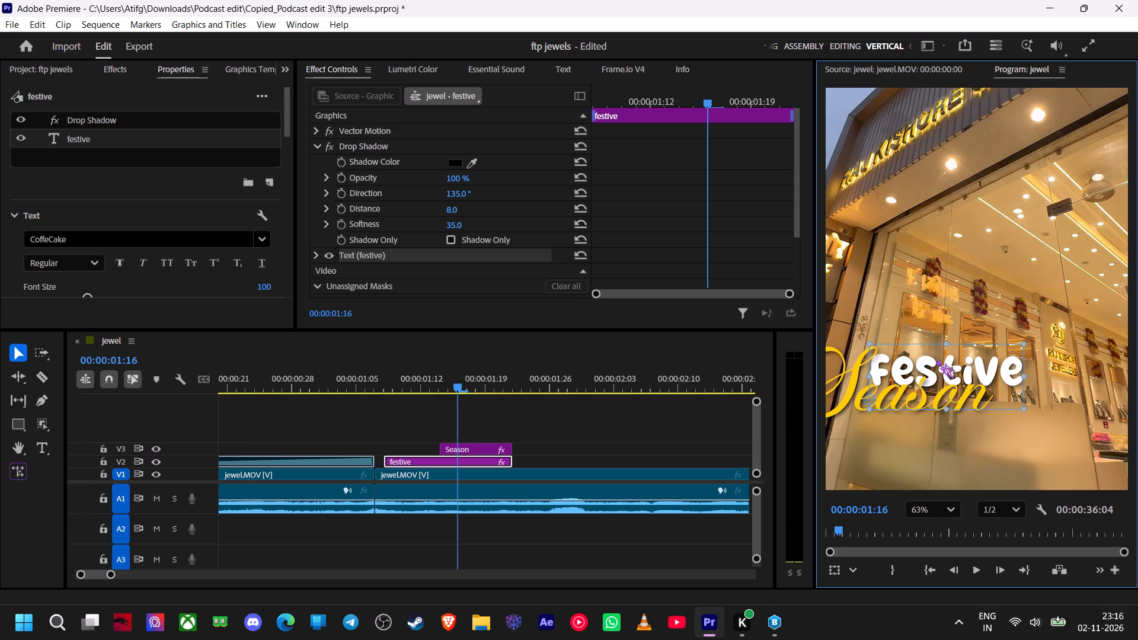
drag(937, 361, 942, 361)
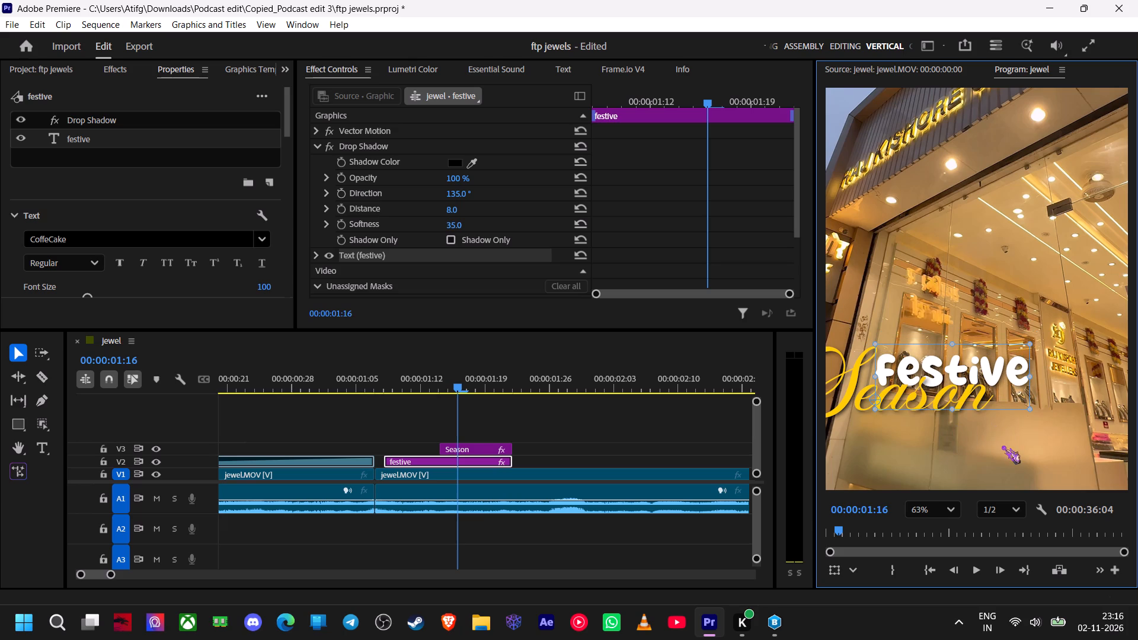
click(975, 370)
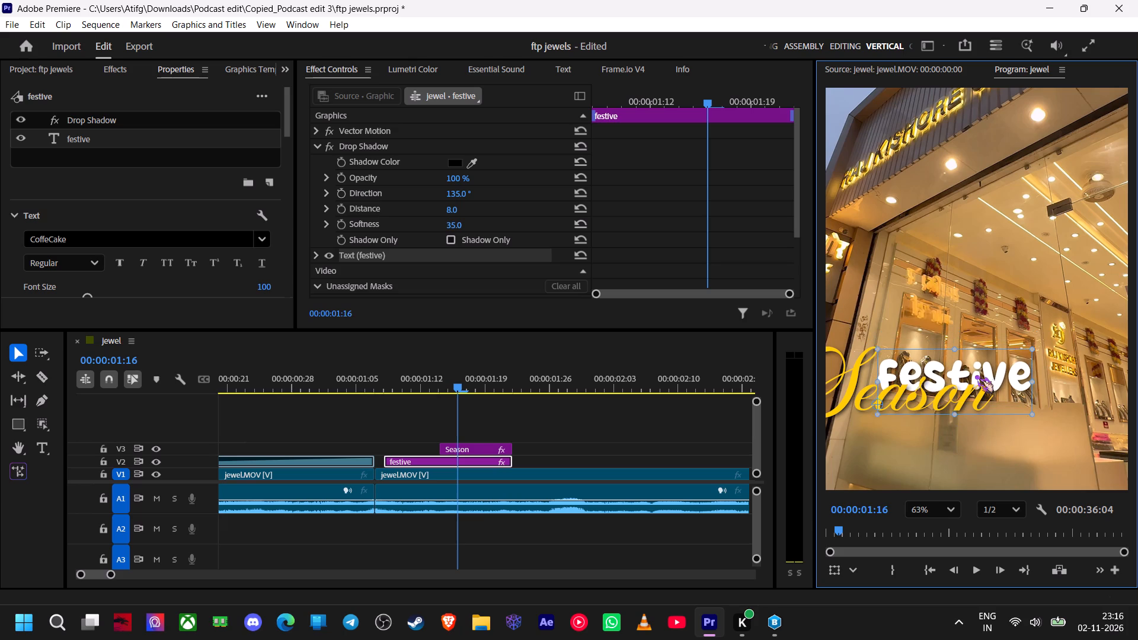
Examine the overlapping title arrangement close up and with the whole frame fitted in the preview.
click(947, 510)
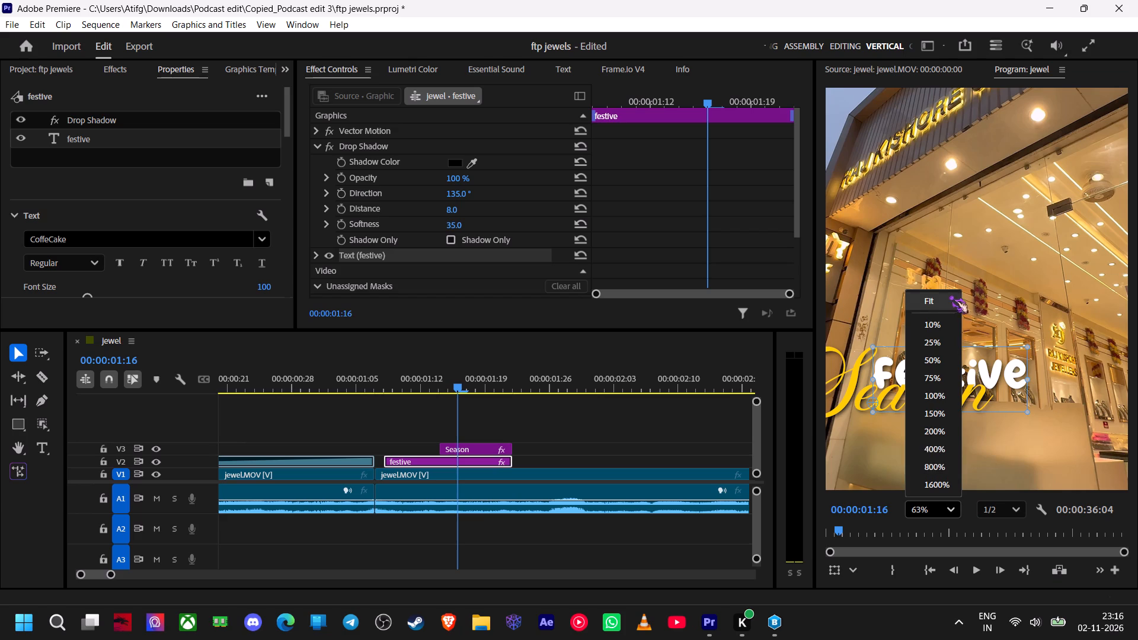
click(939, 296)
click(896, 357)
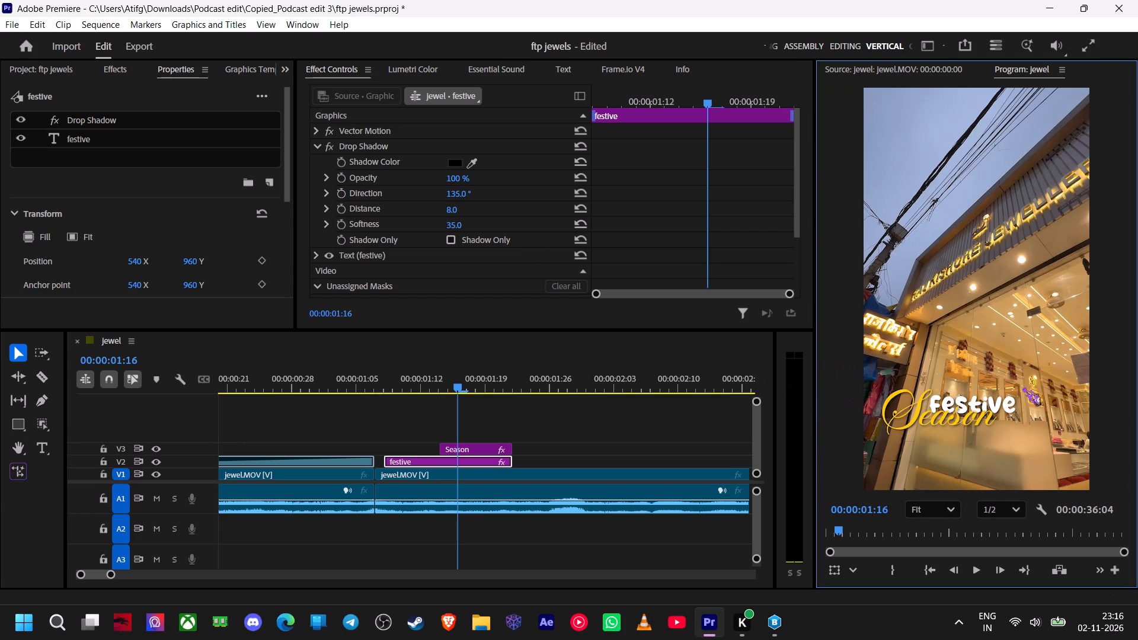
ctrl+scroll(992, 376, up, 4)
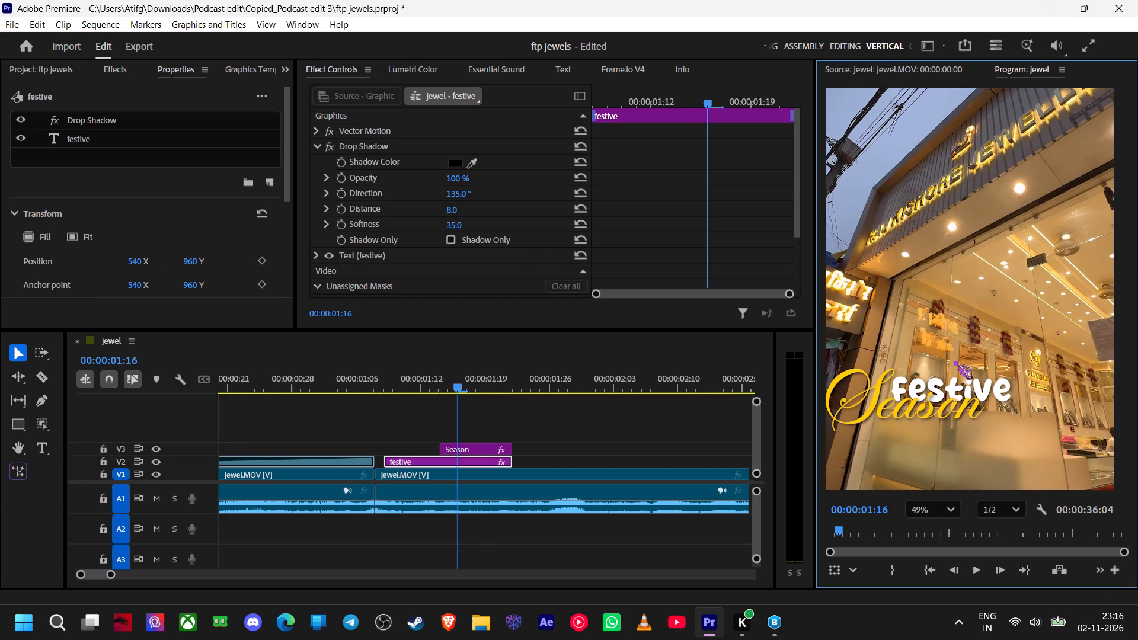
ctrl+scroll(953, 360, down, 7)
ctrl+scroll(948, 360, up, 3)
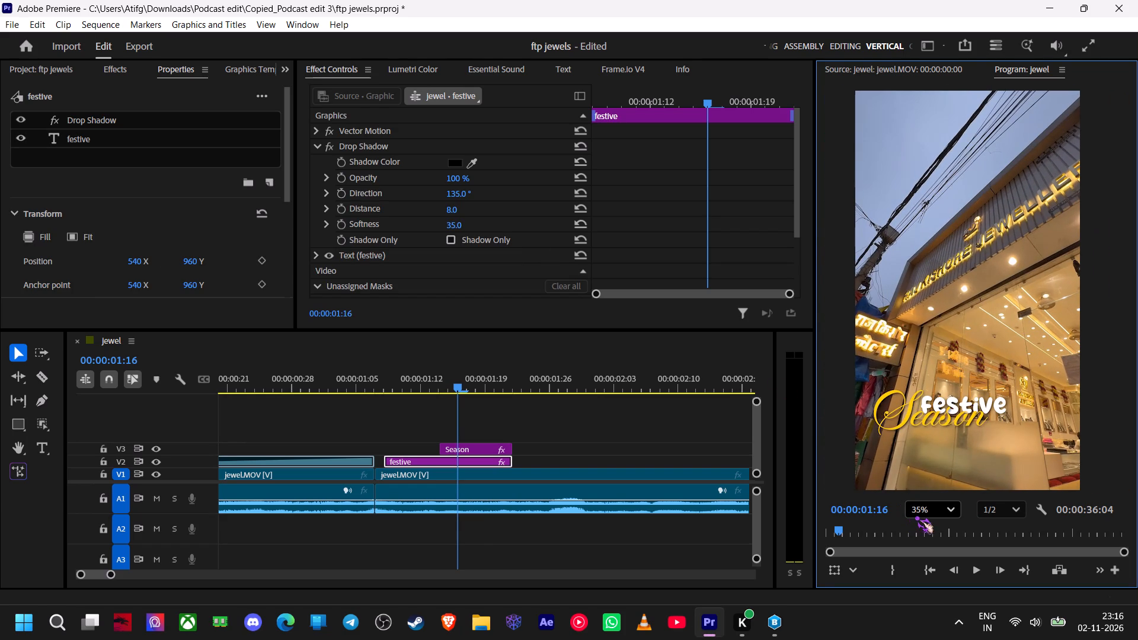
click(916, 516)
click(923, 299)
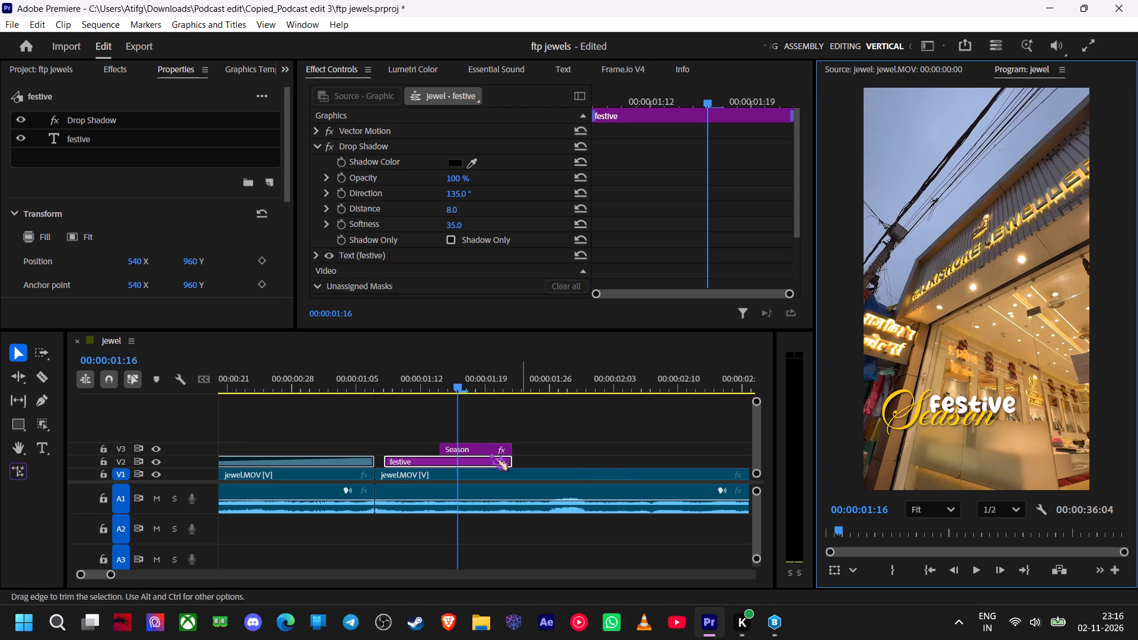
Play and scrub the sequence from its start to check how the titles come in over the storefront shot.
drag(454, 389, 252, 431)
key(space)
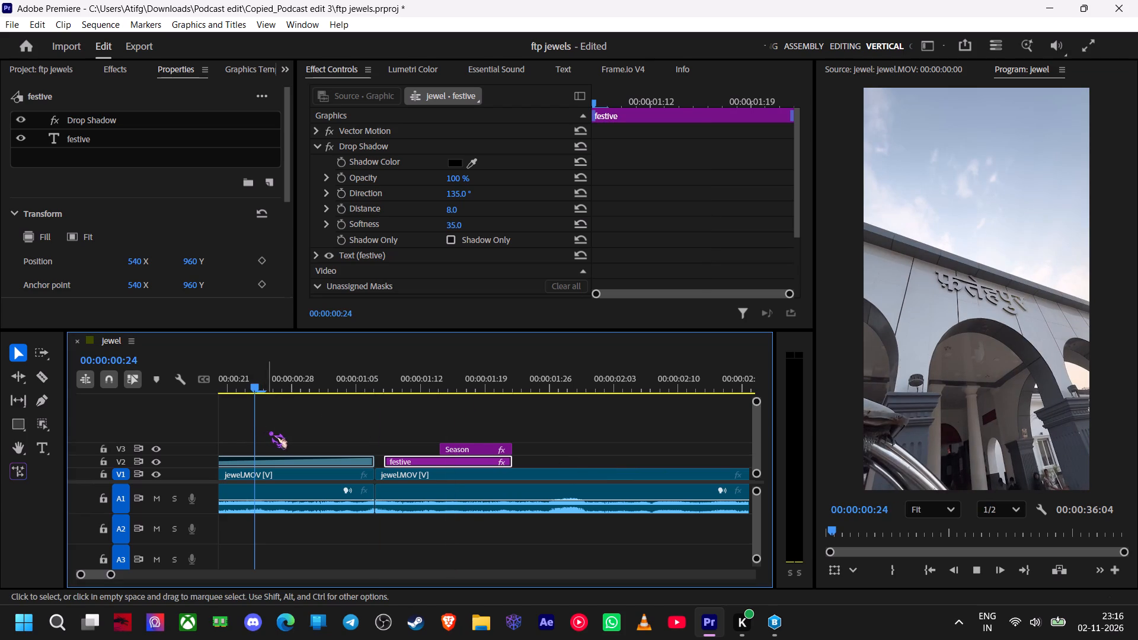
key(space)
drag(334, 381, 408, 381)
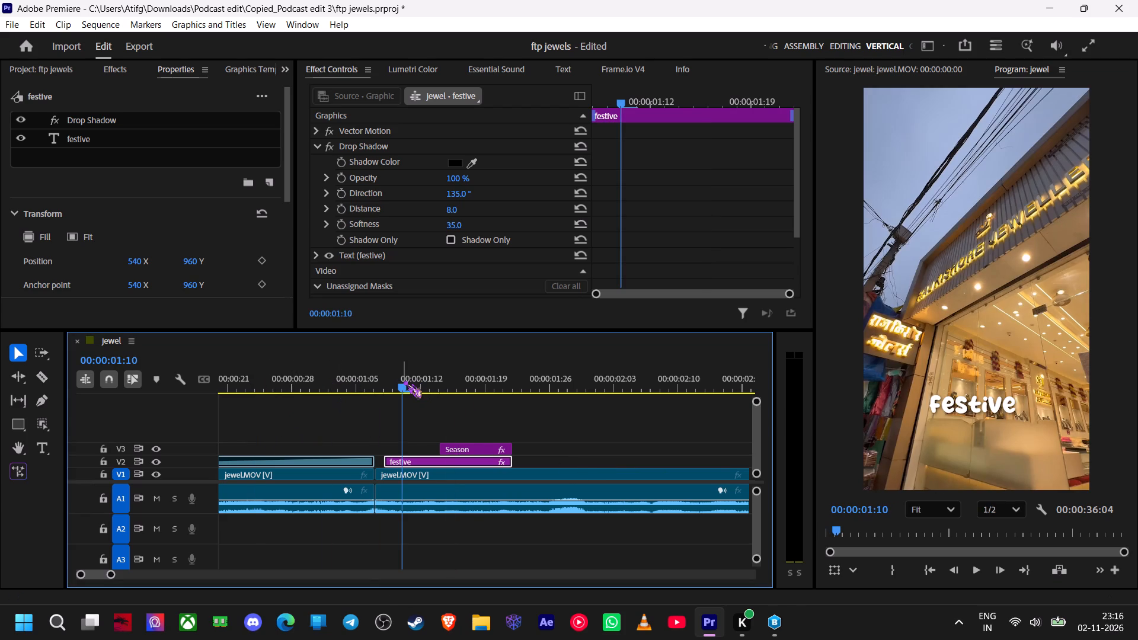
key(space)
drag(404, 381, 0, 446)
key(space)
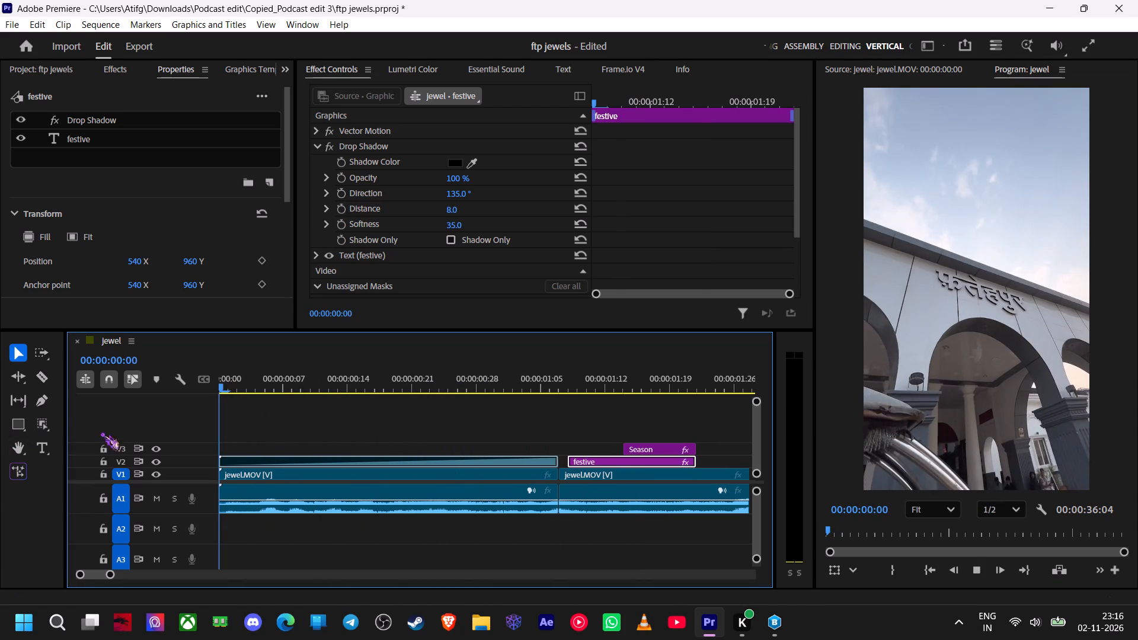
drag(437, 372, 373, 380)
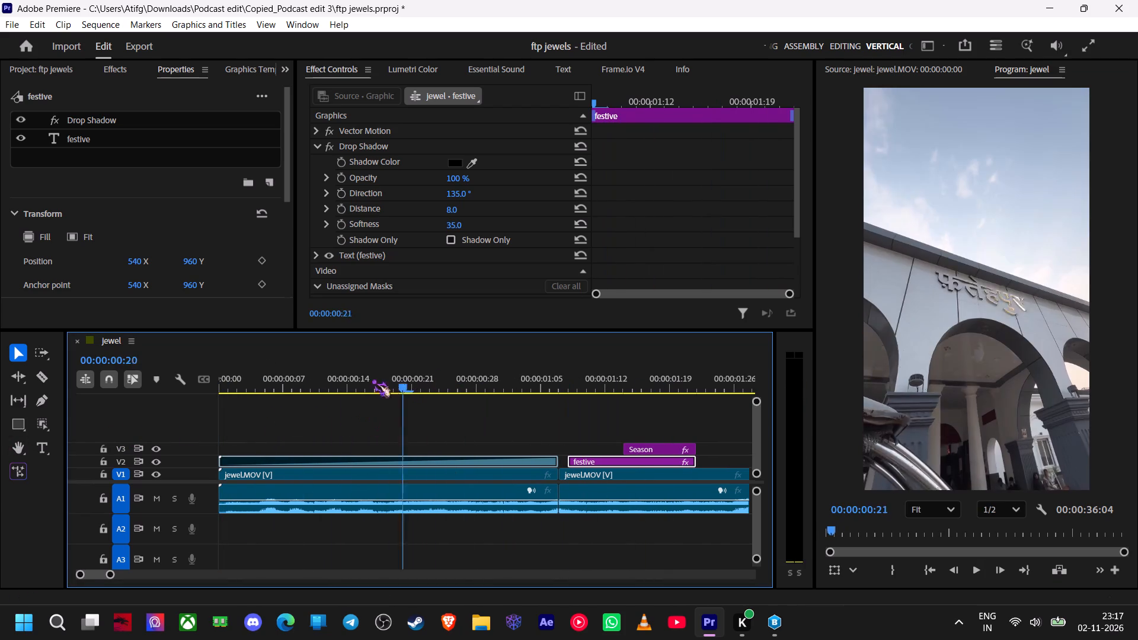
drag(373, 380, 71, 427)
key(space)
key(space)
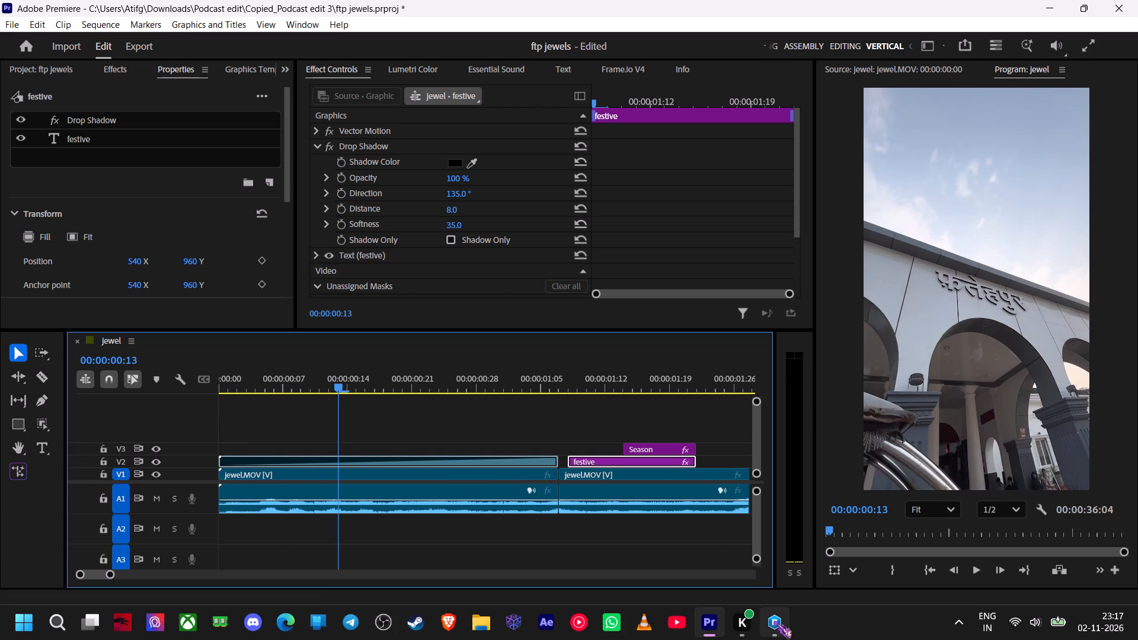
Close the extra app running in the background and return to the jewel timeline with no clip selected.
click(839, 504)
click(1021, 628)
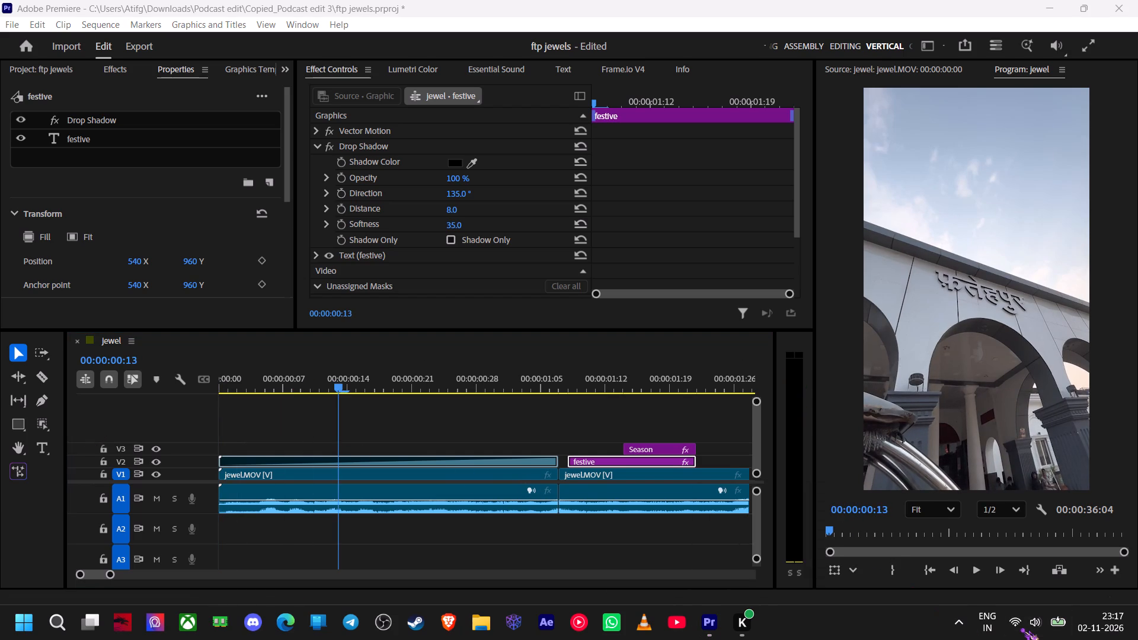
click(542, 414)
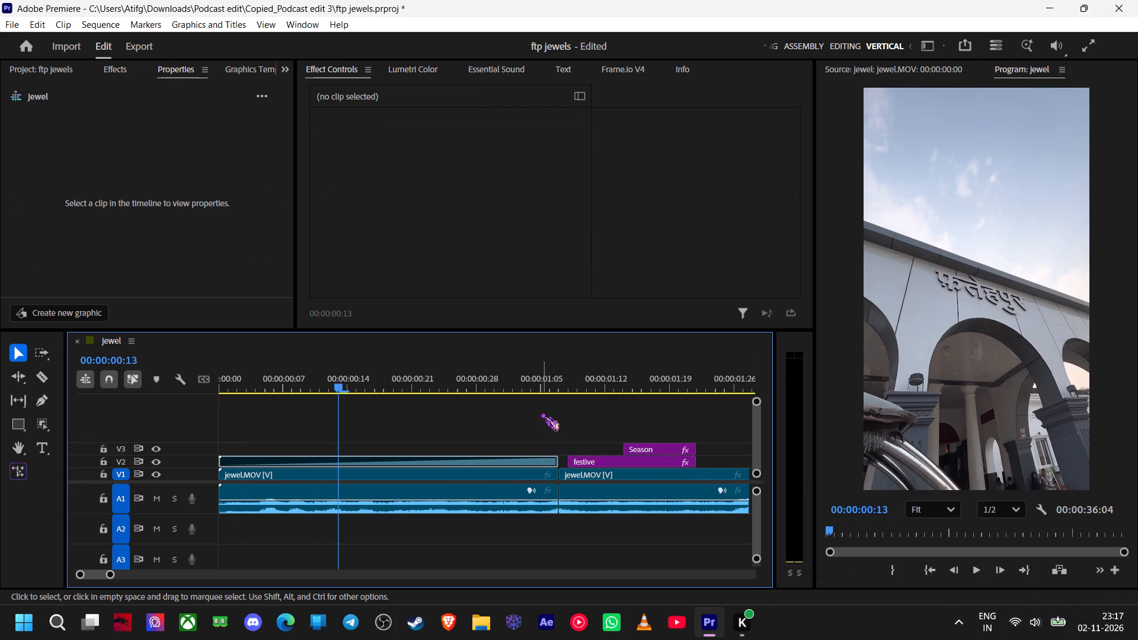
Play the sequence from the start through both titles to check their timing against the audio.
key(space)
key(space)
scroll(541, 411, down, 1)
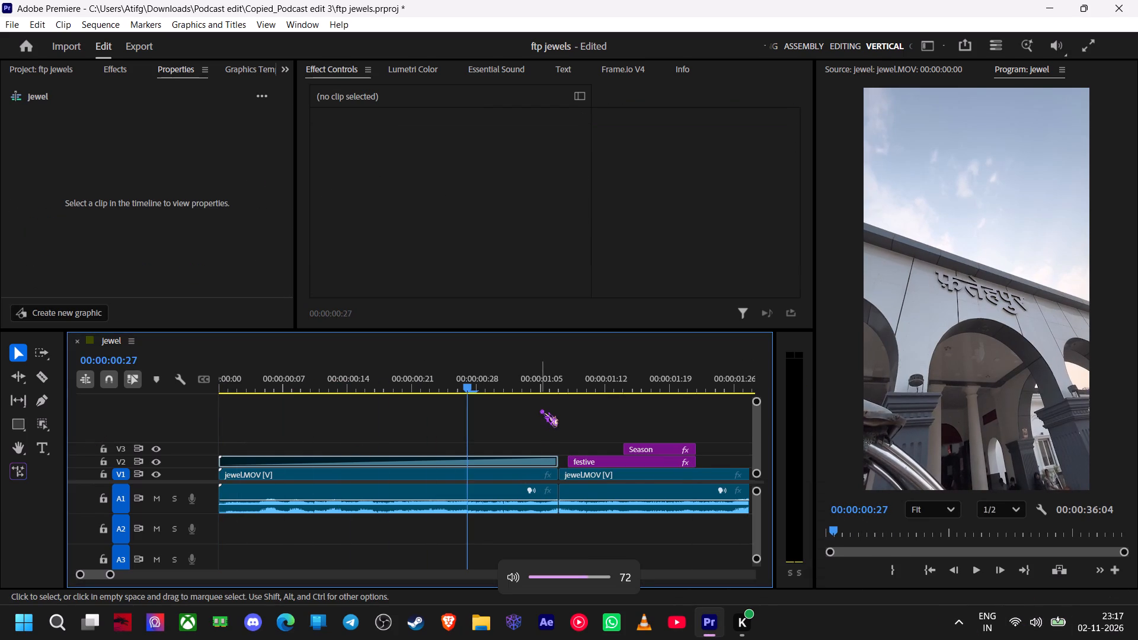
key(space)
key(space)
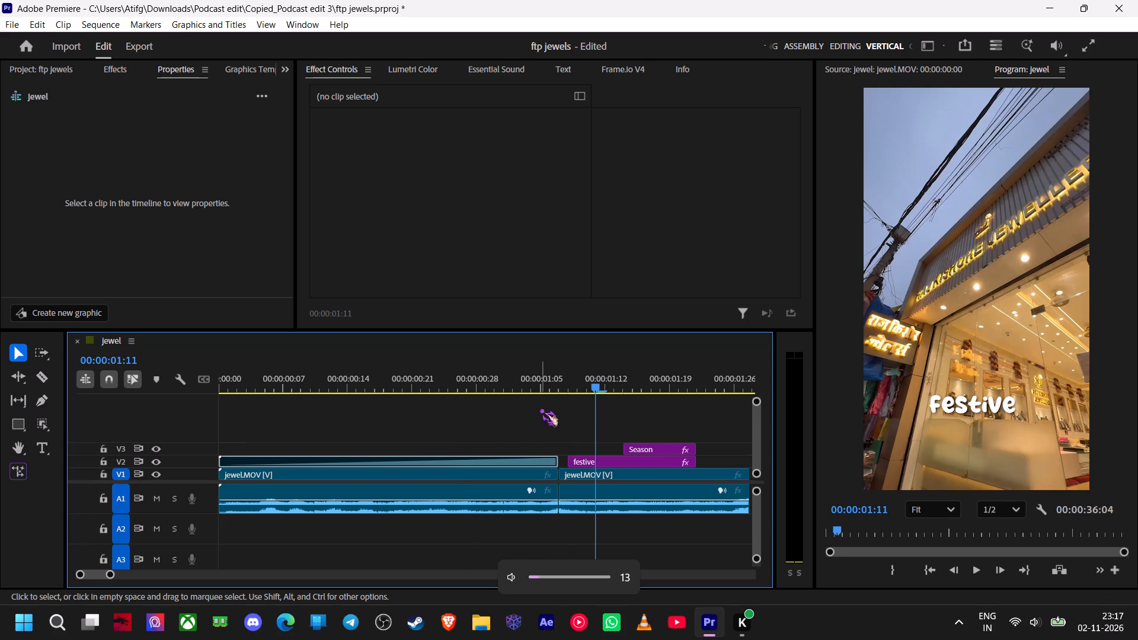
drag(554, 381, 545, 380)
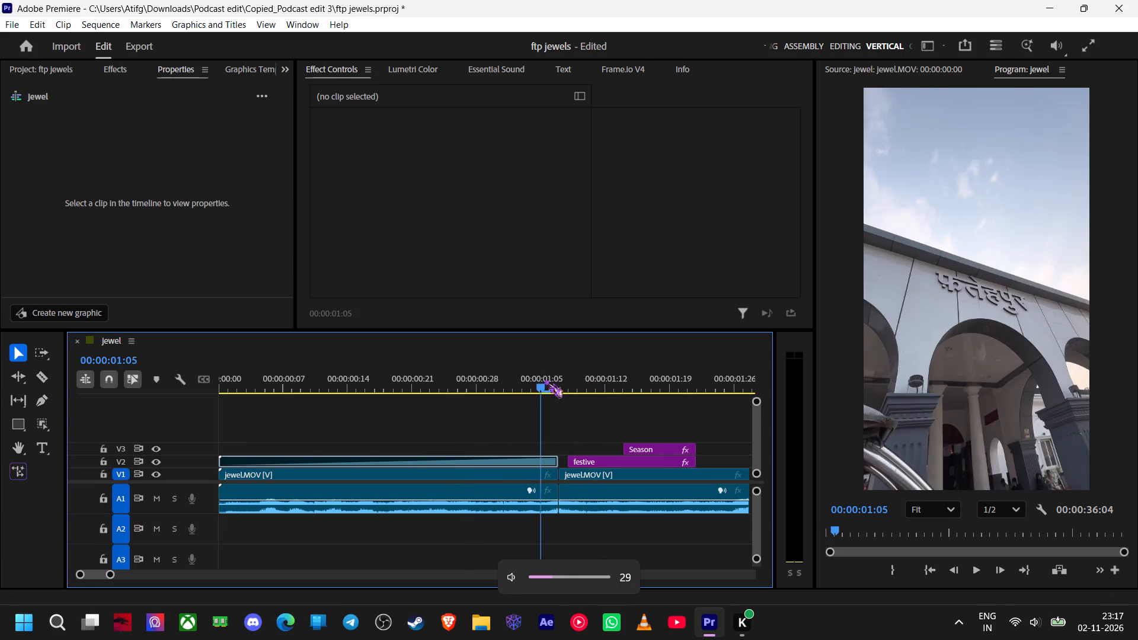
drag(545, 380, 5, 425)
key(space)
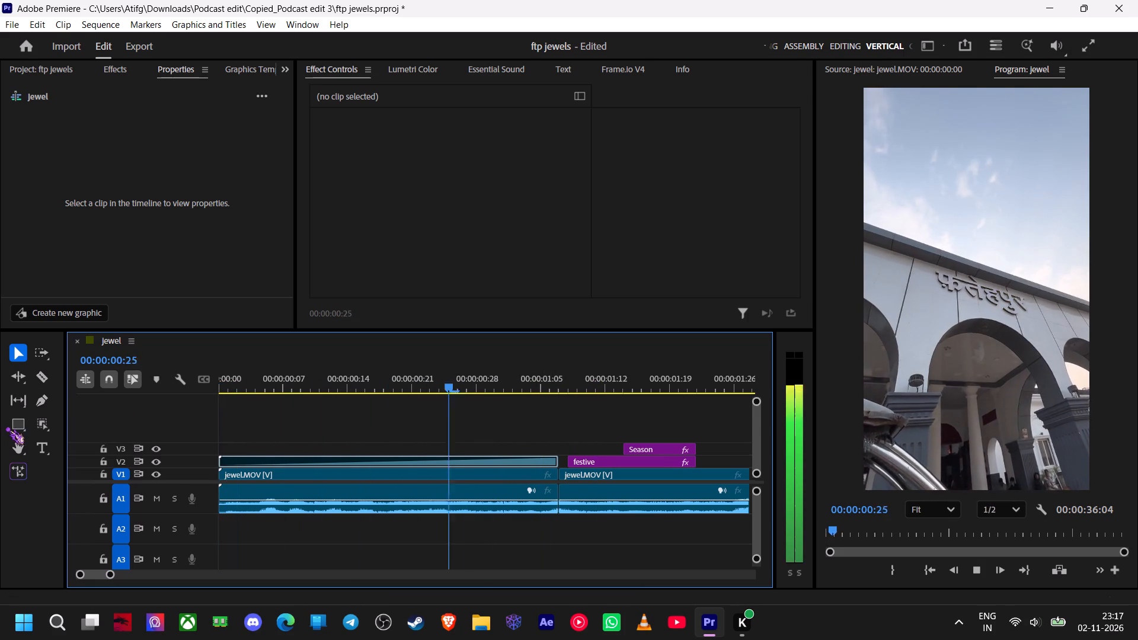
key(space)
drag(258, 385, 546, 407)
key(space)
key(space)
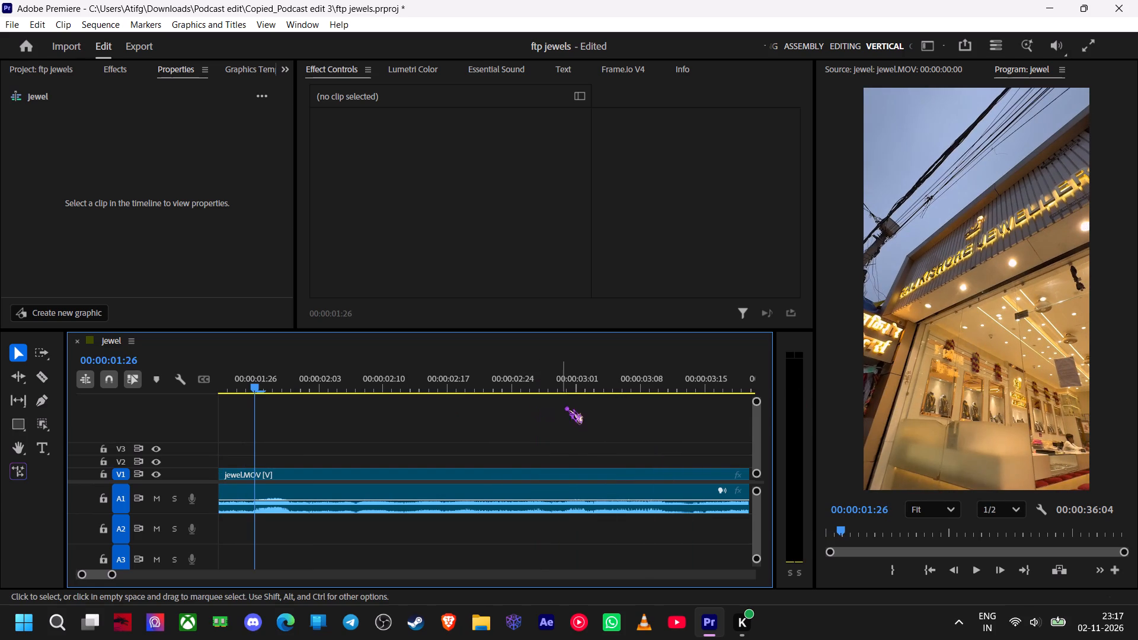
Scrub and replay the section with the "festive" and "Season" clips to check their timing against the audio.
drag(252, 375, 338, 405)
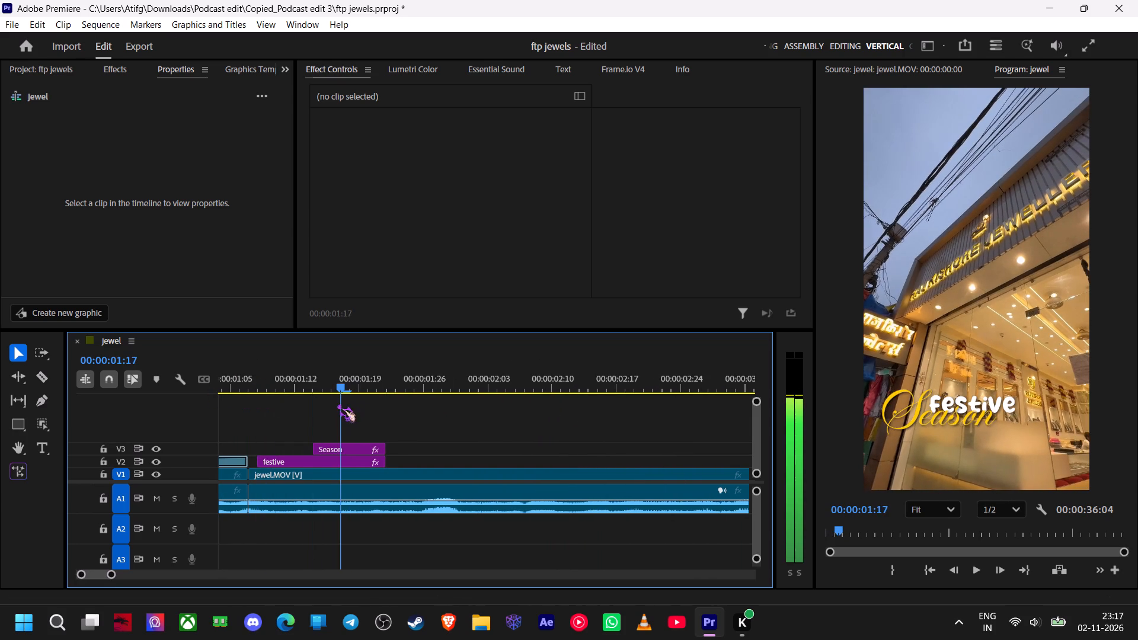
drag(338, 405, 372, 422)
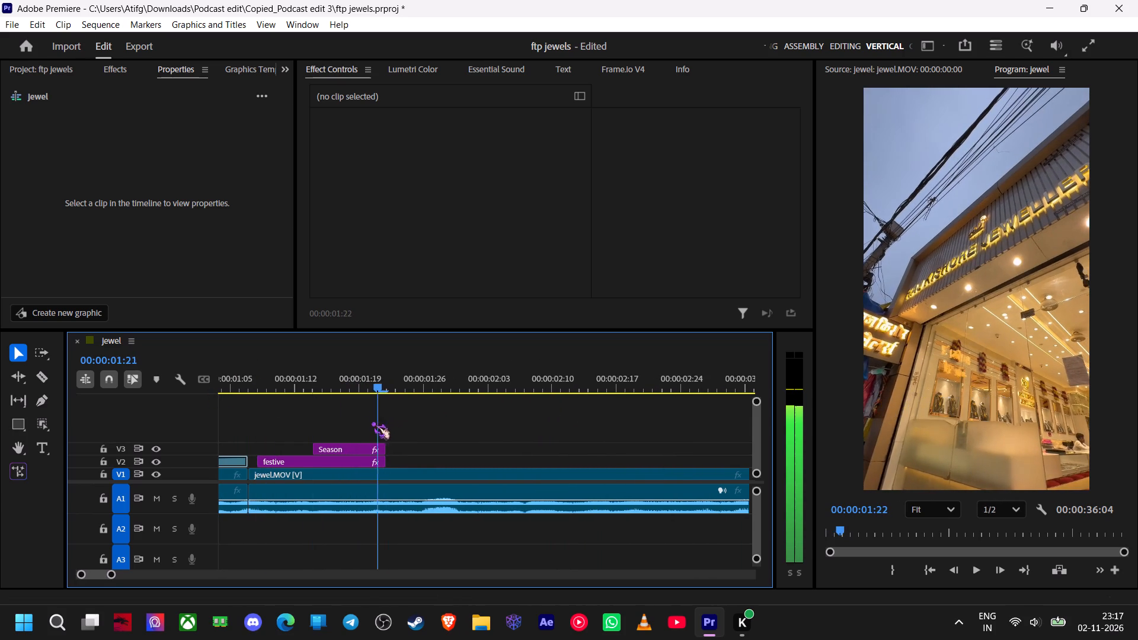
drag(372, 422, 236, 442)
key(space)
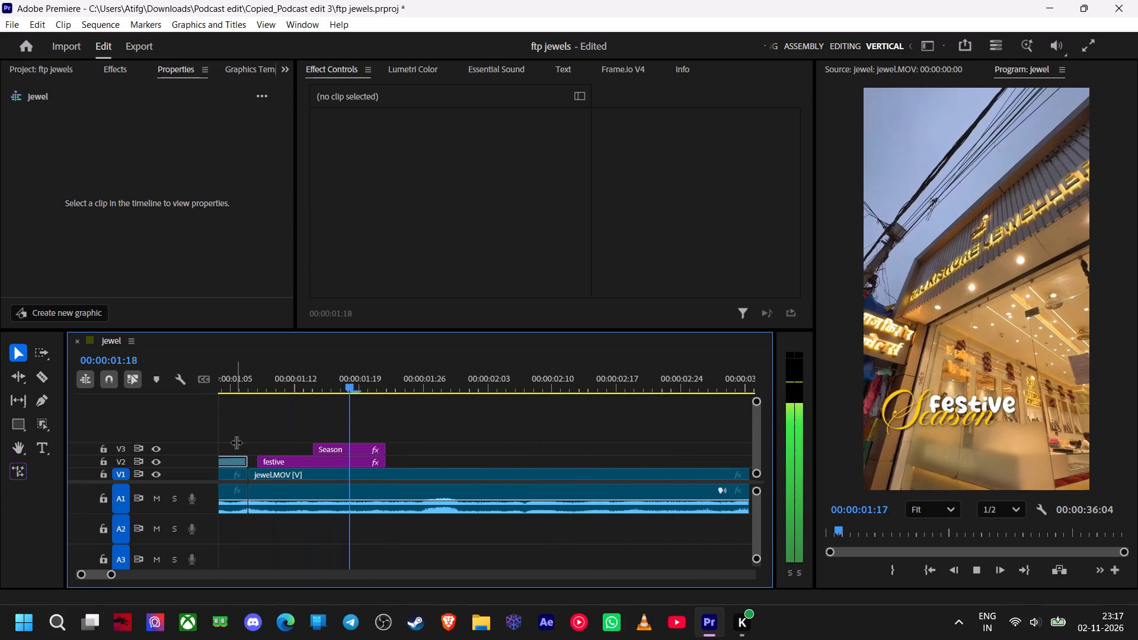
key(space)
drag(393, 388, 329, 402)
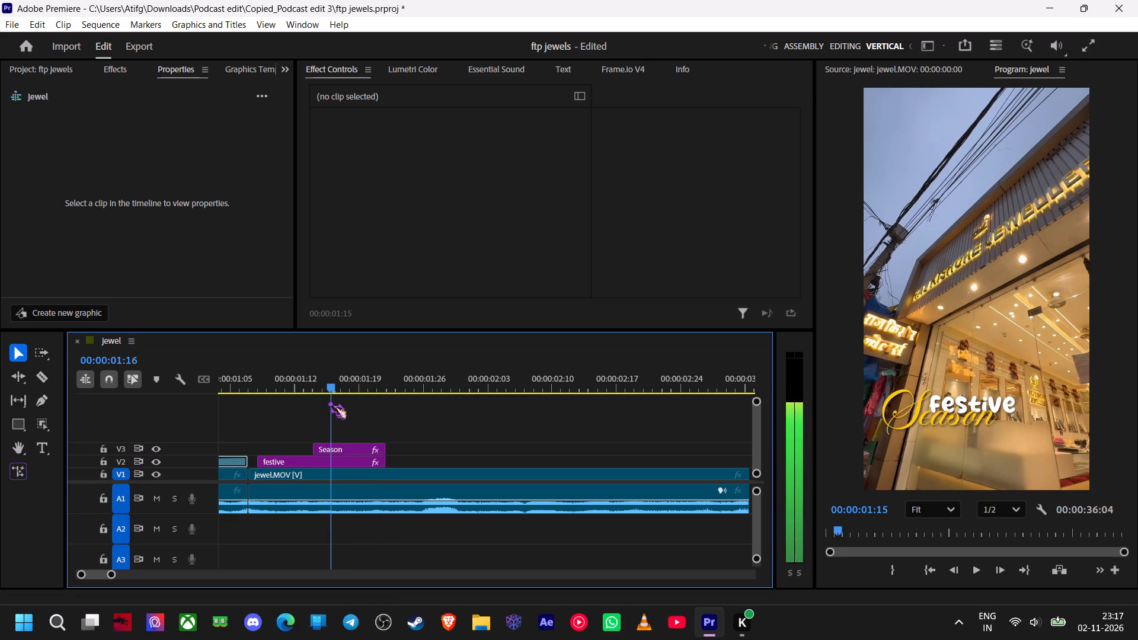
drag(329, 402, 272, 430)
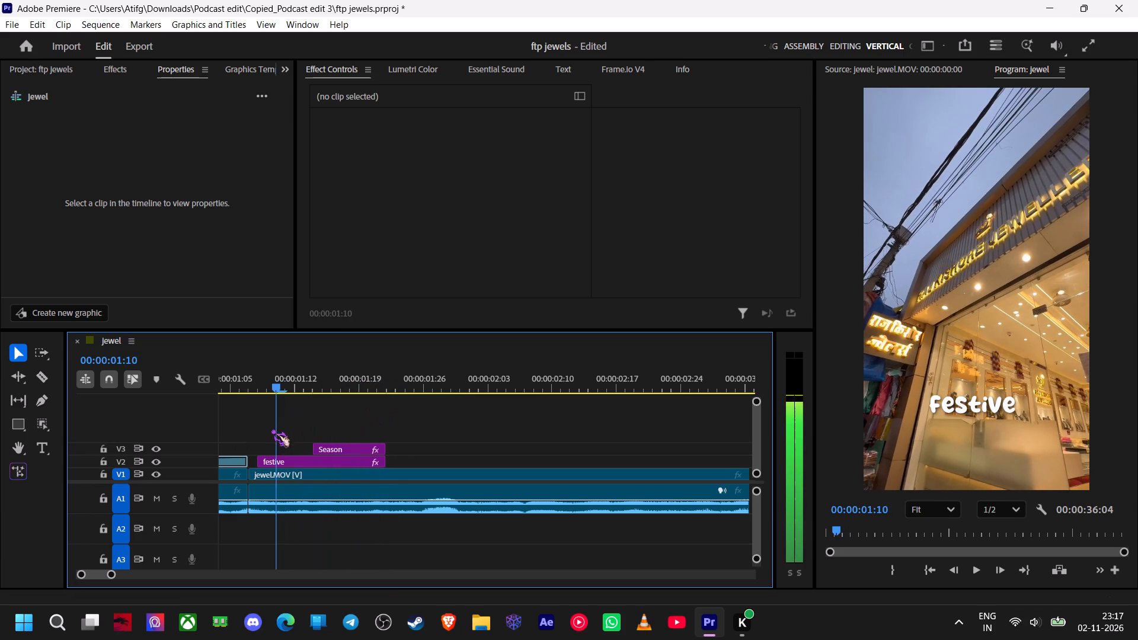
drag(272, 430, 271, 430)
Search the effects for "anim" and apply the Text Animator transition to the start of the "festive" clip.
click(269, 459)
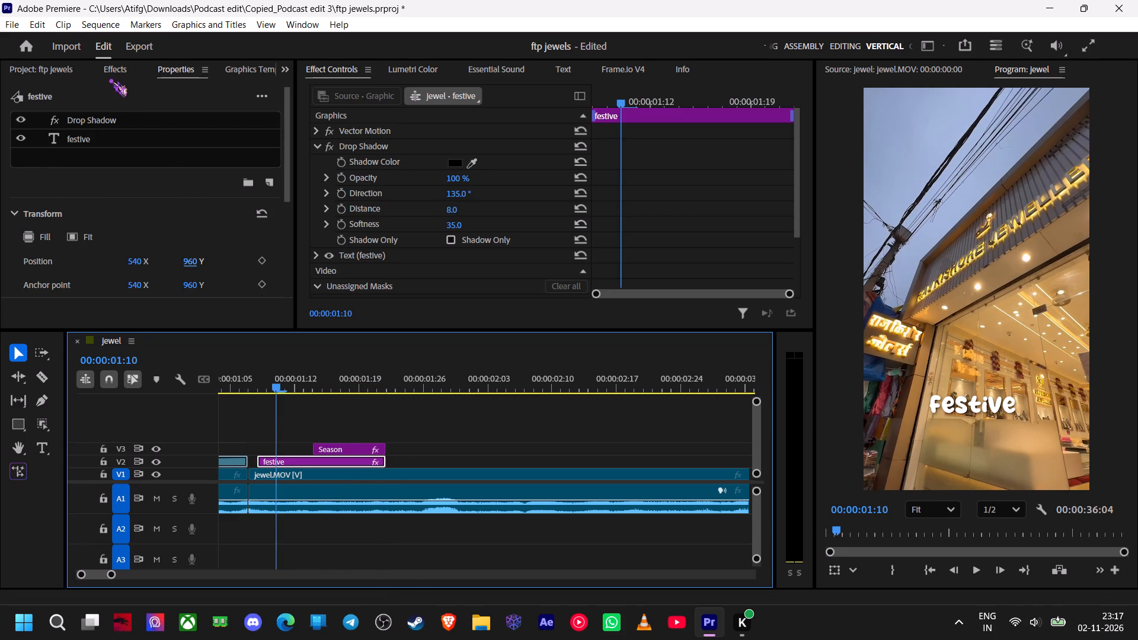
click(110, 78)
click(112, 72)
click(106, 96)
key(a)
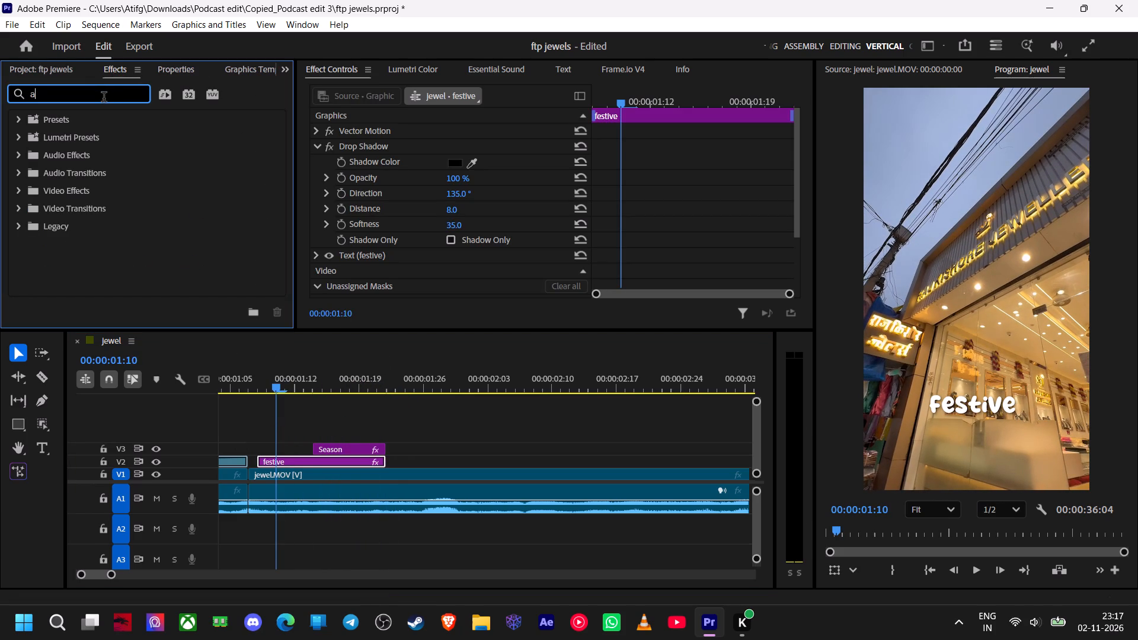
text(nim)
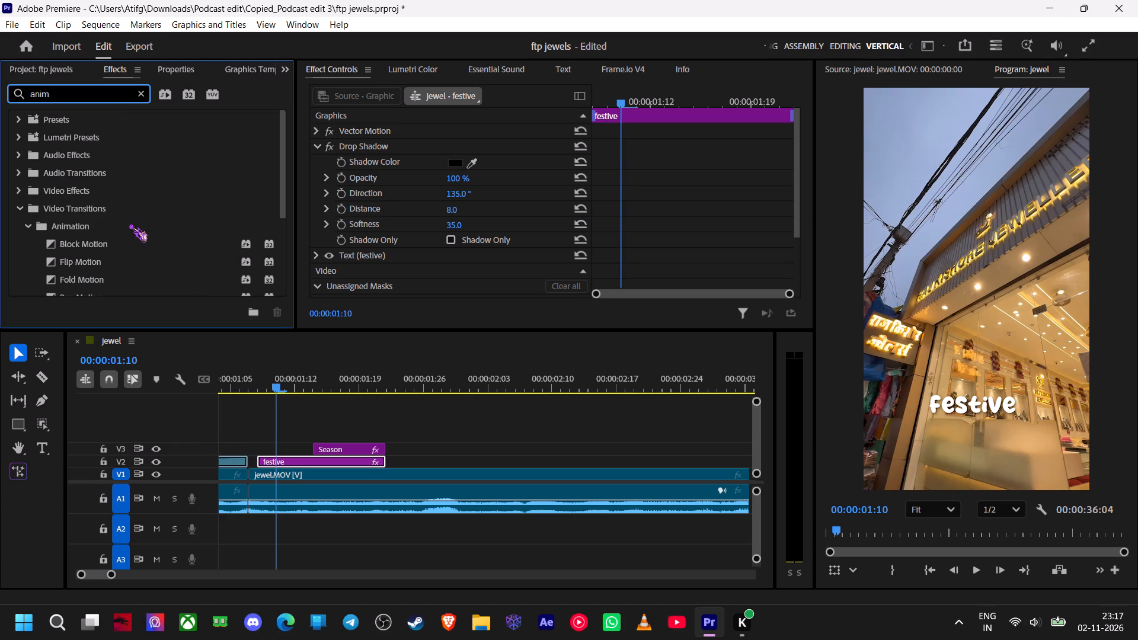
drag(284, 178, 289, 242)
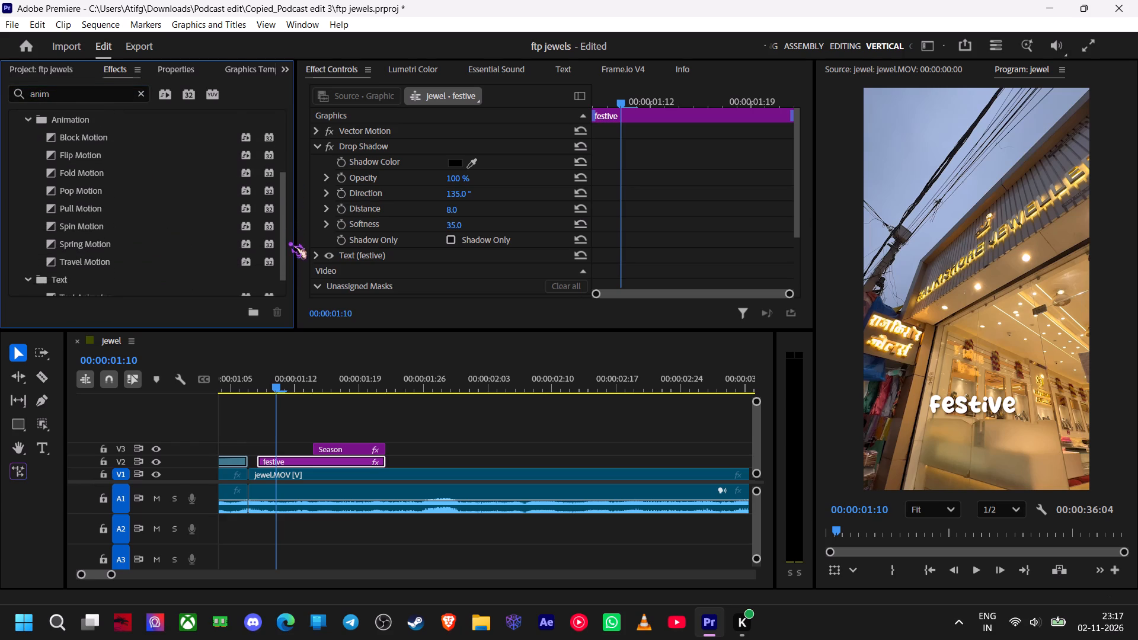
drag(289, 242, 293, 272)
drag(161, 266, 326, 452)
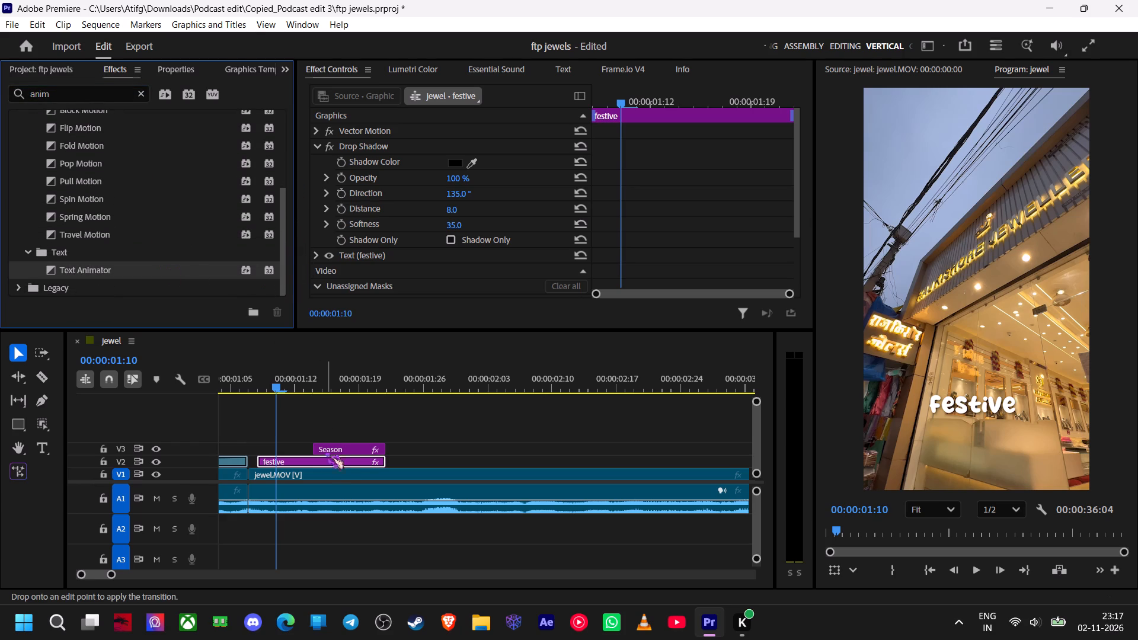
drag(326, 452, 322, 463)
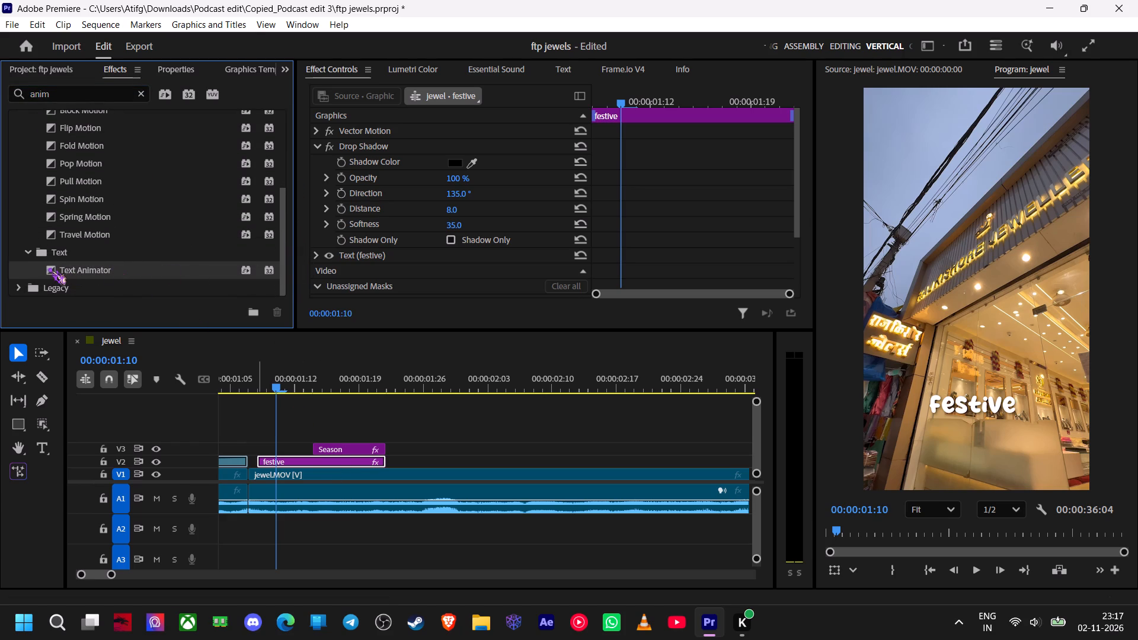
drag(47, 268, 284, 459)
drag(276, 386, 322, 411)
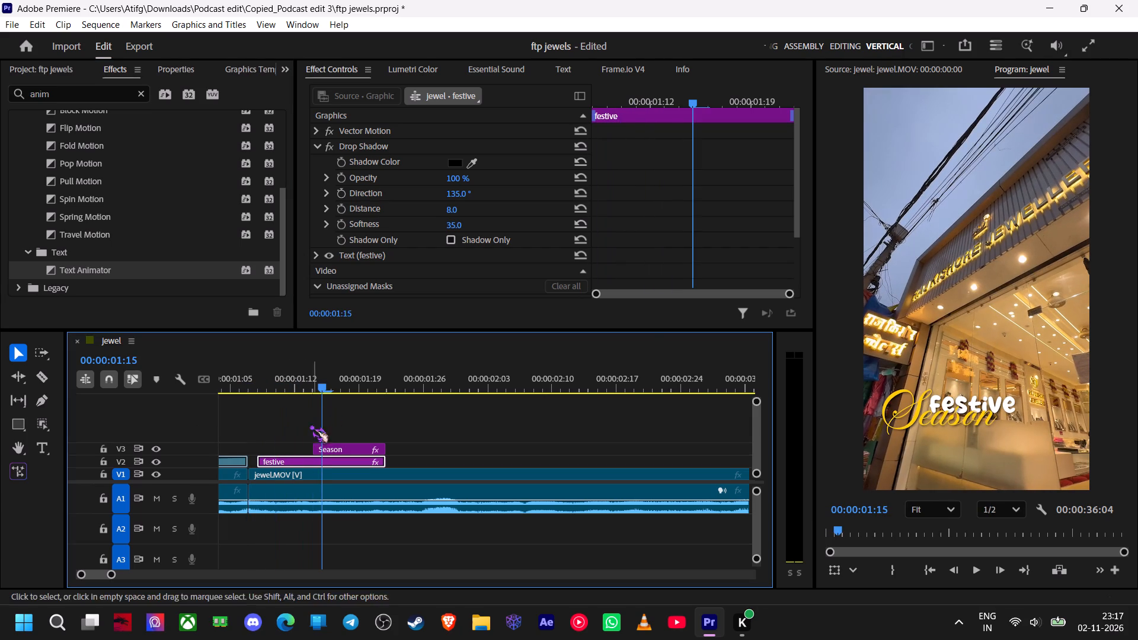
click(296, 439)
drag(119, 268, 267, 459)
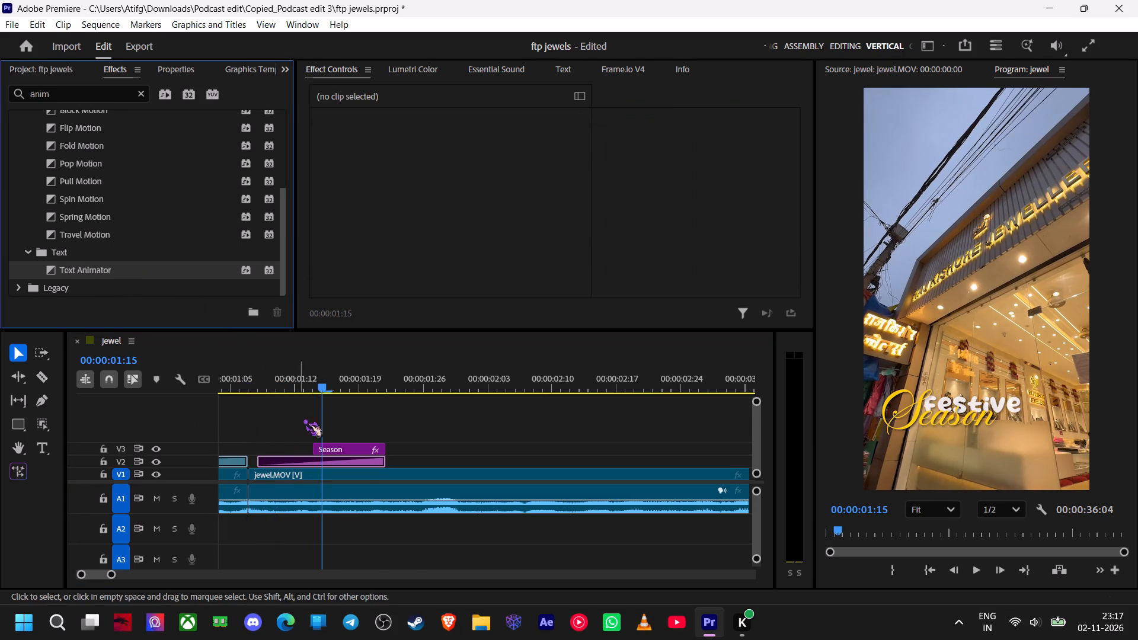
Shorten the Text Animator transition on "festive" to 9 frames.
drag(382, 460, 369, 460)
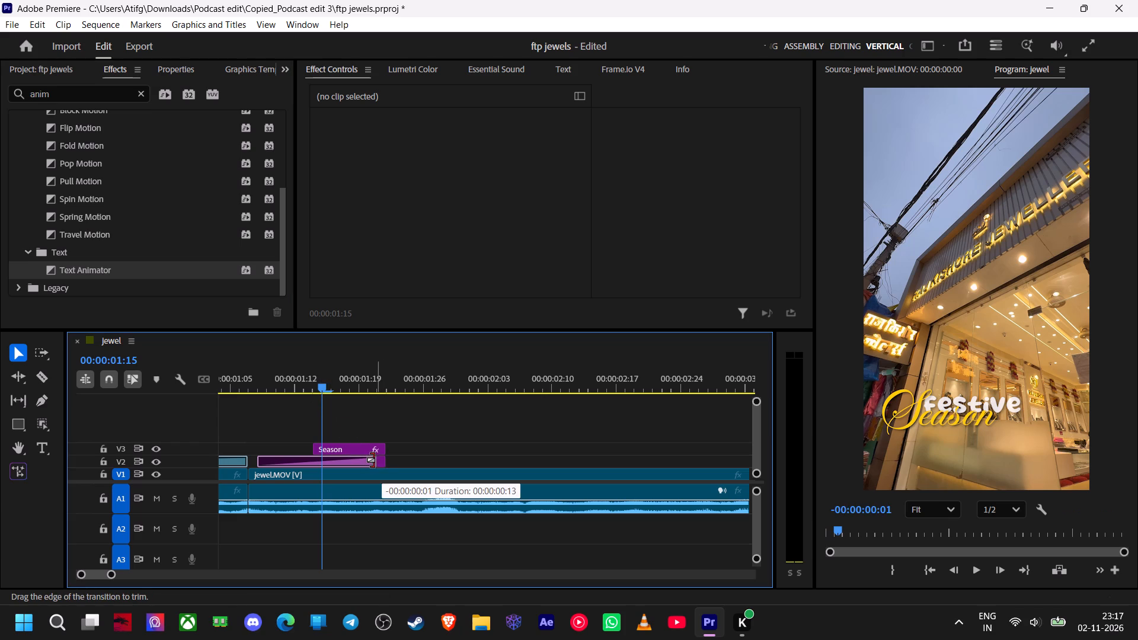
drag(369, 460, 331, 460)
Play and scrub through the "festive" and "Season" clips to check the text animation.
drag(316, 386, 299, 390)
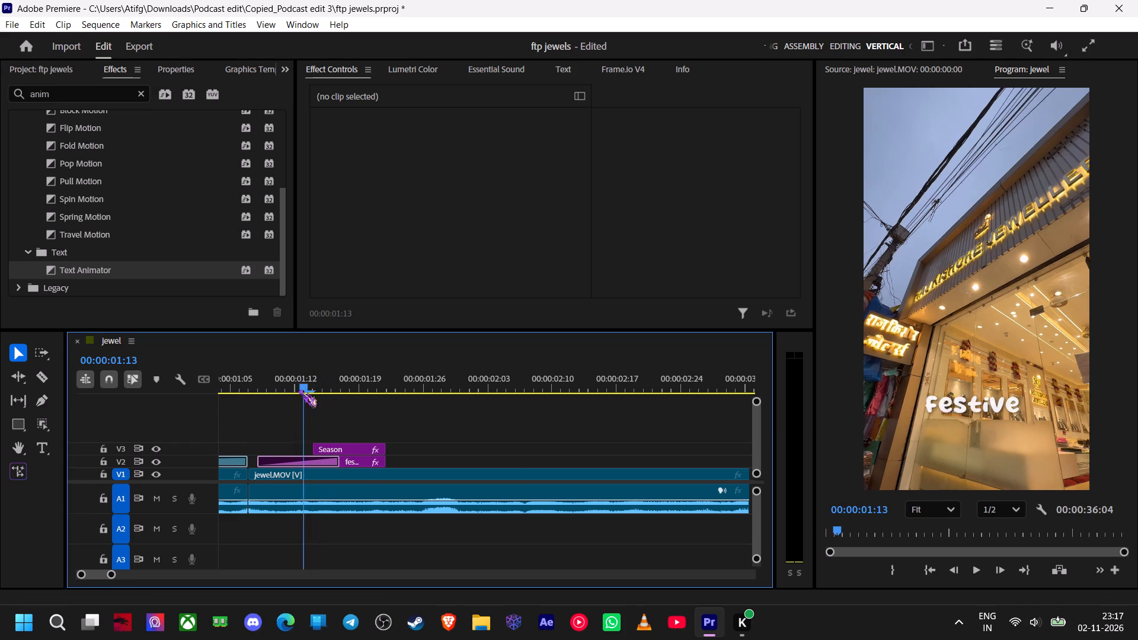
drag(299, 390, 236, 393)
key(space)
key(space)
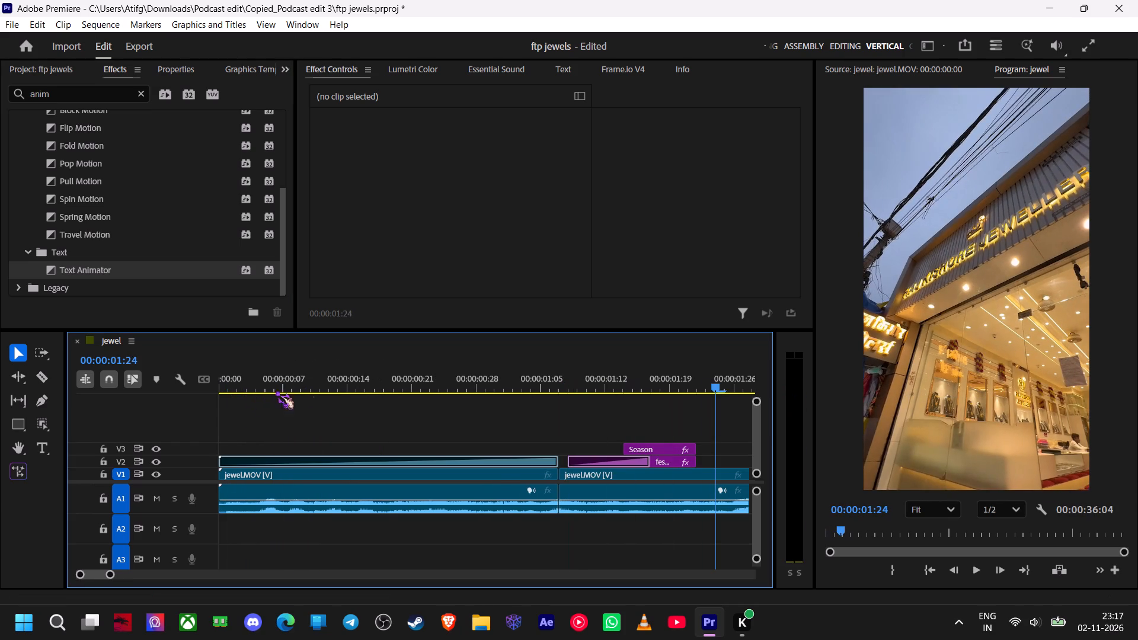
drag(402, 380, 586, 392)
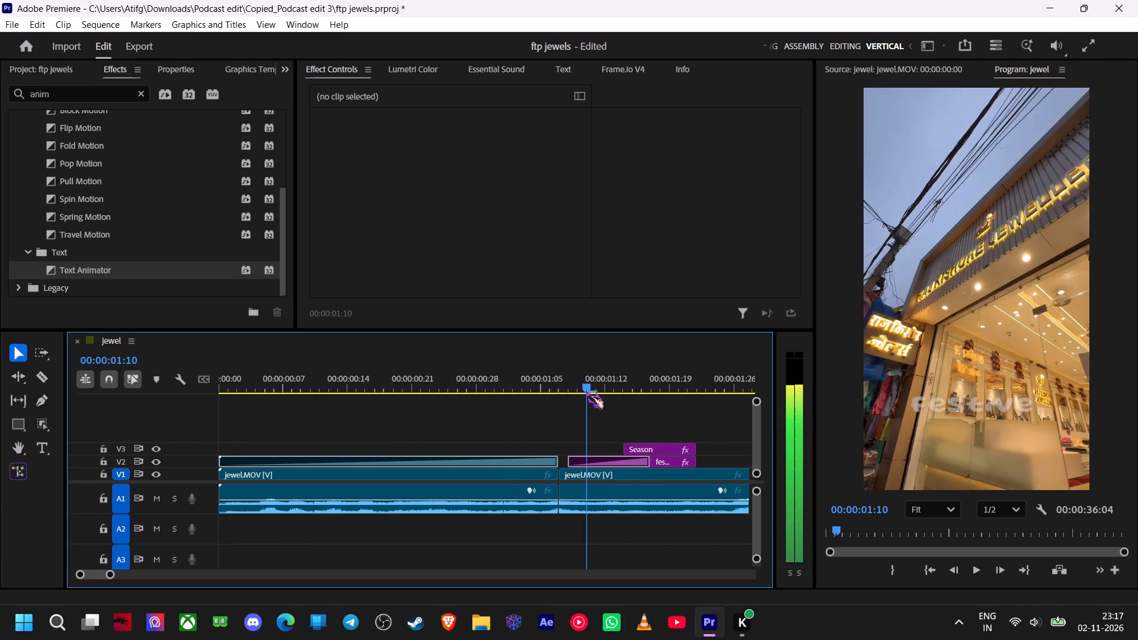
drag(586, 392, 616, 392)
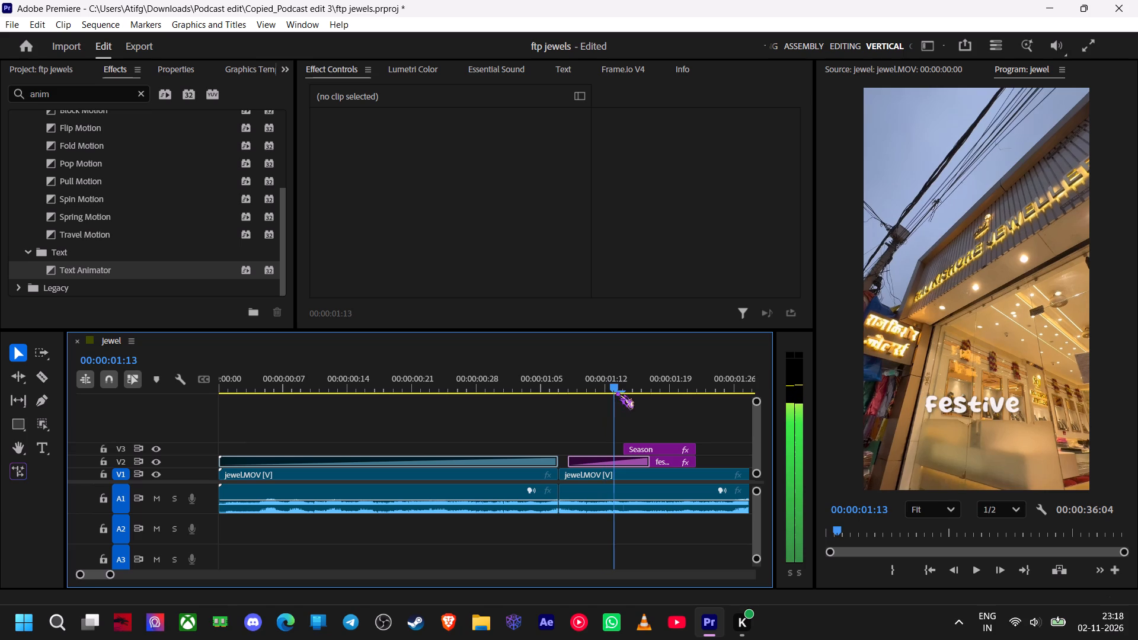
drag(616, 392, 645, 398)
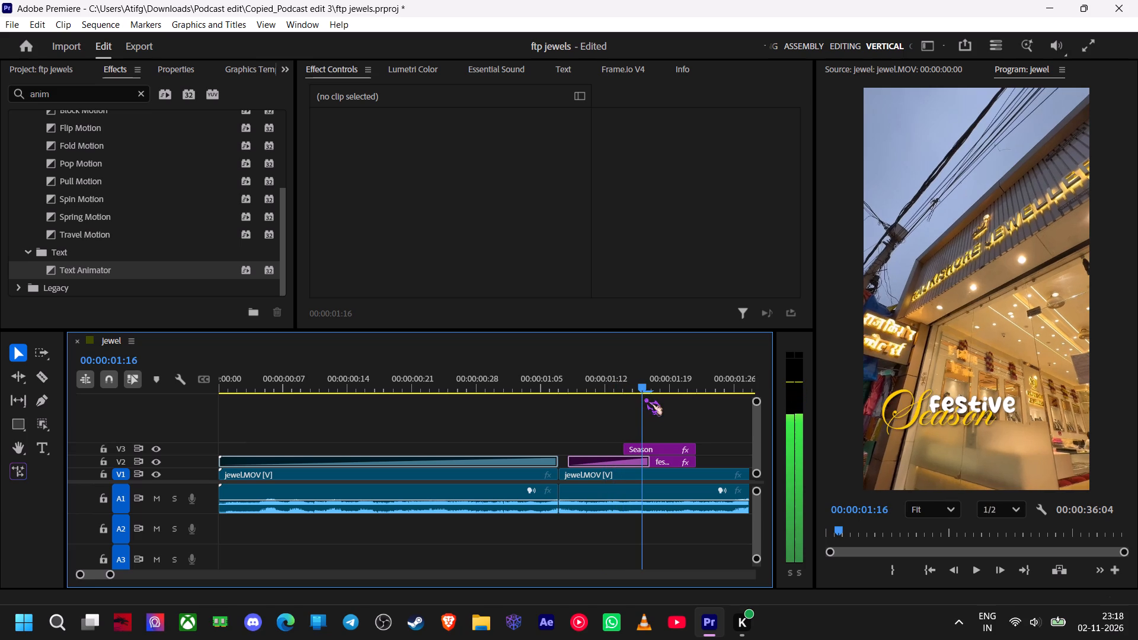
drag(645, 398, 641, 402)
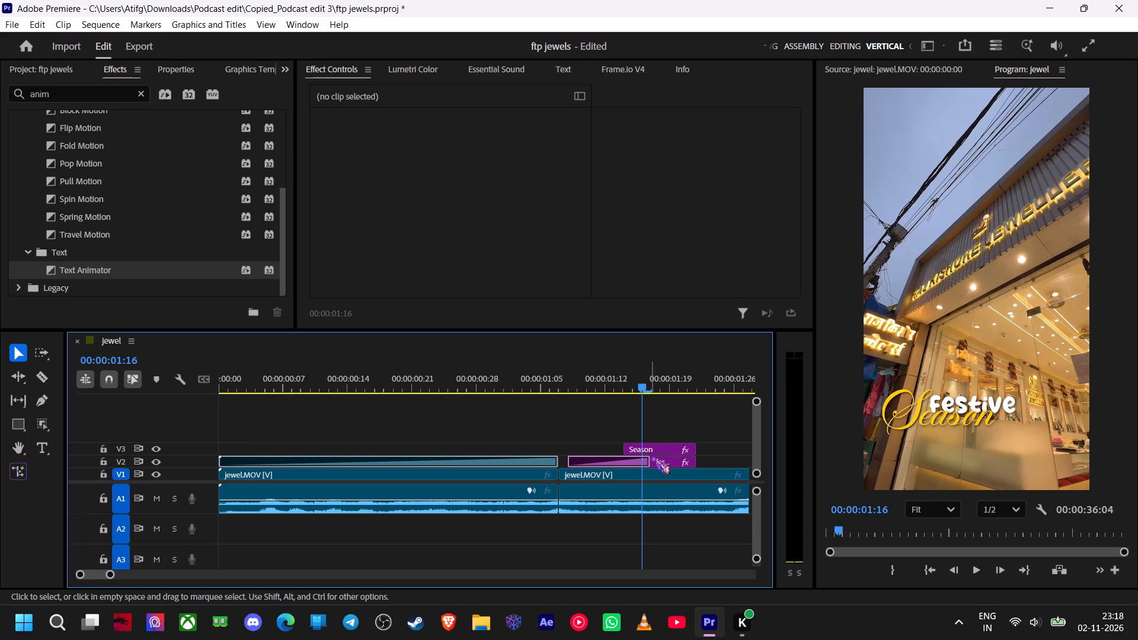
Examine the Text Animator transition's settings on "festive", from the curve graph through to the motion blur options.
click(650, 459)
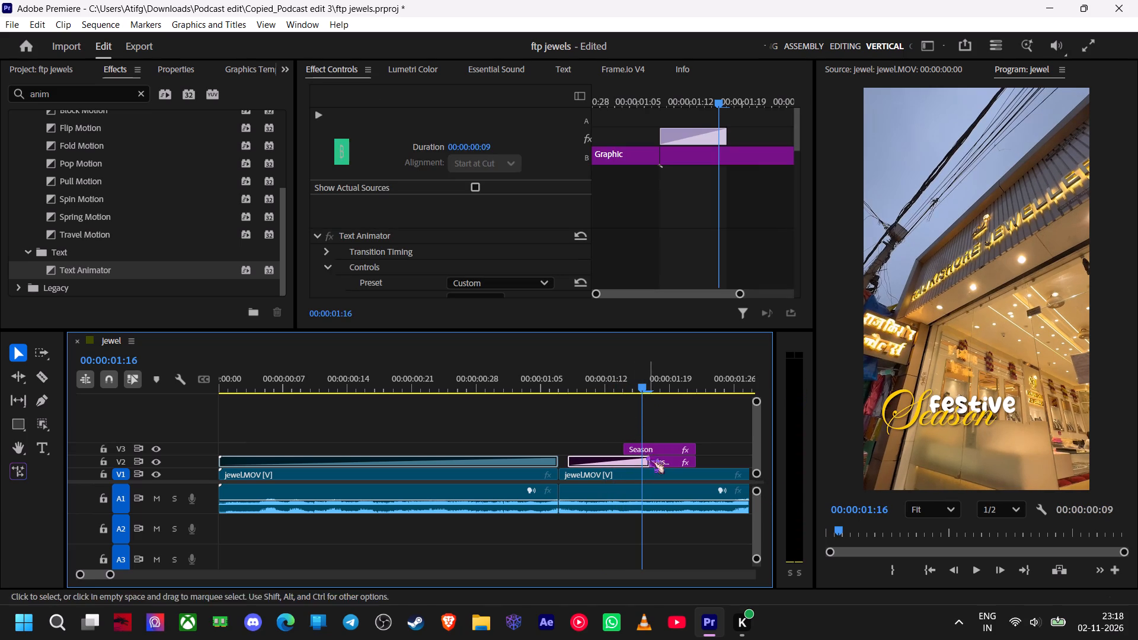
drag(799, 143, 811, 188)
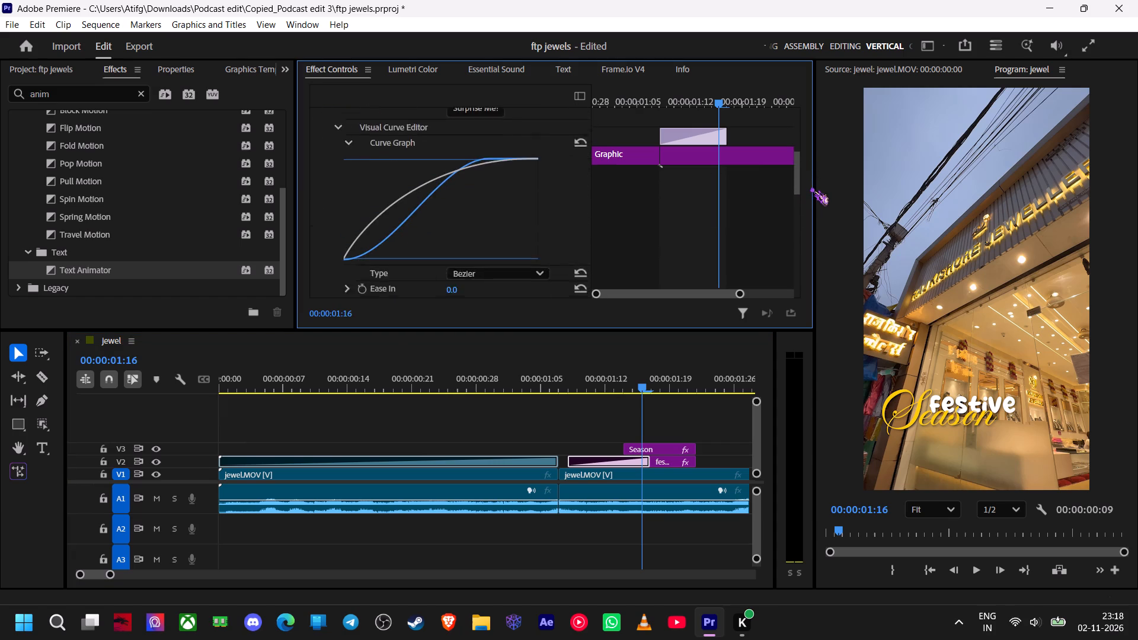
drag(811, 188, 817, 185)
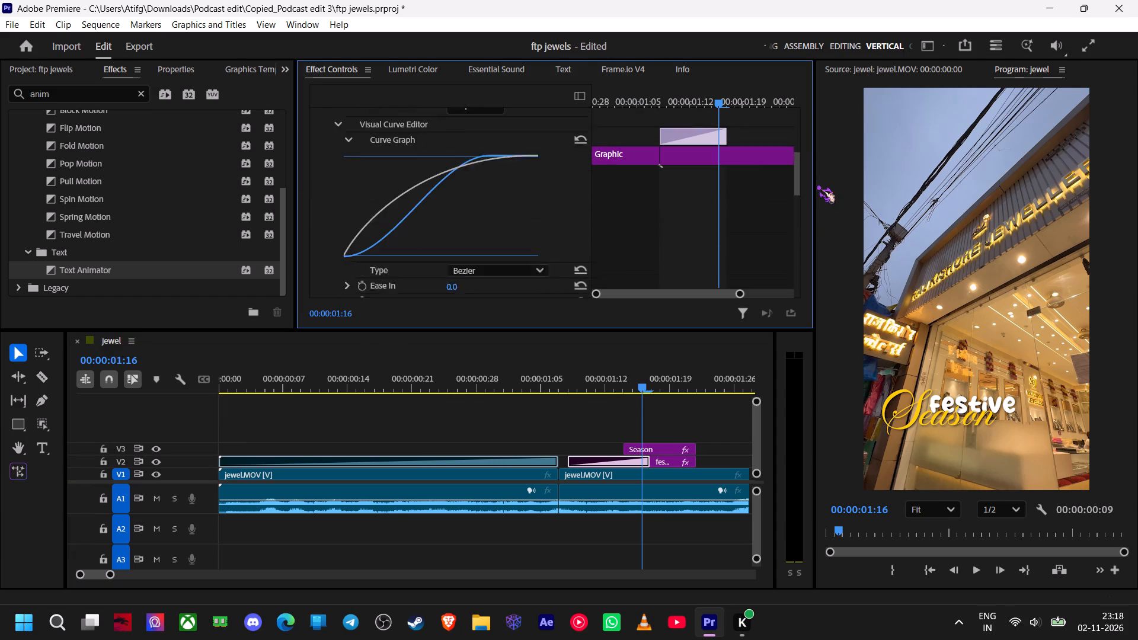
drag(817, 185, 825, 235)
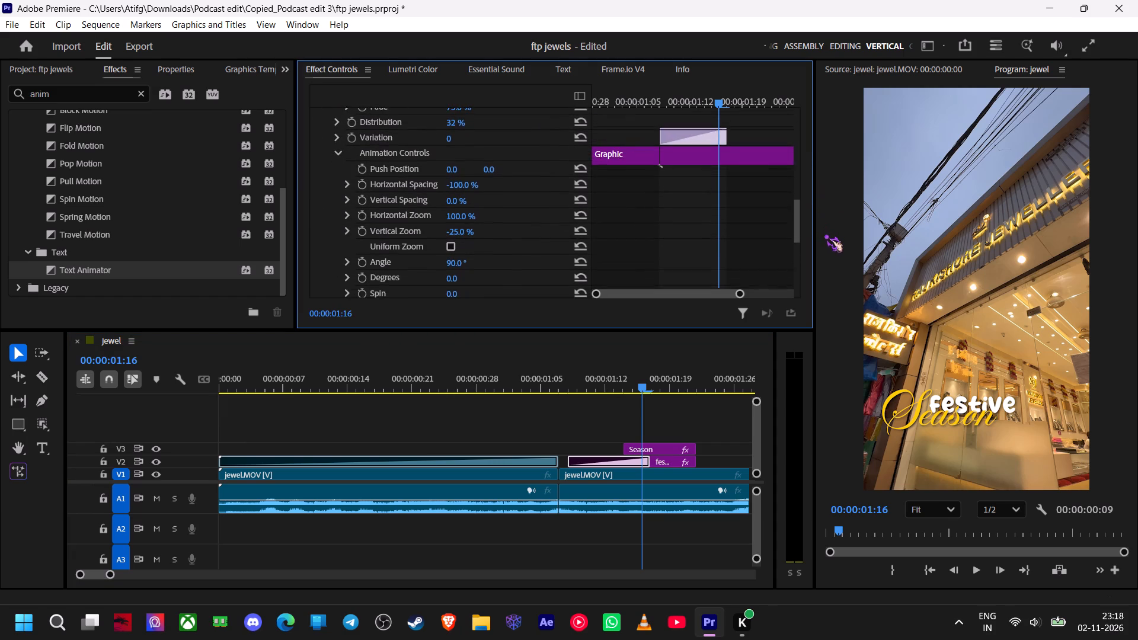
drag(825, 235, 824, 293)
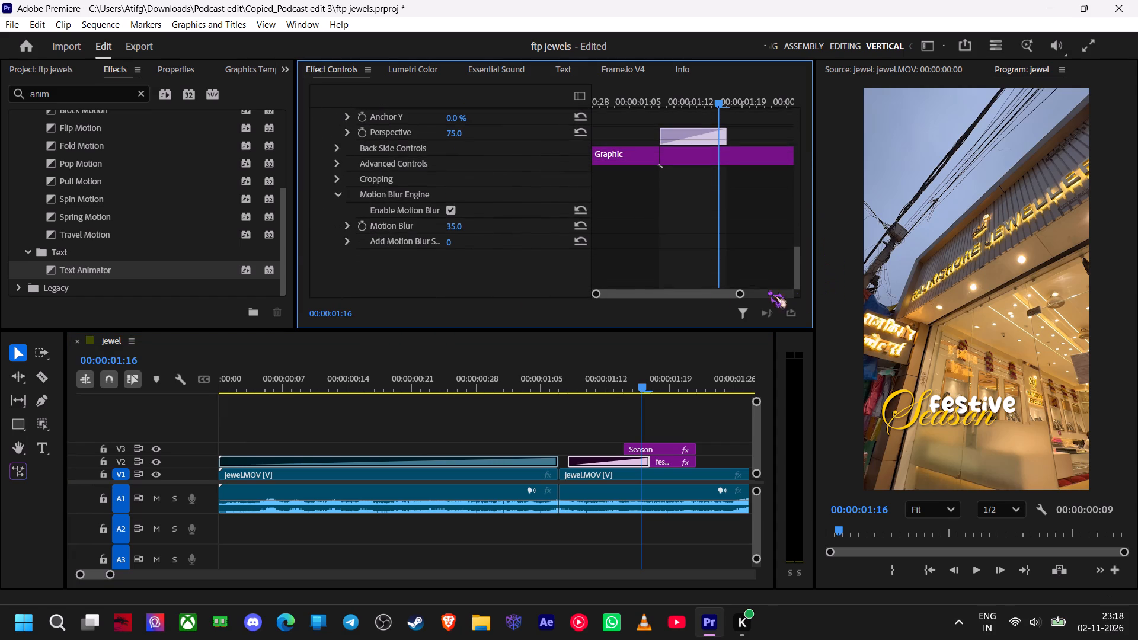
drag(281, 245, 280, 262)
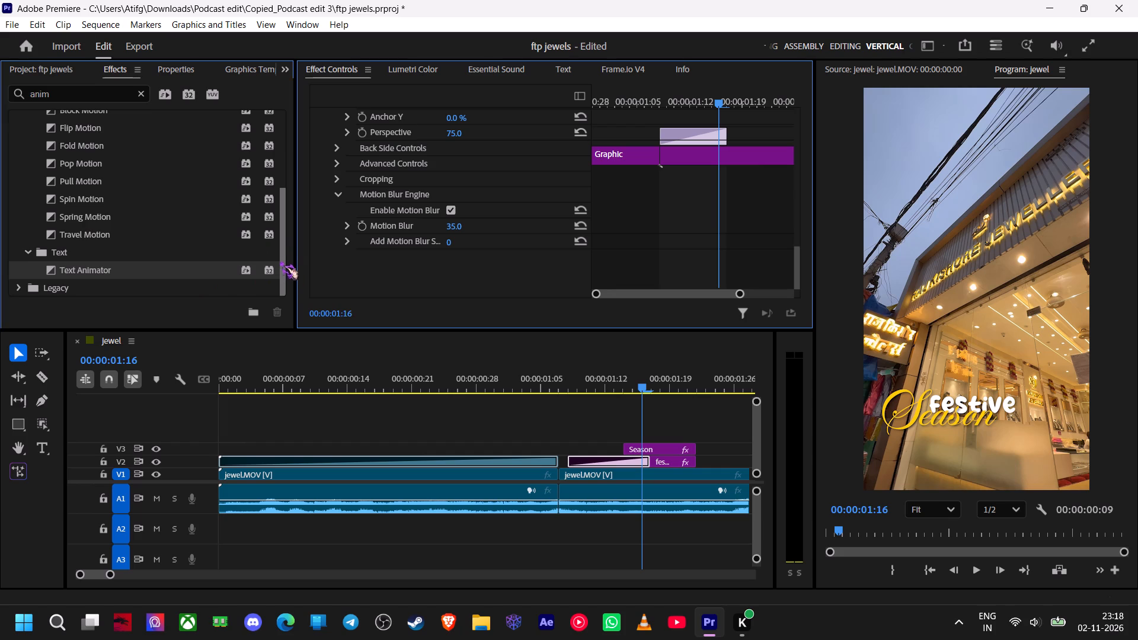
drag(280, 262, 298, 274)
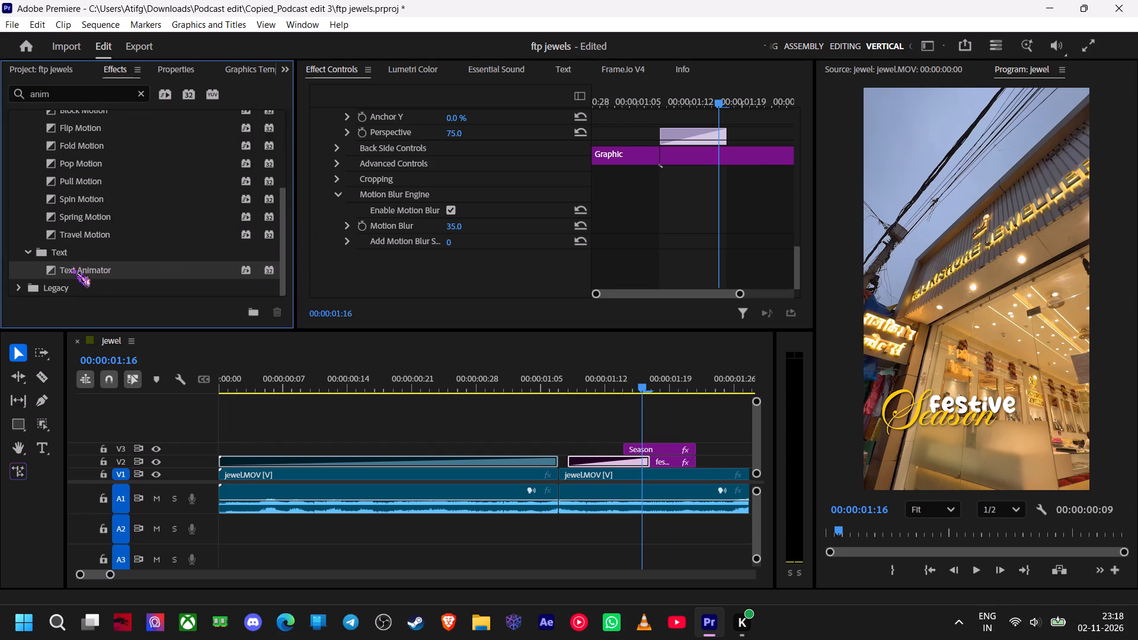
Play the sequence from the start through both titles to check the animated "festive" entrance.
drag(635, 380, 0, 461)
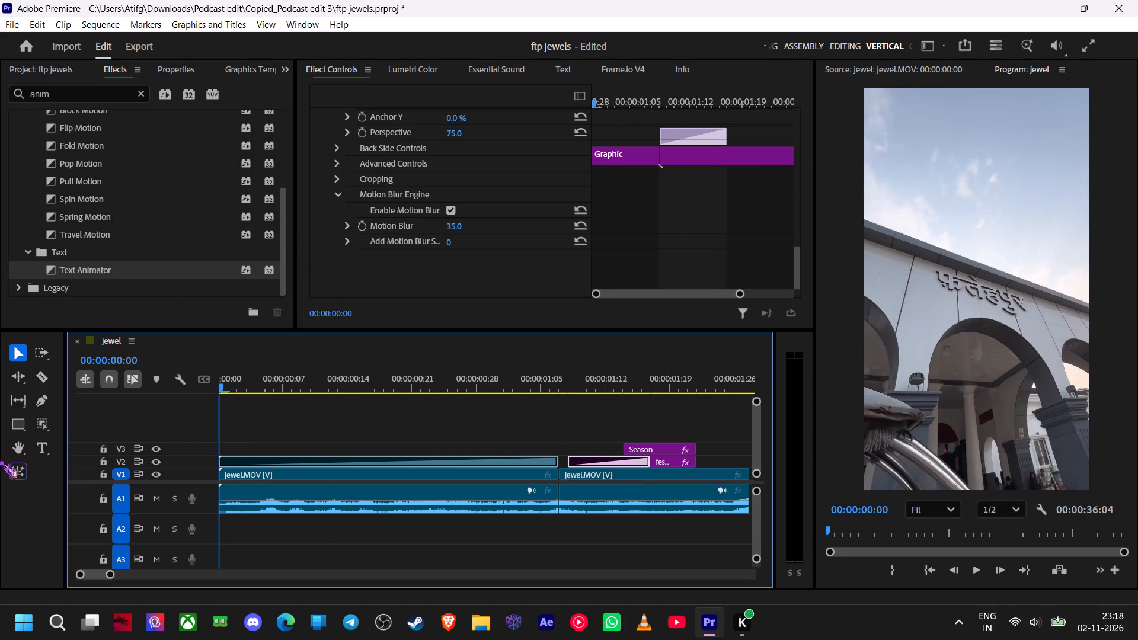
drag(0, 461, 0, 465)
key(space)
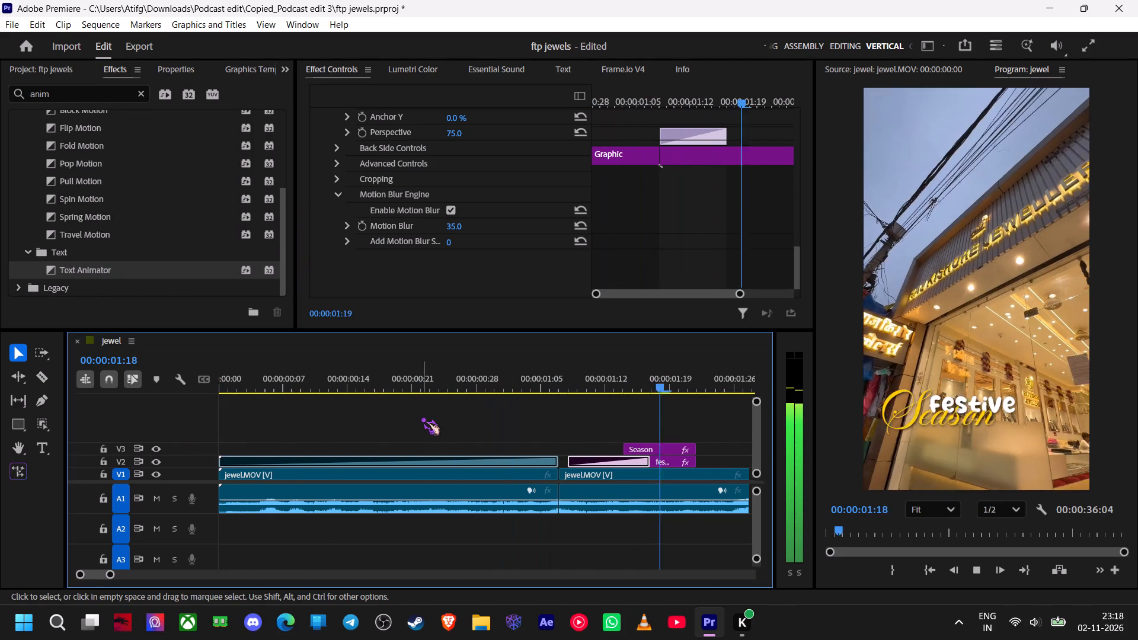
key(space)
Scrub and replay the section around the "festive" and "Season" clips to check the animation against the audio.
drag(267, 378, 359, 404)
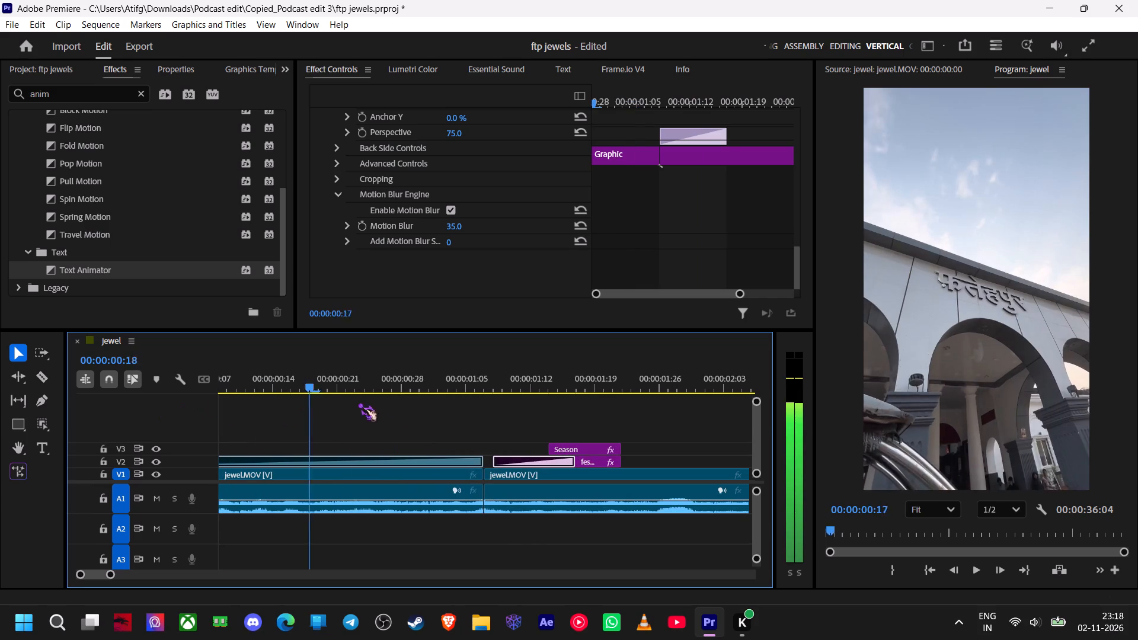
drag(359, 404, 498, 397)
key(space)
key(space)
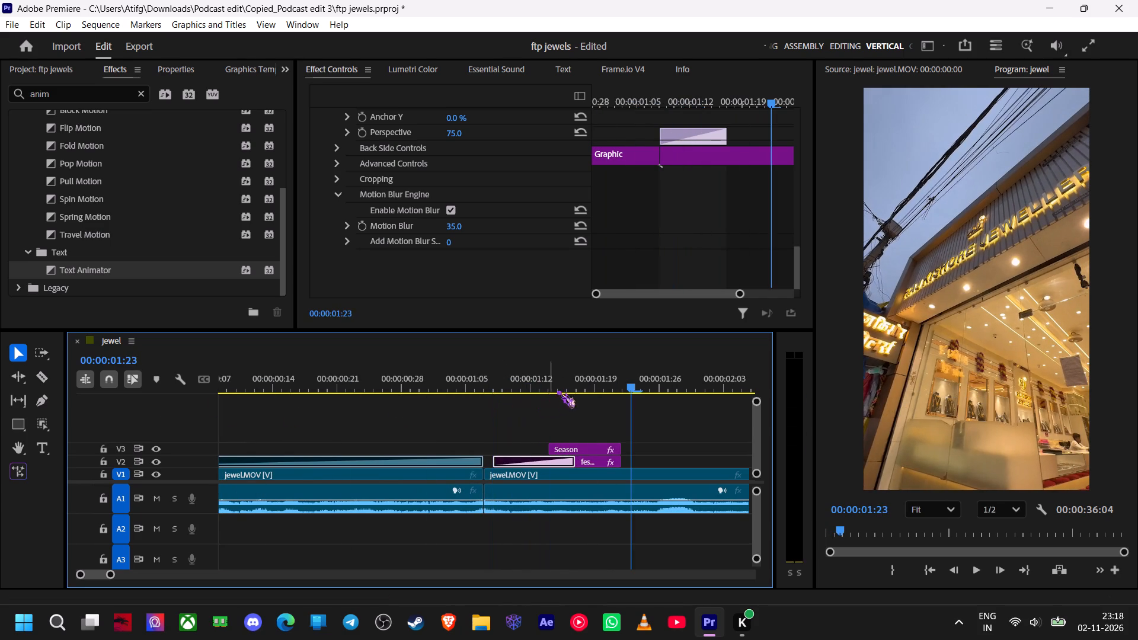
drag(574, 385, 425, 393)
key(space)
key(space)
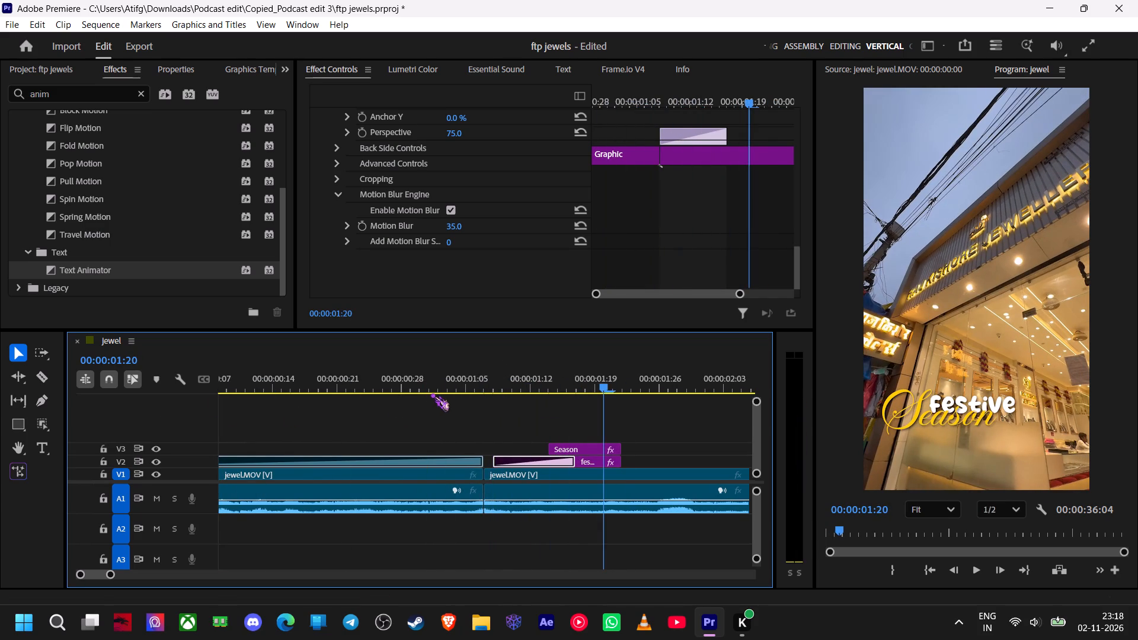
key(space)
key(space)
key(space)
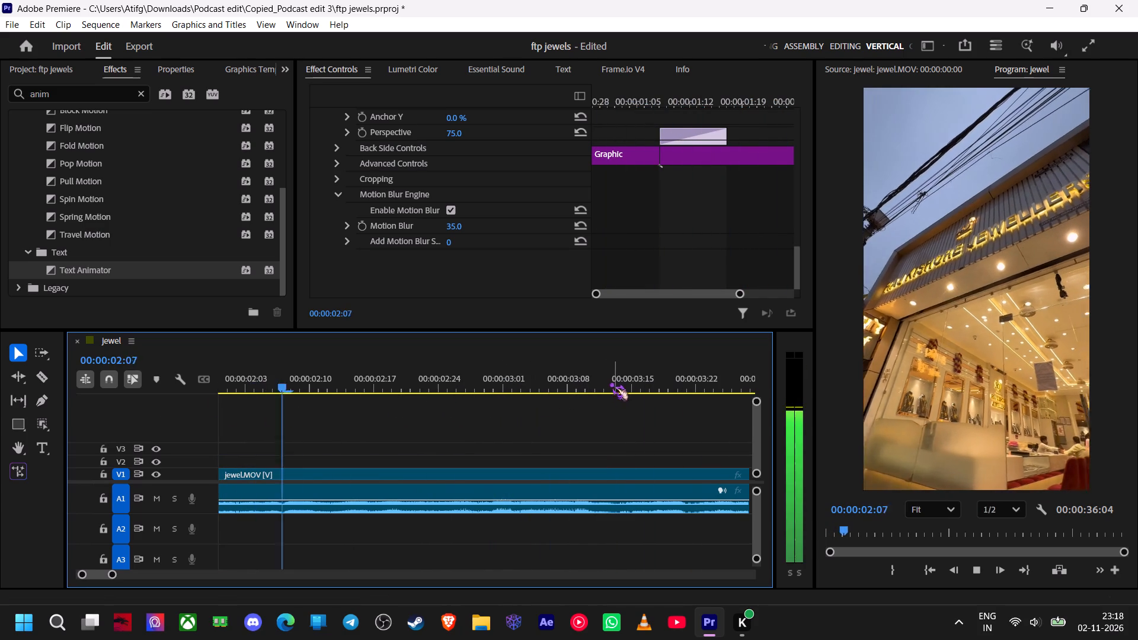
key(space)
drag(437, 386, 367, 411)
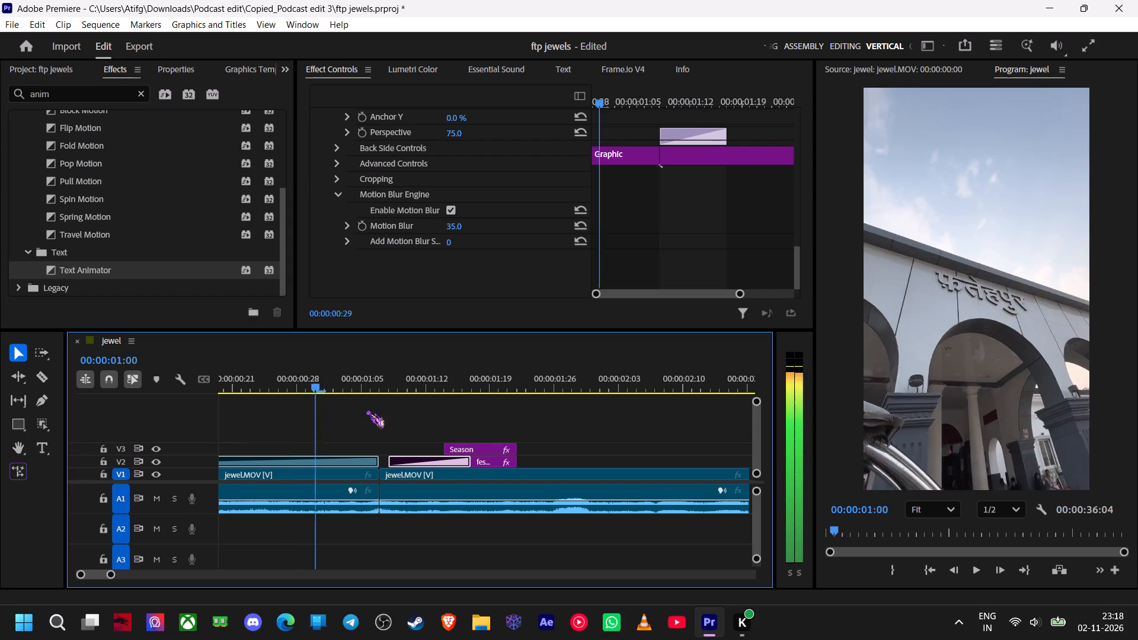
drag(367, 411, 519, 404)
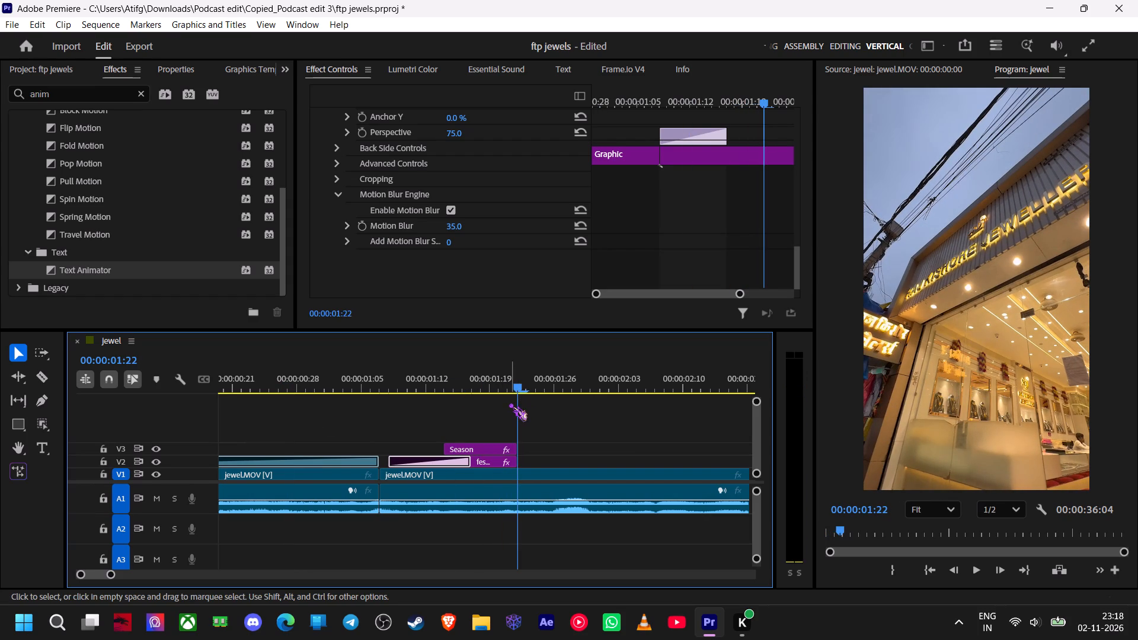
key(space)
key(space)
key(space)
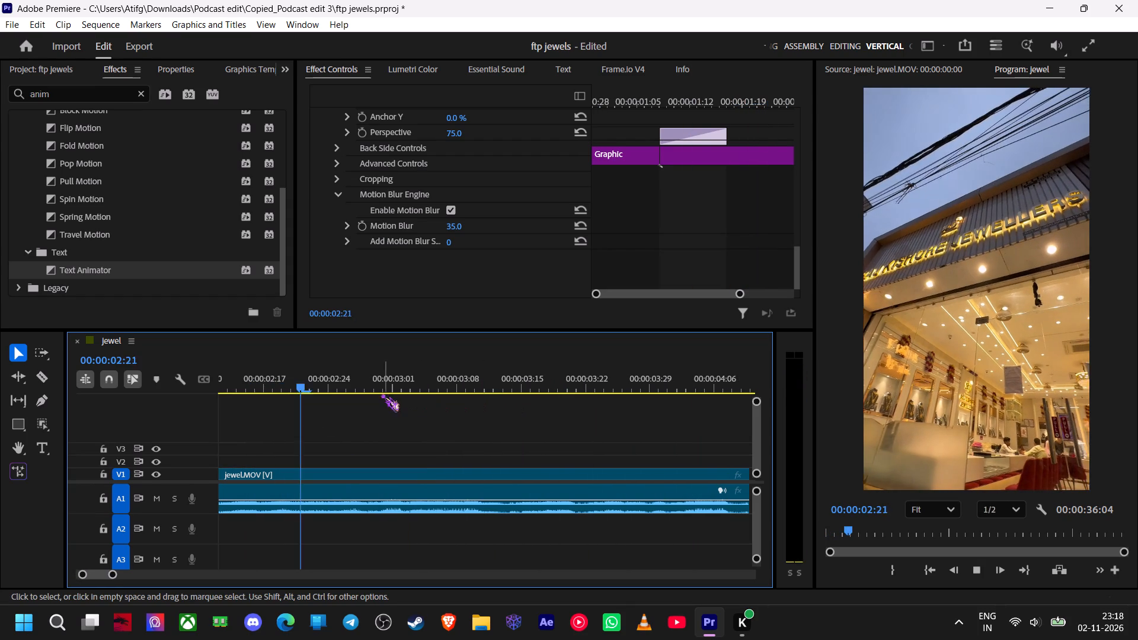
key(space)
Duplicate the "festive" clip with its transition on V2, placing the copy directly after the original at 00:00:01:22.
drag(337, 383, 378, 421)
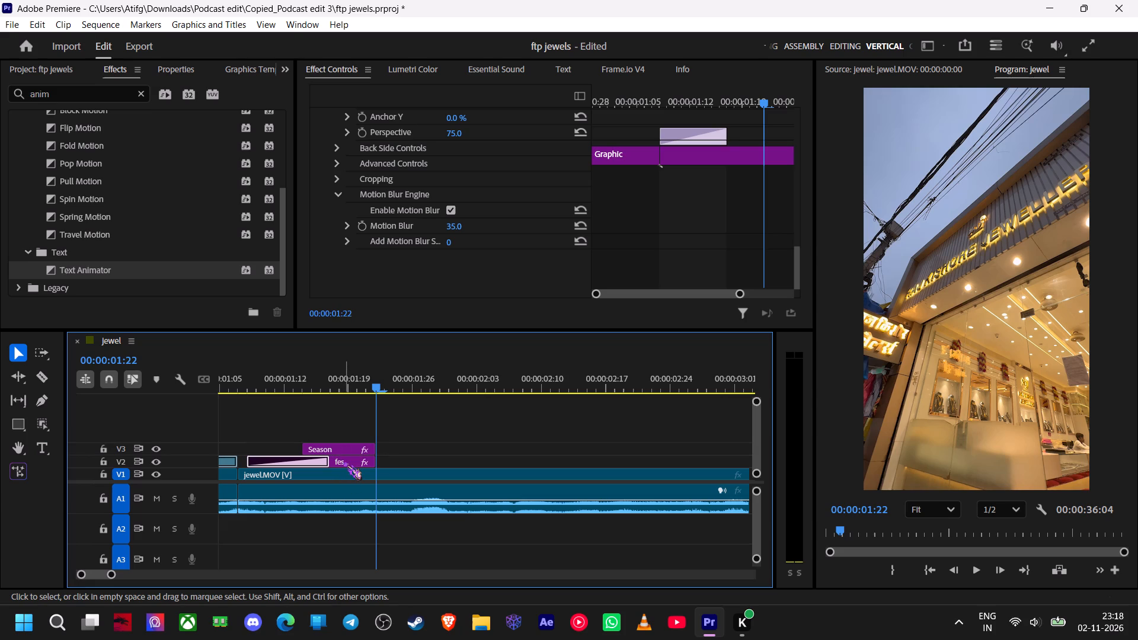
alt+drag(344, 462, 380, 445)
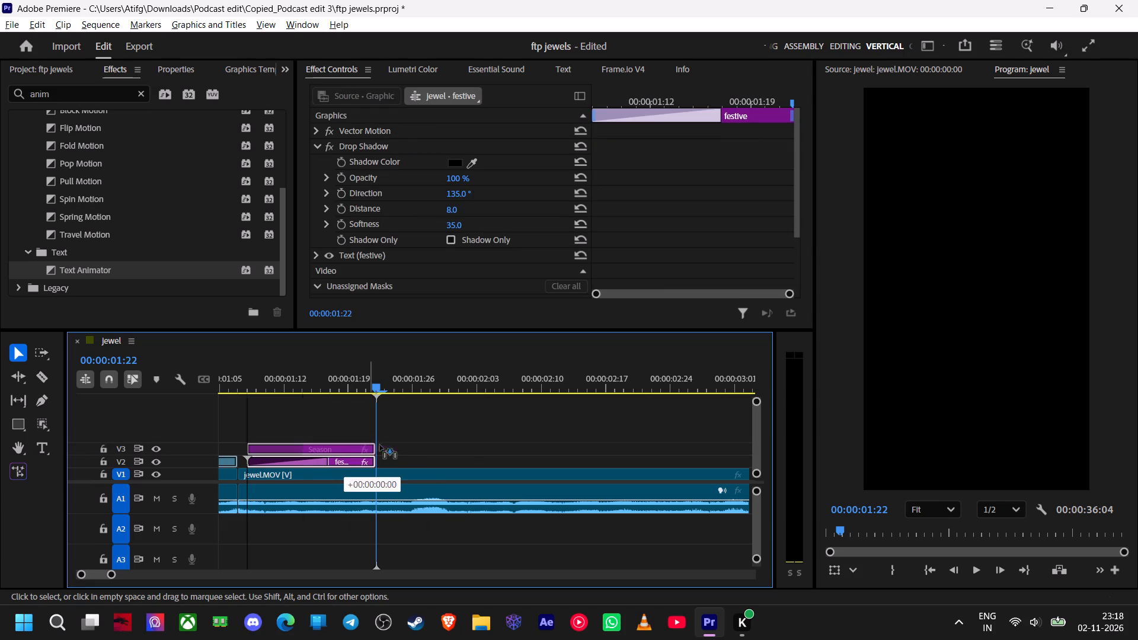
alt+drag(380, 445, 466, 459)
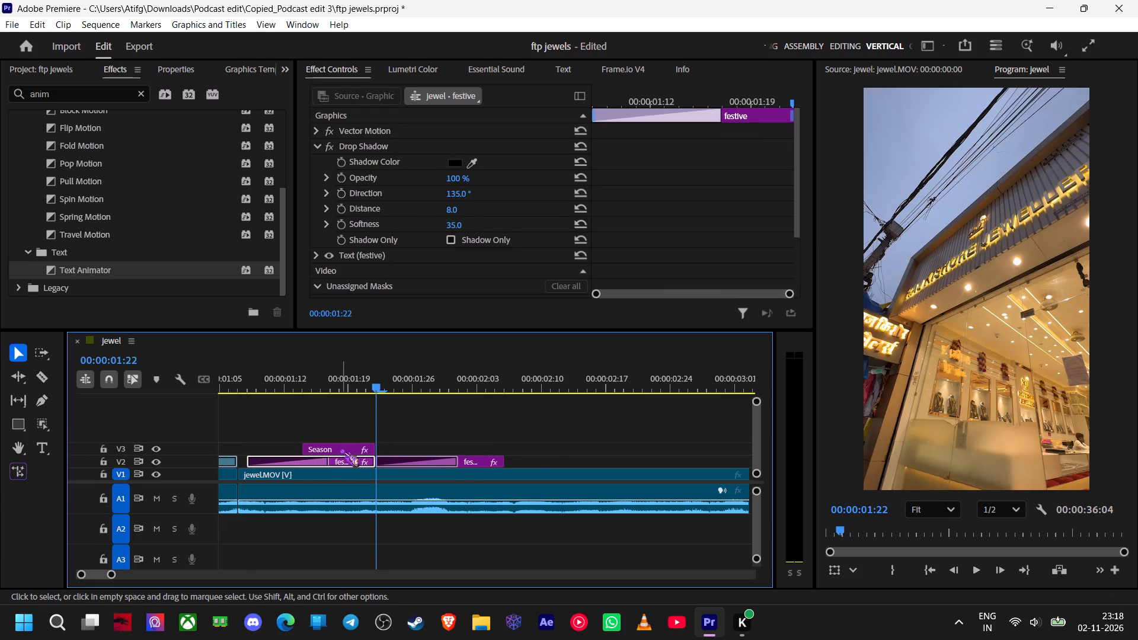
Remove the Text Animator transition from the start of the duplicated "festive" clip on V2.
drag(379, 385, 397, 385)
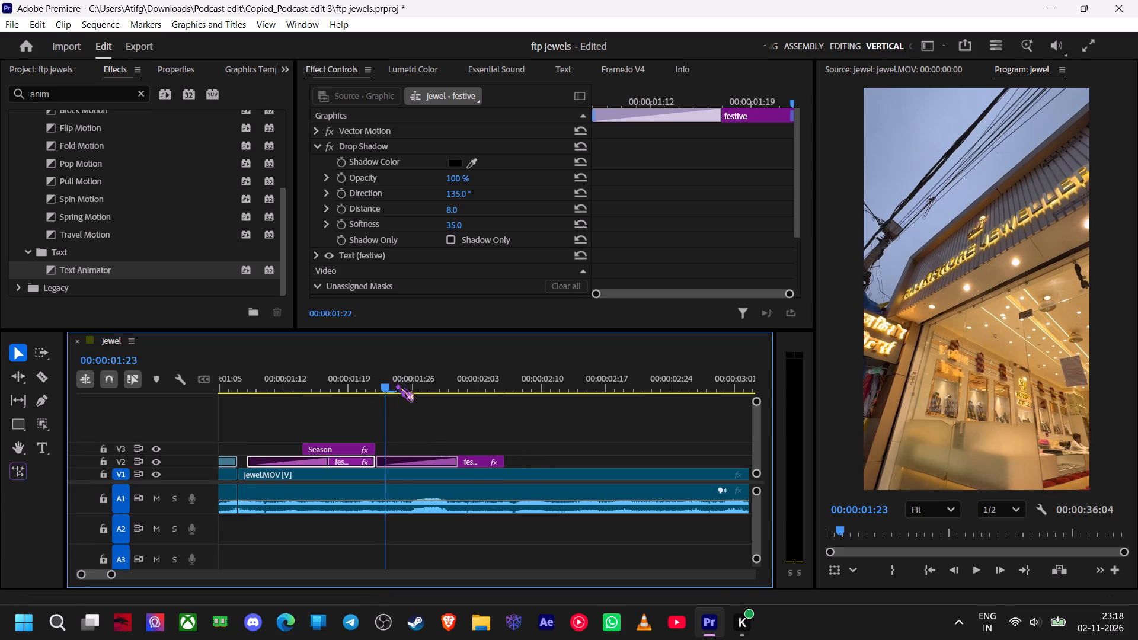
drag(397, 385, 431, 388)
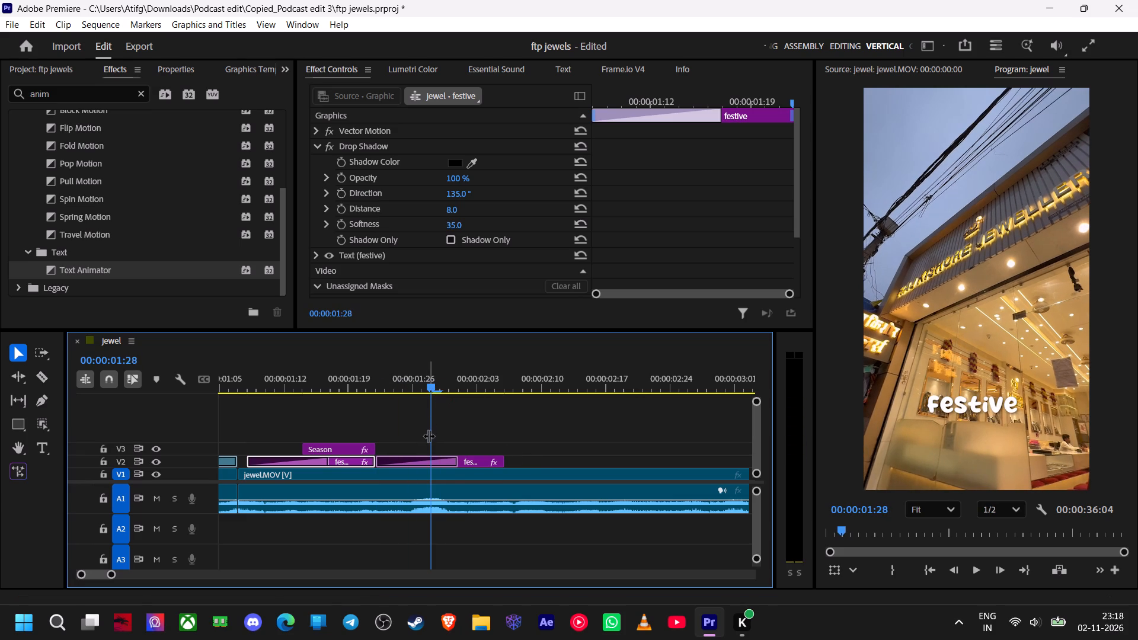
click(438, 461)
key(Delete)
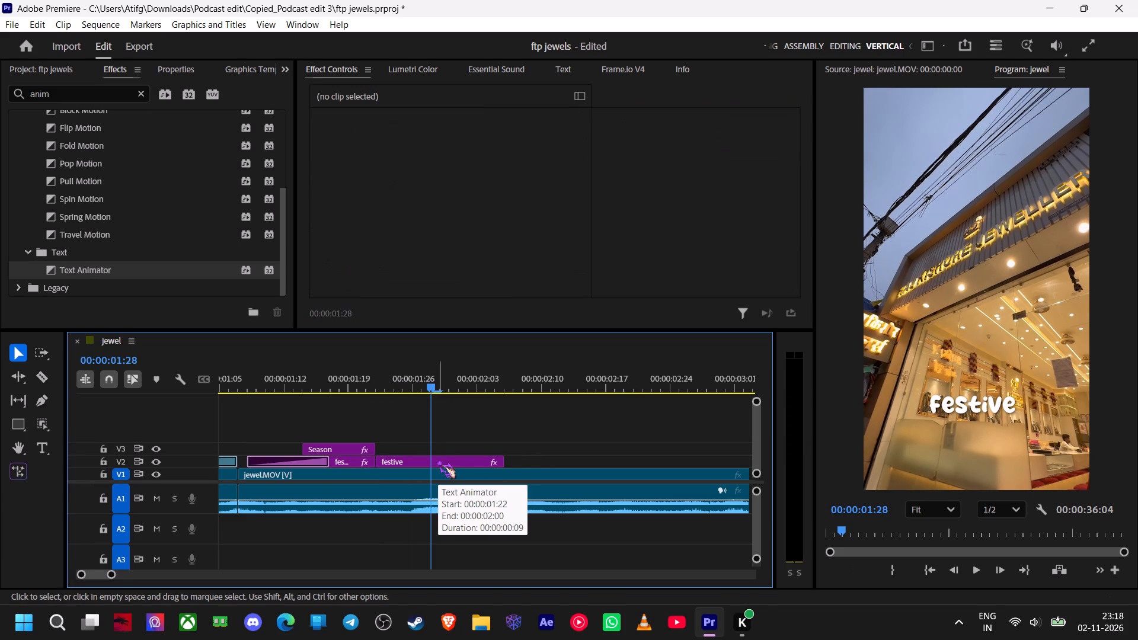
click(438, 462)
double_click(955, 399)
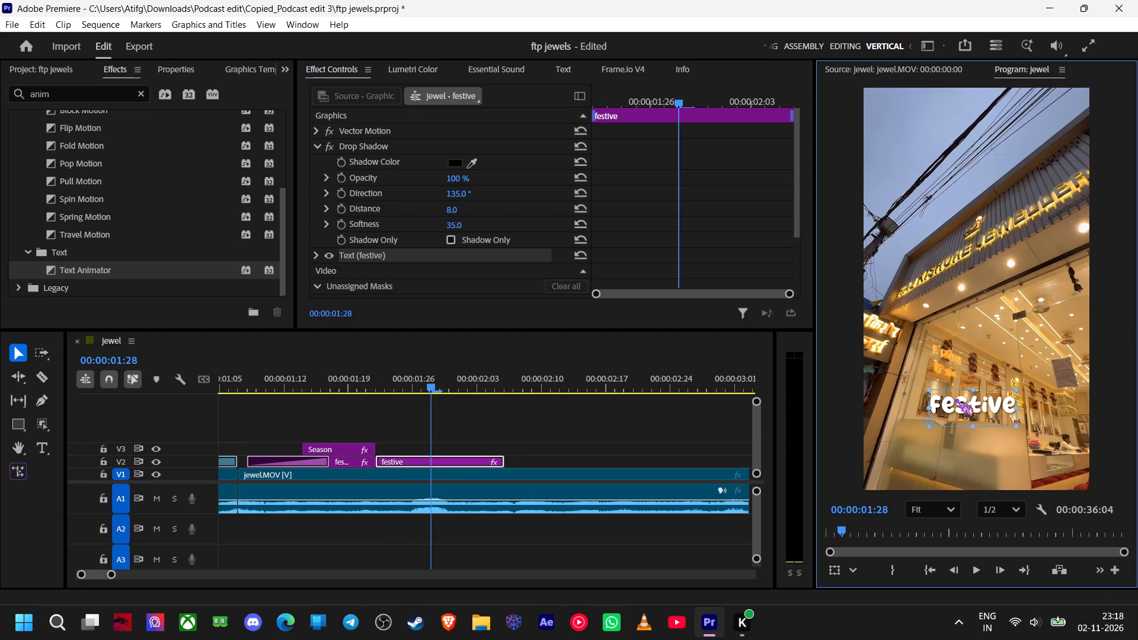
key(BackSpace)
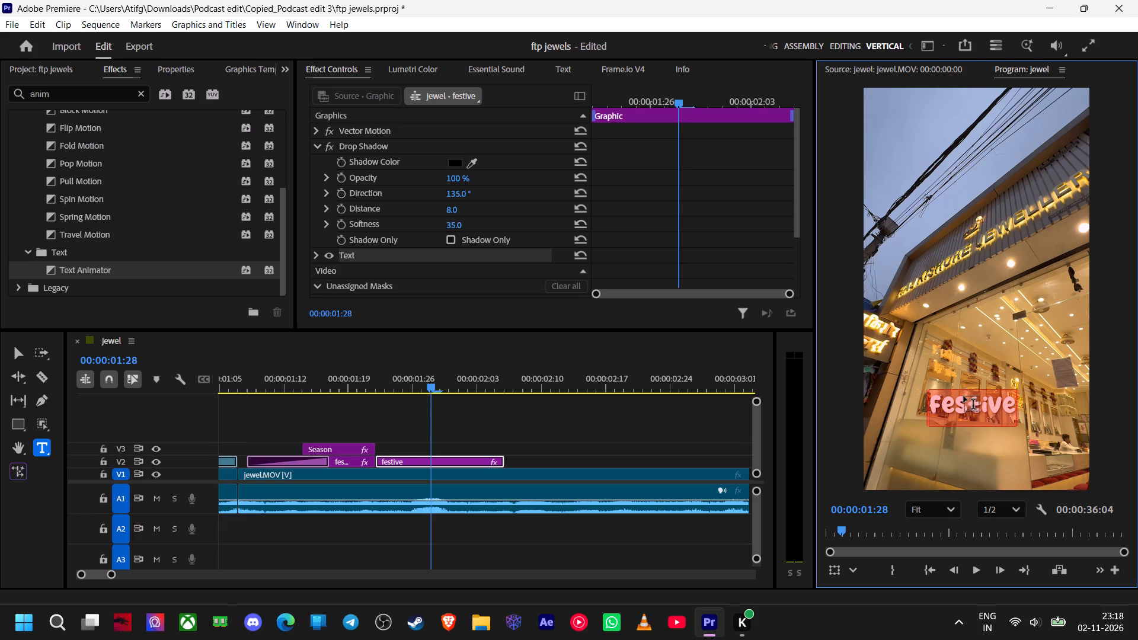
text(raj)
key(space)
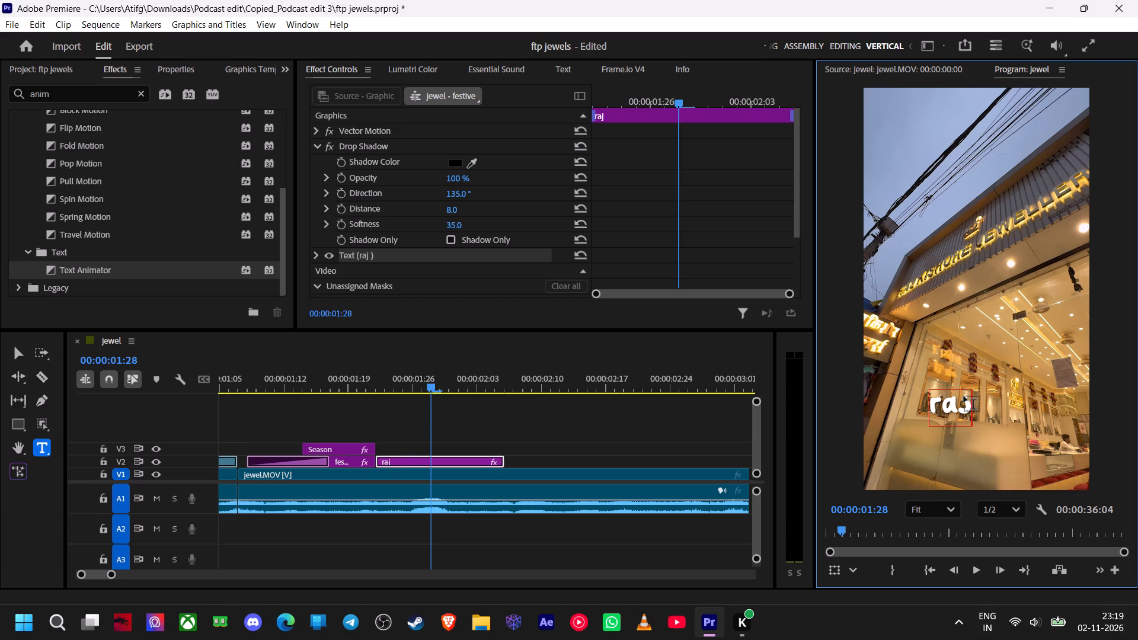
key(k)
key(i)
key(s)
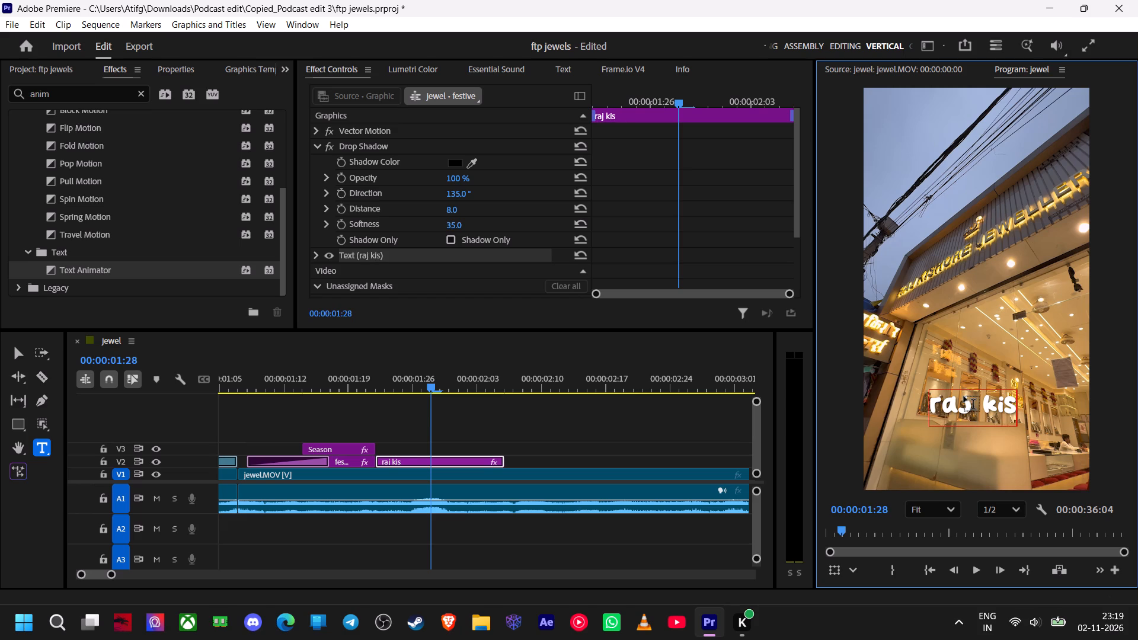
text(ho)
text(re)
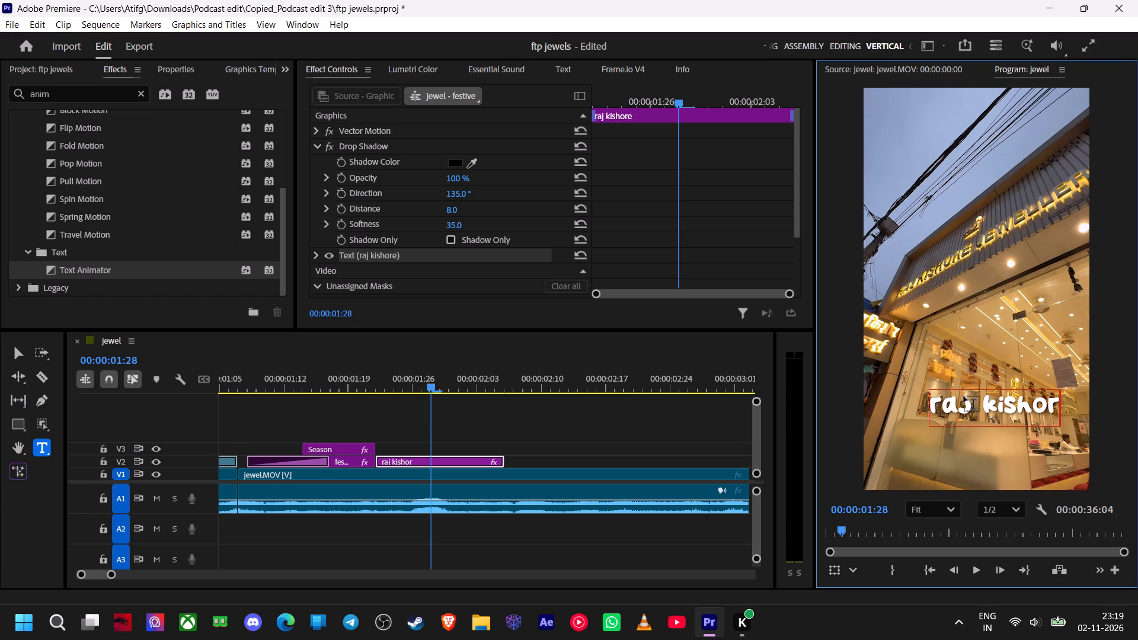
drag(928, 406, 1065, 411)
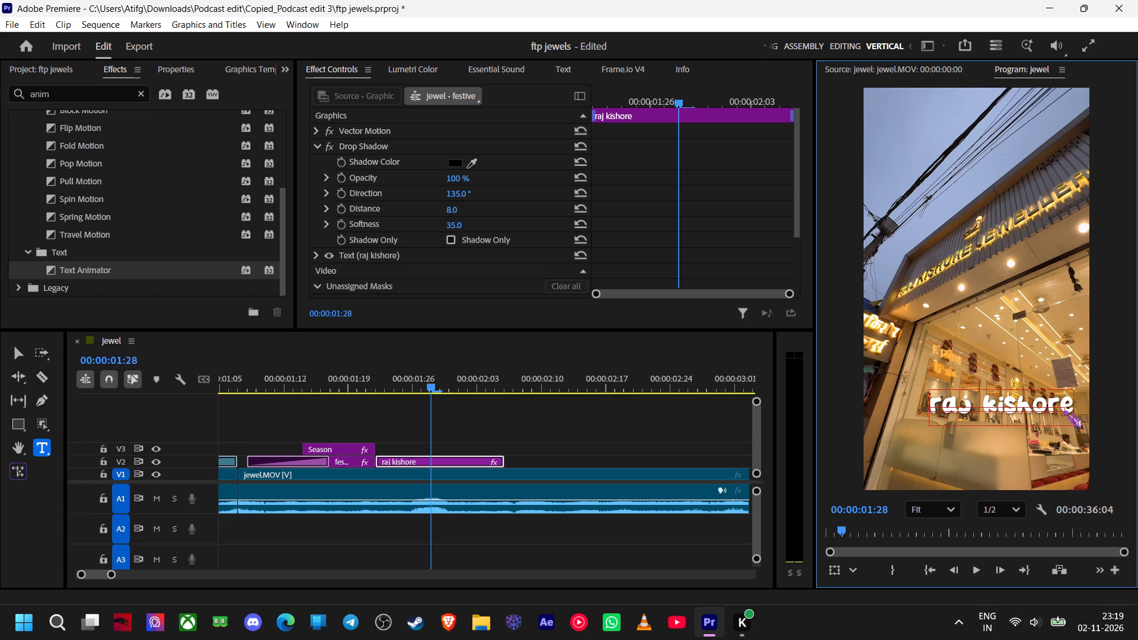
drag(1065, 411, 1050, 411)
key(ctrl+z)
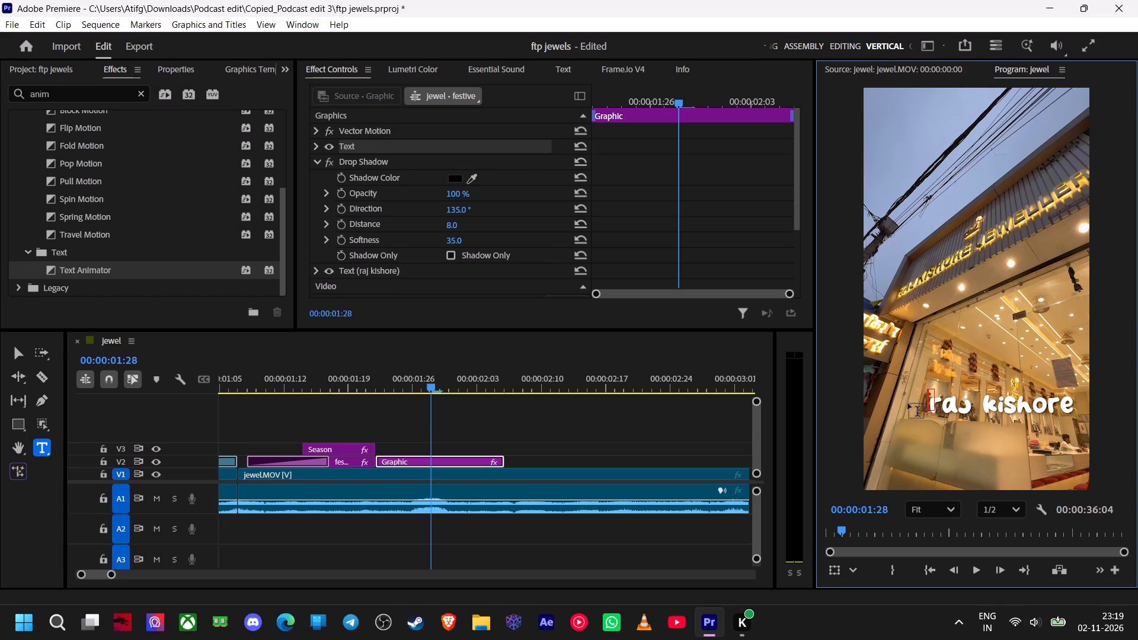
click(187, 68)
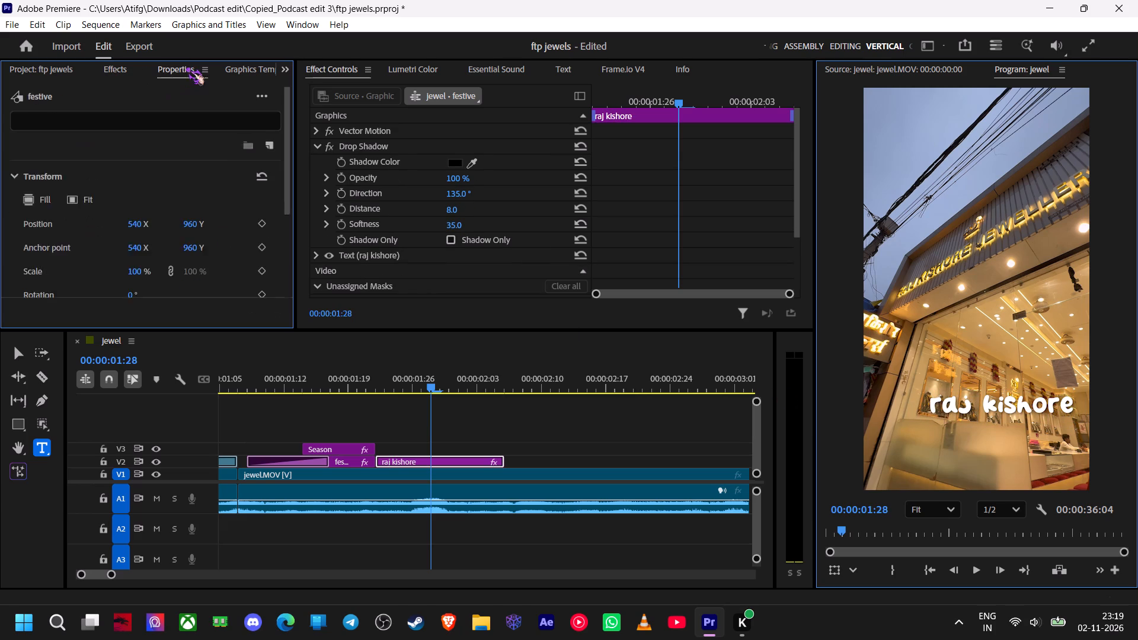
click(108, 139)
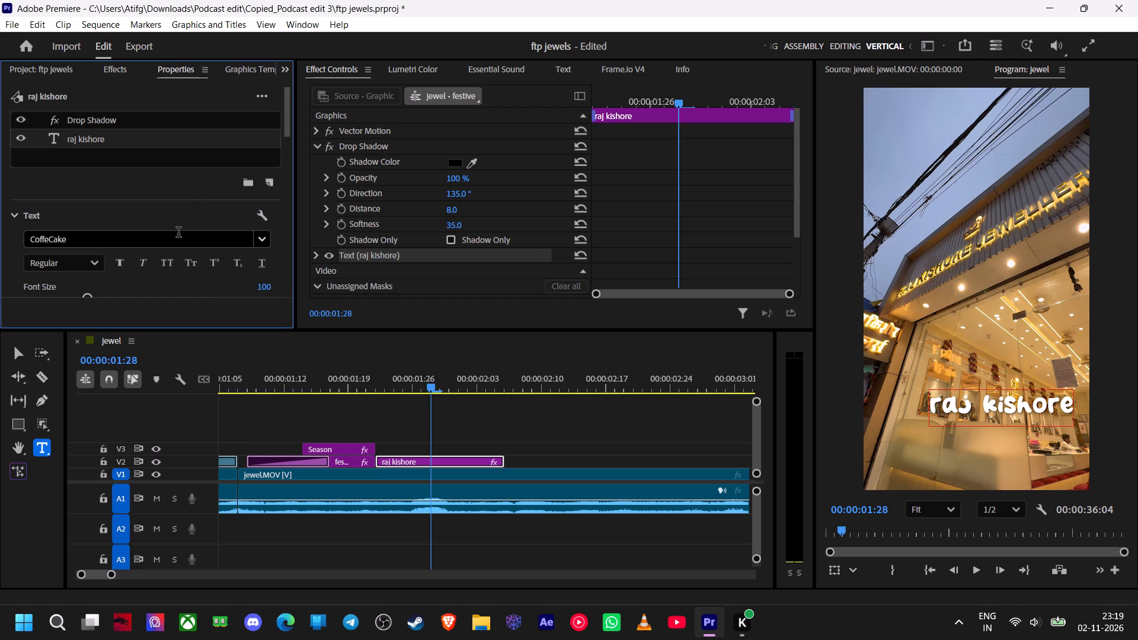
click(178, 233)
key(BackSpace)
text(mont)
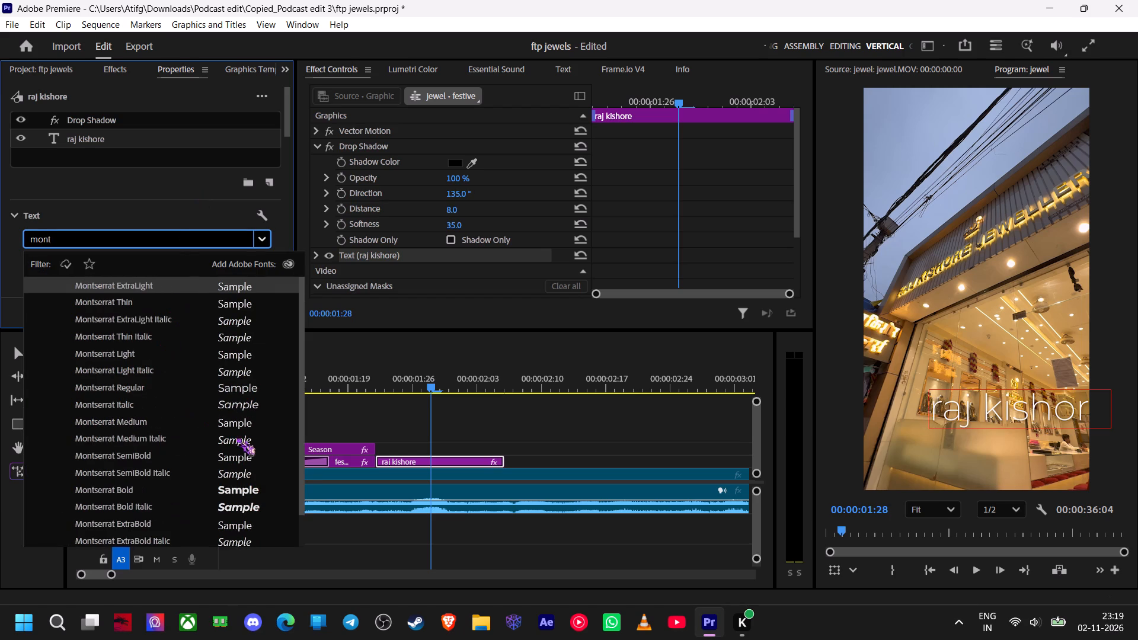
click(153, 382)
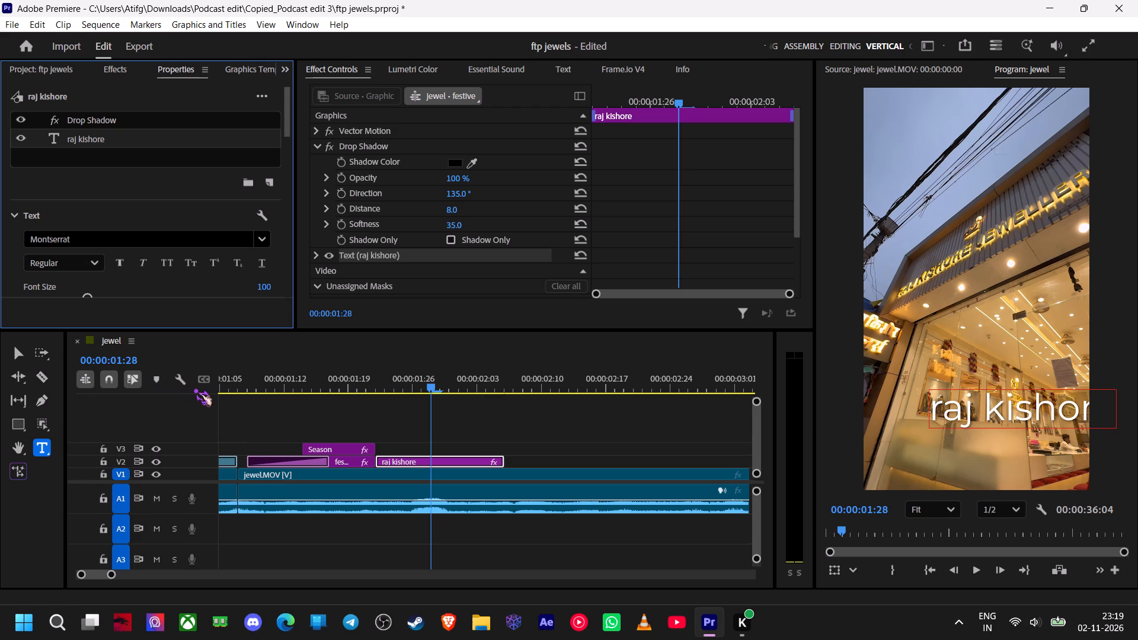
Scale down the "raj kishore" title and move it up into the frame so the whole name fits over the storefront.
click(24, 355)
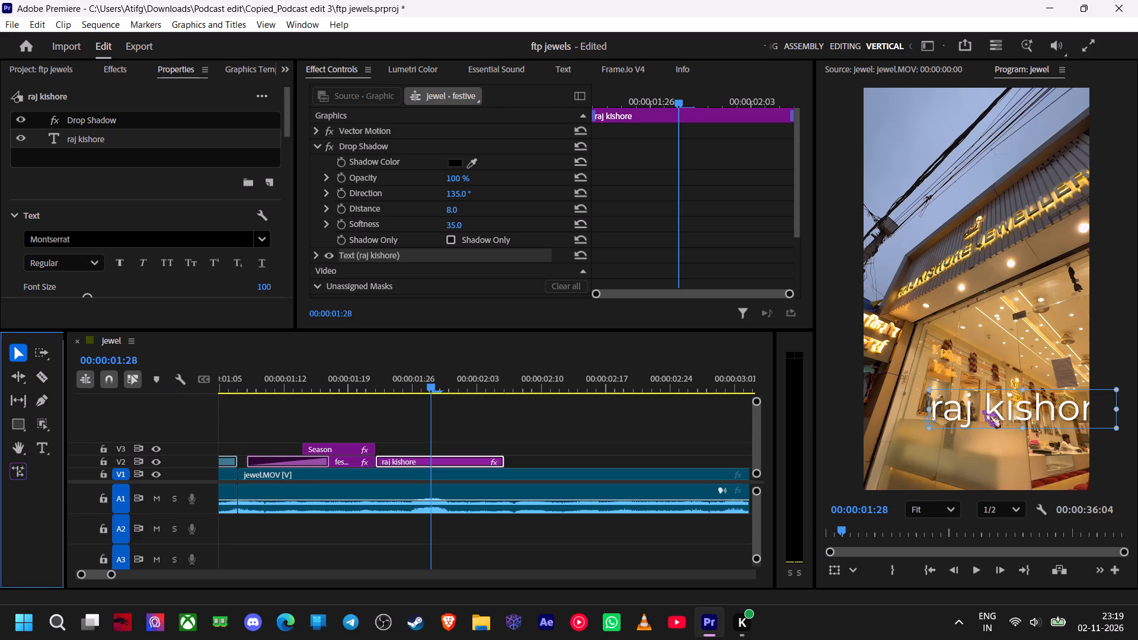
drag(980, 405, 935, 379)
drag(1074, 405, 1051, 397)
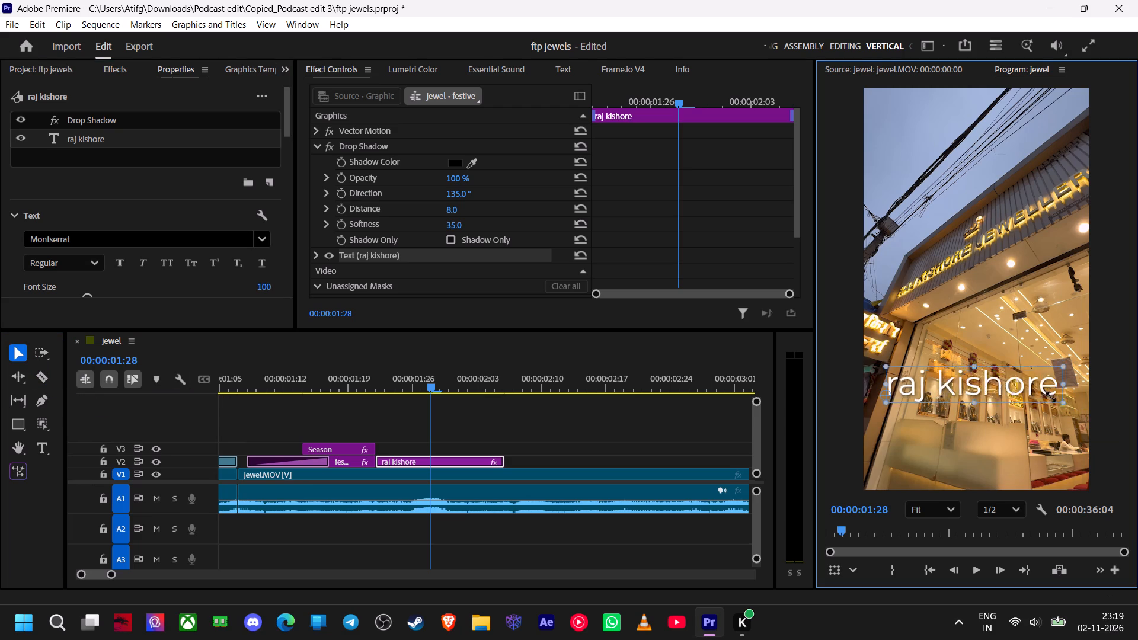
drag(1051, 397, 1024, 394)
drag(983, 388, 1006, 386)
double_click(1005, 386)
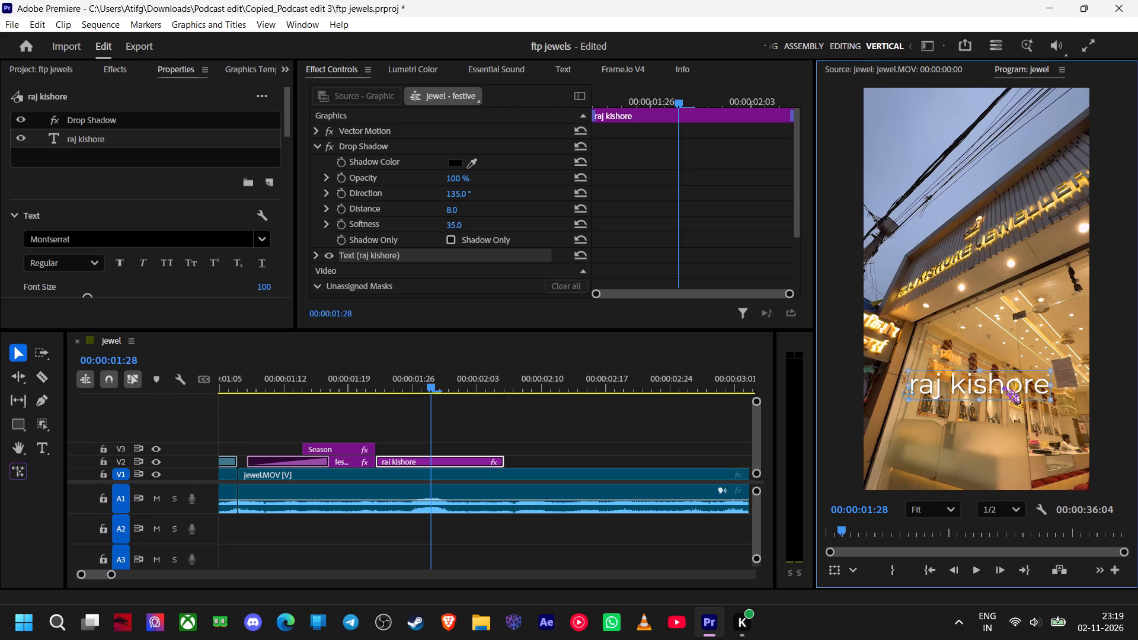
double_click(993, 378)
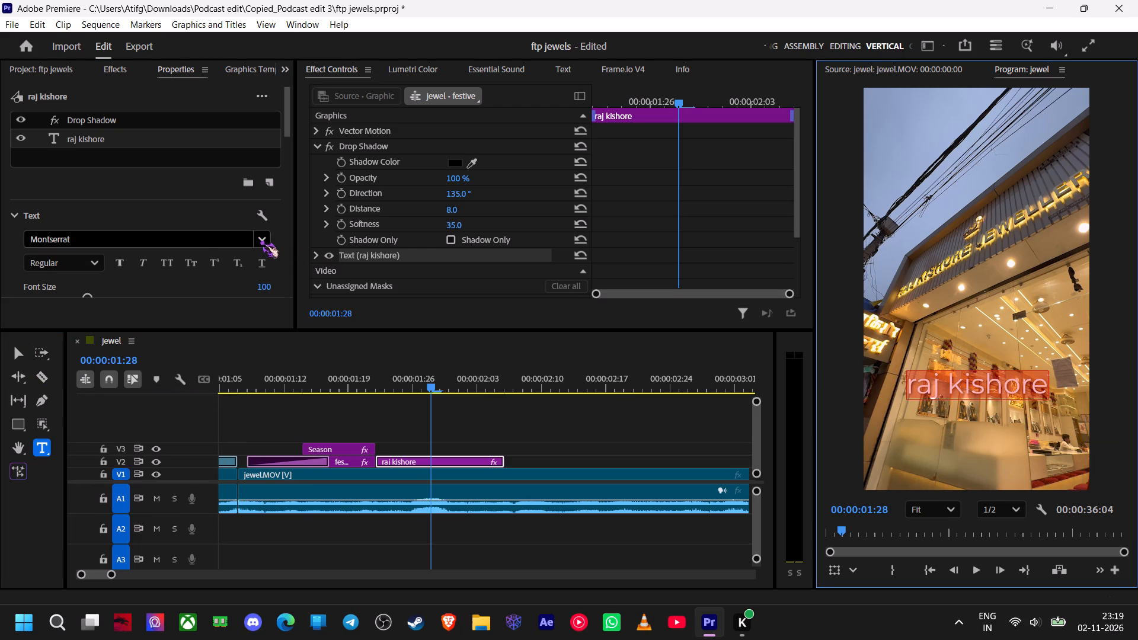
click(261, 241)
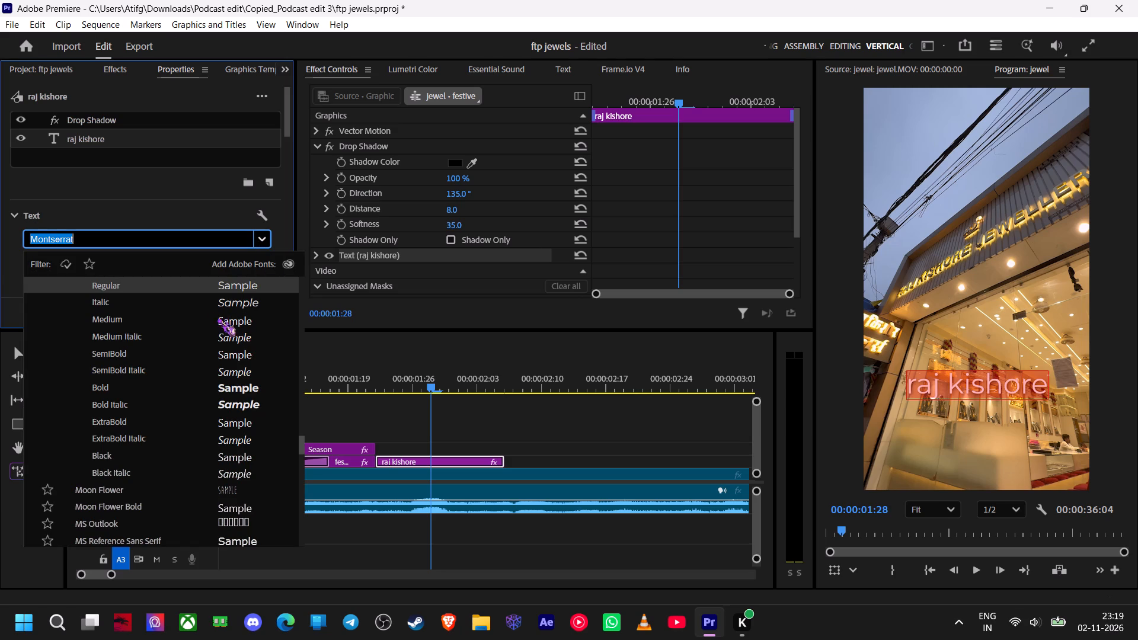
click(220, 321)
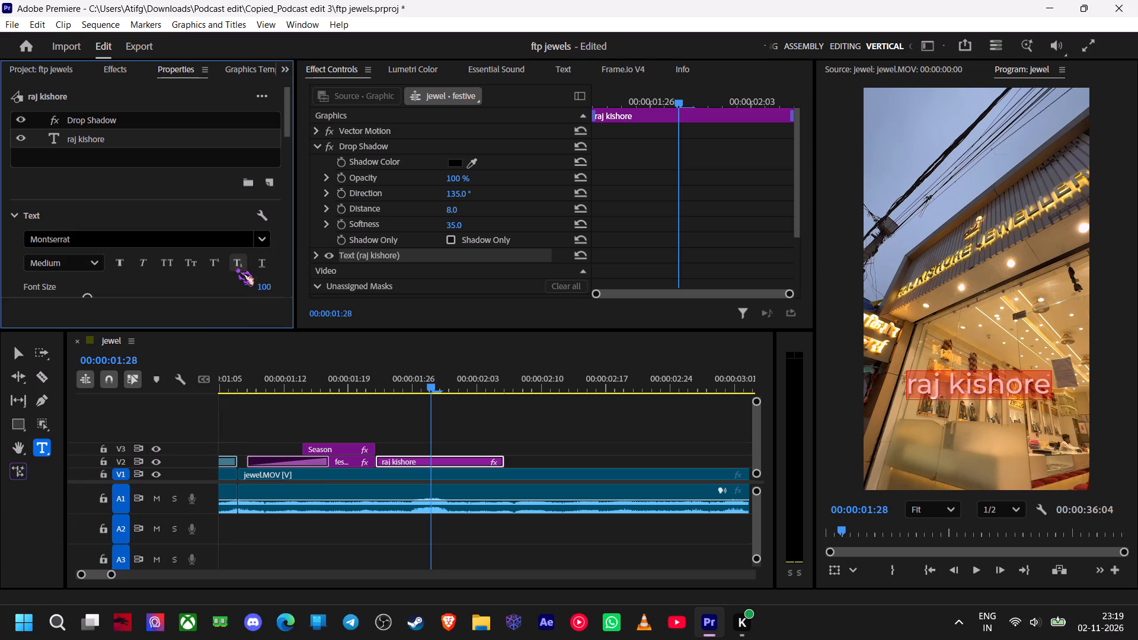
click(267, 239)
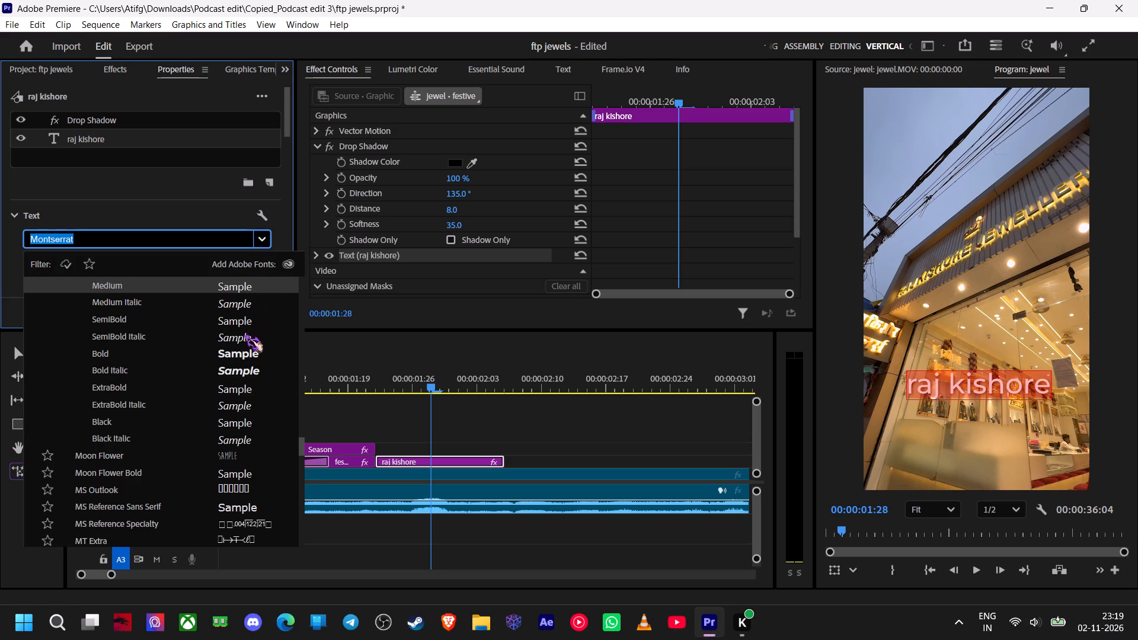
click(225, 424)
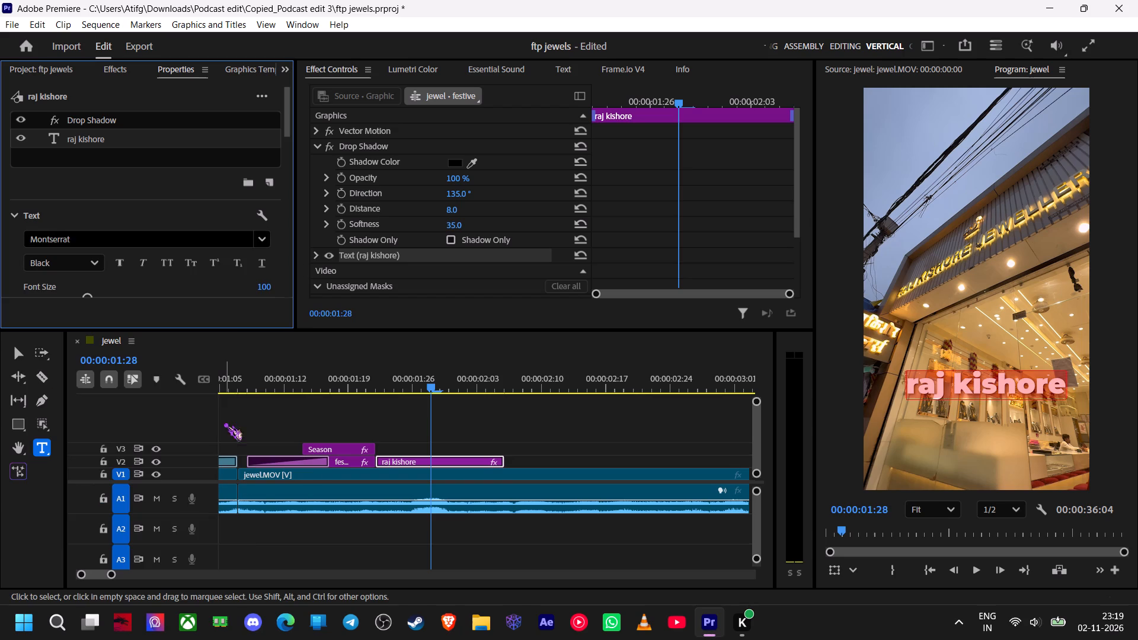
click(263, 244)
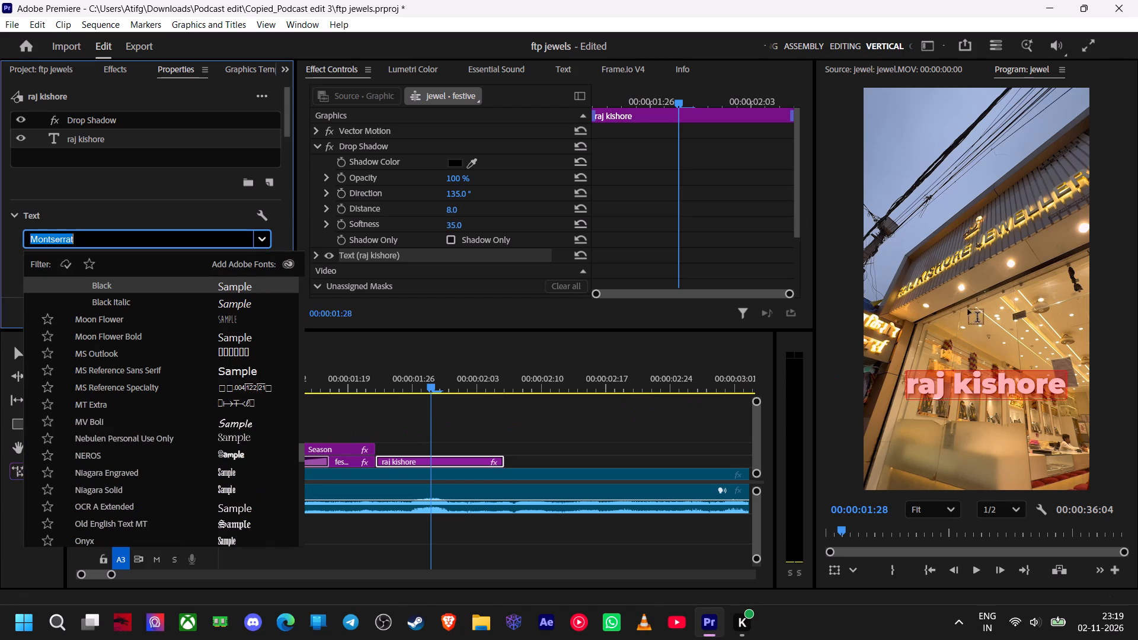
Scrub through the "raj kishore" title and the following jewellery shots to check the title's timing against the audio and footage.
drag(429, 388, 349, 391)
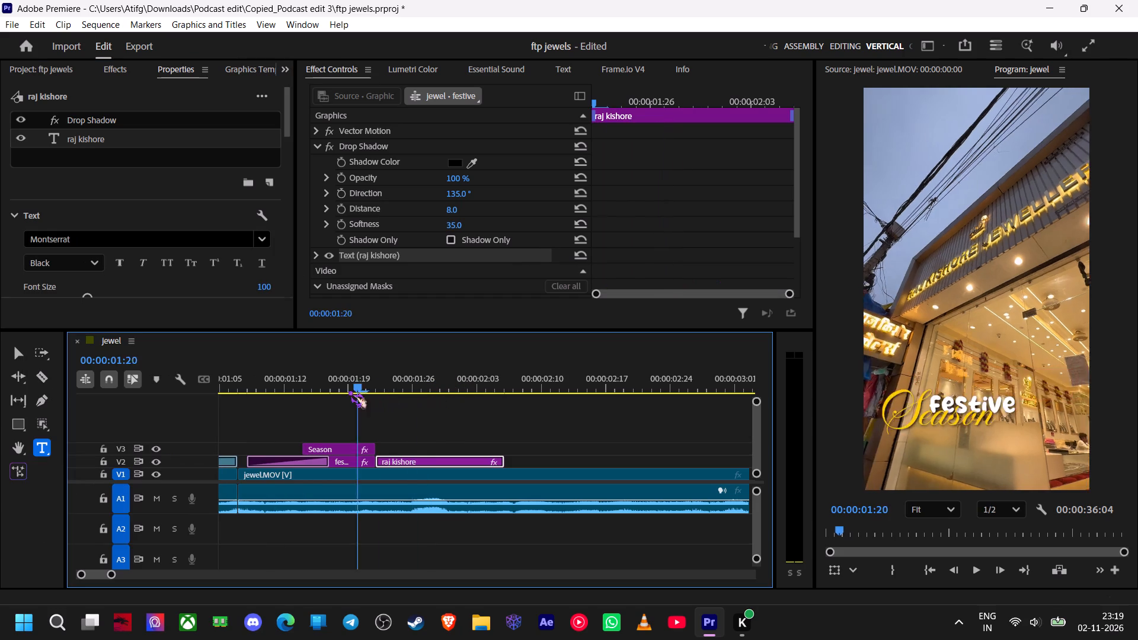
drag(349, 391, 784, 402)
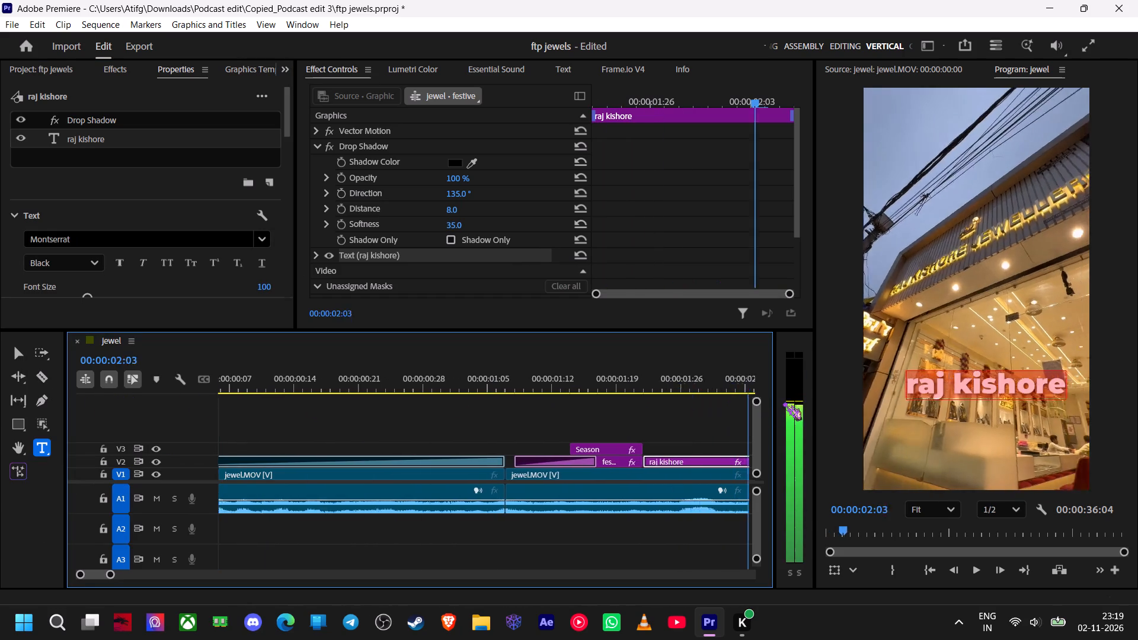
drag(784, 402, 479, 414)
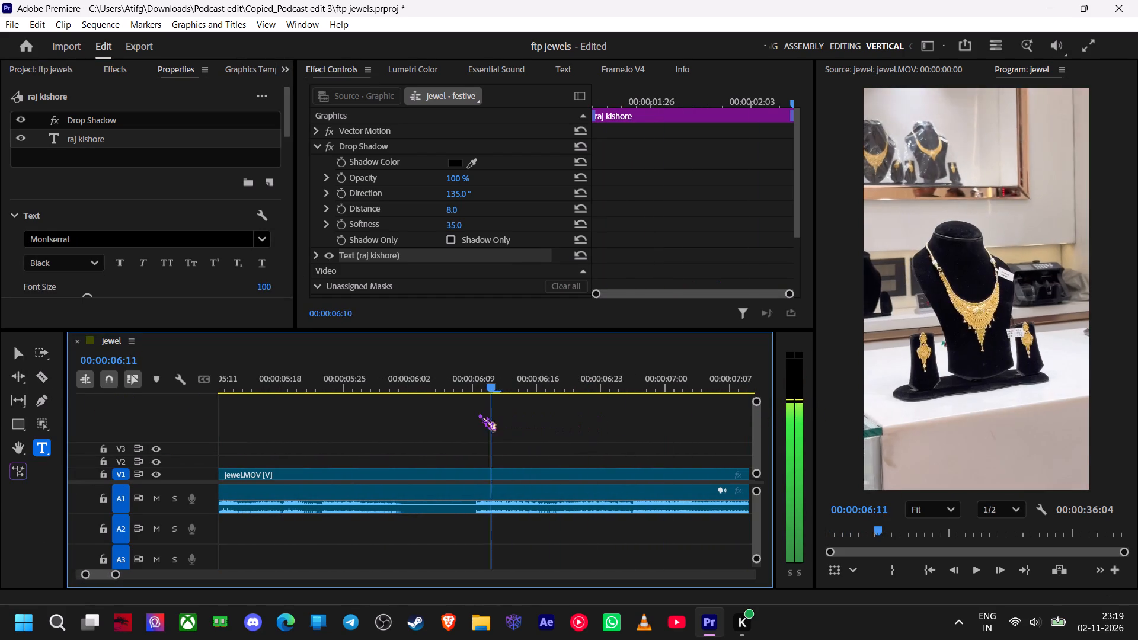
drag(479, 414, 309, 415)
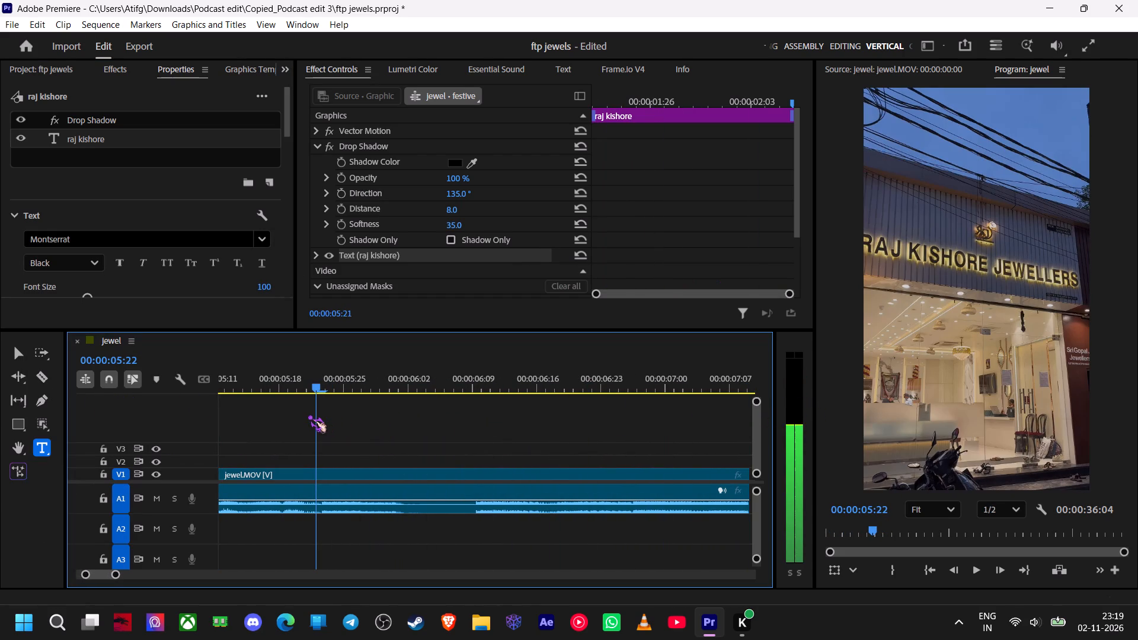
drag(309, 415, 274, 418)
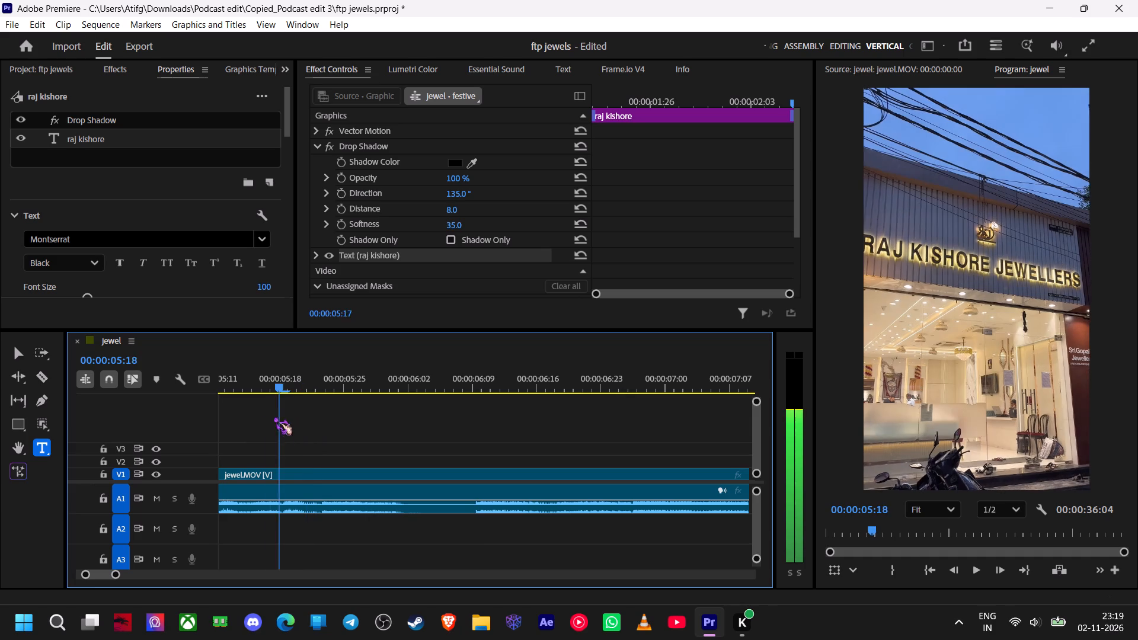
drag(274, 418, 182, 431)
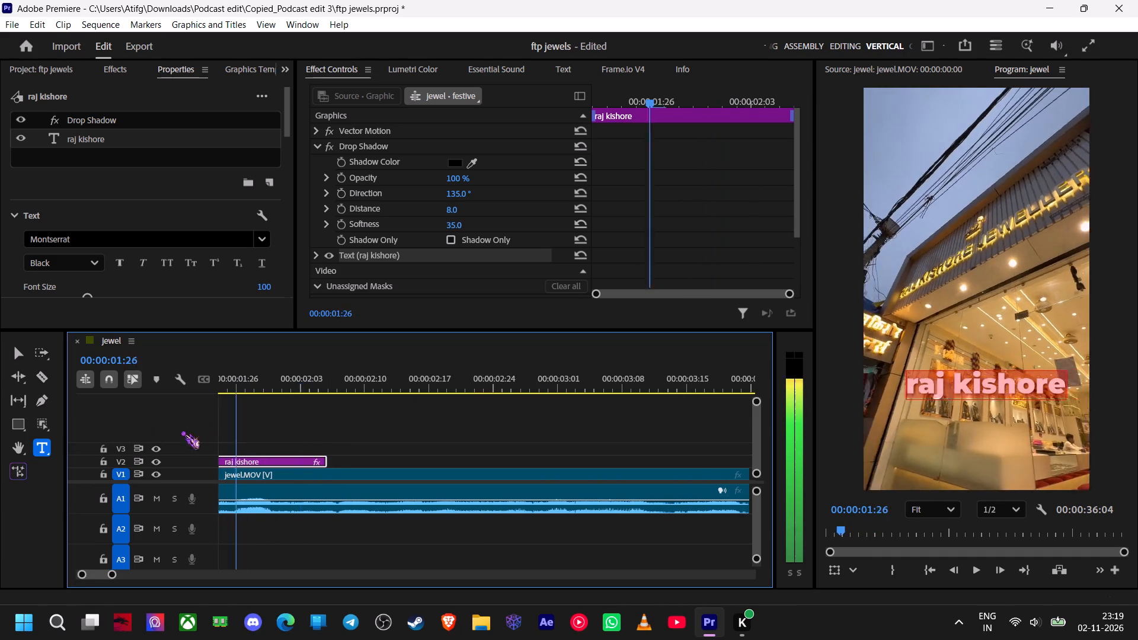
drag(182, 431, 511, 428)
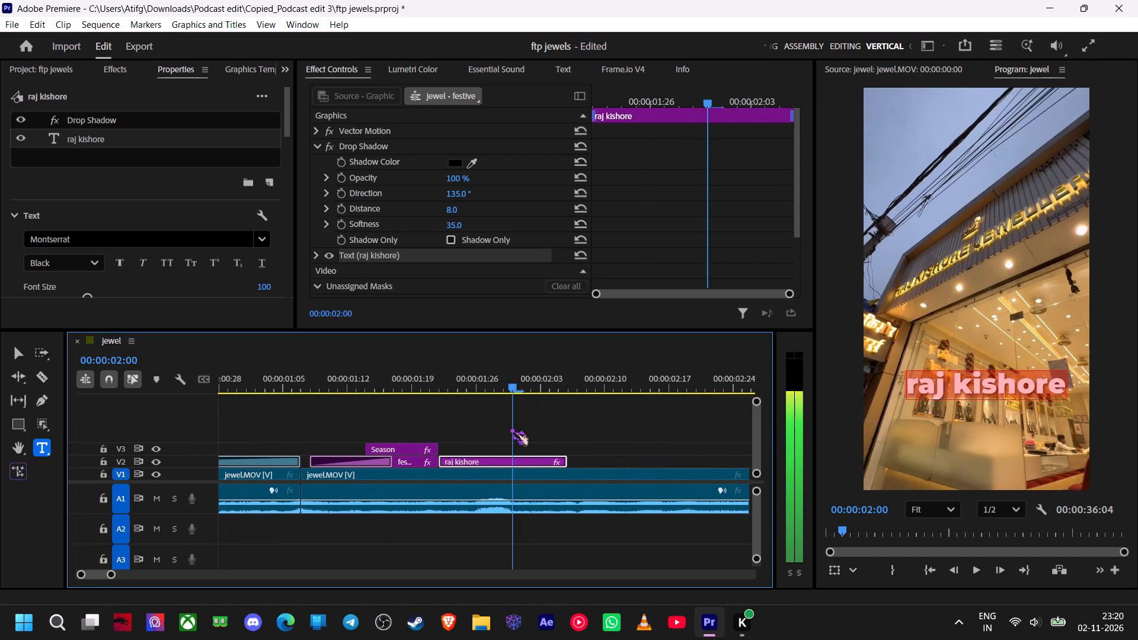
drag(511, 428, 469, 430)
click(921, 387)
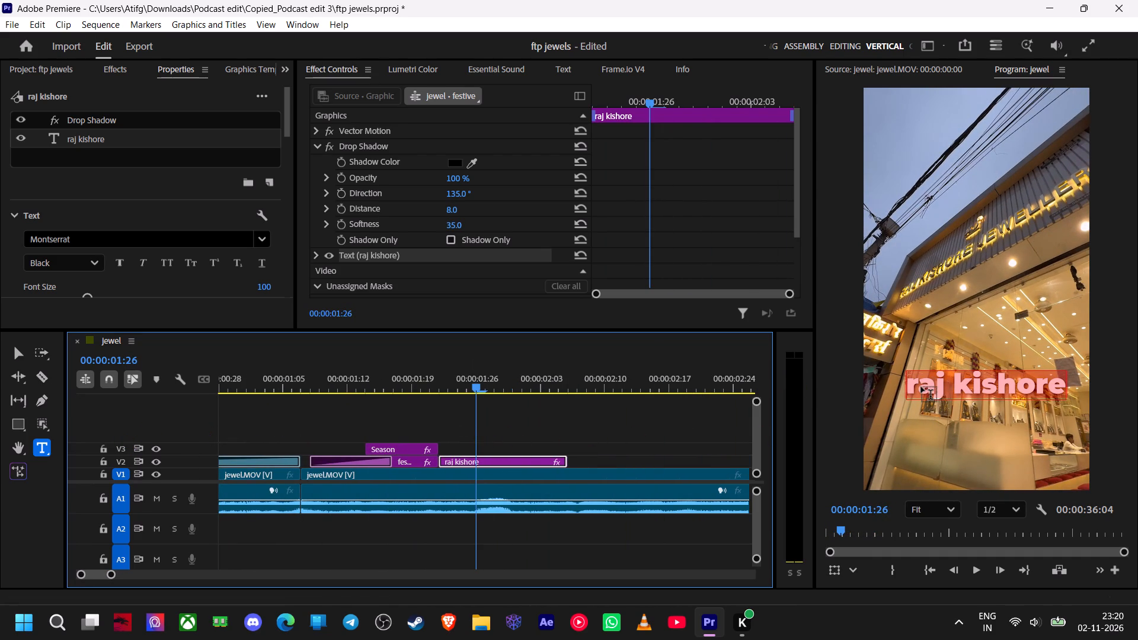
drag(910, 385, 1093, 388)
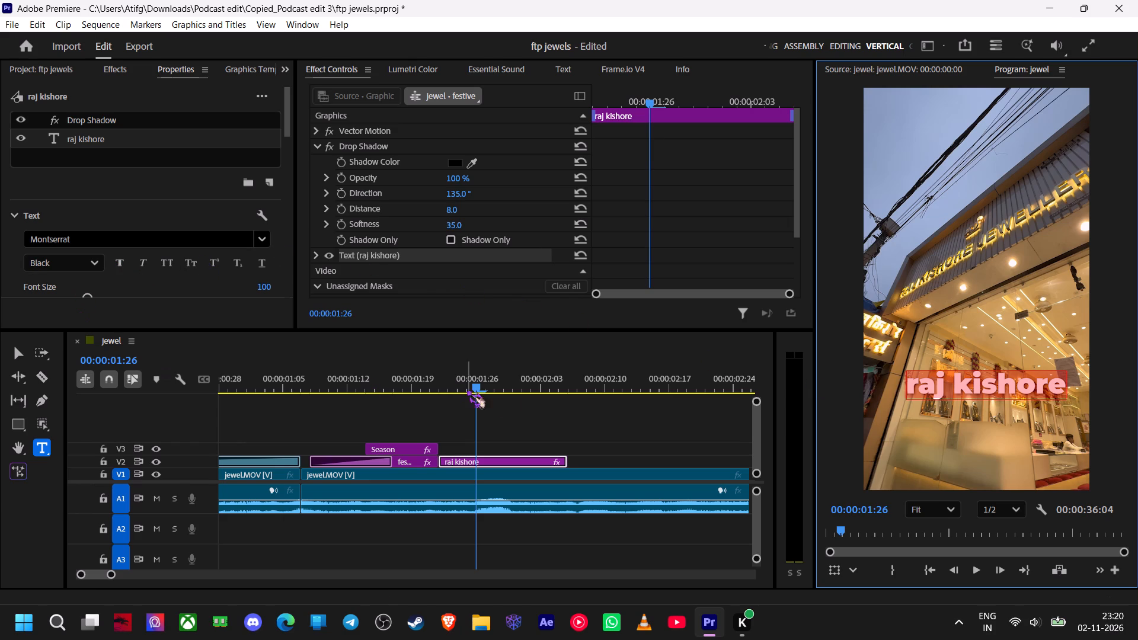
click(531, 409)
click(17, 359)
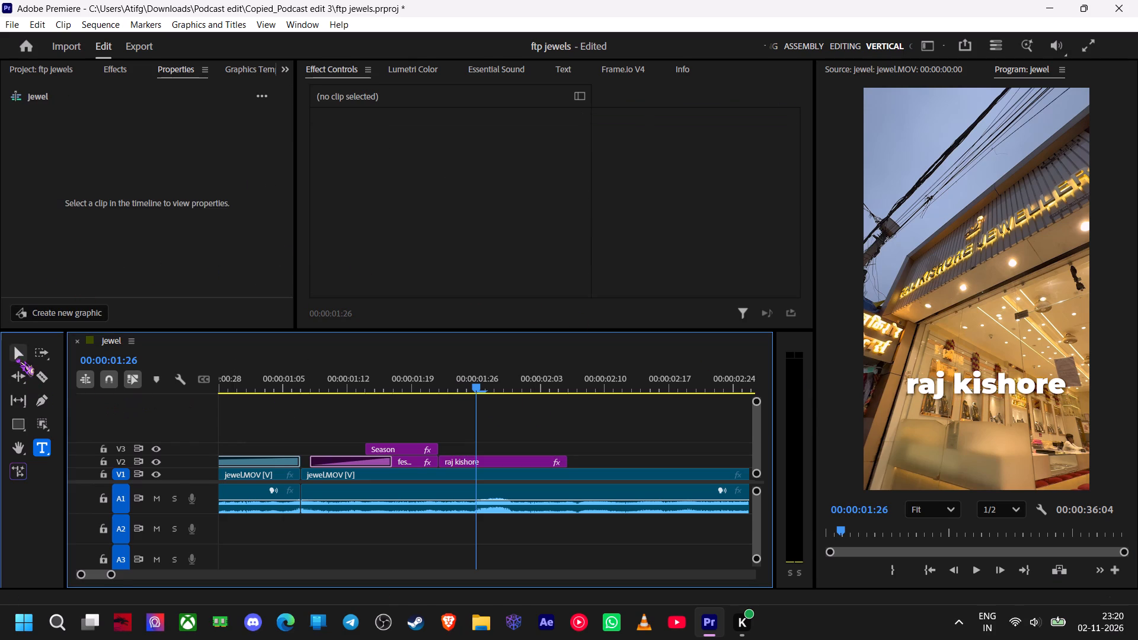
click(1037, 385)
drag(1008, 388, 989, 377)
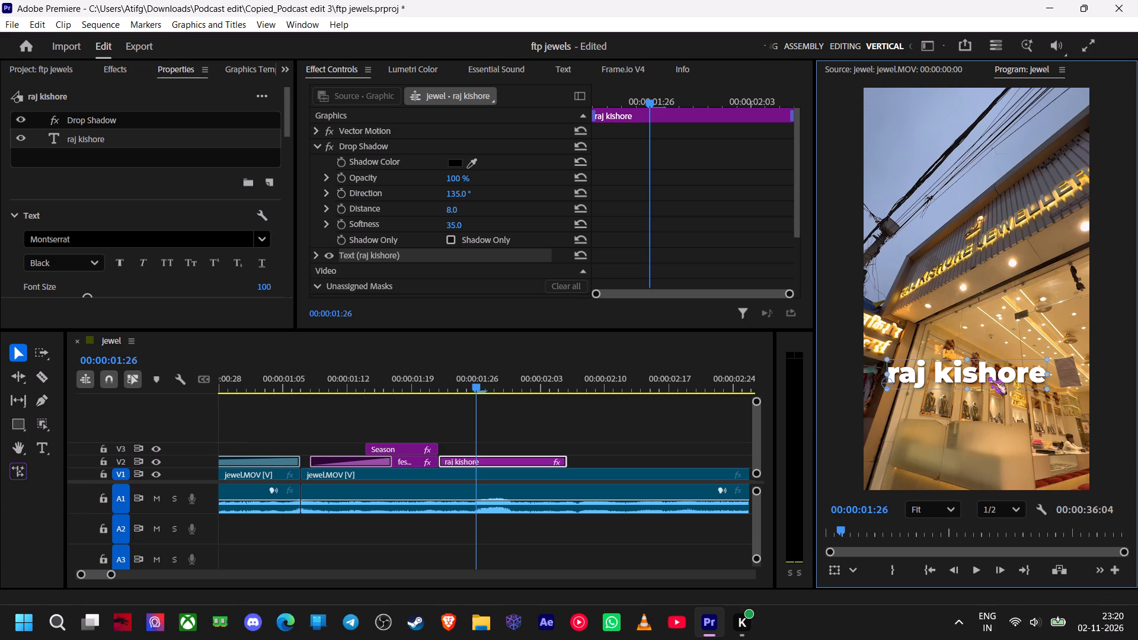
drag(989, 377, 980, 381)
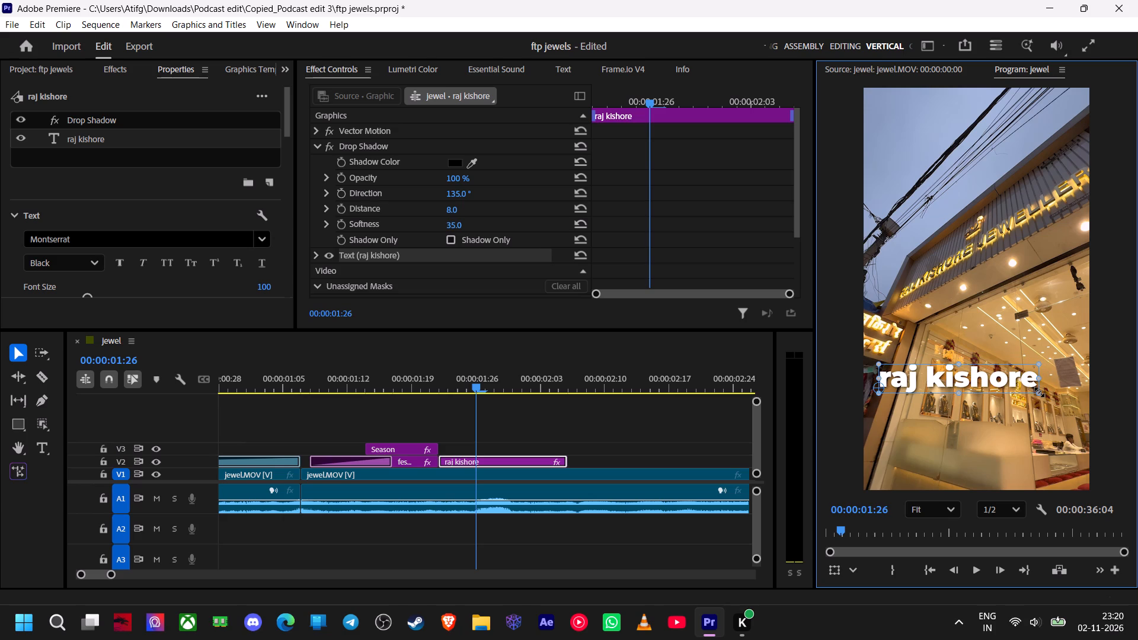
drag(1040, 392, 1014, 389)
drag(993, 383, 1005, 388)
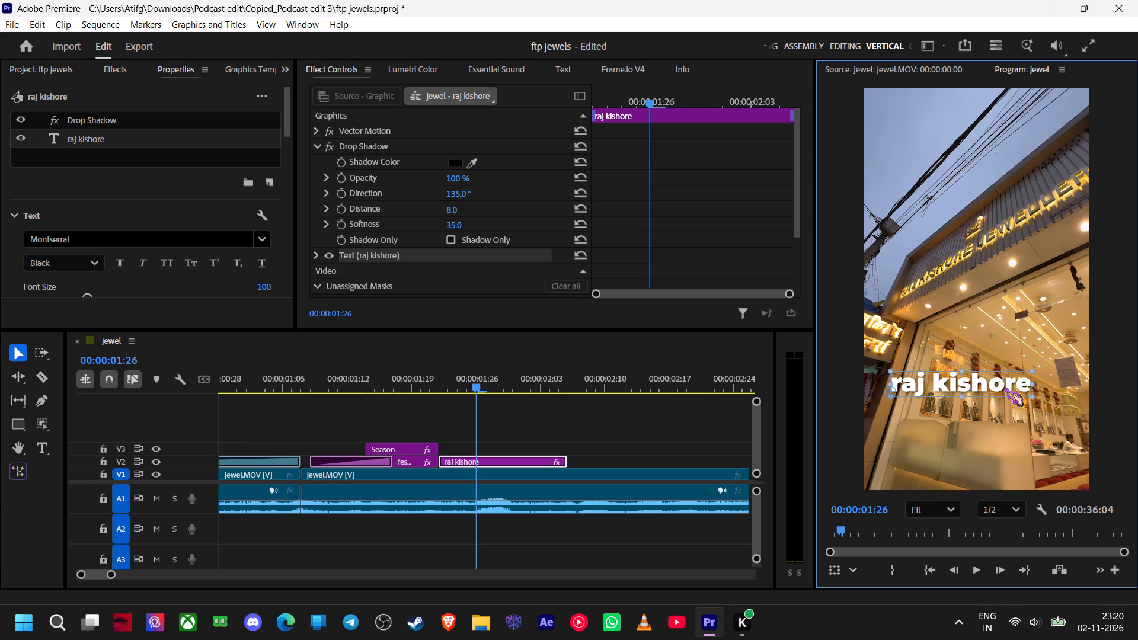
drag(1005, 388, 1006, 396)
click(1006, 367)
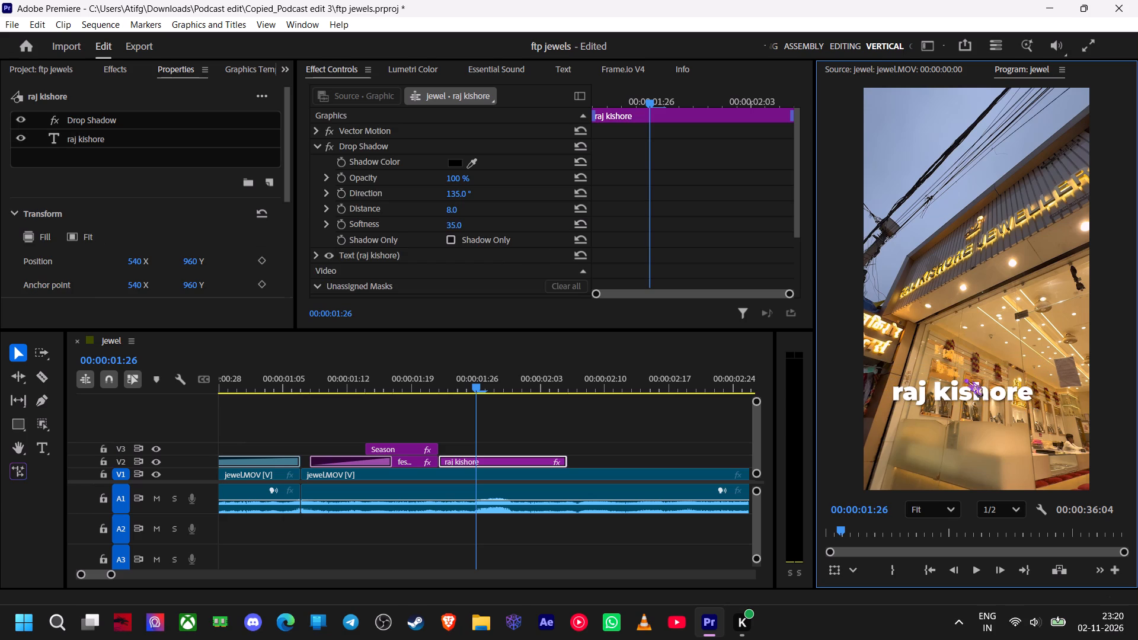
click(964, 393)
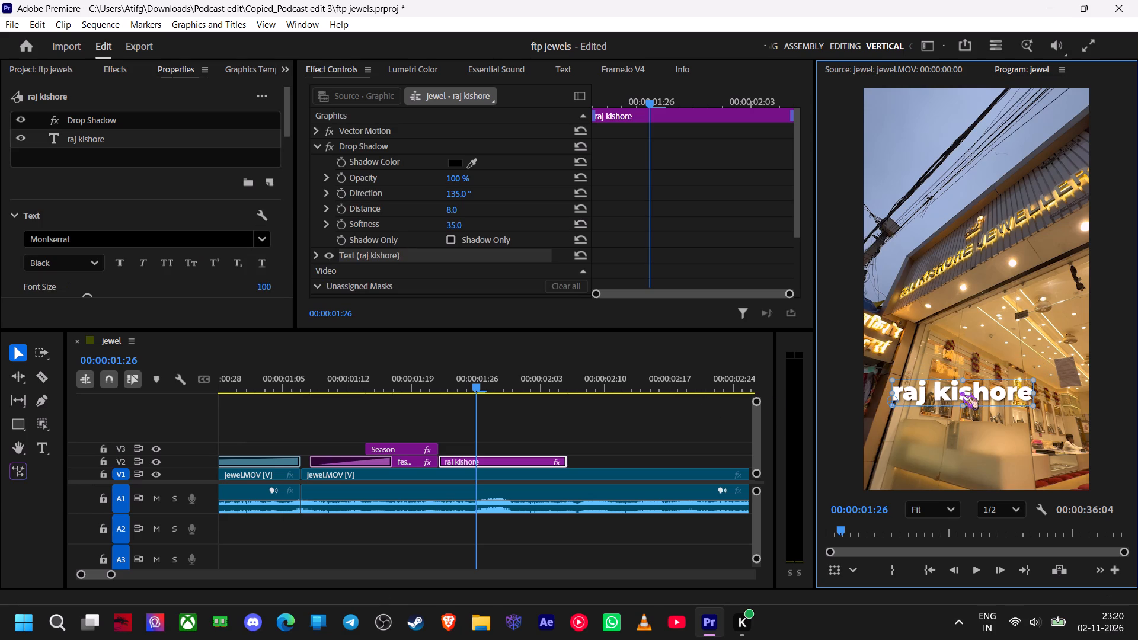
drag(961, 392, 955, 388)
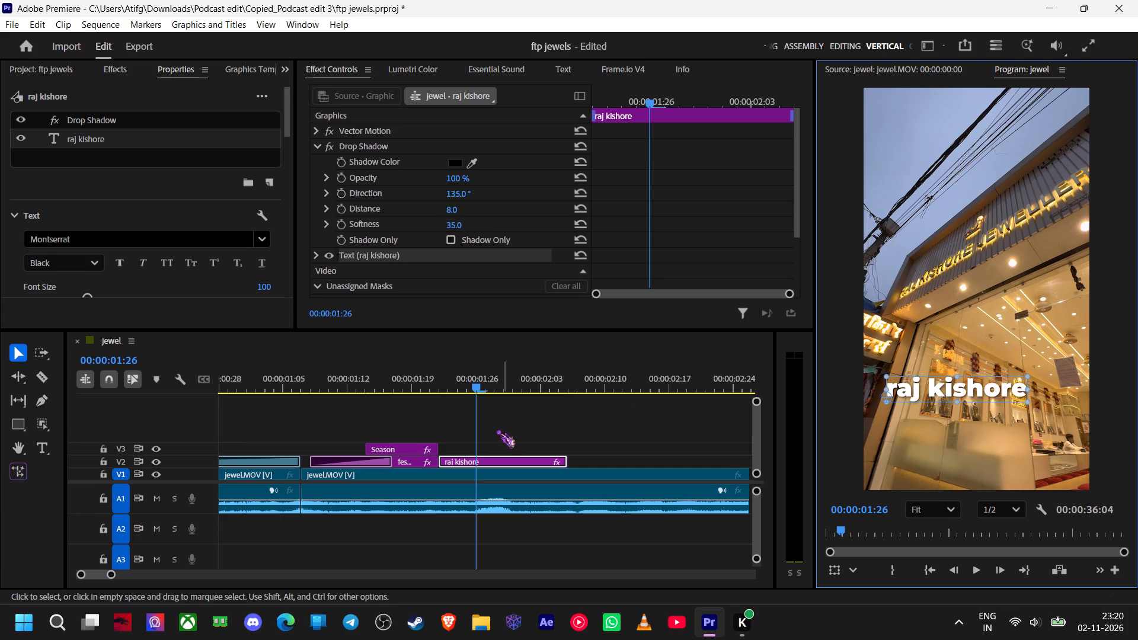
drag(482, 392, 462, 391)
drag(468, 380, 440, 385)
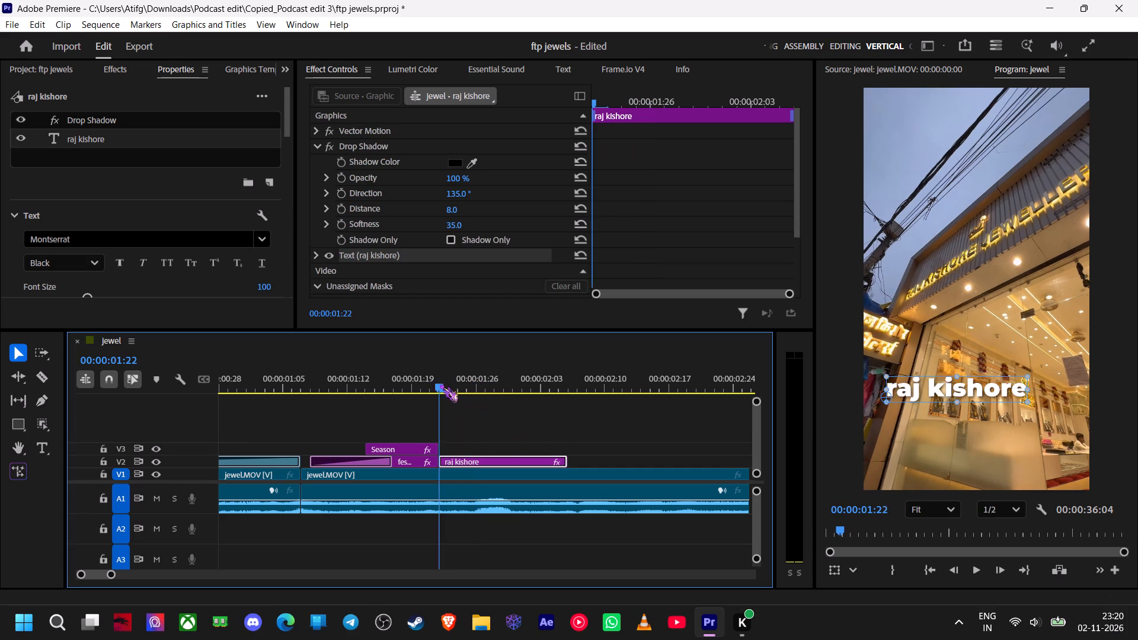
drag(440, 385, 441, 387)
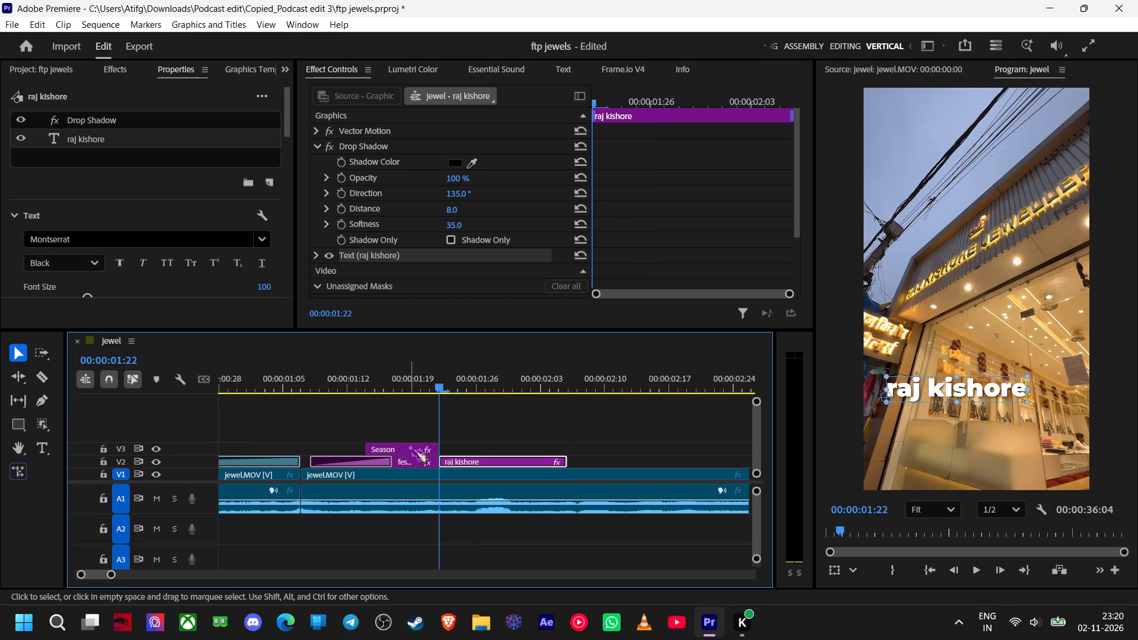
alt+drag(409, 446, 487, 452)
click(487, 445)
Replace the text of the duplicated "Season" title with "Jwellers".
double_click(966, 416)
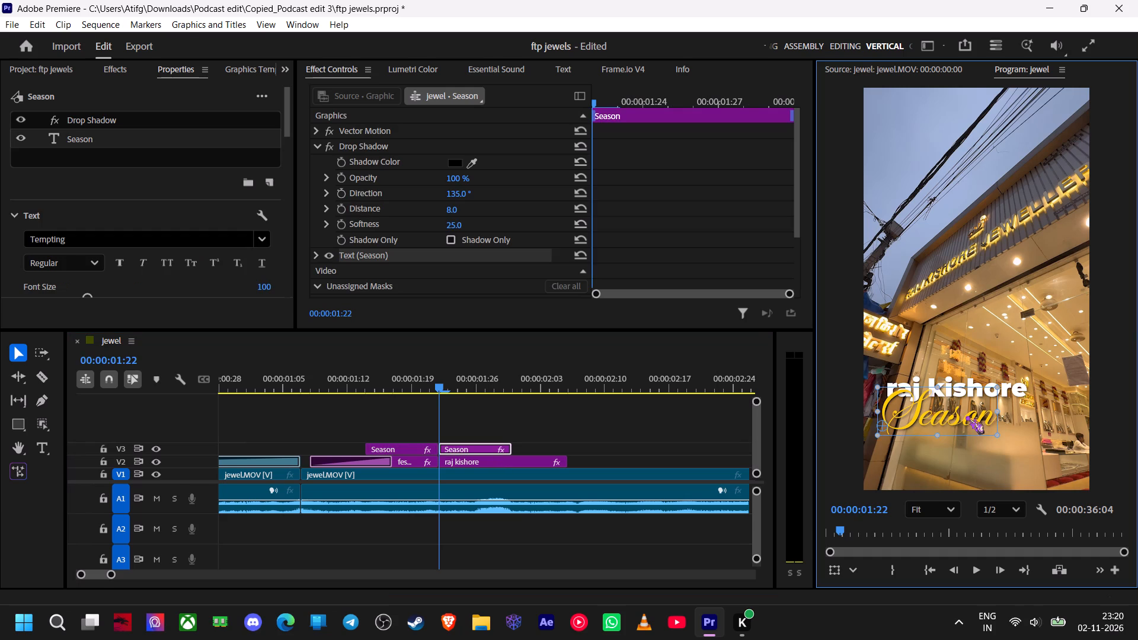
key(BackSpace)
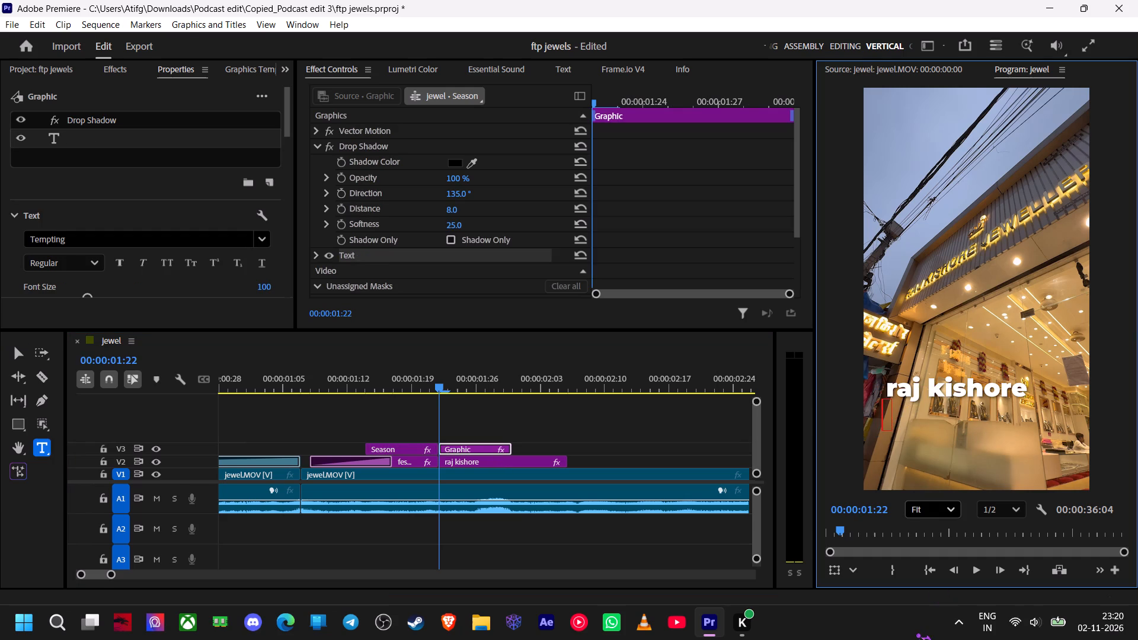
key(shift+j)
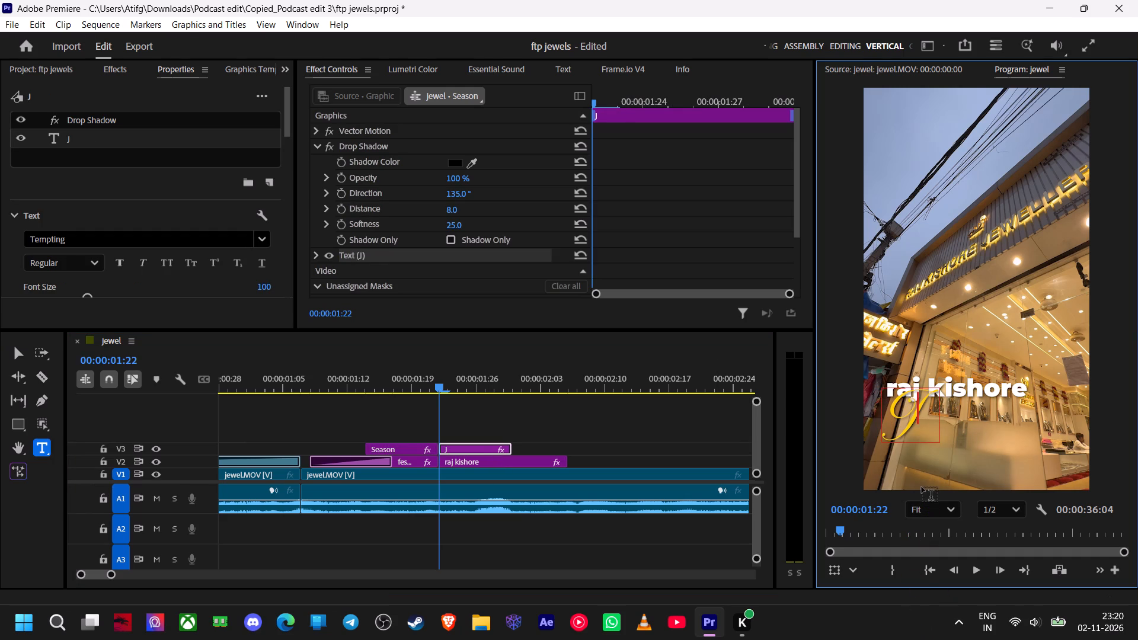
text(we)
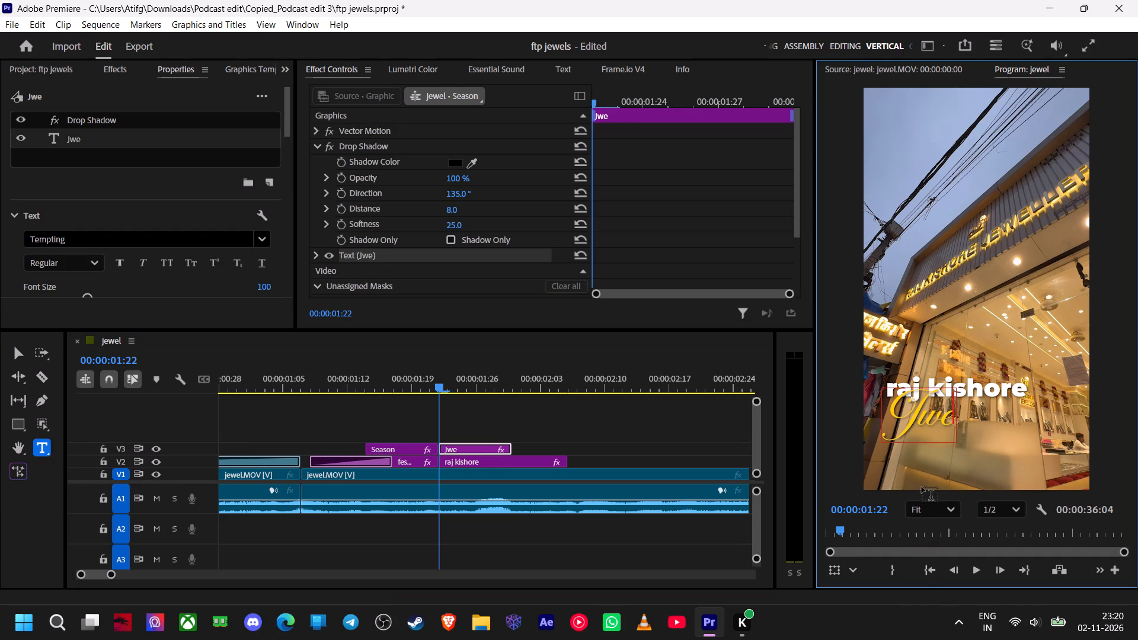
key(l)
text(ler)
key(s)
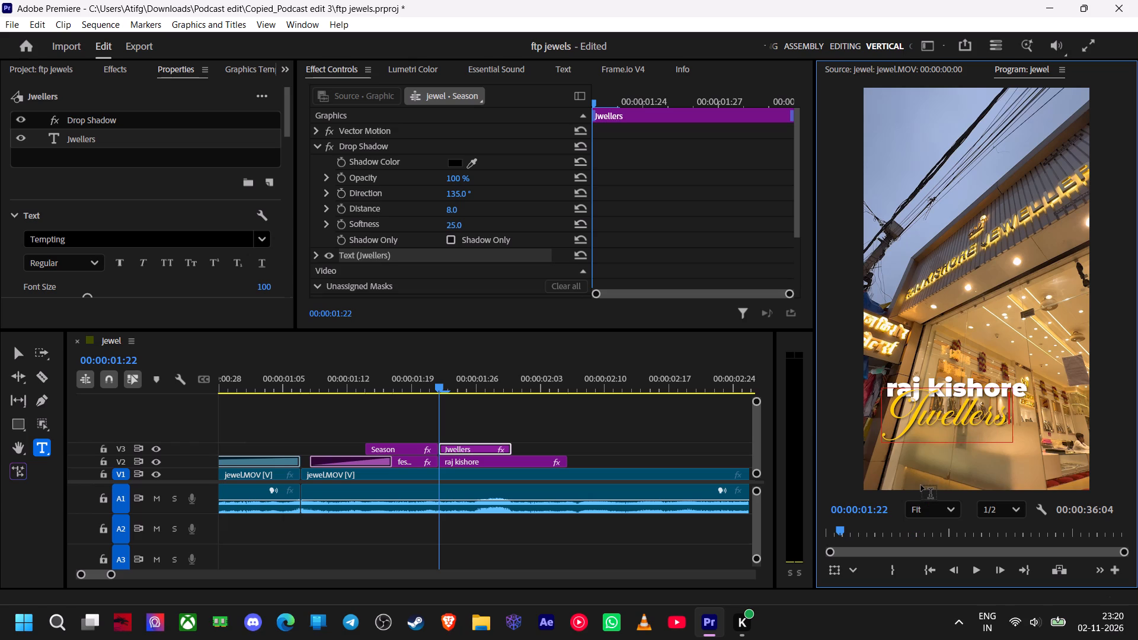
click(12, 352)
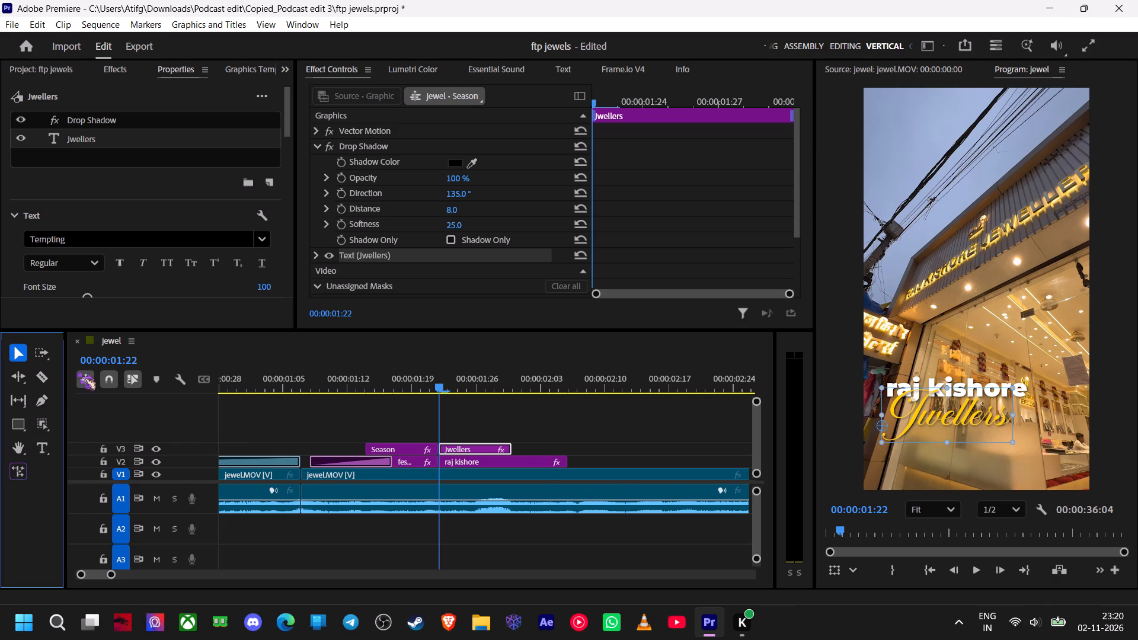
Enlarge the gold "Jwellers" title slightly and position it overlapping the lower edge of the "raj kishore" text.
ctrl+scroll(954, 418, up, 4)
drag(943, 388, 939, 369)
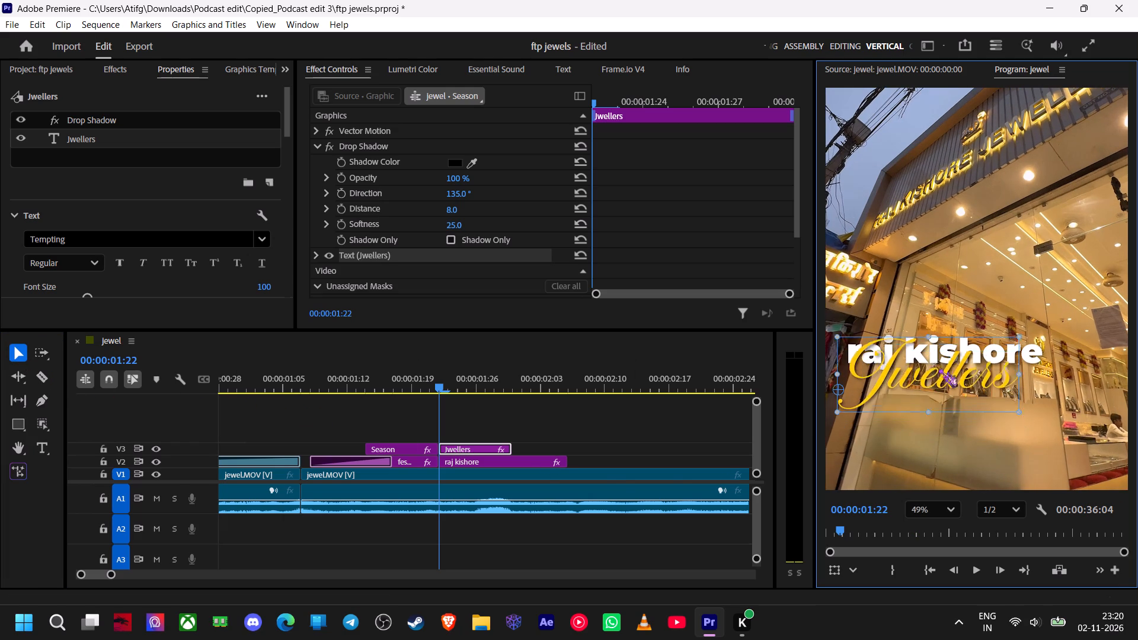
drag(939, 369, 934, 370)
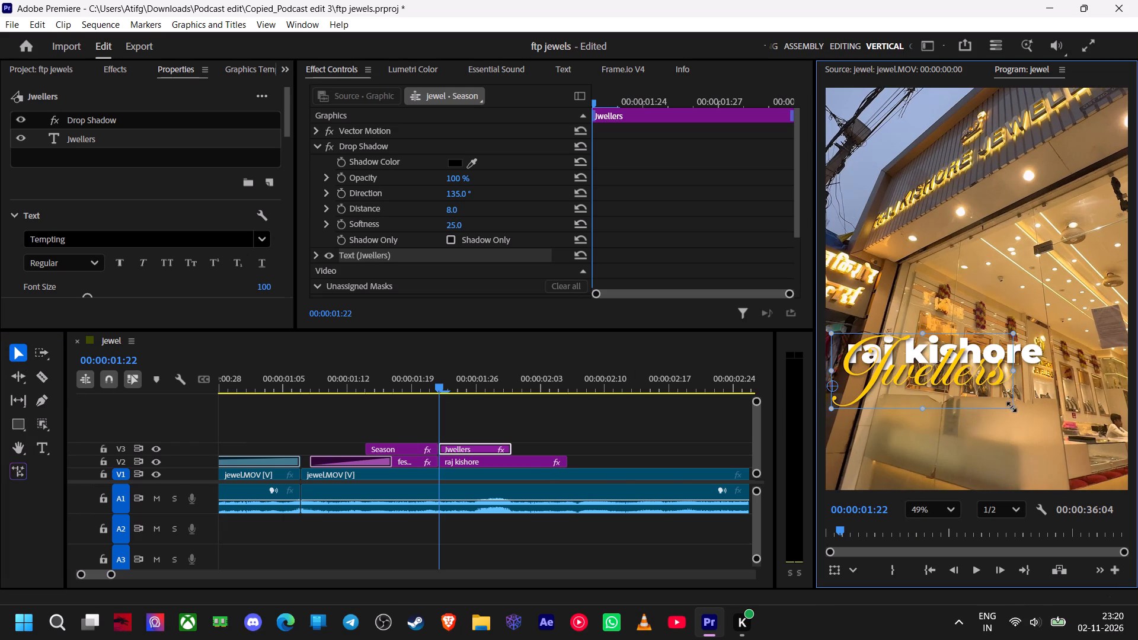
drag(1009, 405, 1034, 425)
drag(1010, 386, 992, 408)
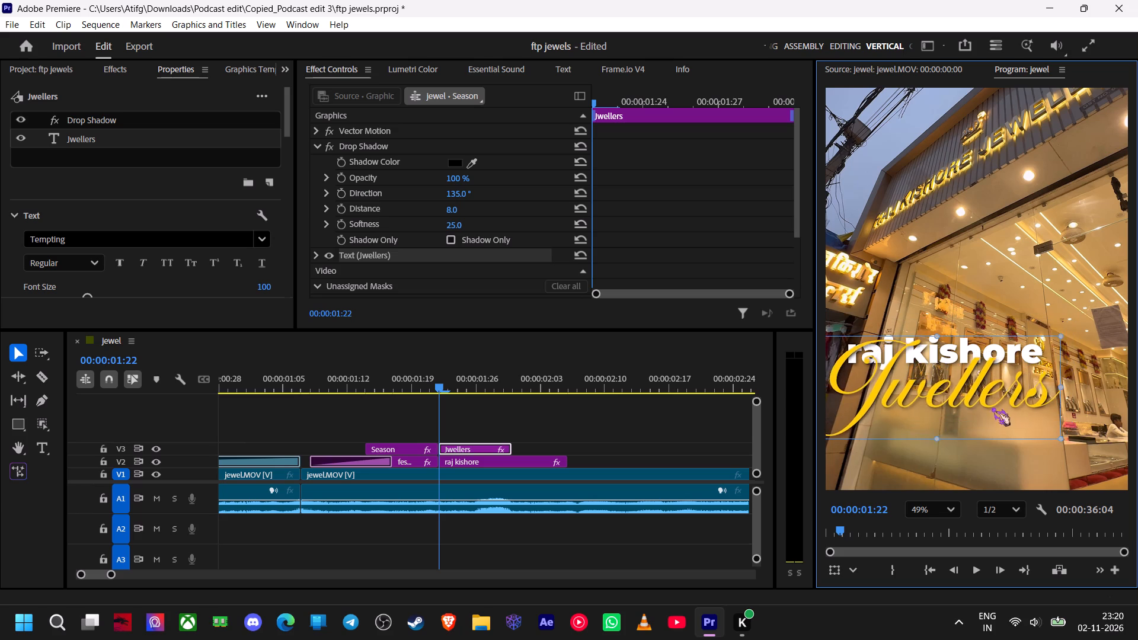
drag(992, 408, 1012, 405)
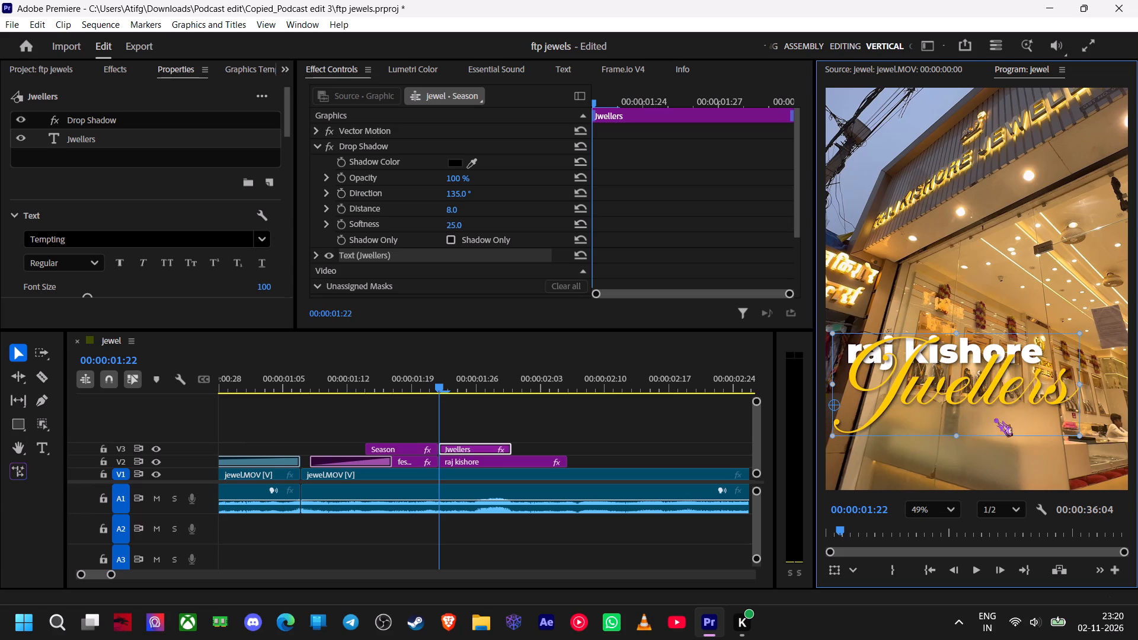
drag(1074, 437, 1041, 429)
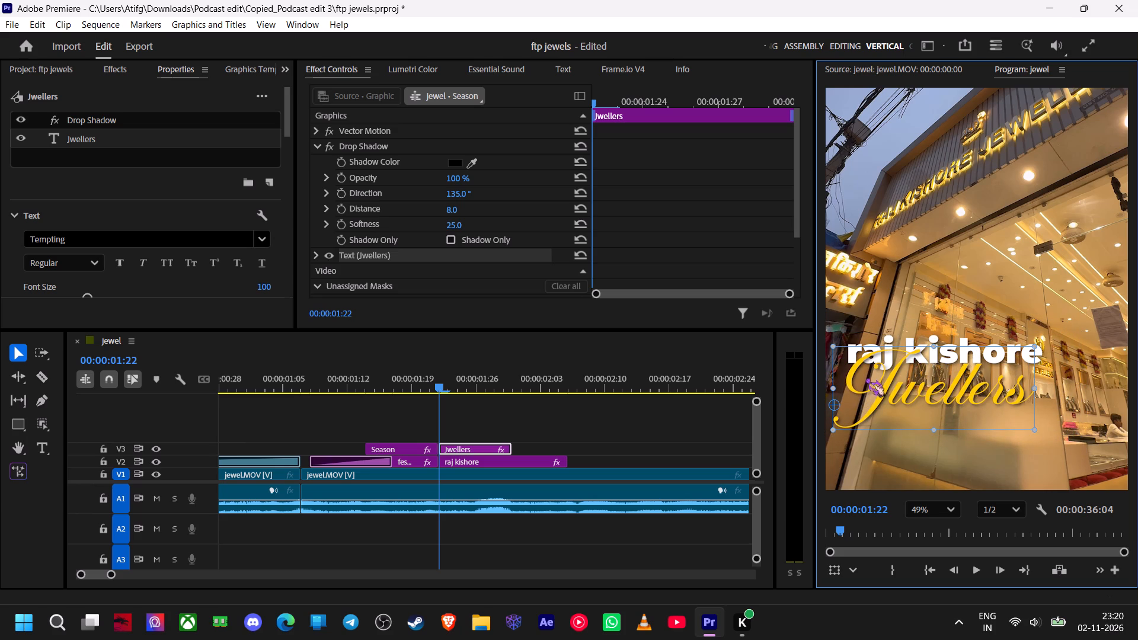
Move the "raj kishore" title slightly down so it sits closer behind the gold "Jwellers" script.
click(491, 461)
click(970, 351)
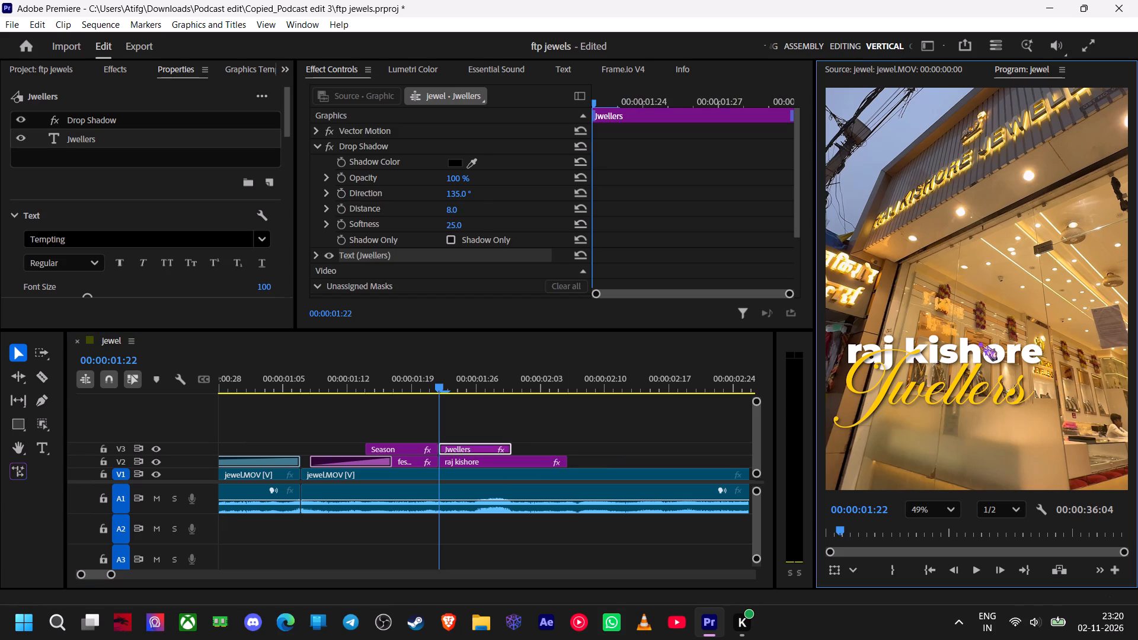
click(985, 339)
drag(963, 345, 994, 363)
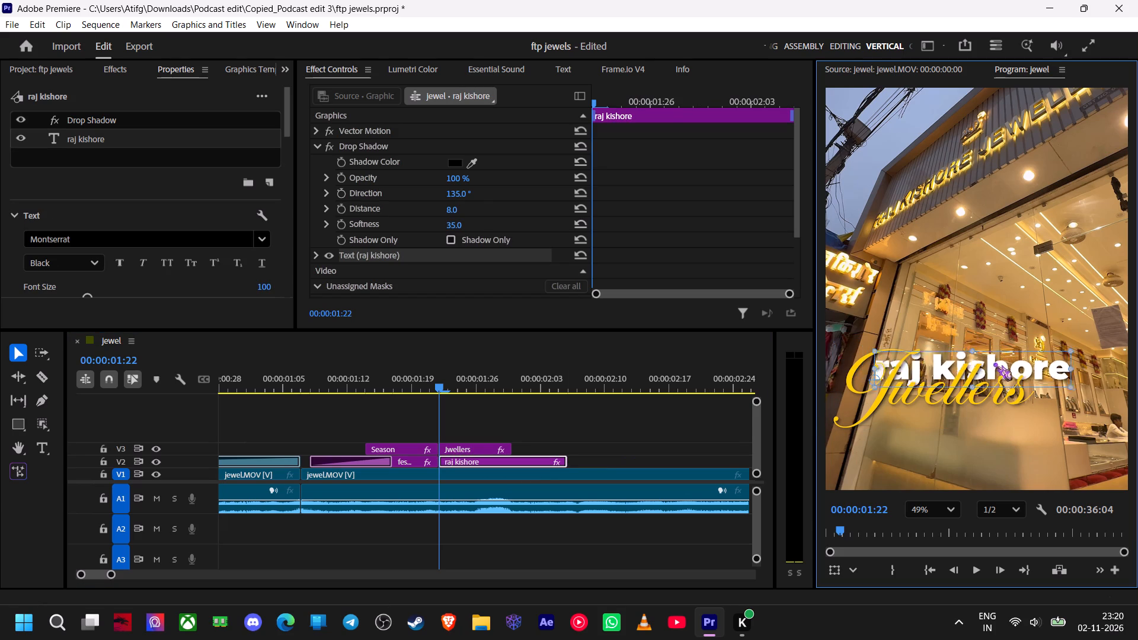
drag(994, 363, 1001, 340)
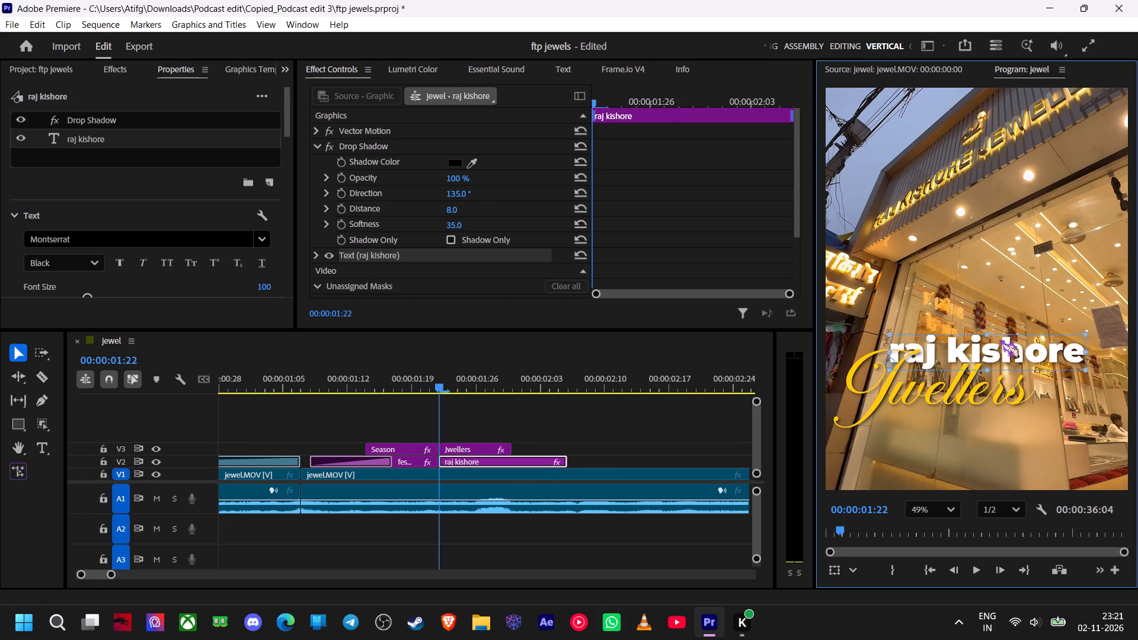
drag(1001, 340, 970, 364)
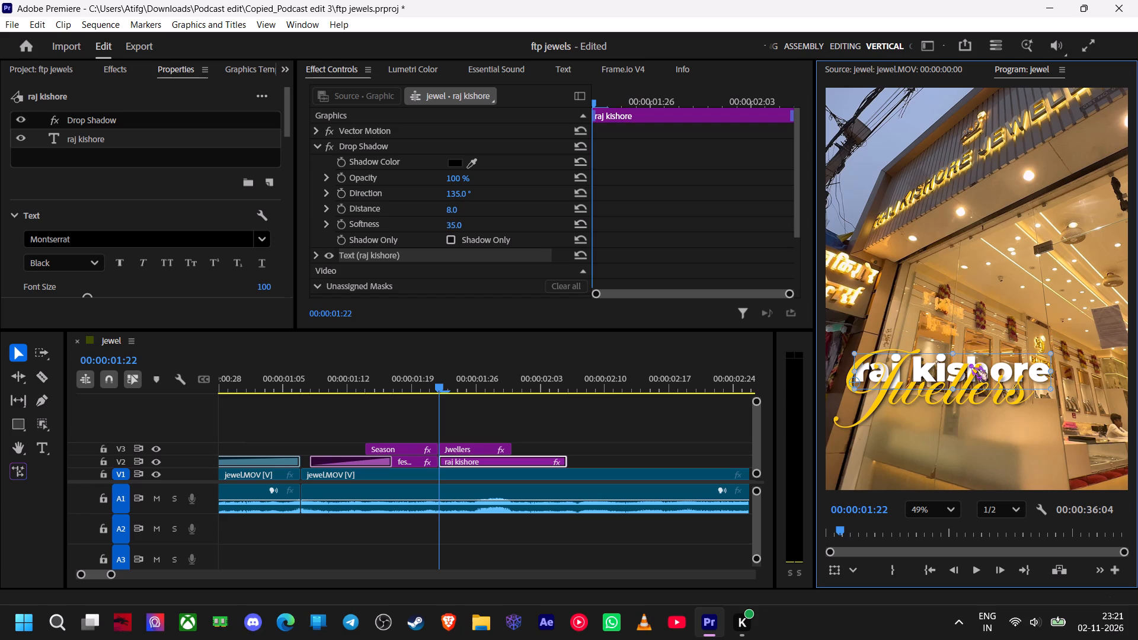
drag(970, 364, 977, 363)
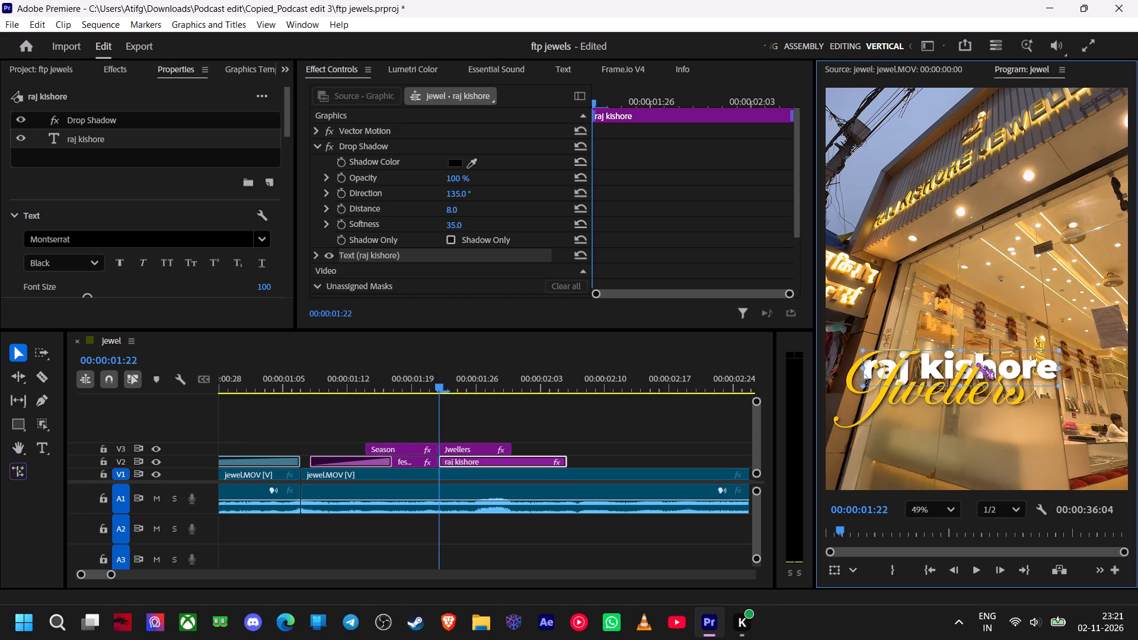
drag(977, 363, 965, 364)
Reposition and resize the "Jwellers" title so it spans slightly wider than "raj kishore" and overlaps its lower half.
click(964, 396)
drag(957, 400, 961, 405)
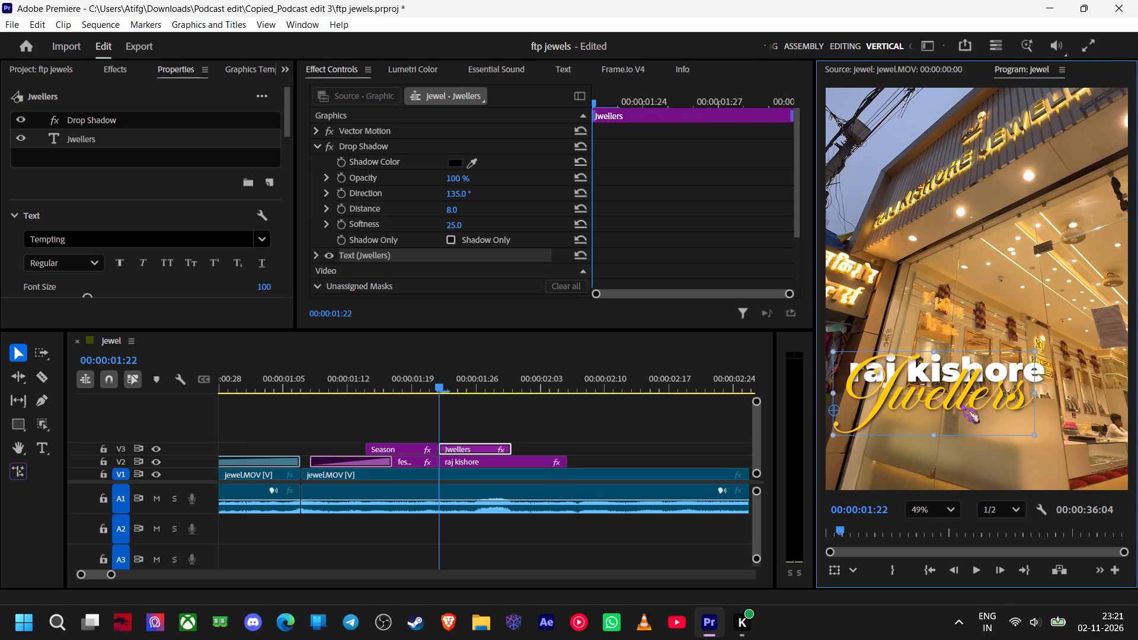
drag(961, 405, 970, 398)
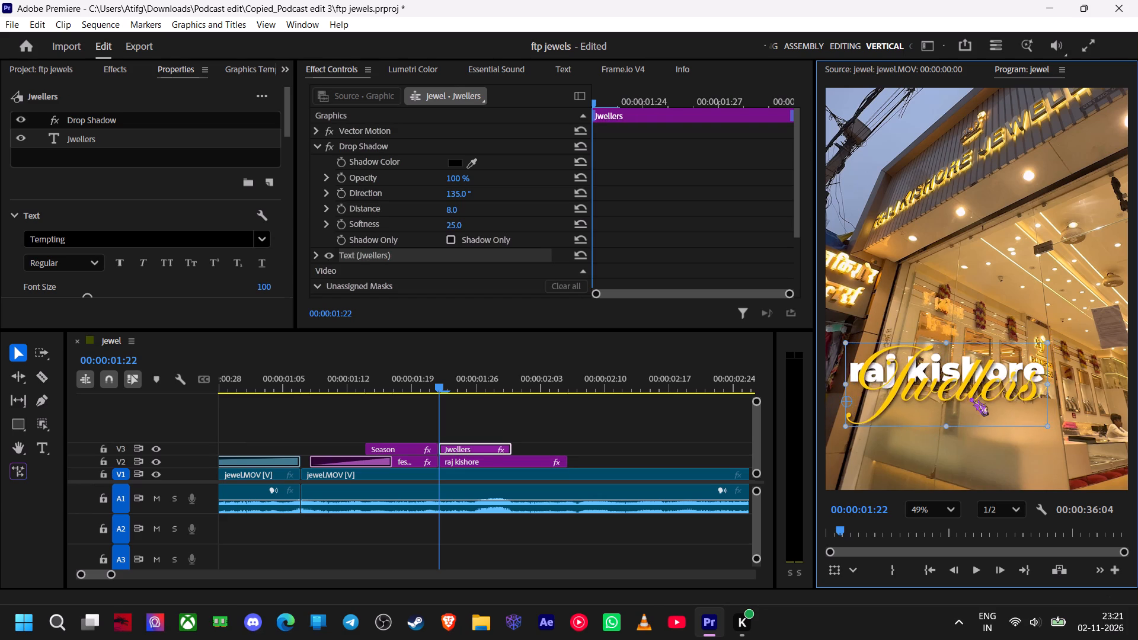
drag(970, 398, 968, 407)
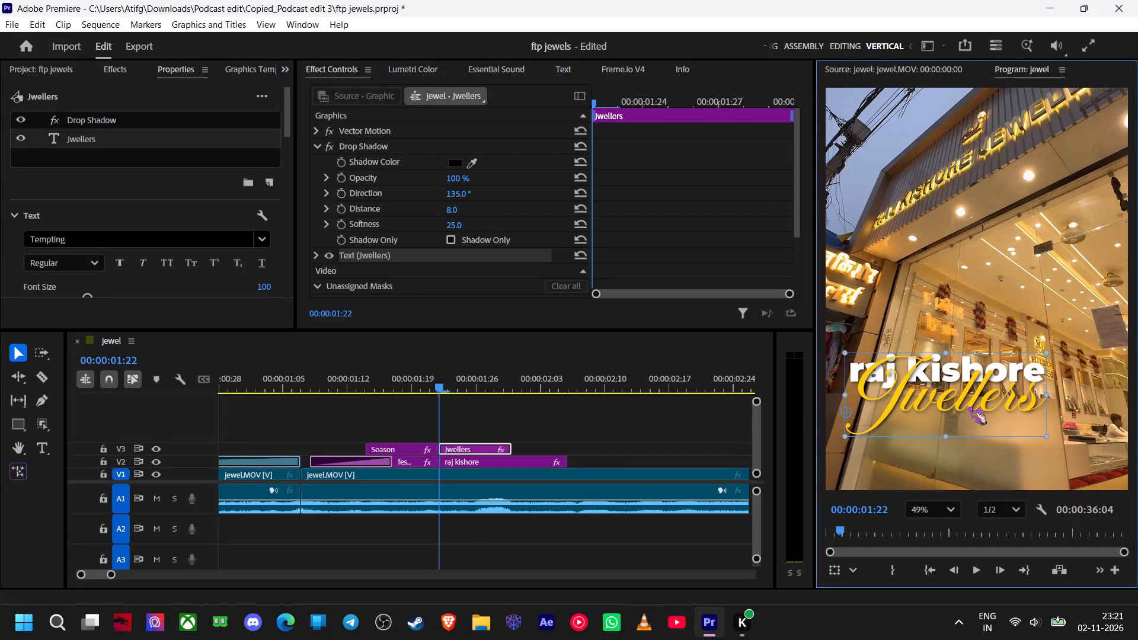
ctrl+scroll(967, 406, down, 2)
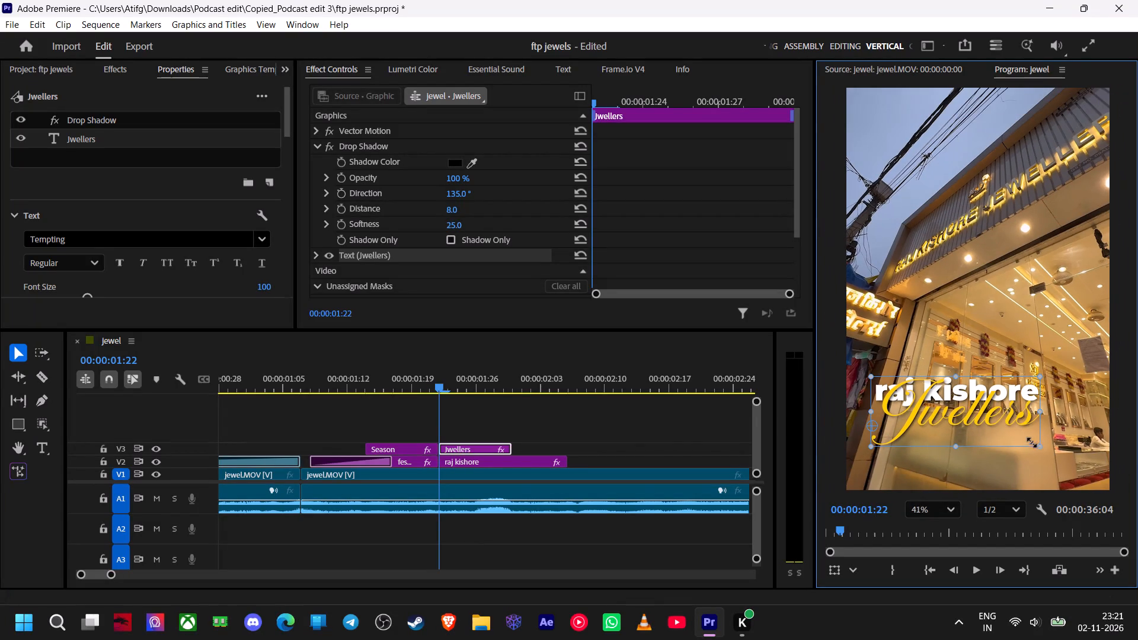
drag(1038, 447, 1045, 453)
drag(1011, 421, 994, 418)
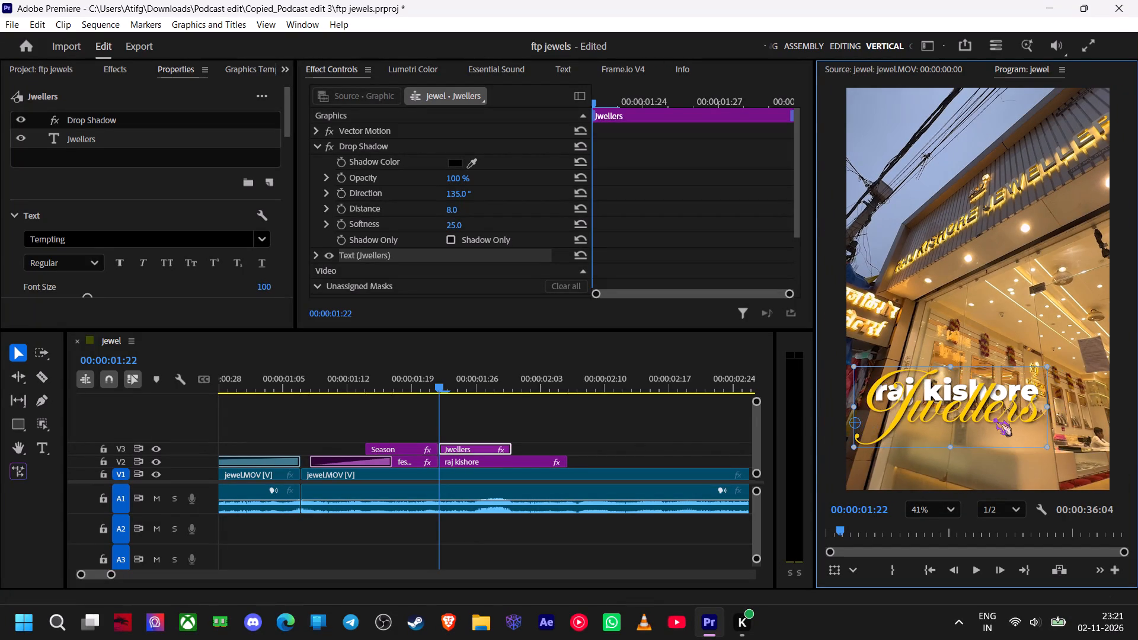
drag(994, 418, 993, 421)
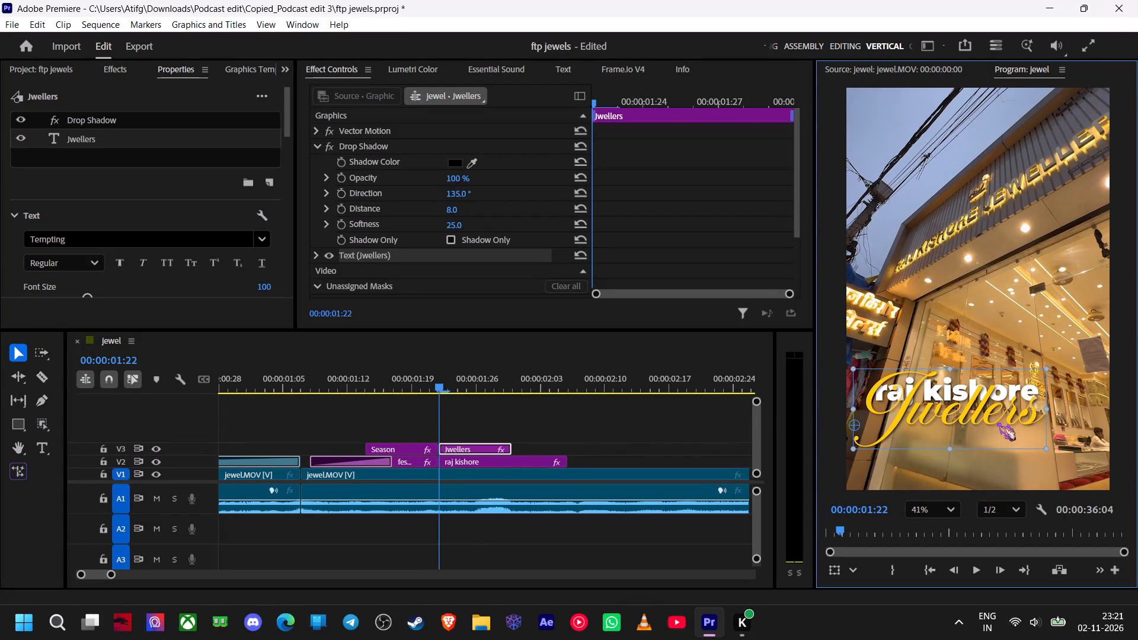
drag(1043, 446, 1038, 444)
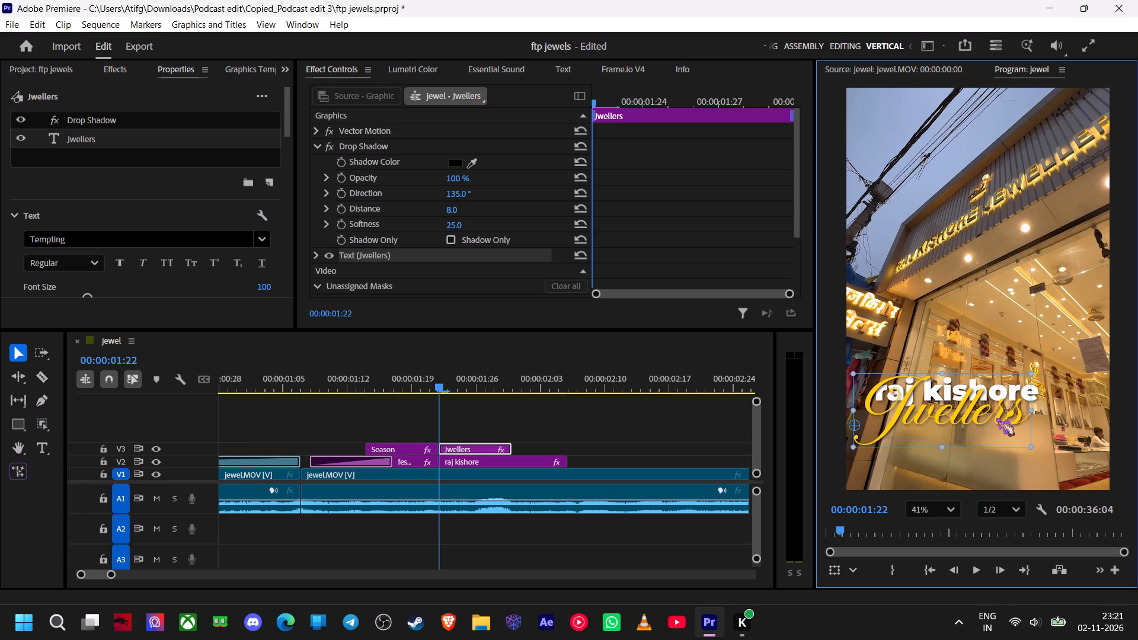
drag(996, 418, 1009, 413)
drag(1042, 439, 1043, 441)
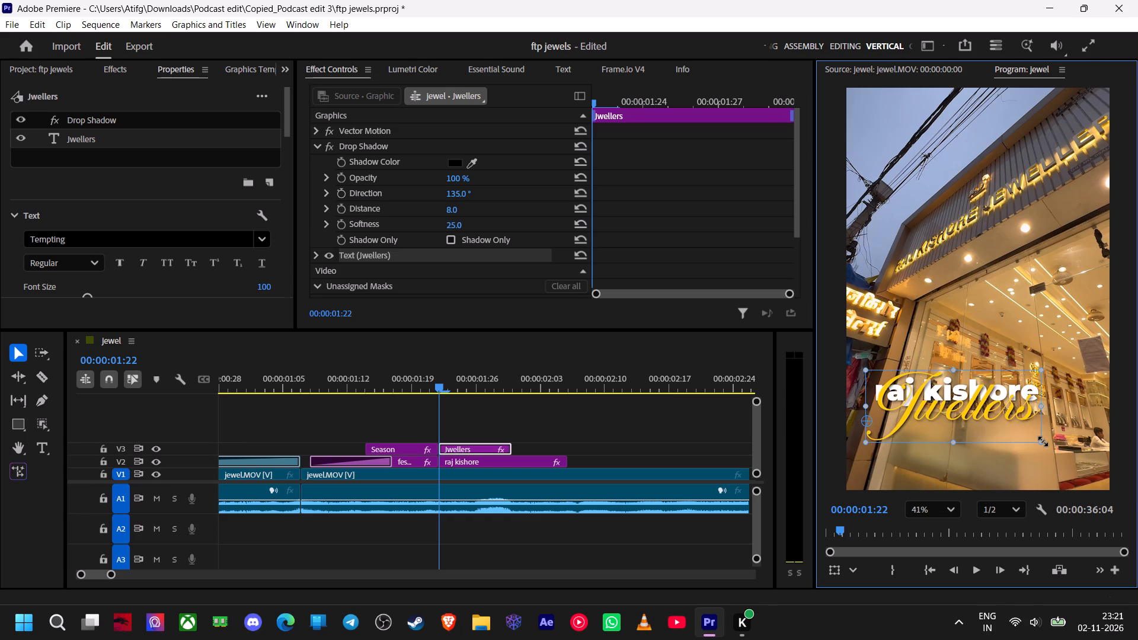
drag(1043, 441, 1049, 446)
Move the "raj kishore" title up, clear of the gold "Jwellers" script, and set its Montserrat font style to Bold.
click(513, 461)
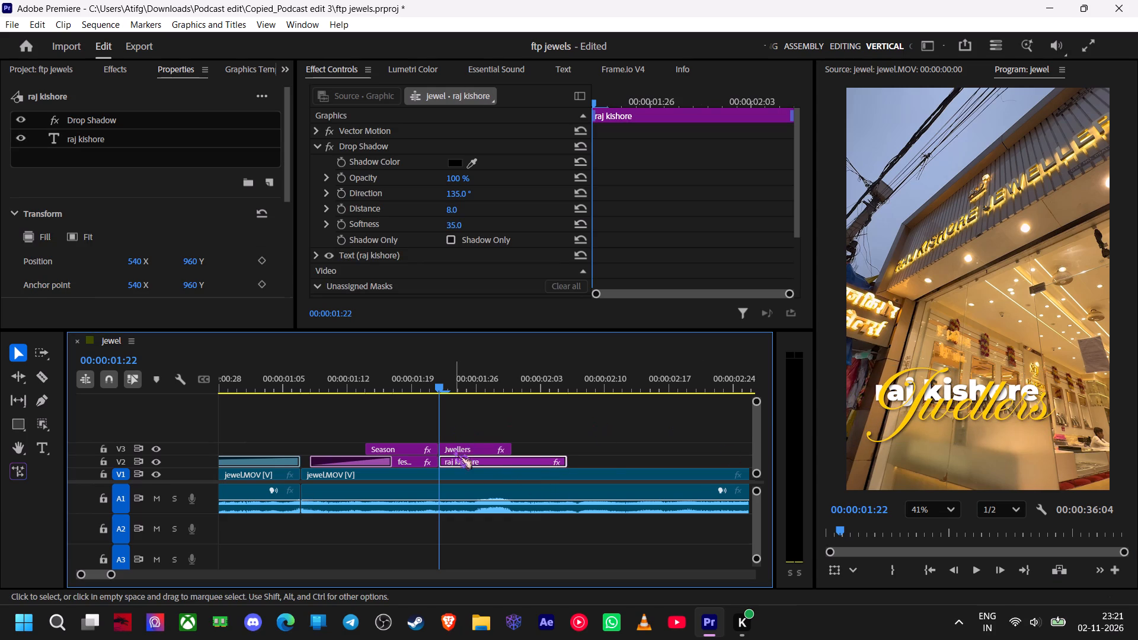
click(868, 380)
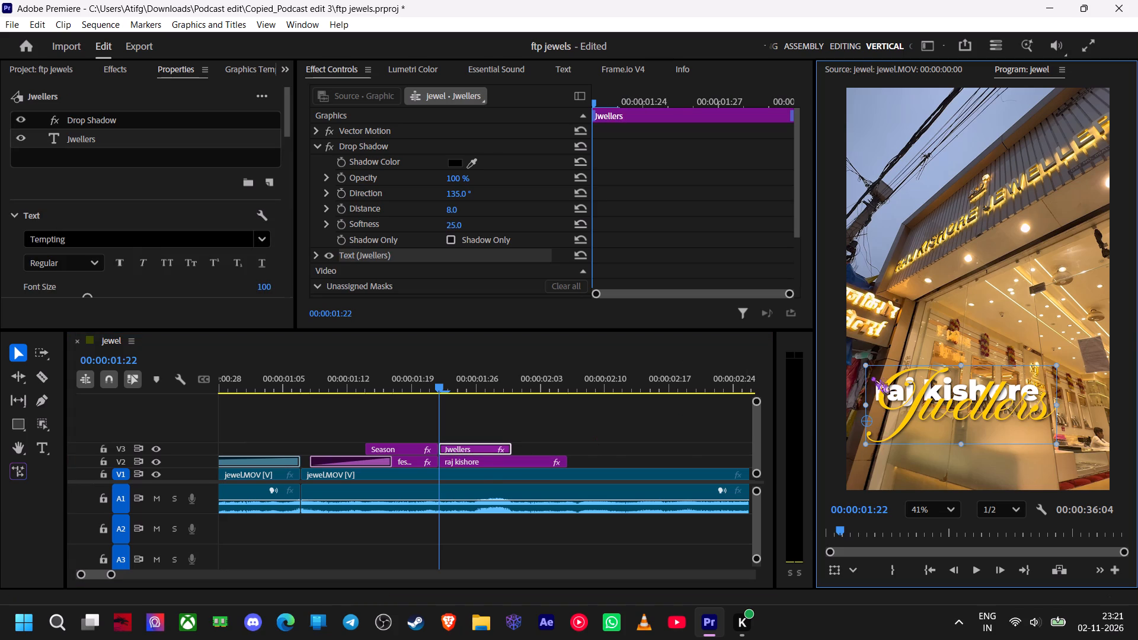
click(506, 461)
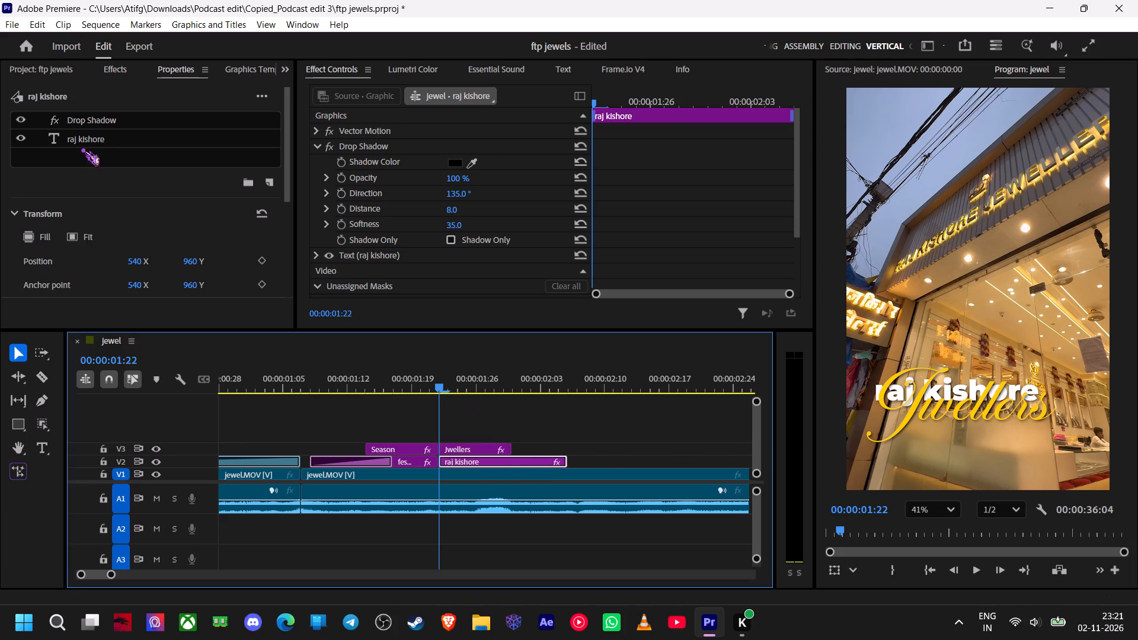
click(84, 139)
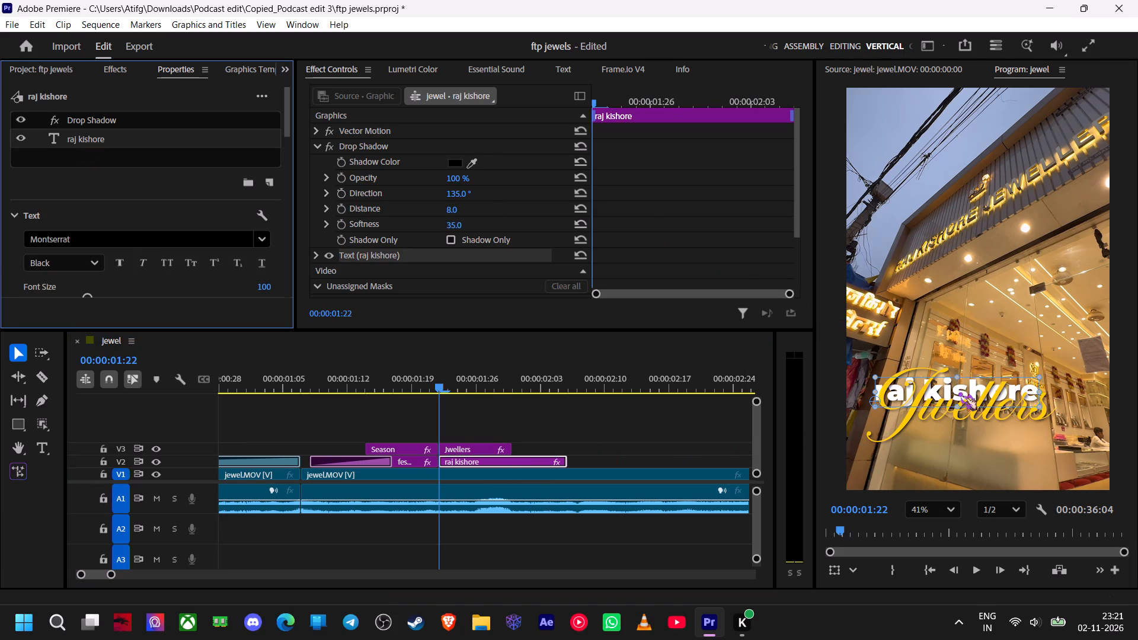
drag(959, 392, 967, 387)
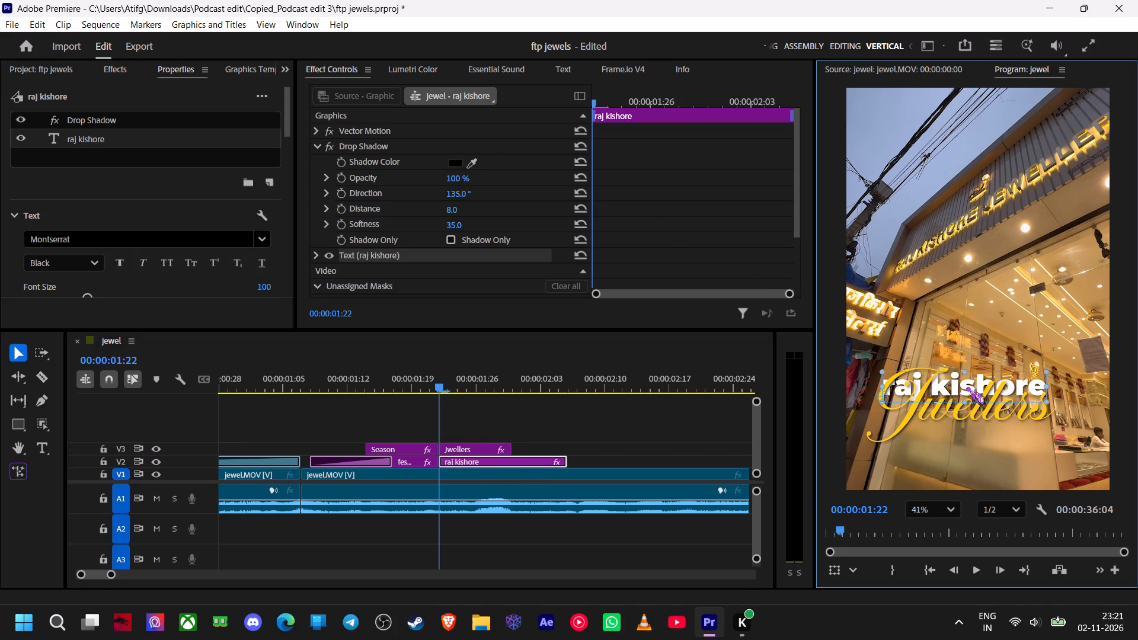
drag(967, 387, 935, 299)
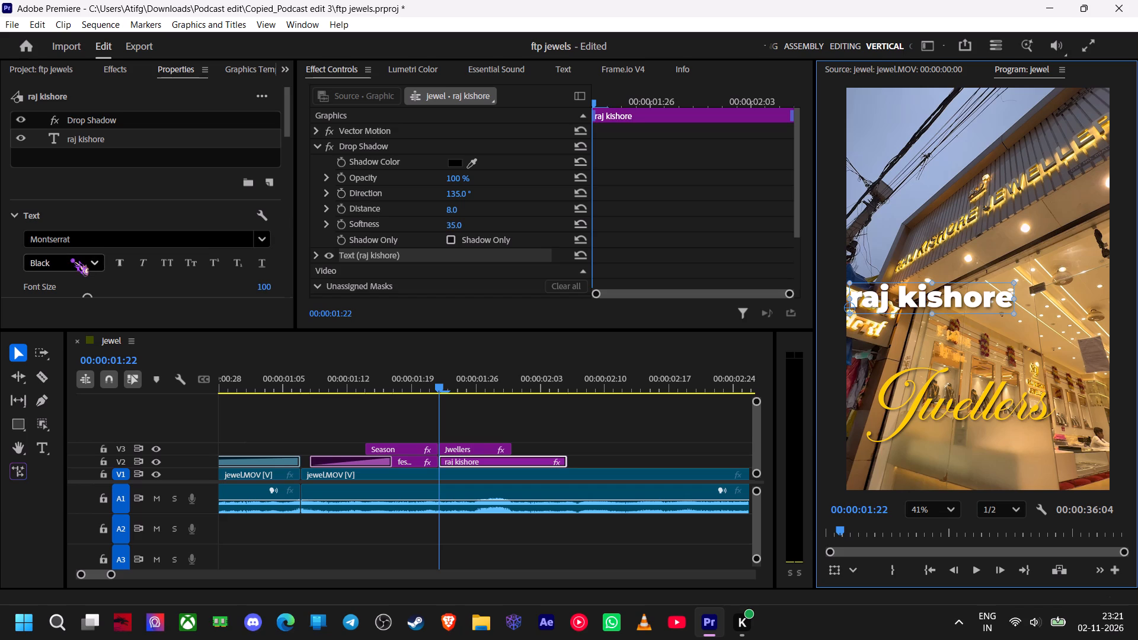
click(76, 262)
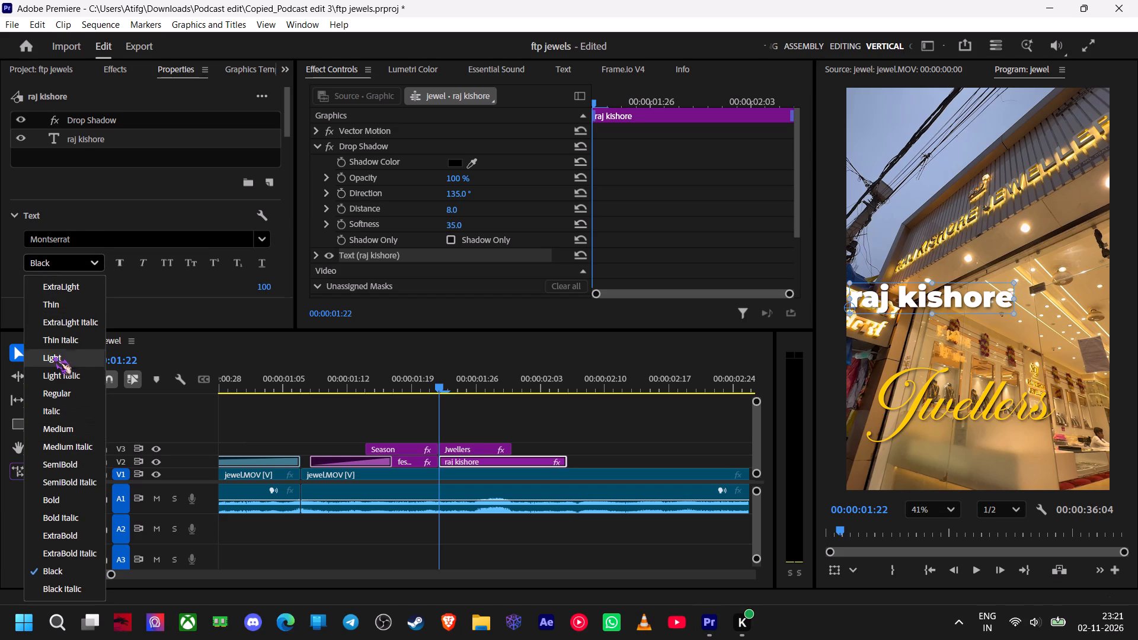
click(72, 503)
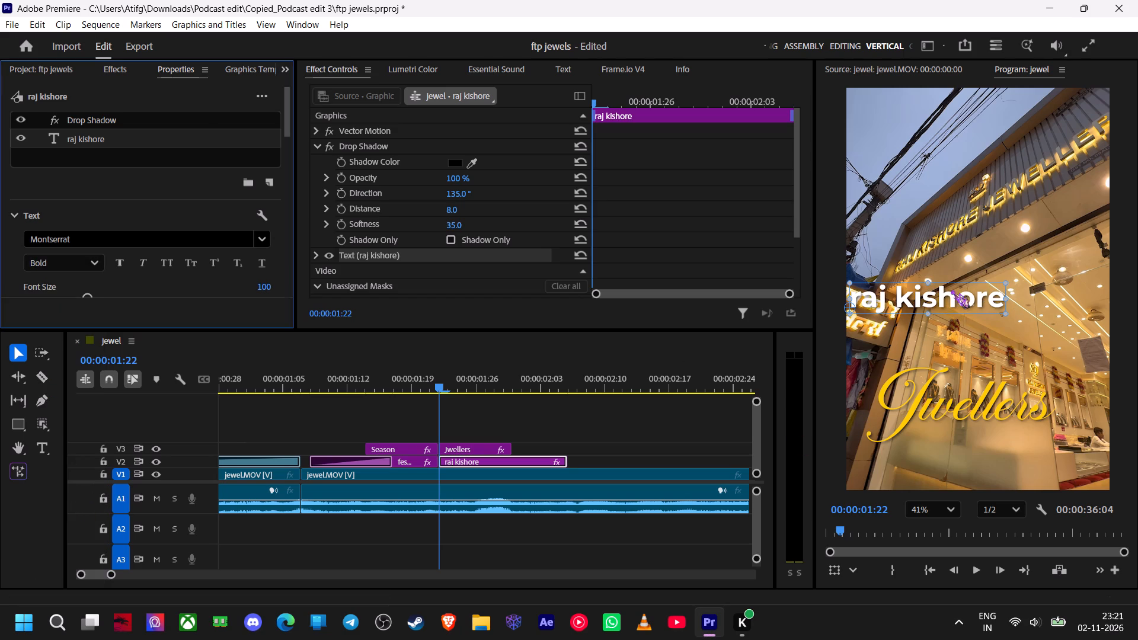
Reposition the "raj kishore" title back behind the gold "Jwellers" script, overlapping its upper half.
drag(951, 290, 1012, 379)
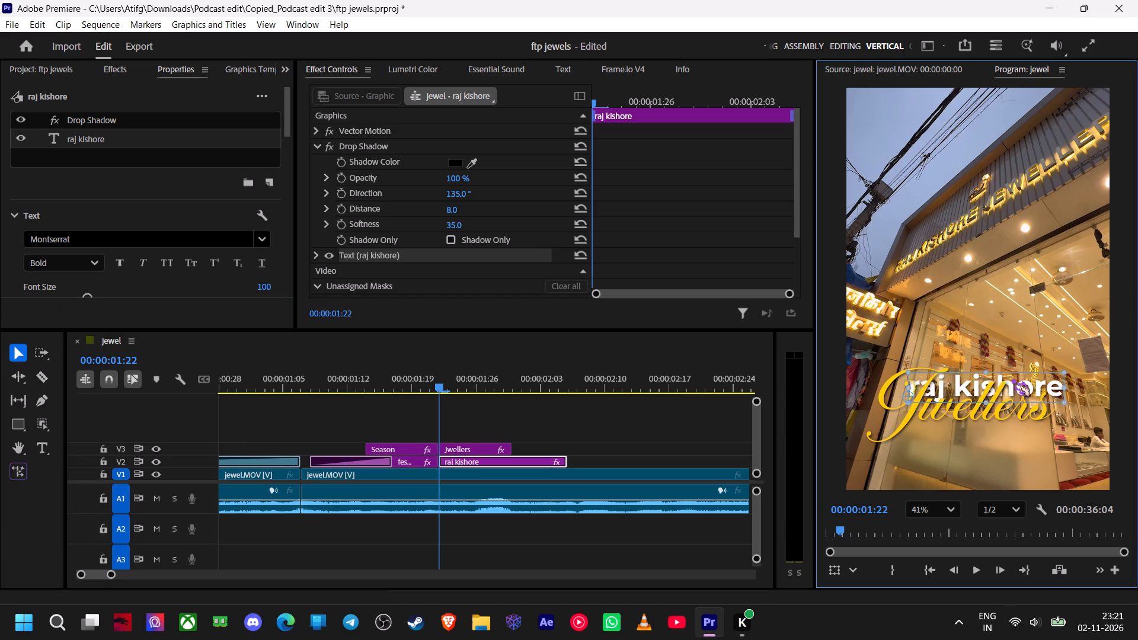
drag(1012, 379, 987, 378)
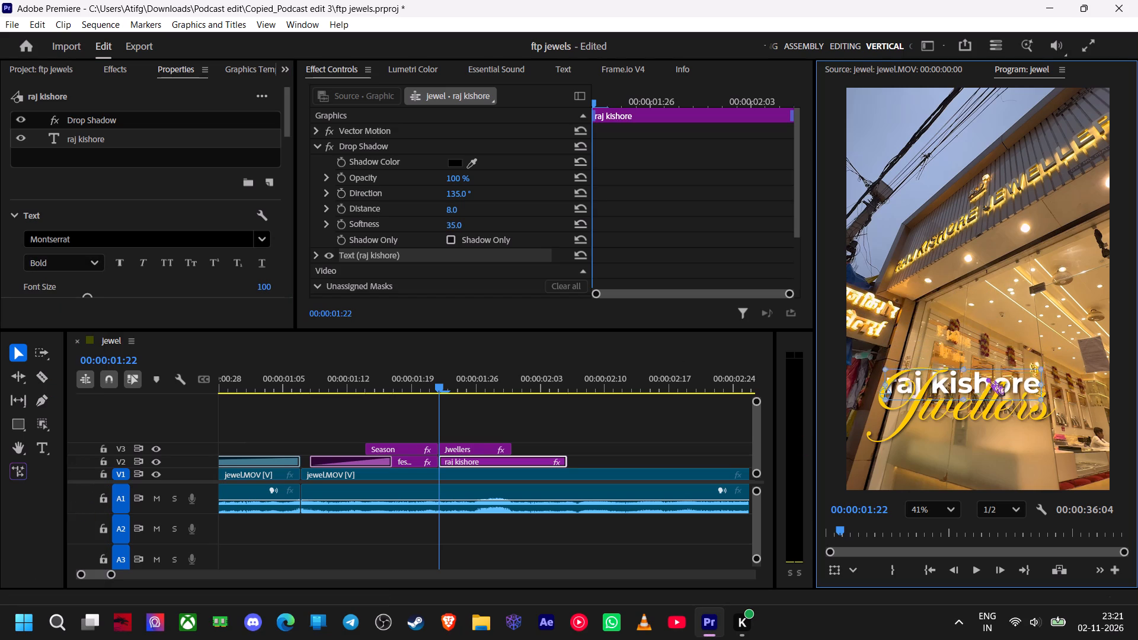
drag(987, 378, 987, 385)
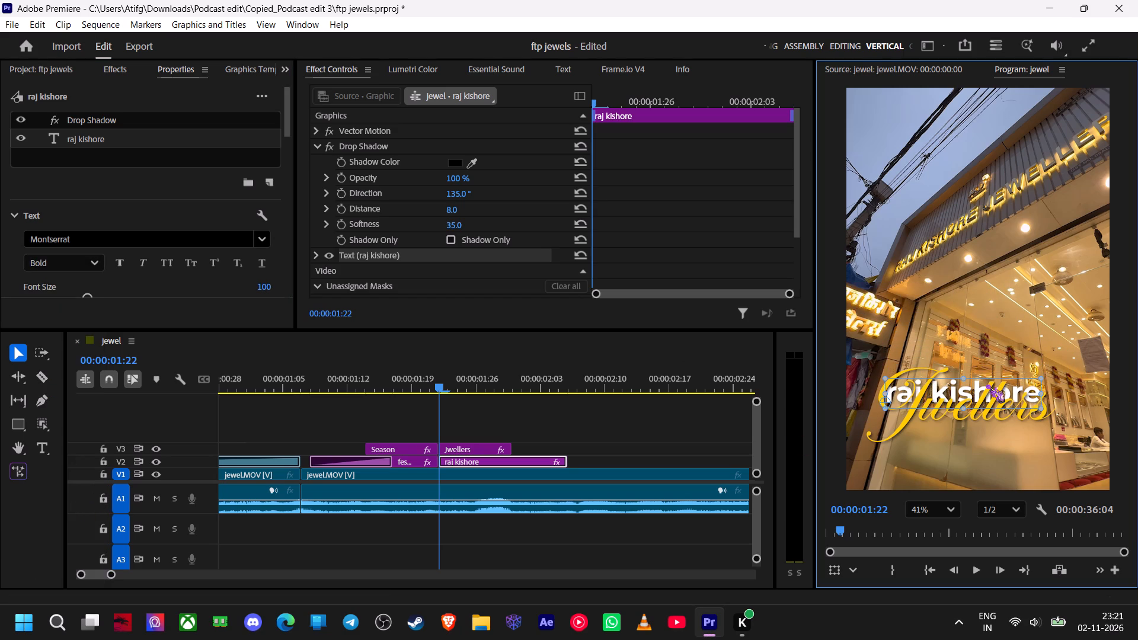
drag(987, 385, 1013, 379)
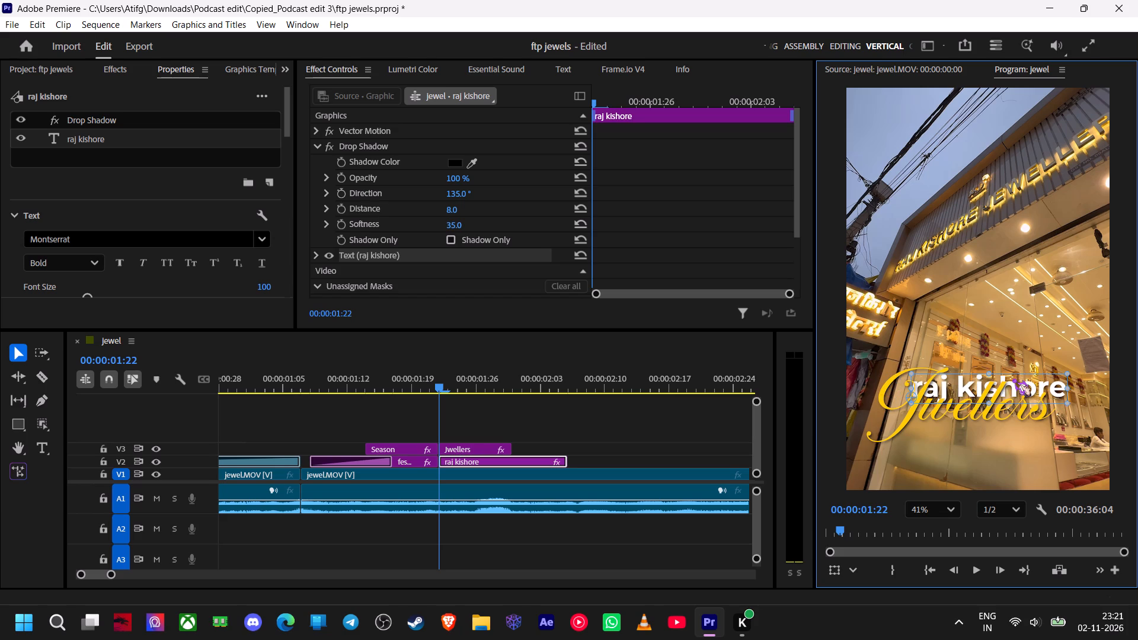
drag(1013, 379, 990, 377)
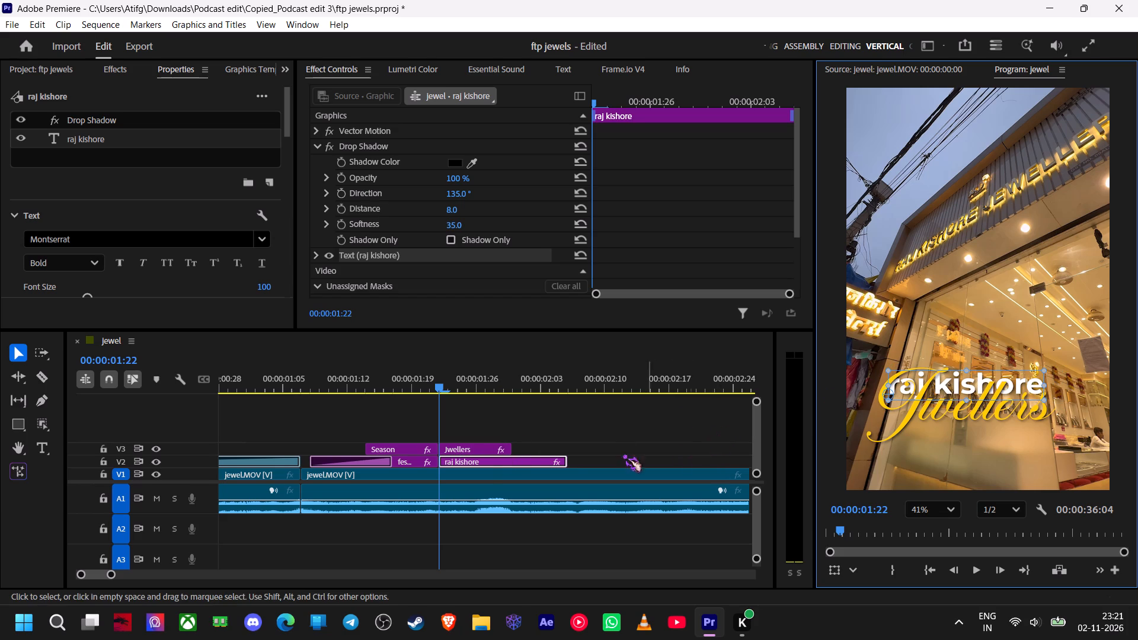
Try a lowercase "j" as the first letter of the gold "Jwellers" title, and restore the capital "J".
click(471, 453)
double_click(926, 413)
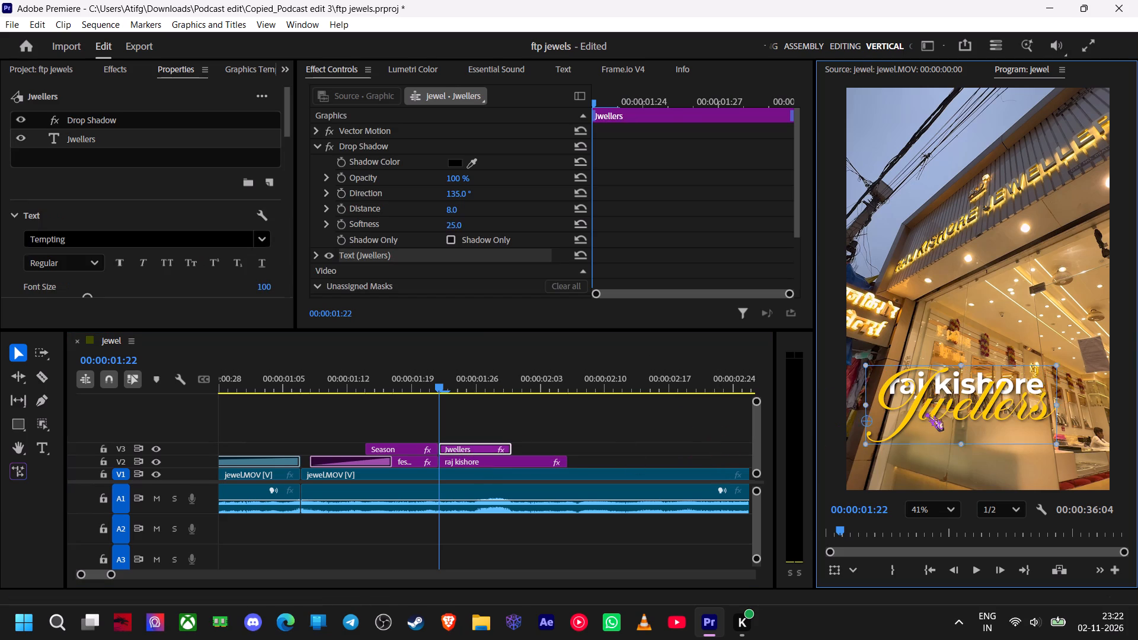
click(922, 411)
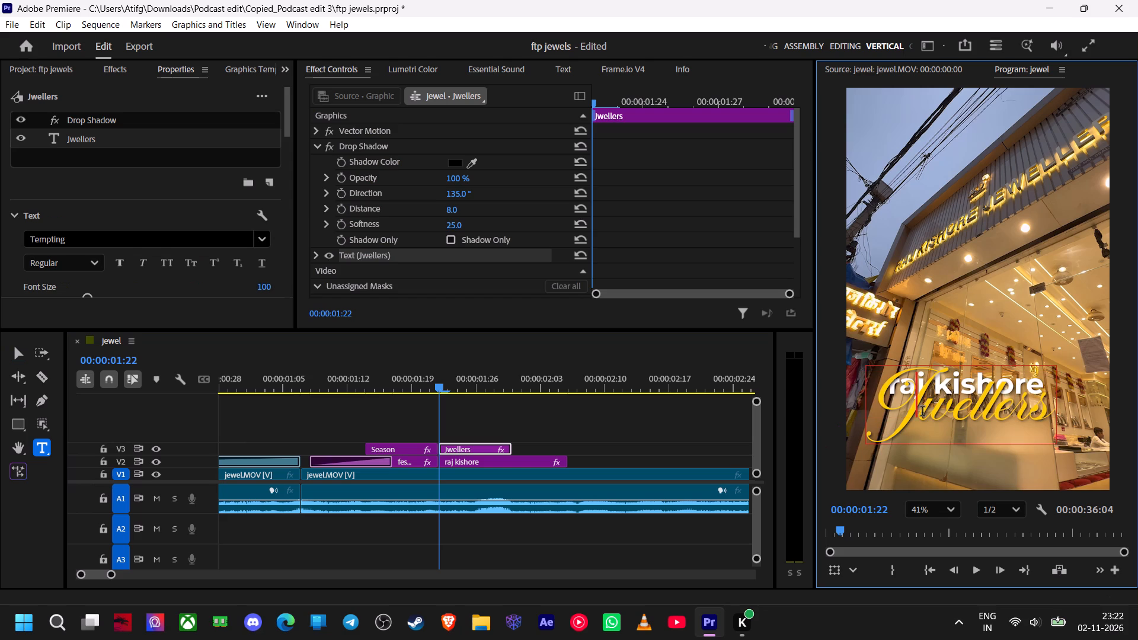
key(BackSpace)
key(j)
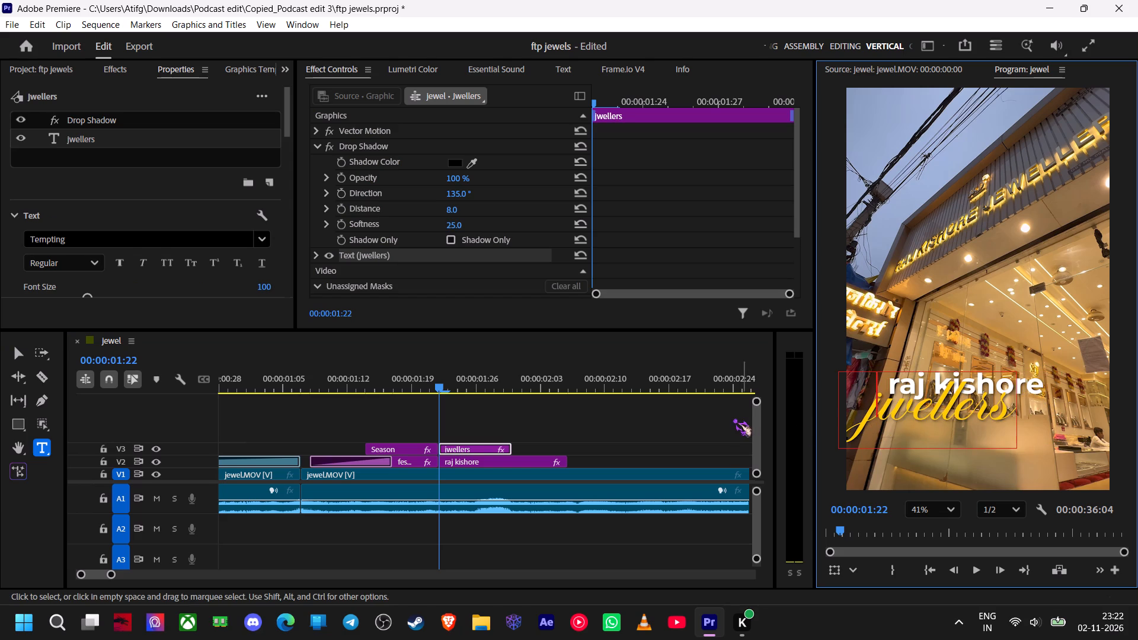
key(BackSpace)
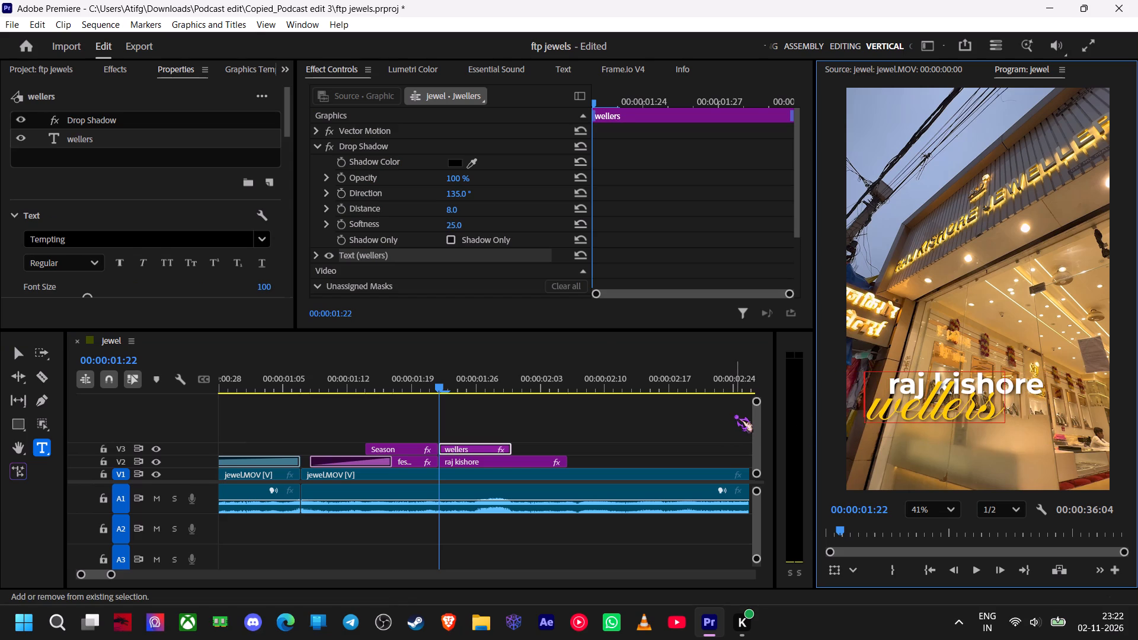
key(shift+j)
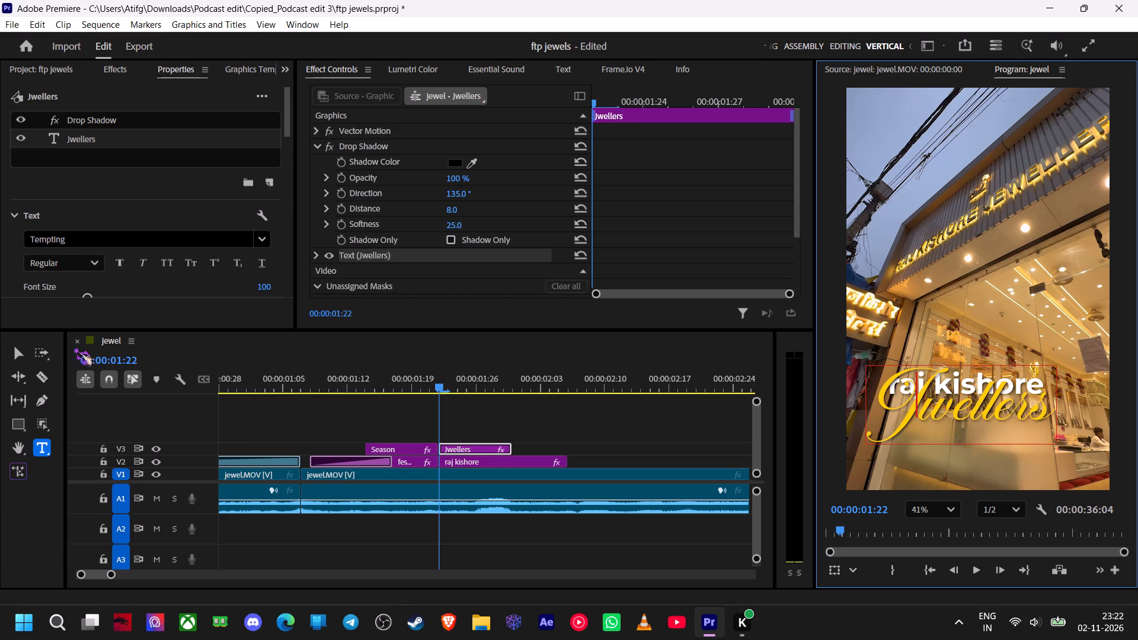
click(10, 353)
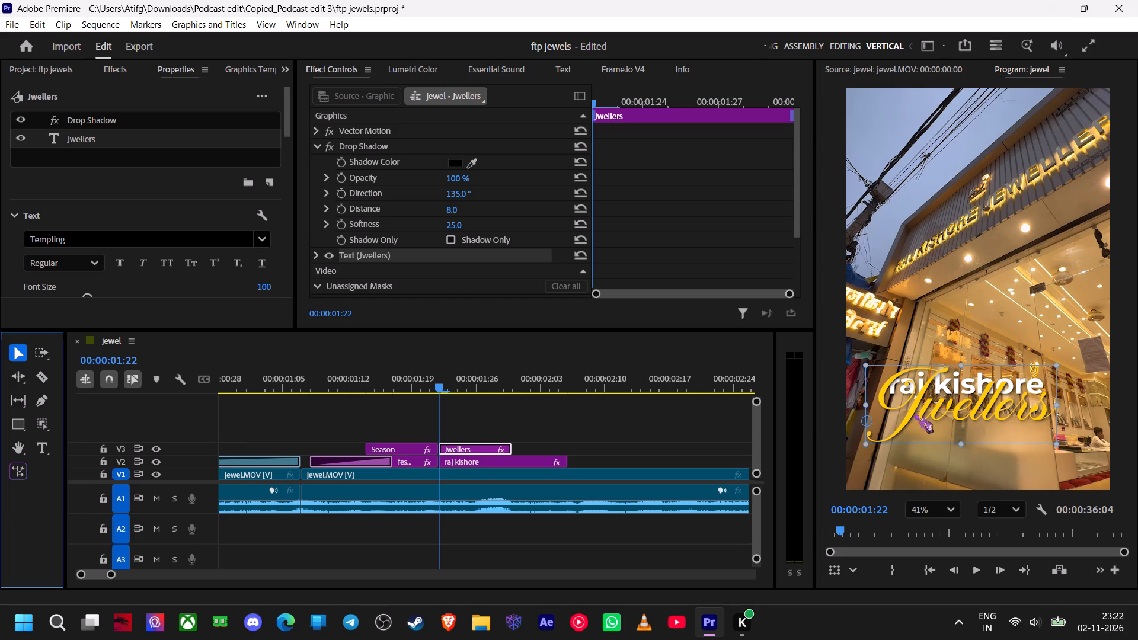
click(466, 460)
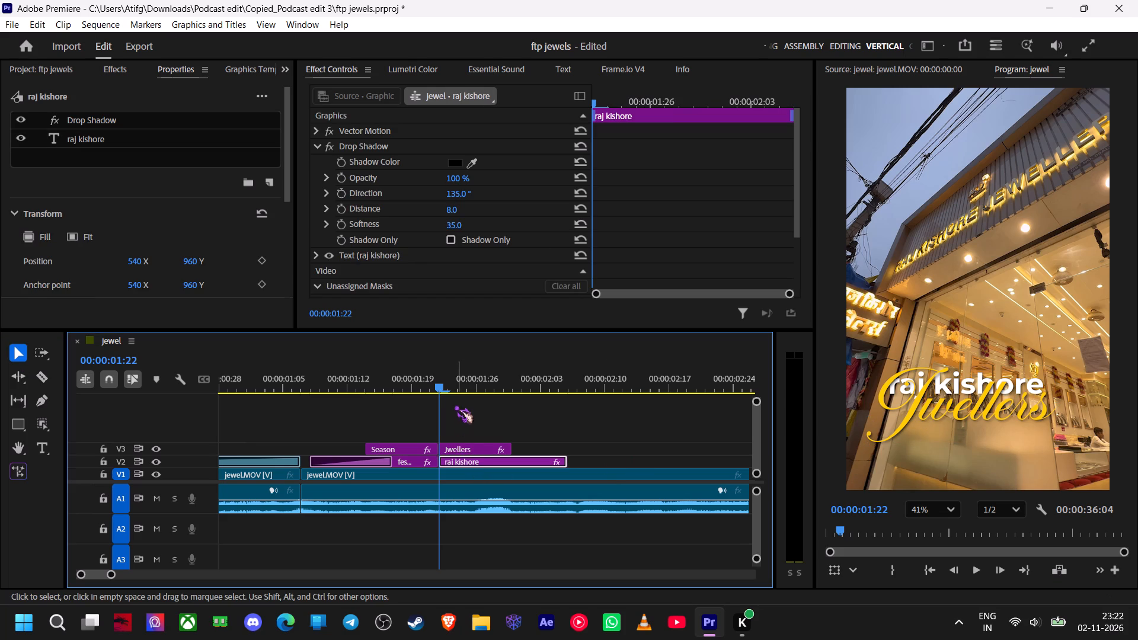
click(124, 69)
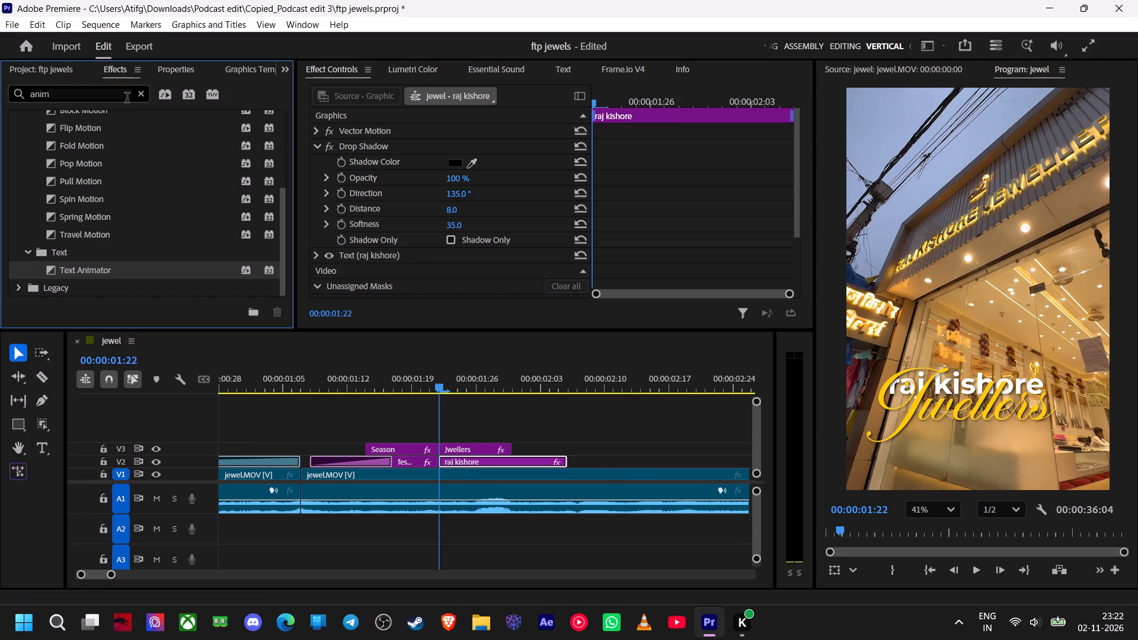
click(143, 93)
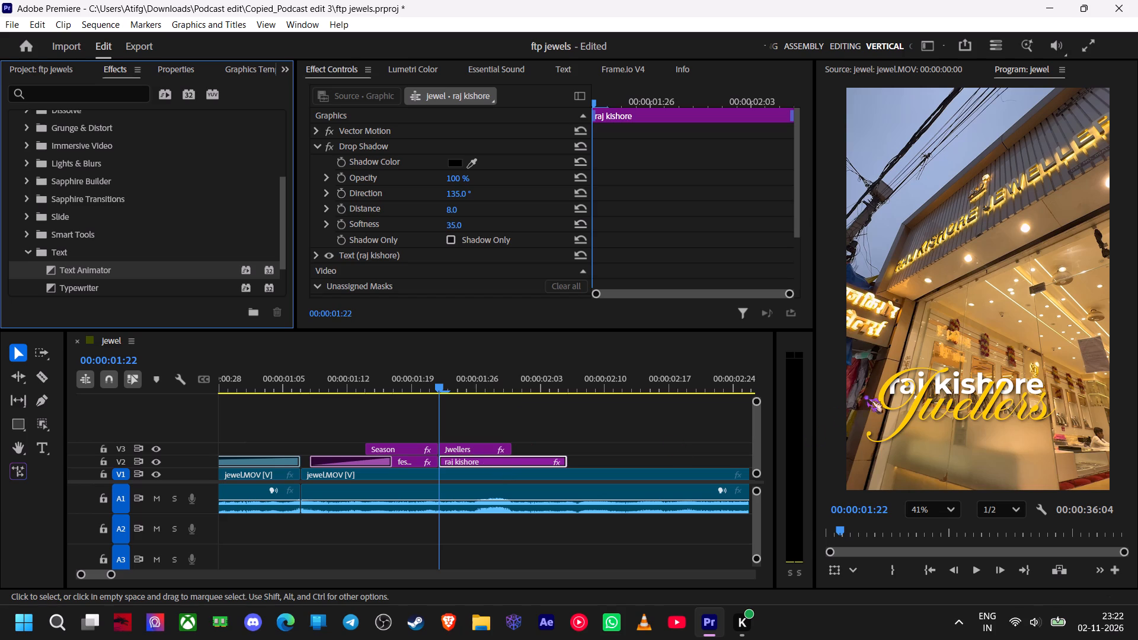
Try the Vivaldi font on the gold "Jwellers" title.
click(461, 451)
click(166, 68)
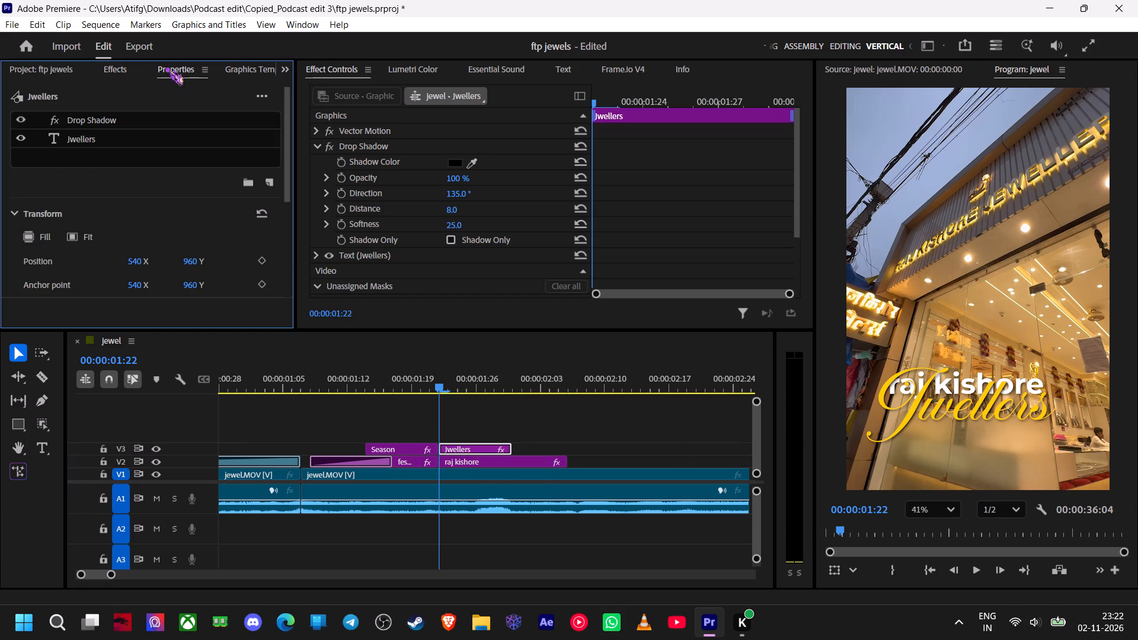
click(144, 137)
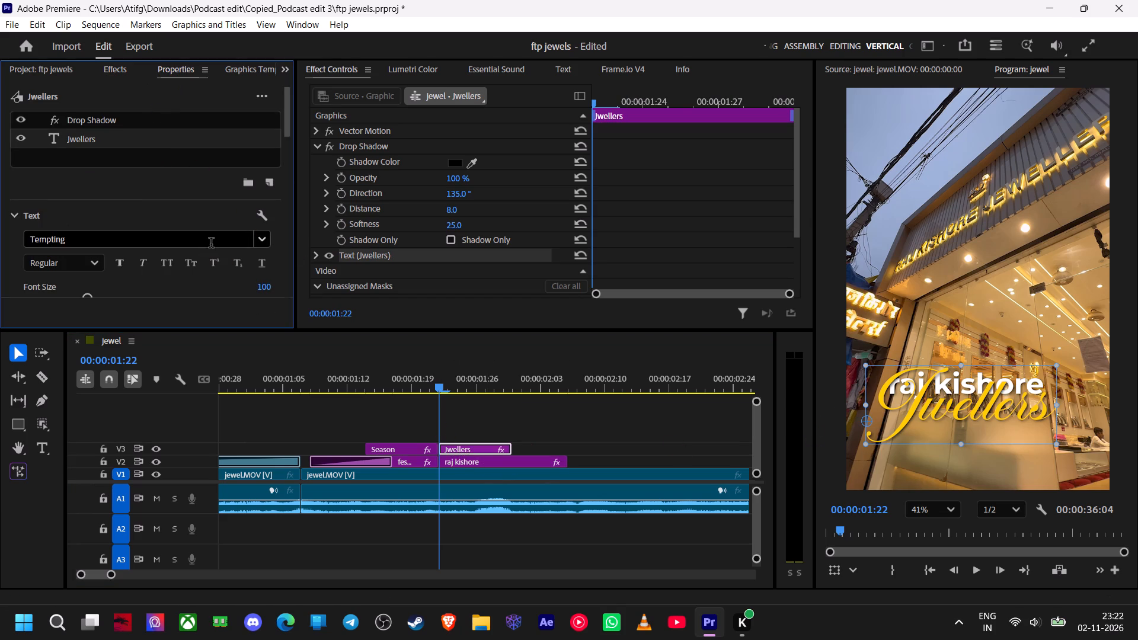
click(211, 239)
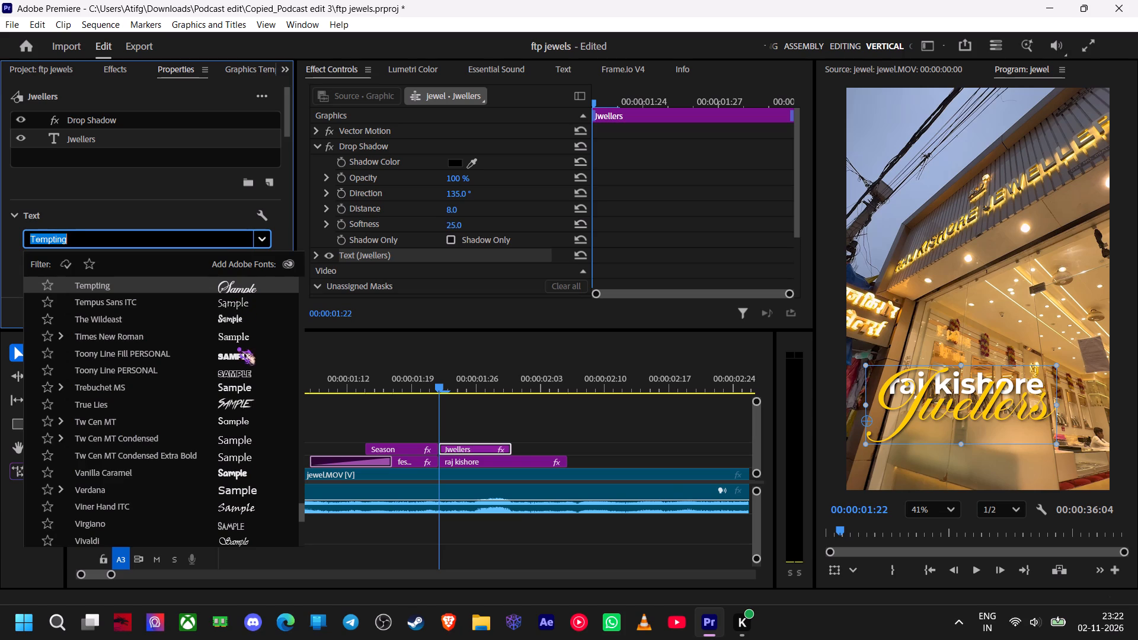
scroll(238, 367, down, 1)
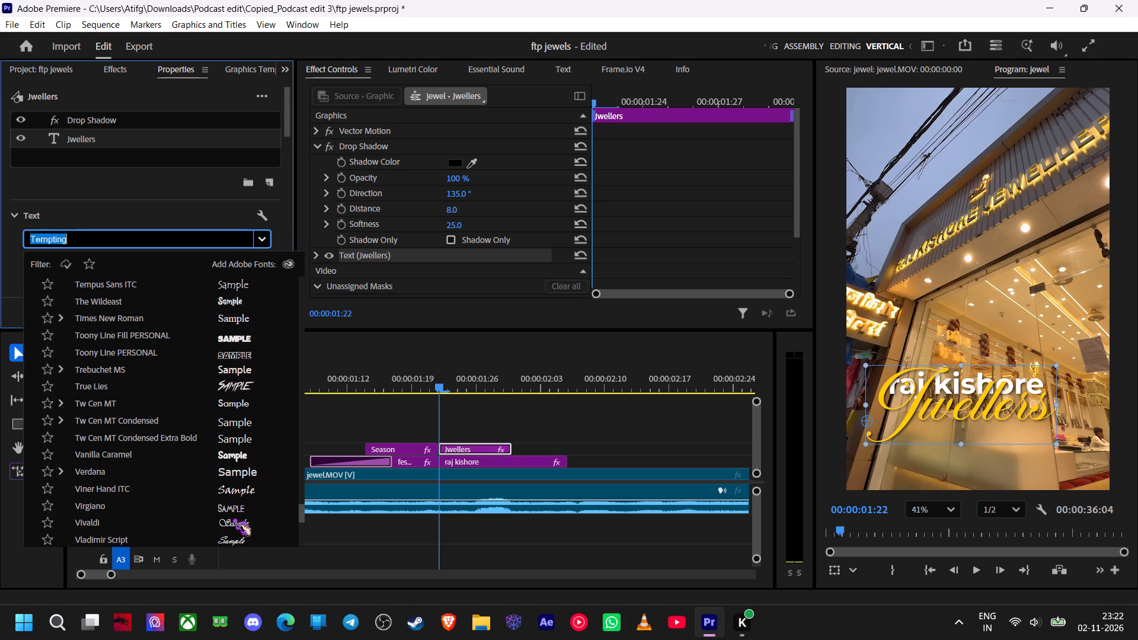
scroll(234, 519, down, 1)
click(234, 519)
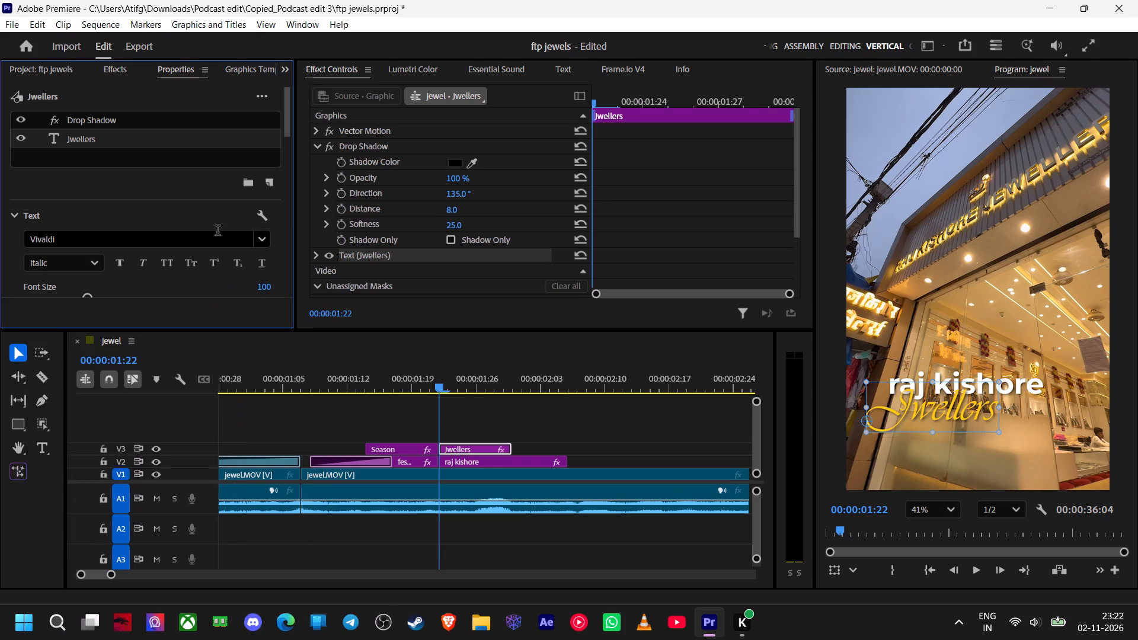
Browse the font list and set the gold "Jwellers" title's font to Tahu!.
click(264, 241)
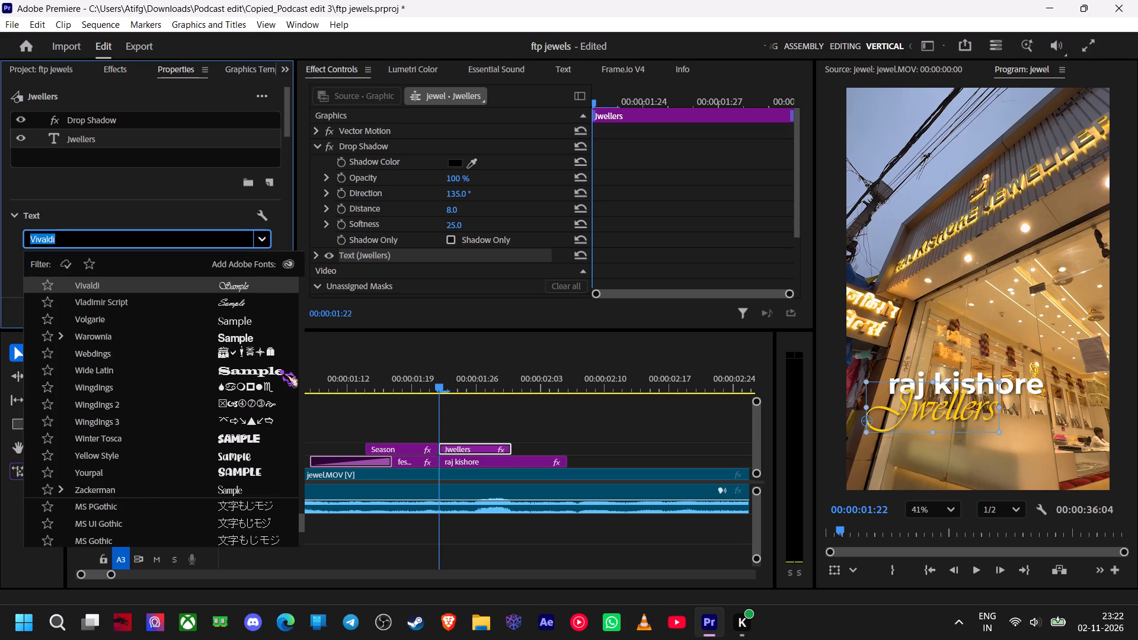
scroll(285, 303, down, 1)
scroll(247, 353, down, 1)
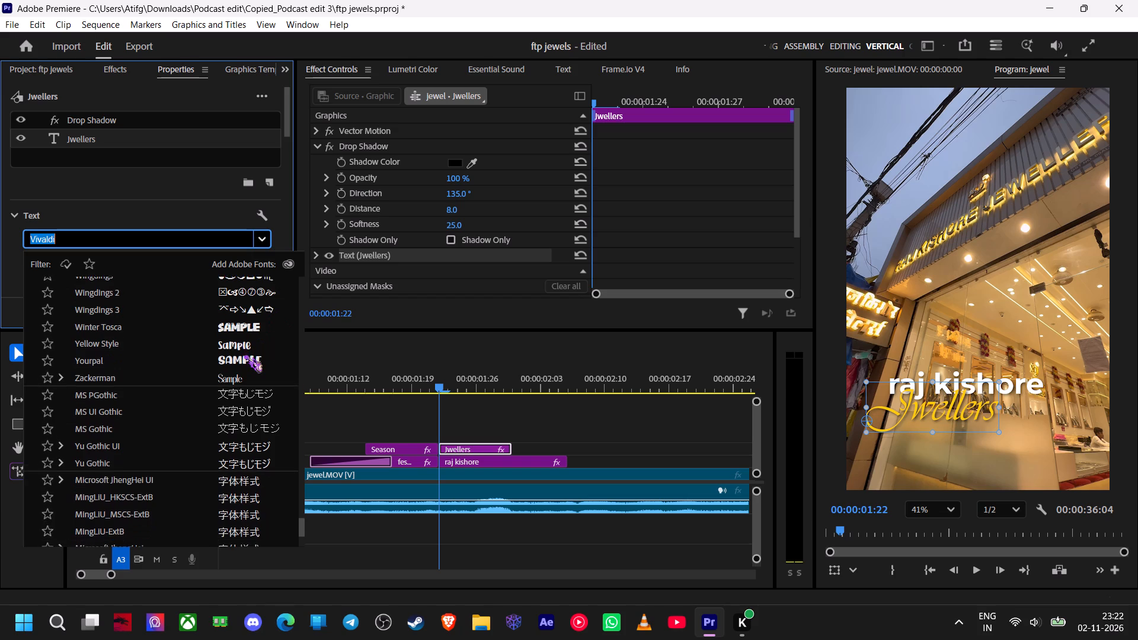
scroll(245, 355, down, 10)
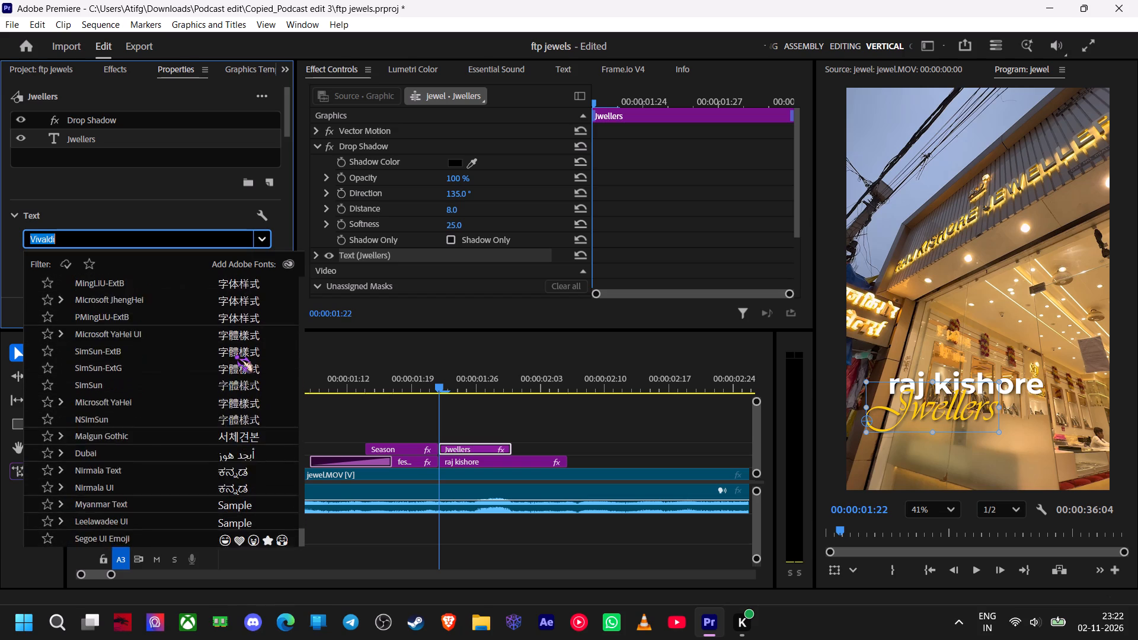
scroll(235, 355, down, 1)
scroll(233, 353, up, 10)
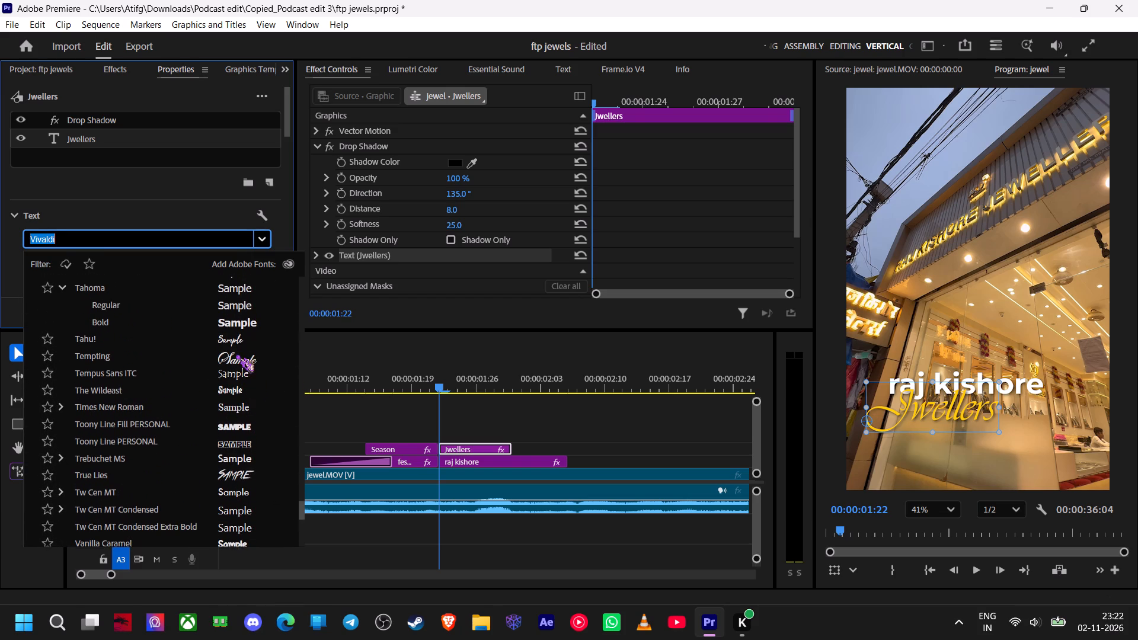
scroll(235, 352, up, 1)
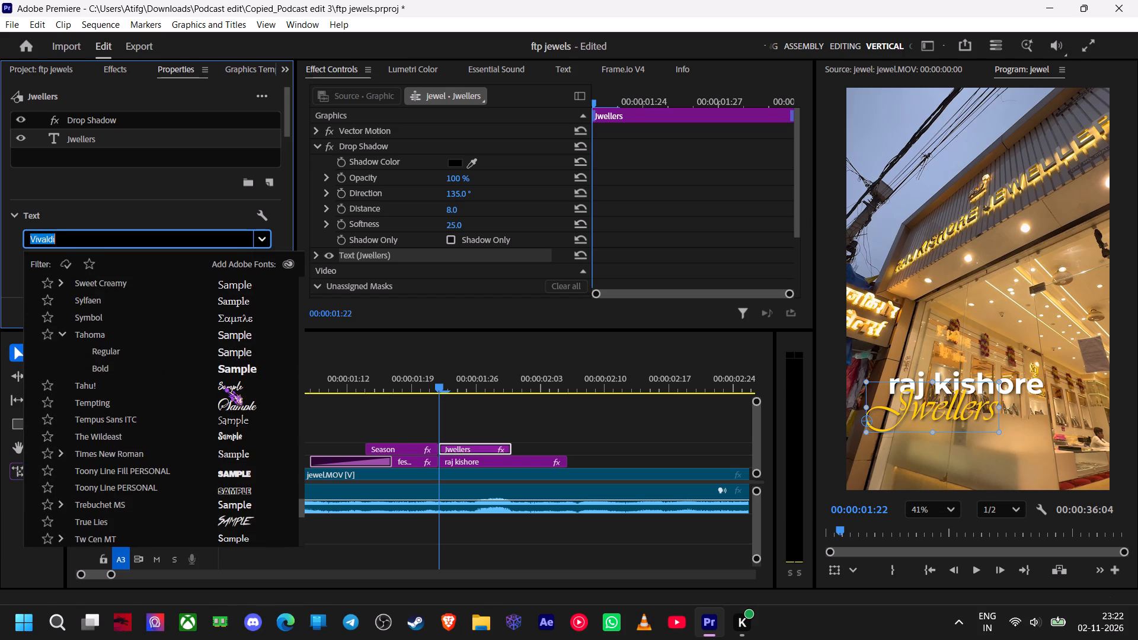
click(225, 388)
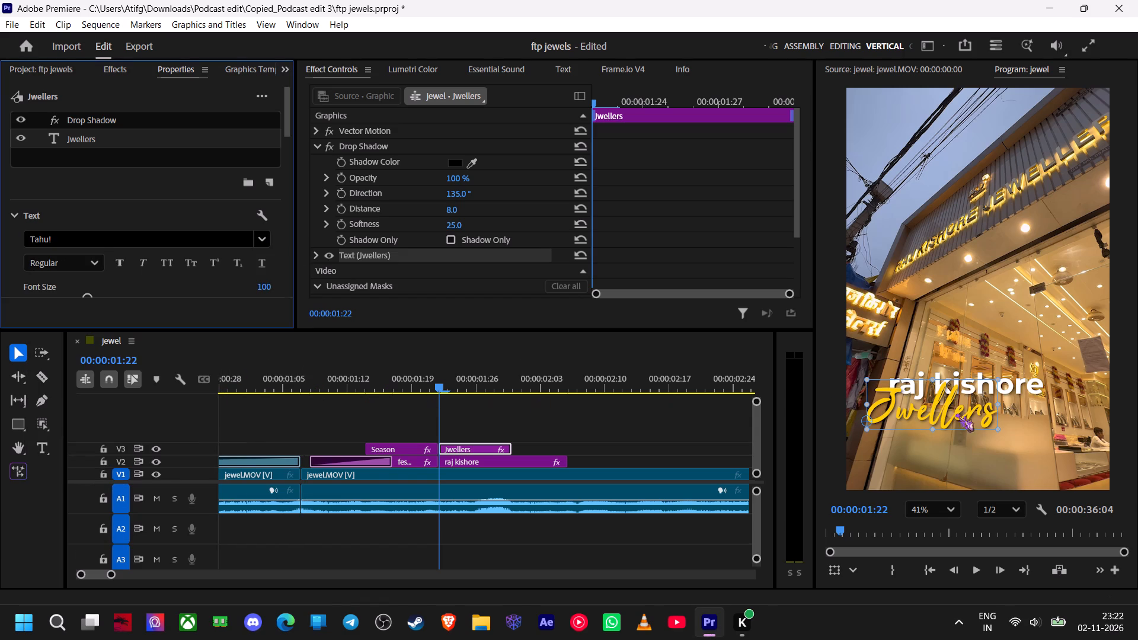
Enlarge the gold "Jwellers" title so it spans slightly wider than the "raj kishore" text.
drag(996, 428, 1015, 444)
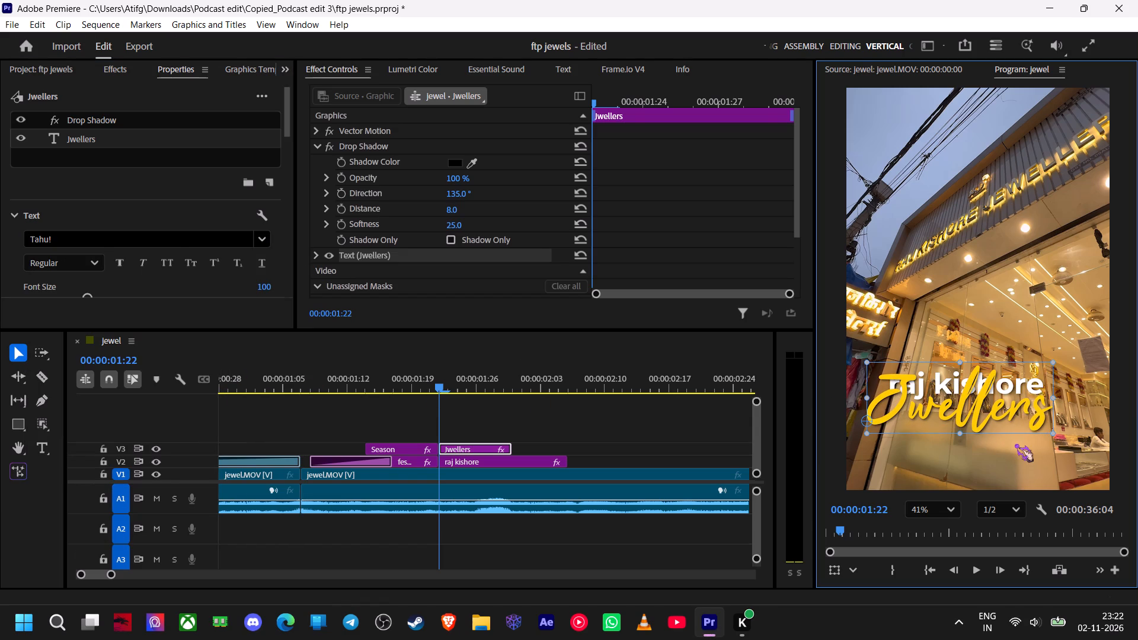
double_click(1015, 444)
click(997, 420)
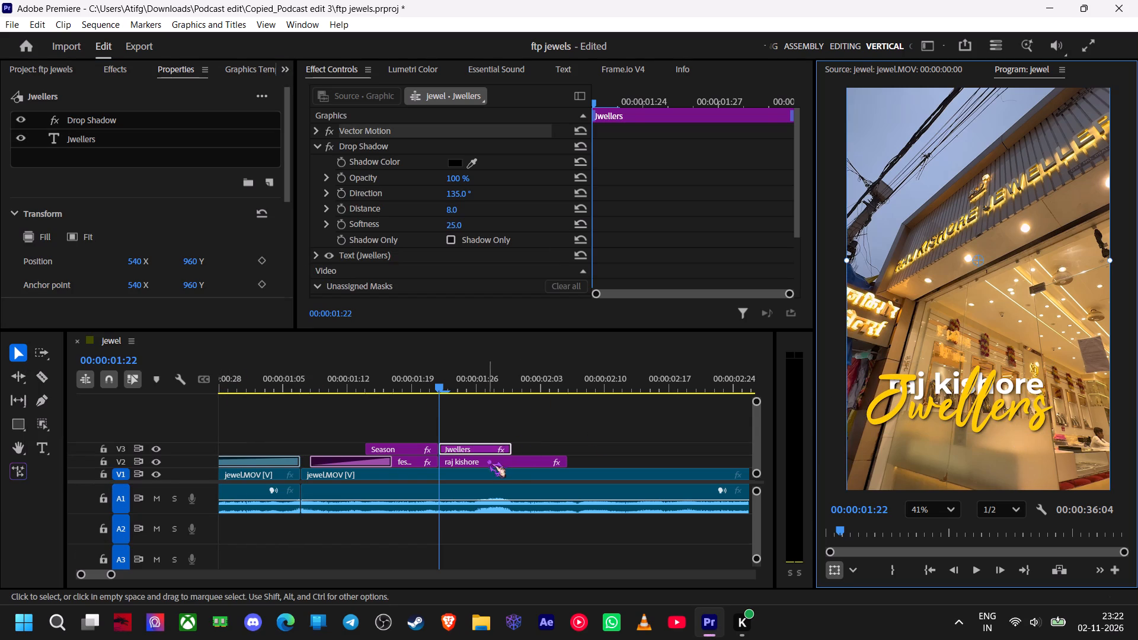
triple_click(952, 399)
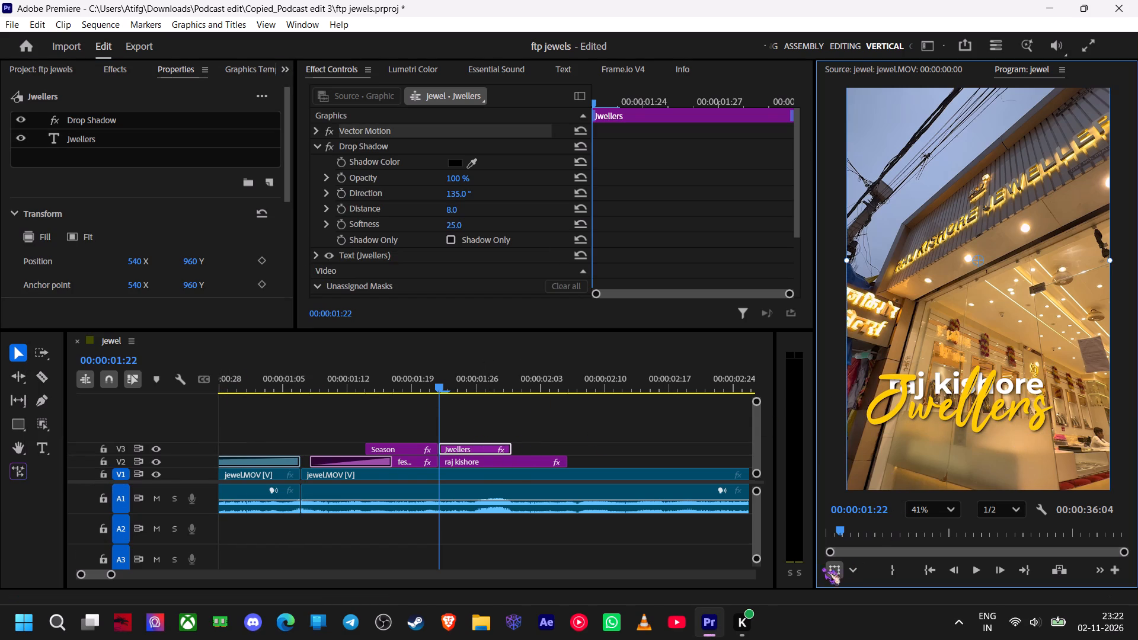
click(829, 572)
click(970, 411)
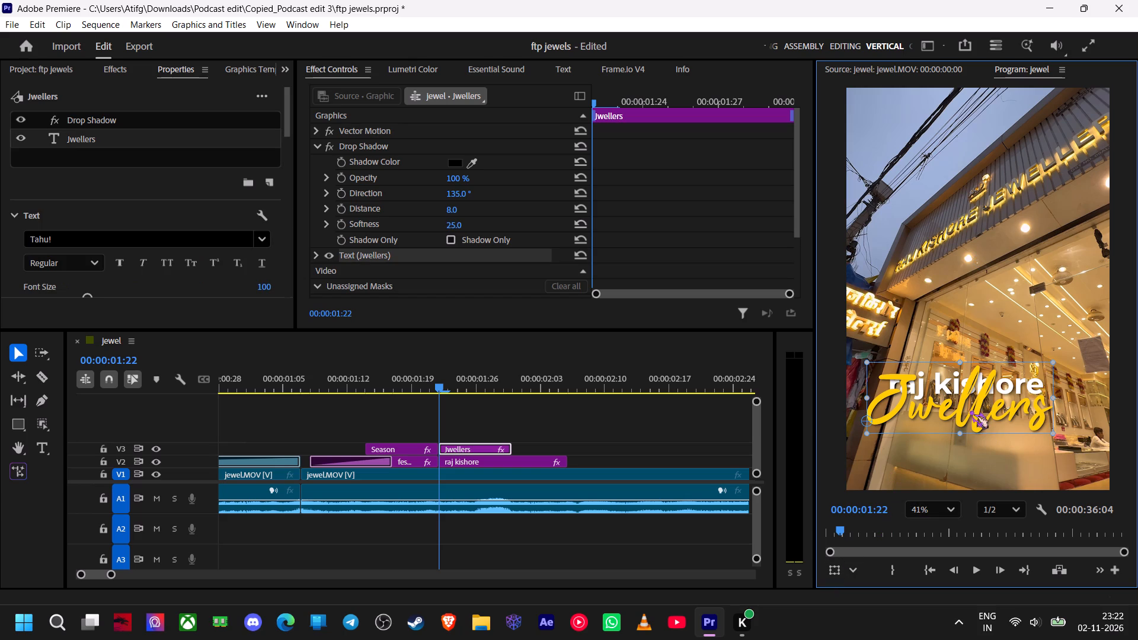
drag(970, 411, 965, 411)
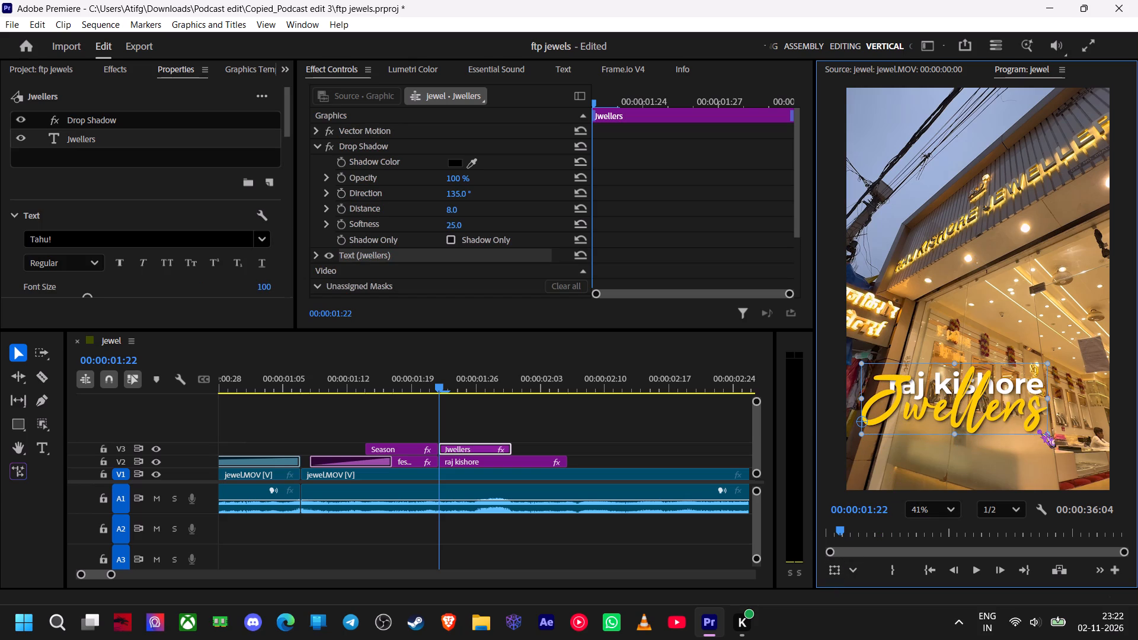
drag(1046, 431, 1054, 438)
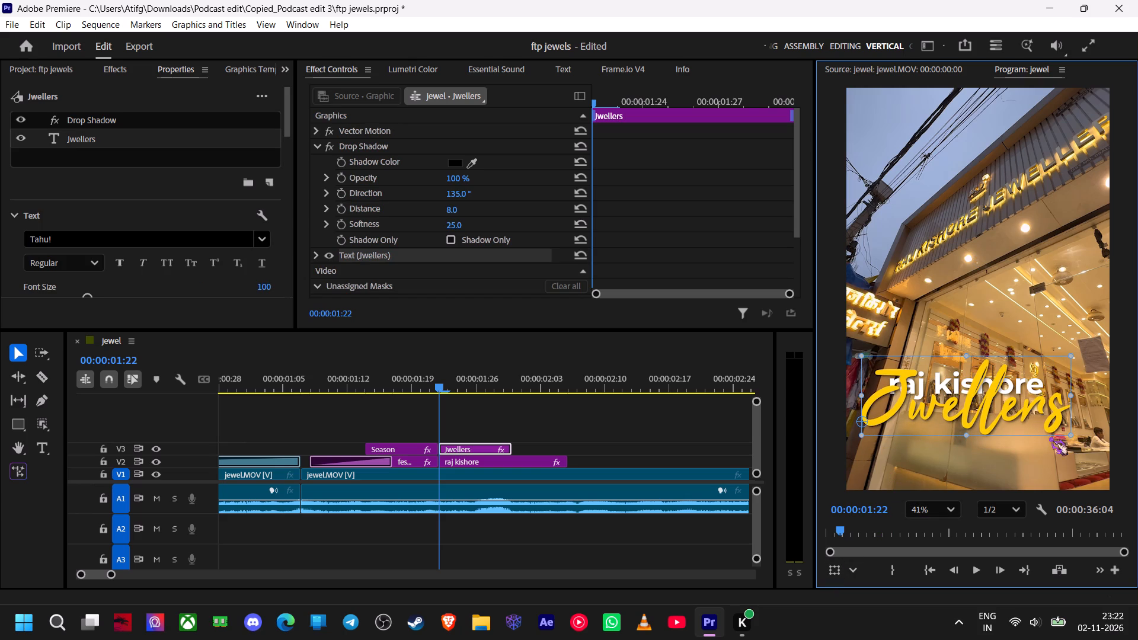
drag(1023, 409, 1022, 414)
Move the white "raj kishore" text up so it sits just above the gold "Jwellers" title.
click(485, 458)
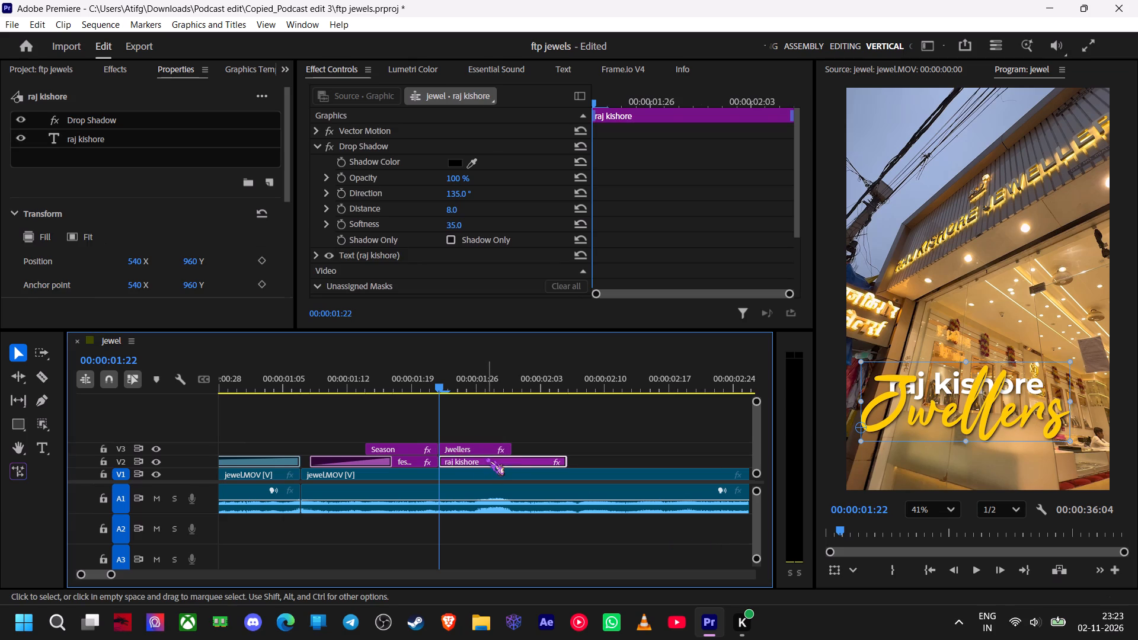
ctrl+scroll(908, 379, up, 3)
click(942, 367)
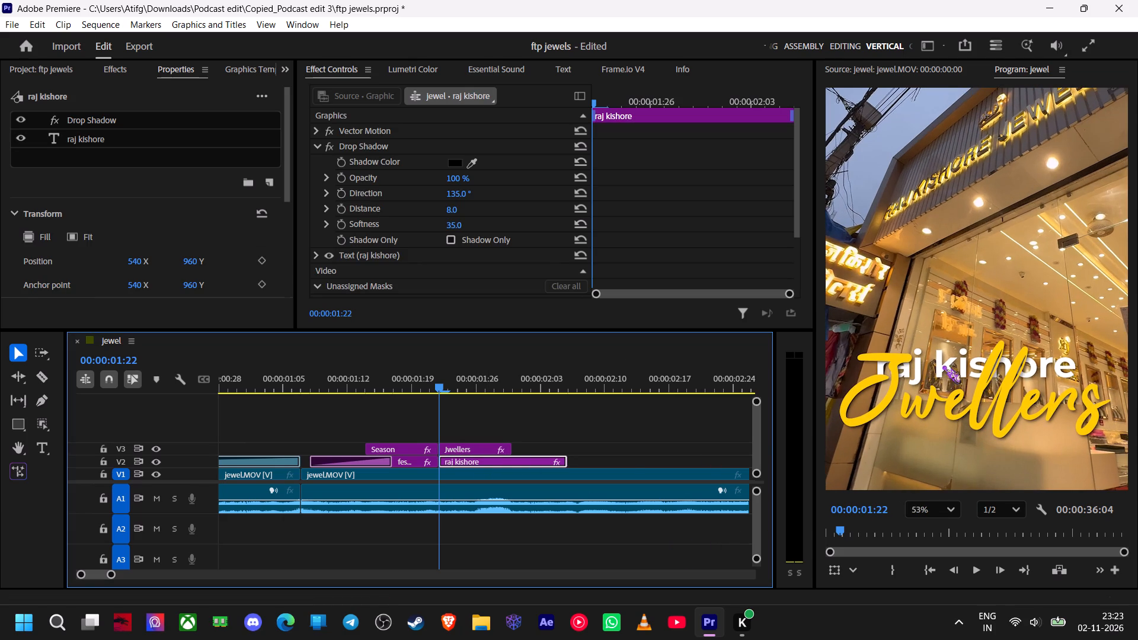
double_click(943, 366)
click(503, 465)
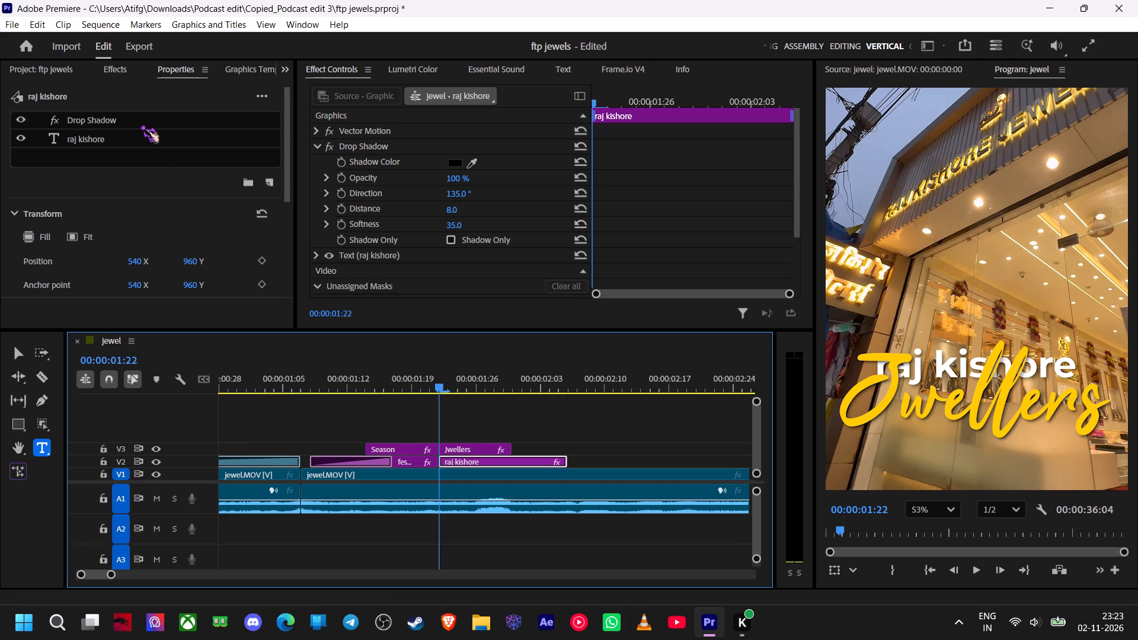
click(132, 145)
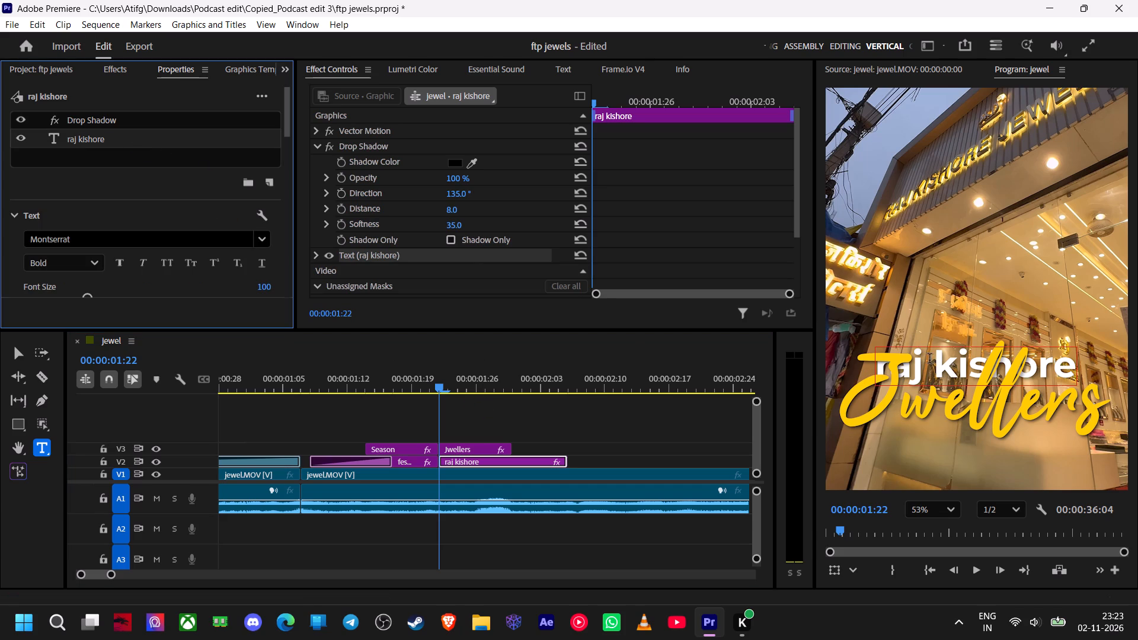
click(25, 350)
drag(982, 364, 986, 337)
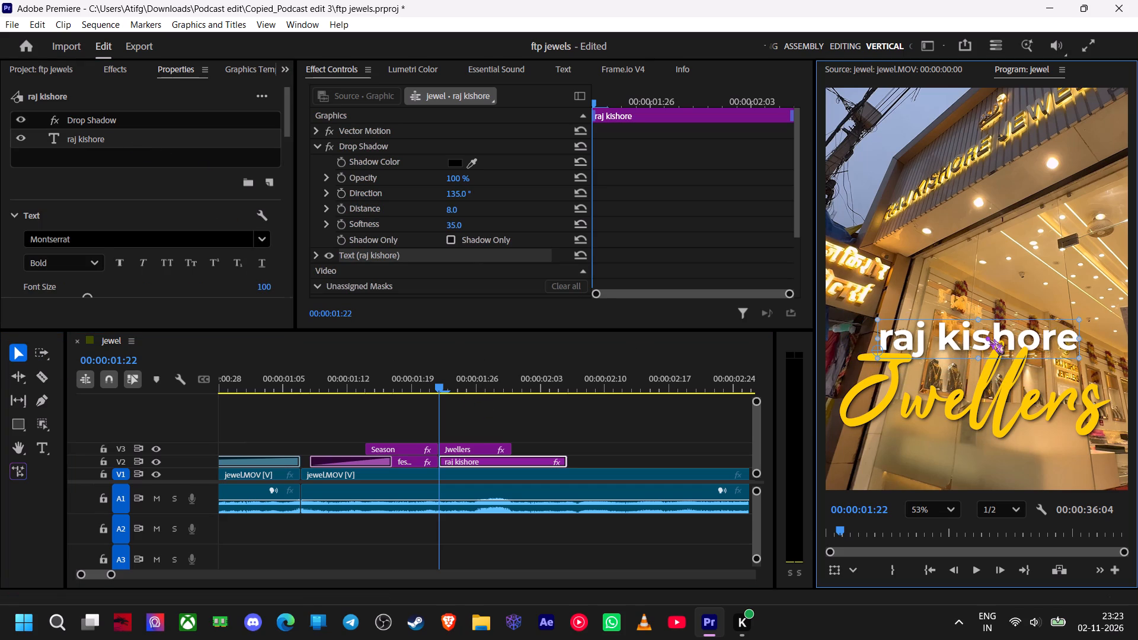
drag(986, 337, 986, 334)
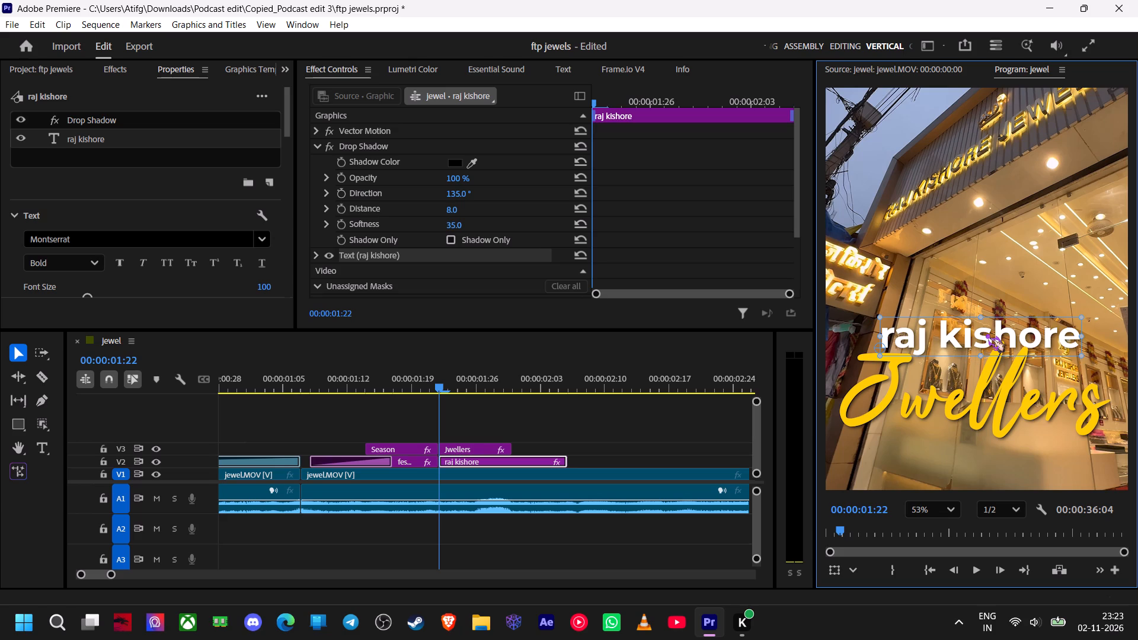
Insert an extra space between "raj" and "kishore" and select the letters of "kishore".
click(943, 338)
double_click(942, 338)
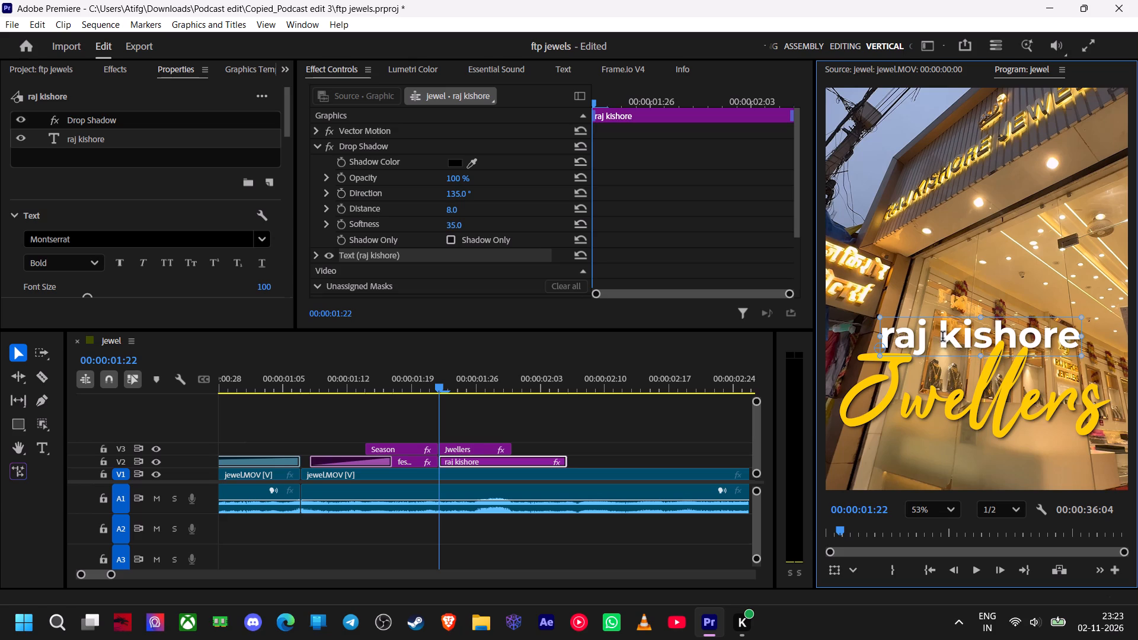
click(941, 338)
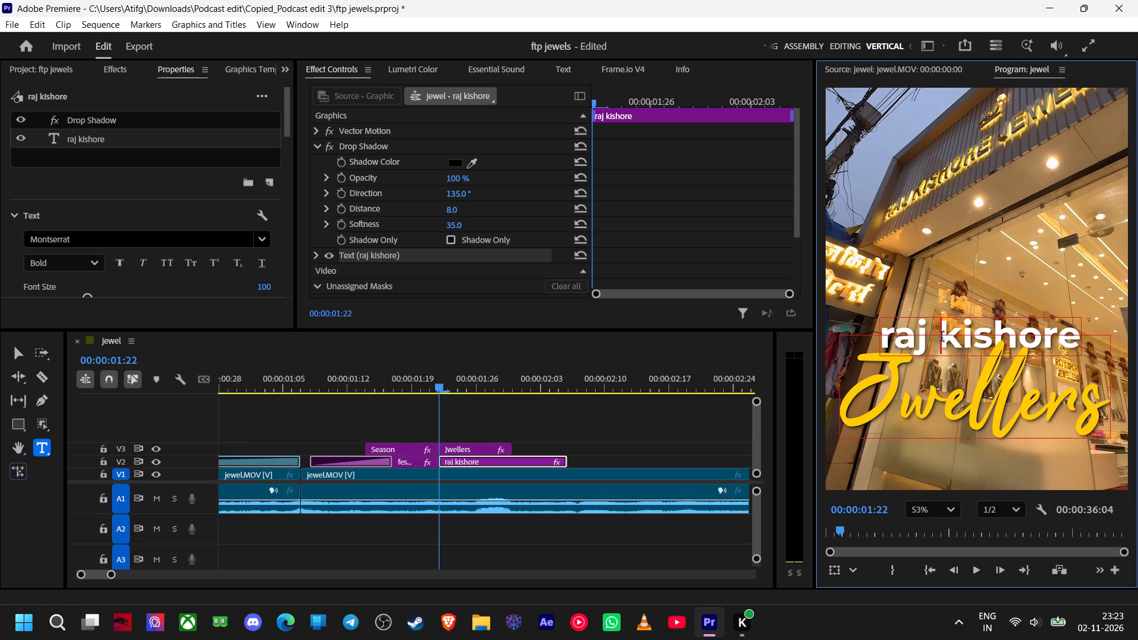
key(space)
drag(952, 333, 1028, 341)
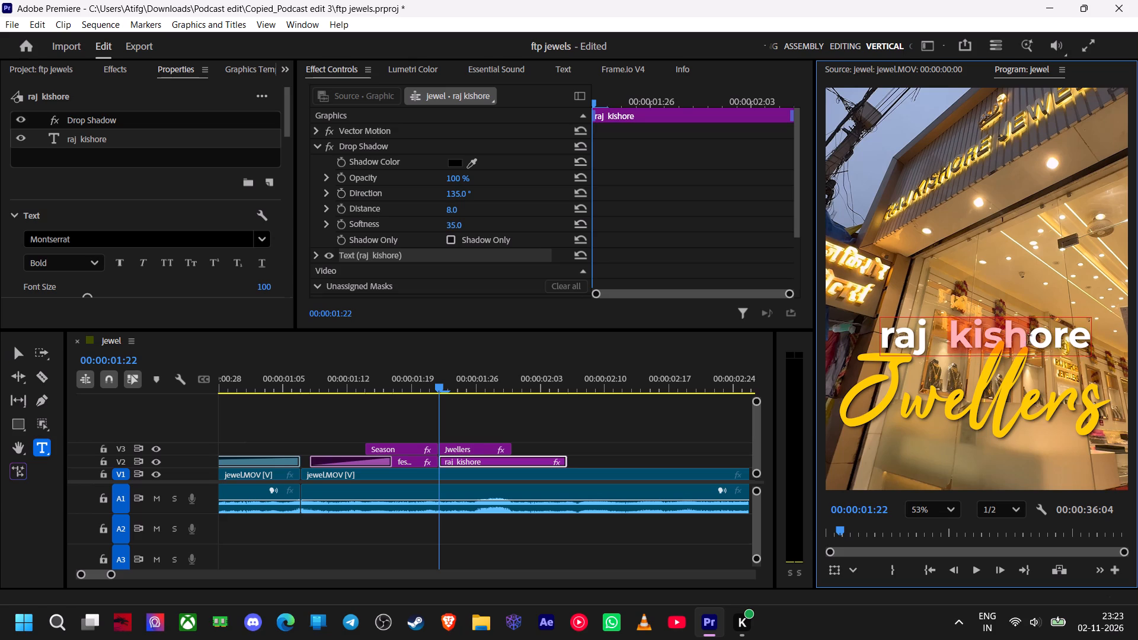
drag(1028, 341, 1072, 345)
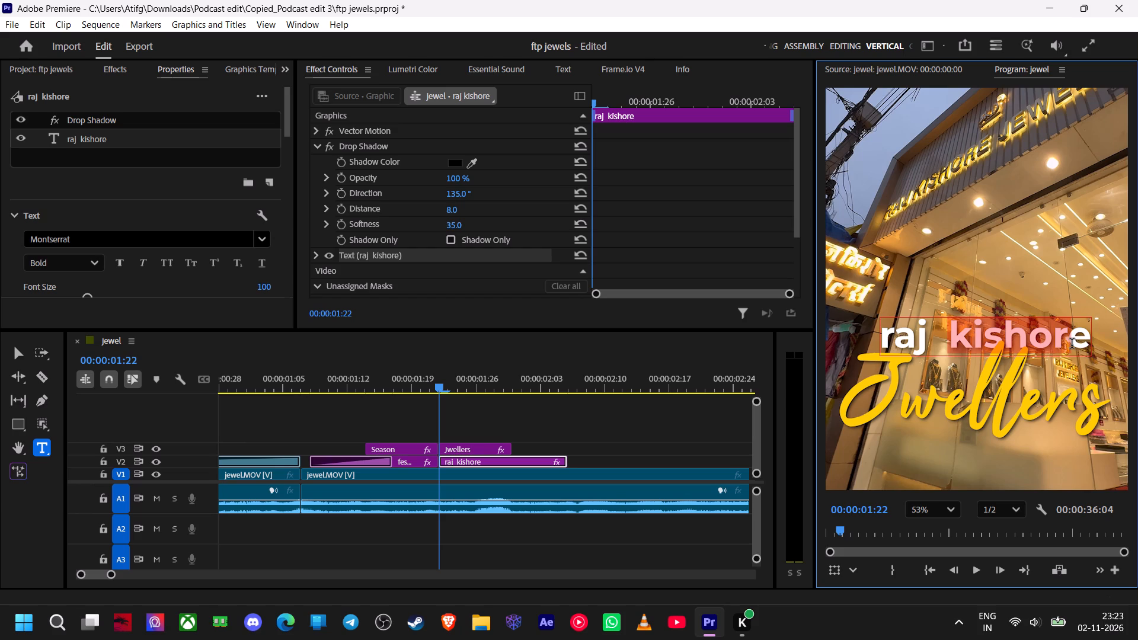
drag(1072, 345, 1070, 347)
click(316, 143)
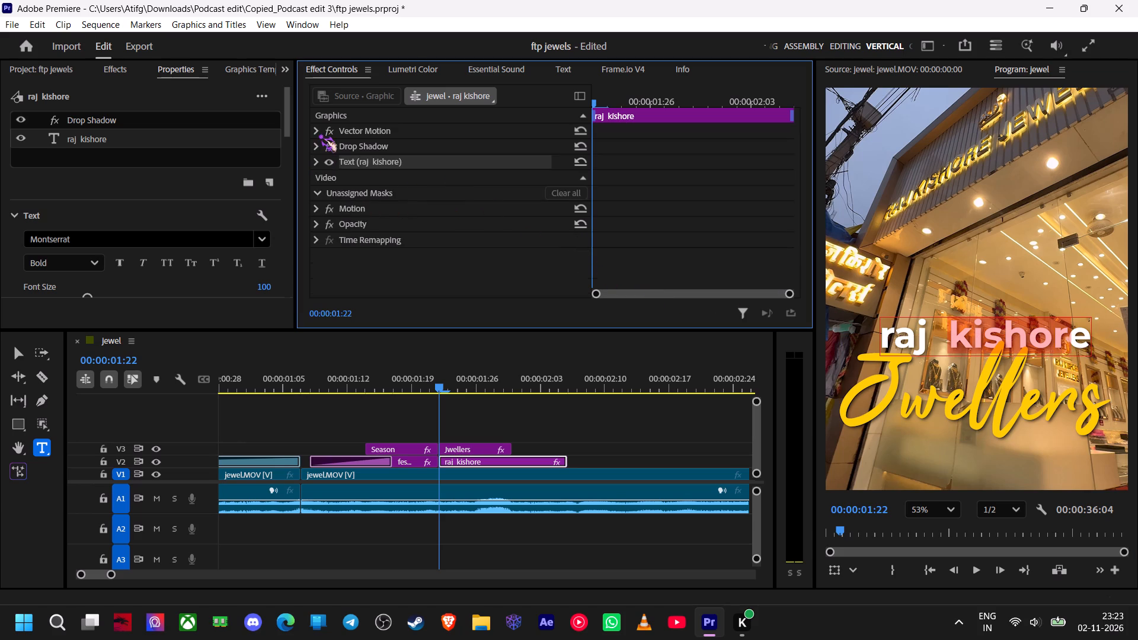
click(317, 128)
drag(454, 146, 480, 146)
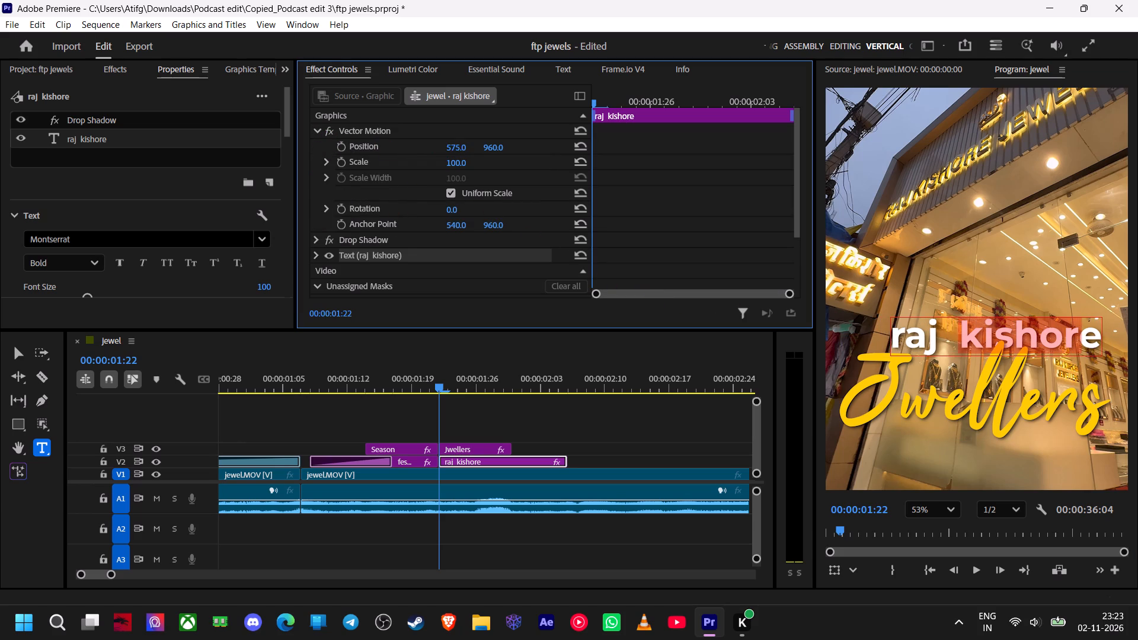
drag(480, 146, 452, 156)
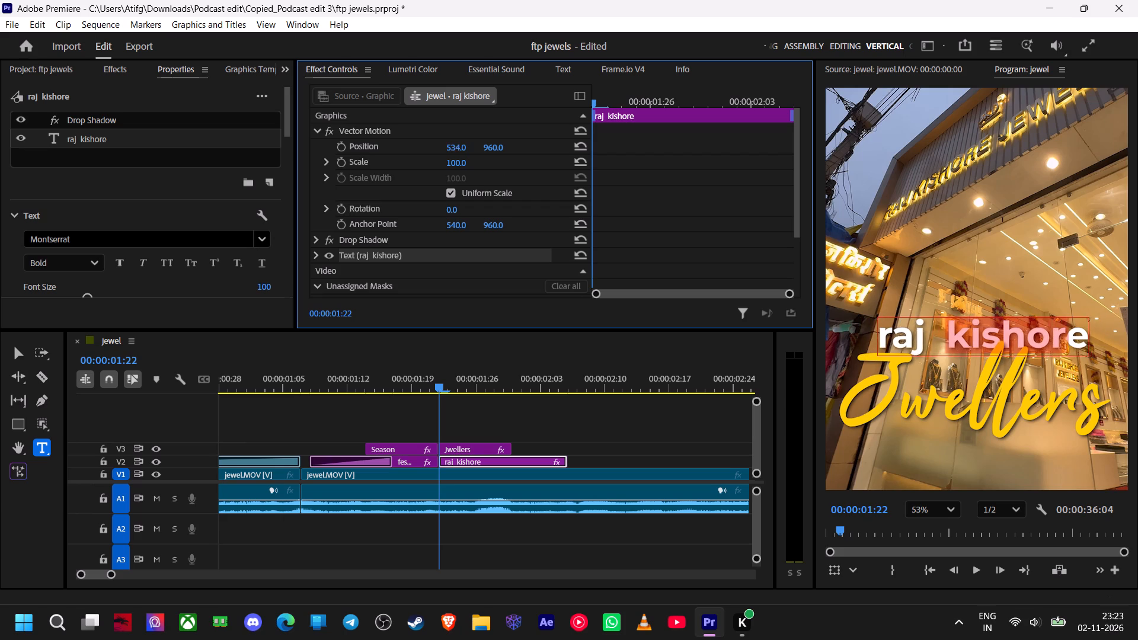
drag(452, 156, 461, 157)
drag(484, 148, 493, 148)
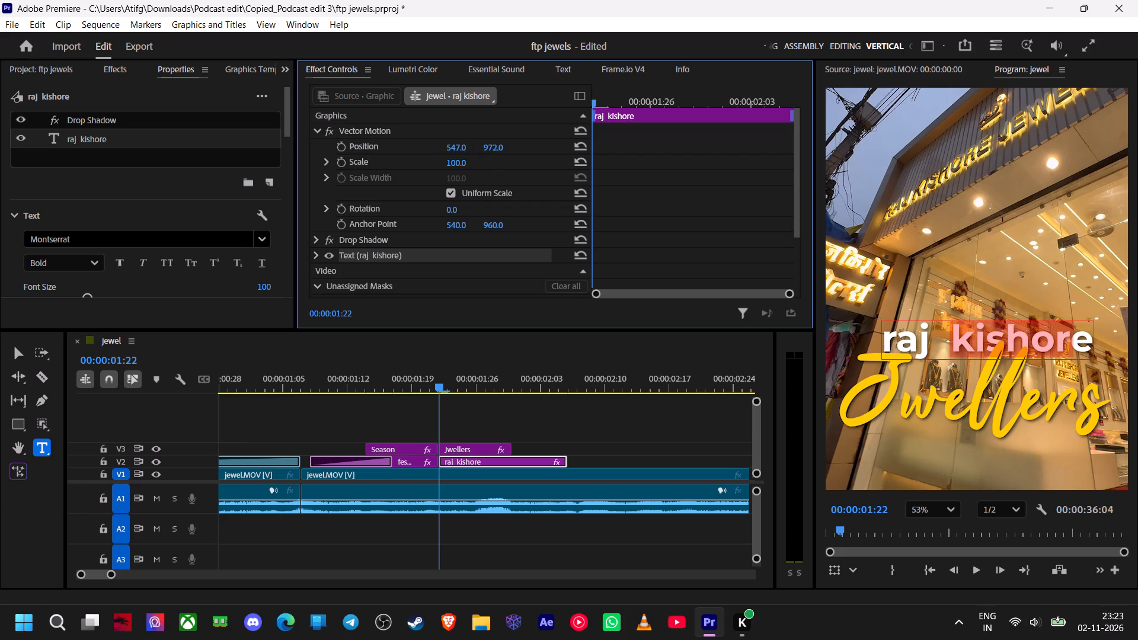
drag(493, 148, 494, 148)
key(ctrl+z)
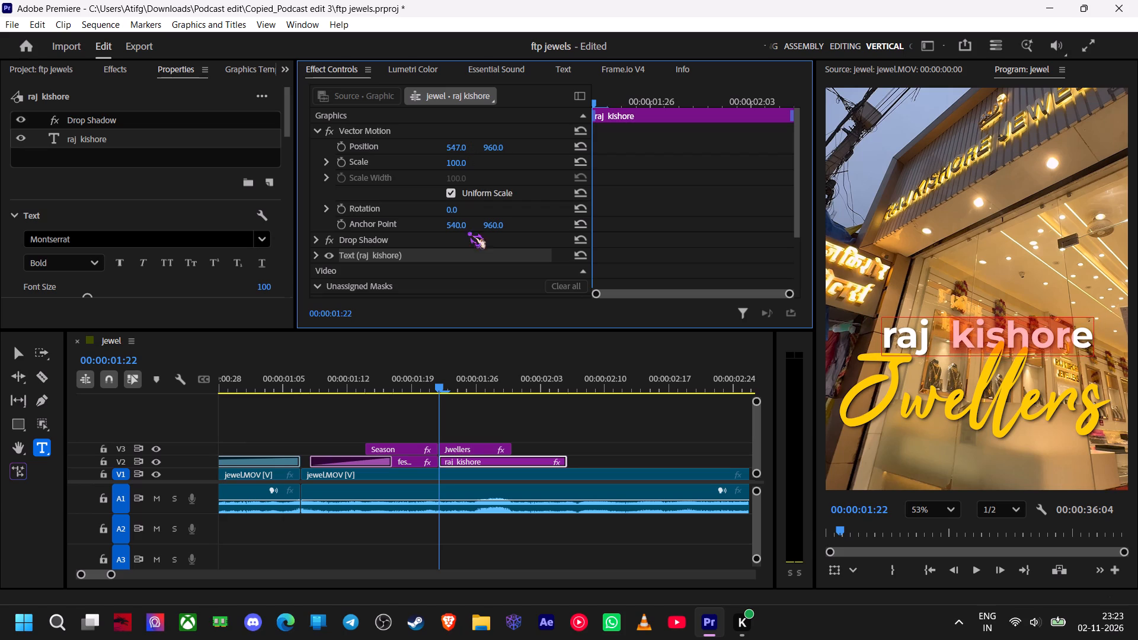
click(528, 416)
click(518, 460)
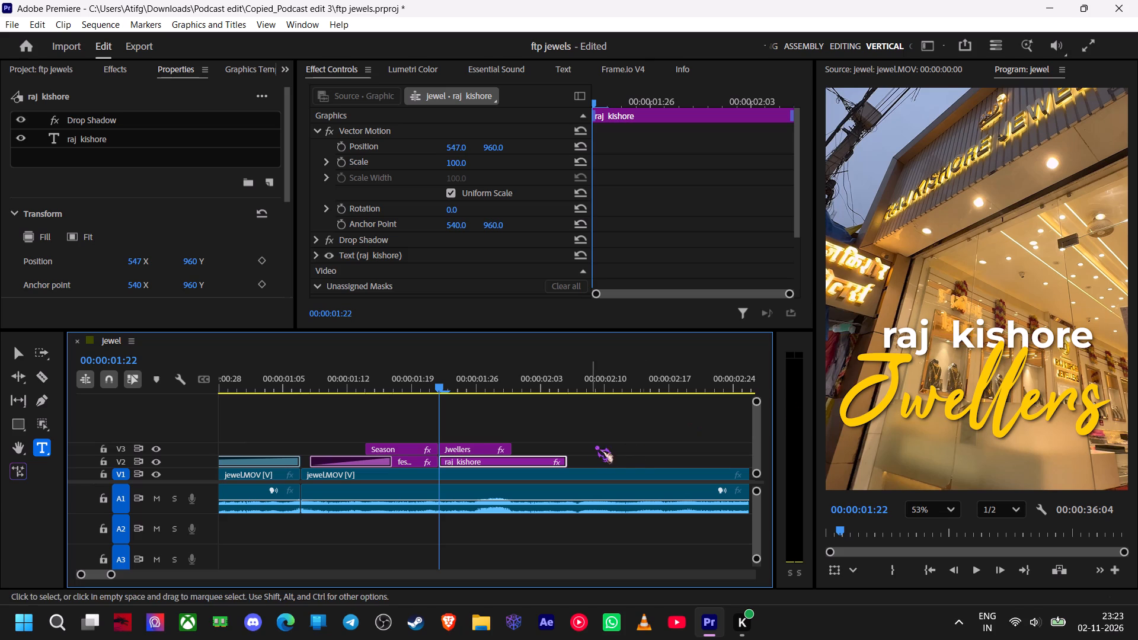
double_click(1009, 335)
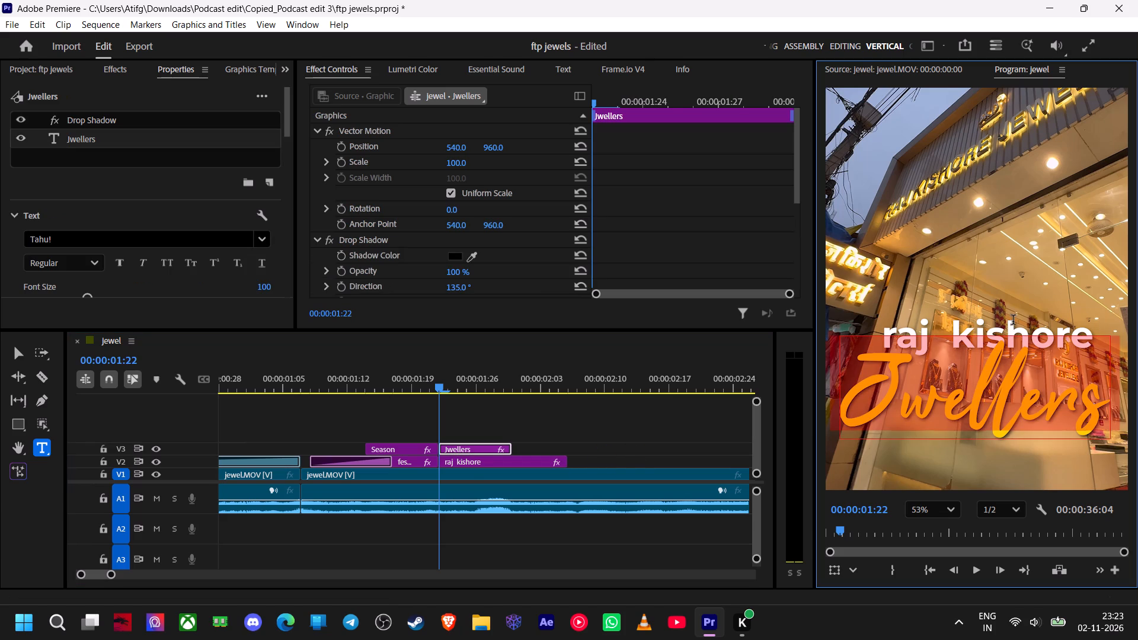
double_click(1013, 321)
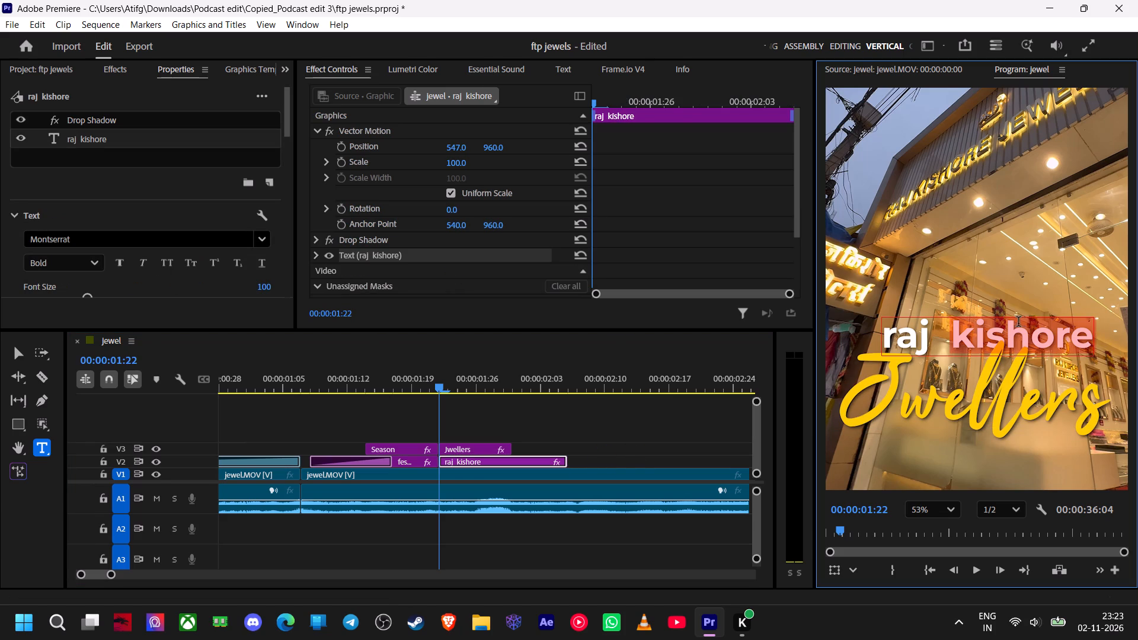
key(Delete)
key(BackSpace)
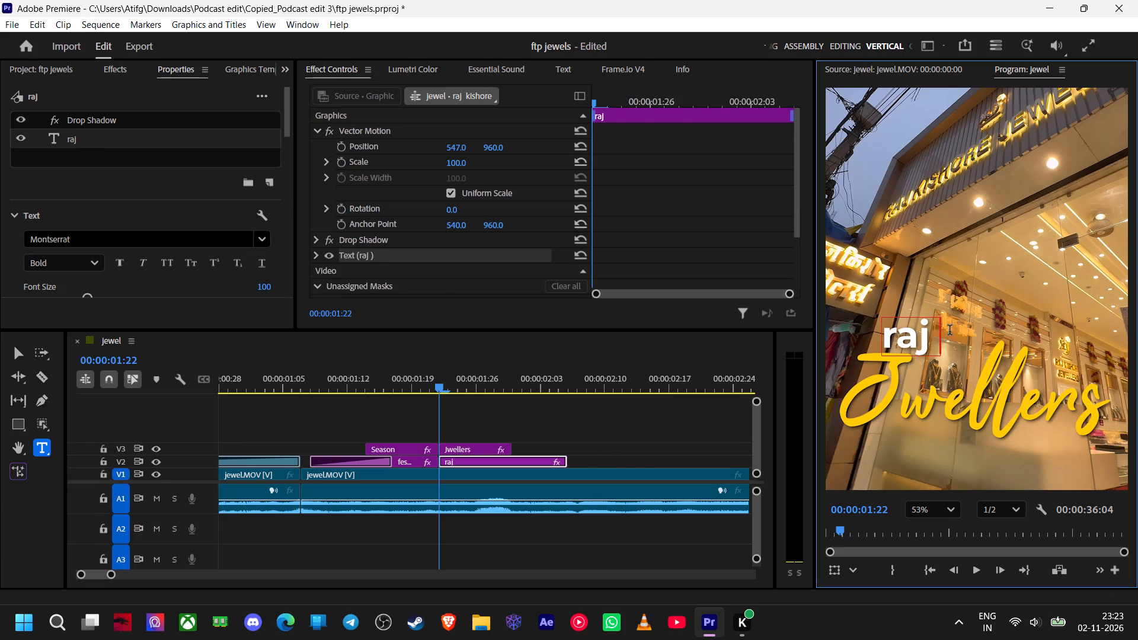
key(BackSpace)
Add a separate text title reading "kishore" above the "raj" title at 00:00:01:22.
click(516, 409)
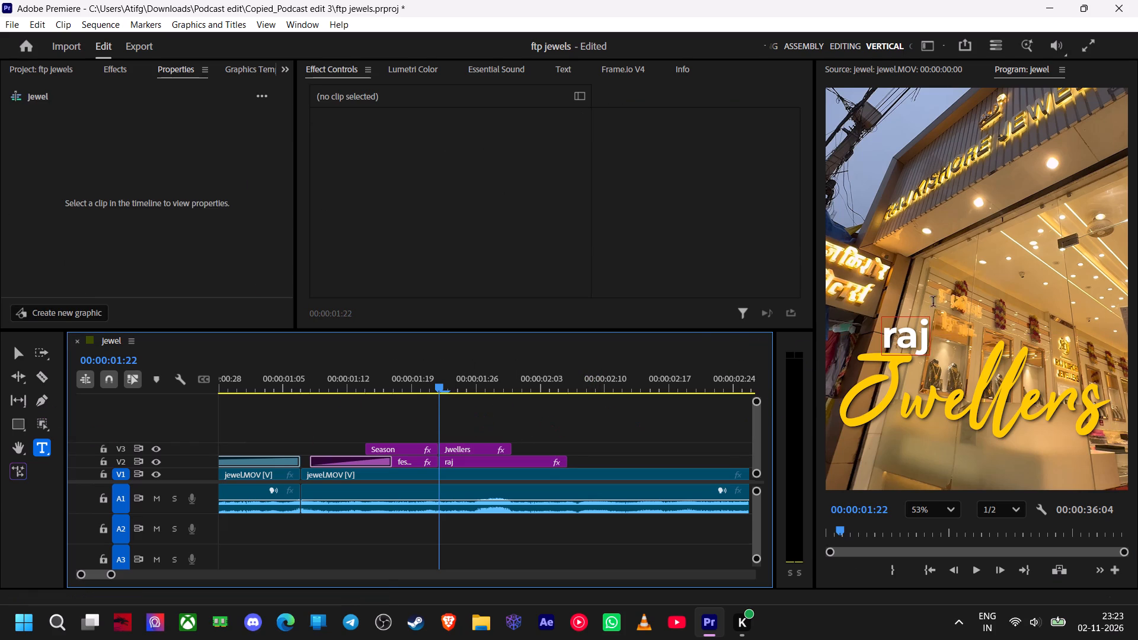
click(932, 287)
text(ki)
key(s)
key(h)
key(o)
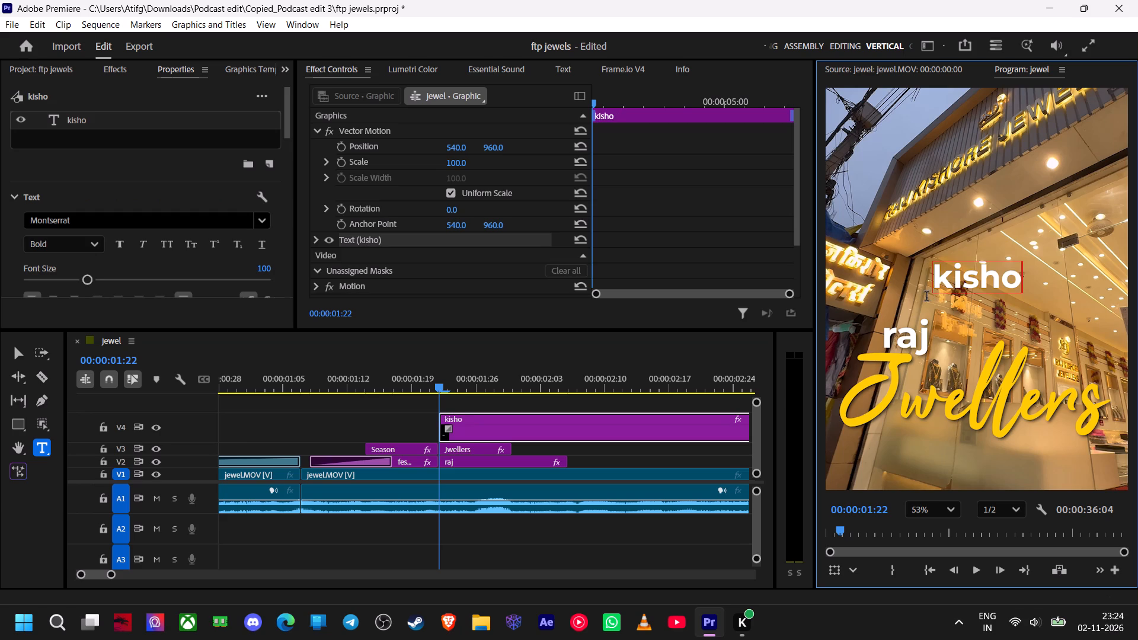
text(re)
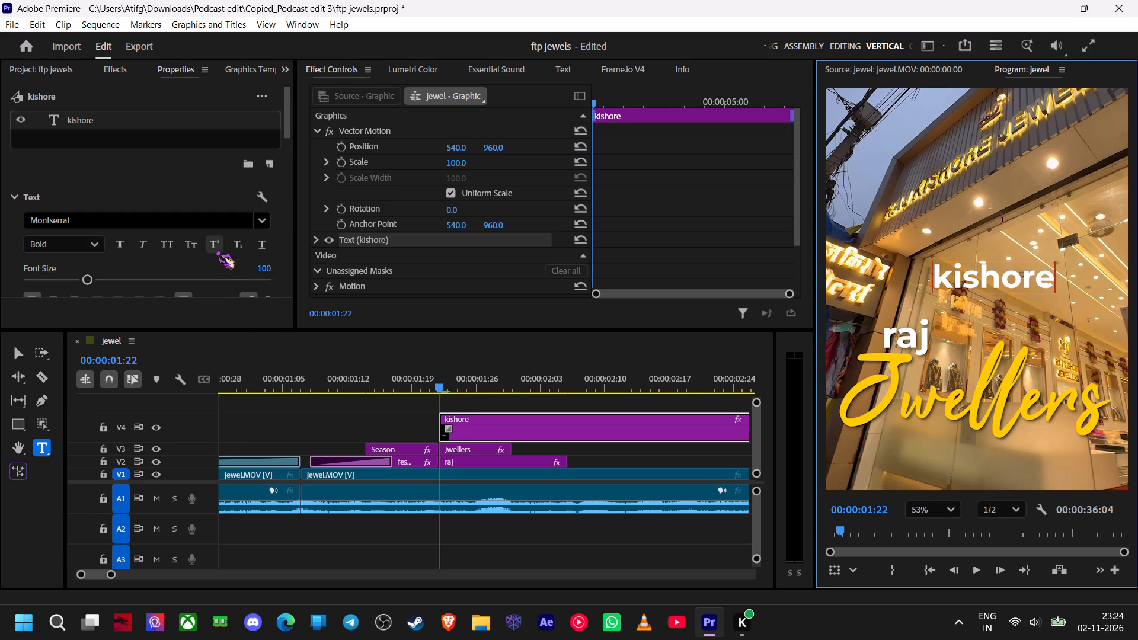
Move the "kishore" title down below "raj" so it overlaps the upper part of the gold "Jwellers" title.
click(25, 354)
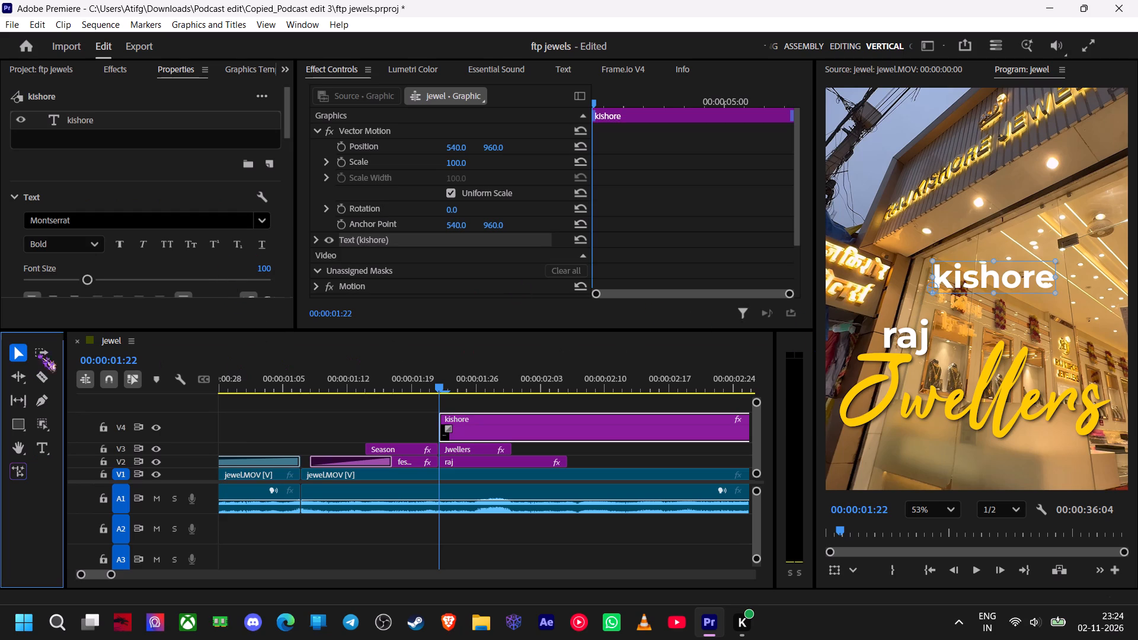
click(905, 332)
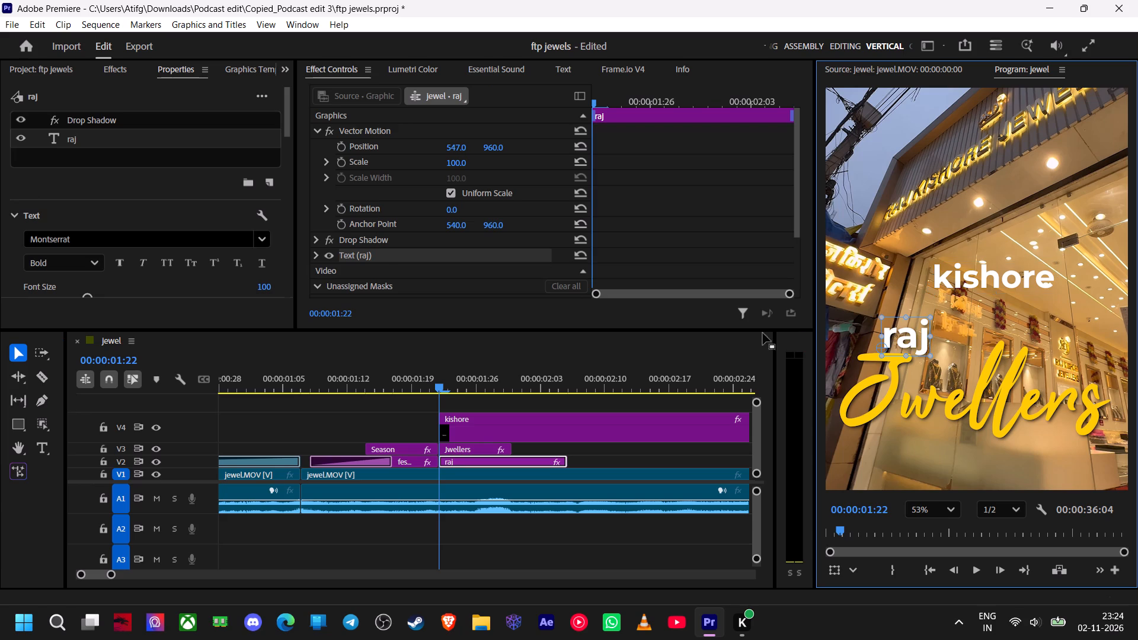
click(978, 281)
drag(1003, 279, 1006, 311)
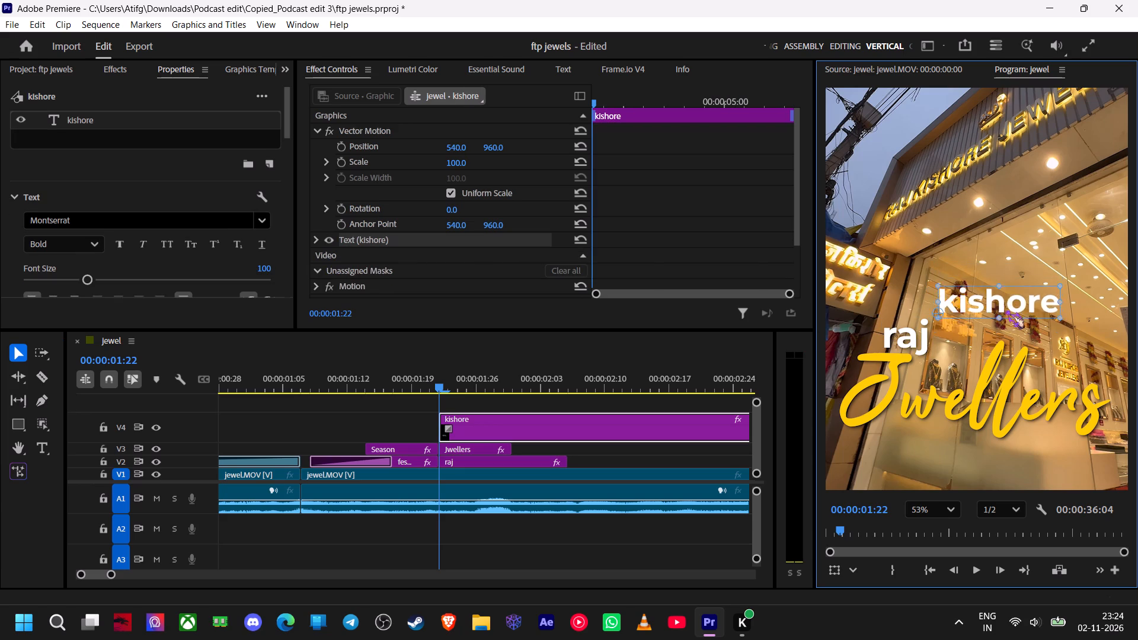
drag(1006, 311, 1005, 369)
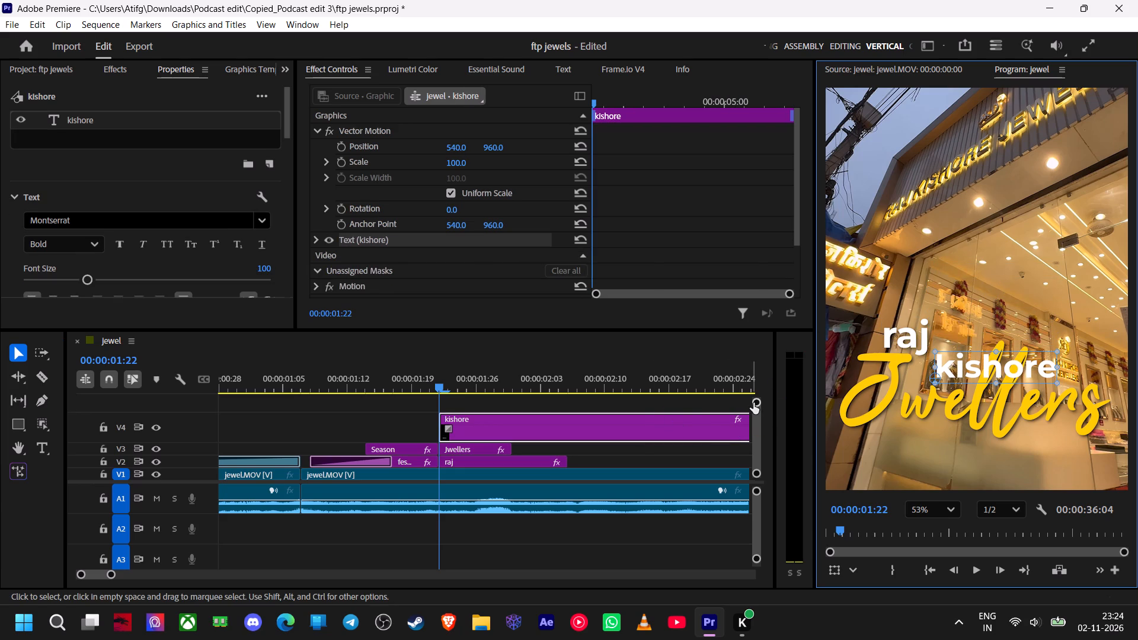
Reduce the V4 track height, enlarge the "kishore" title to about one and a half times, and reposition it below "raj".
drag(753, 403, 754, 387)
drag(1051, 382, 1067, 399)
drag(1048, 372, 1034, 380)
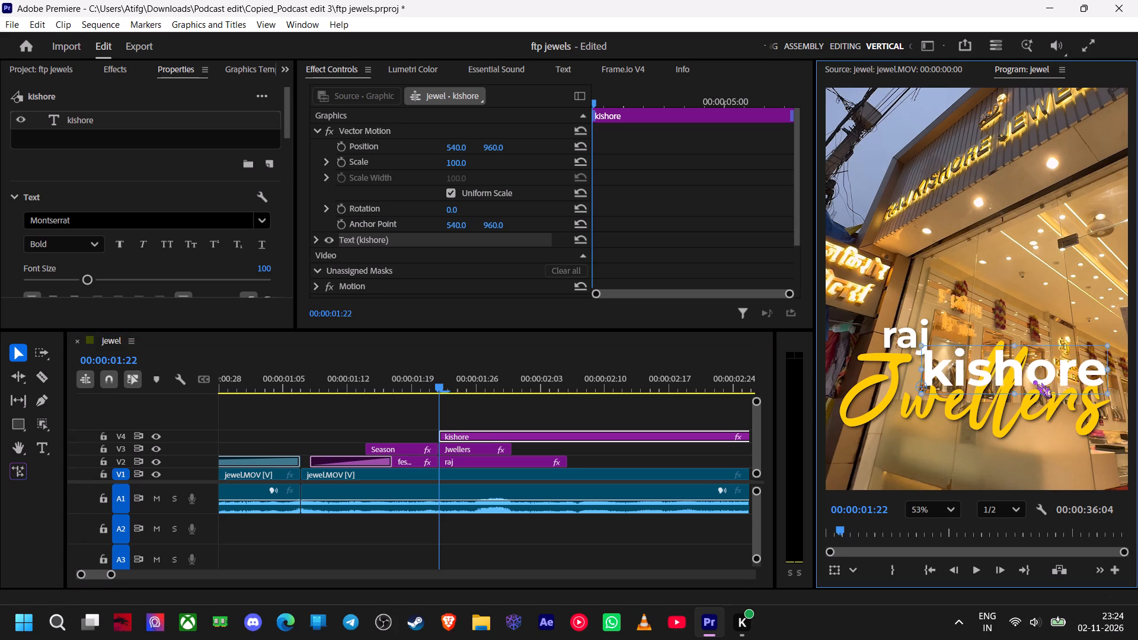
drag(1034, 380, 1016, 386)
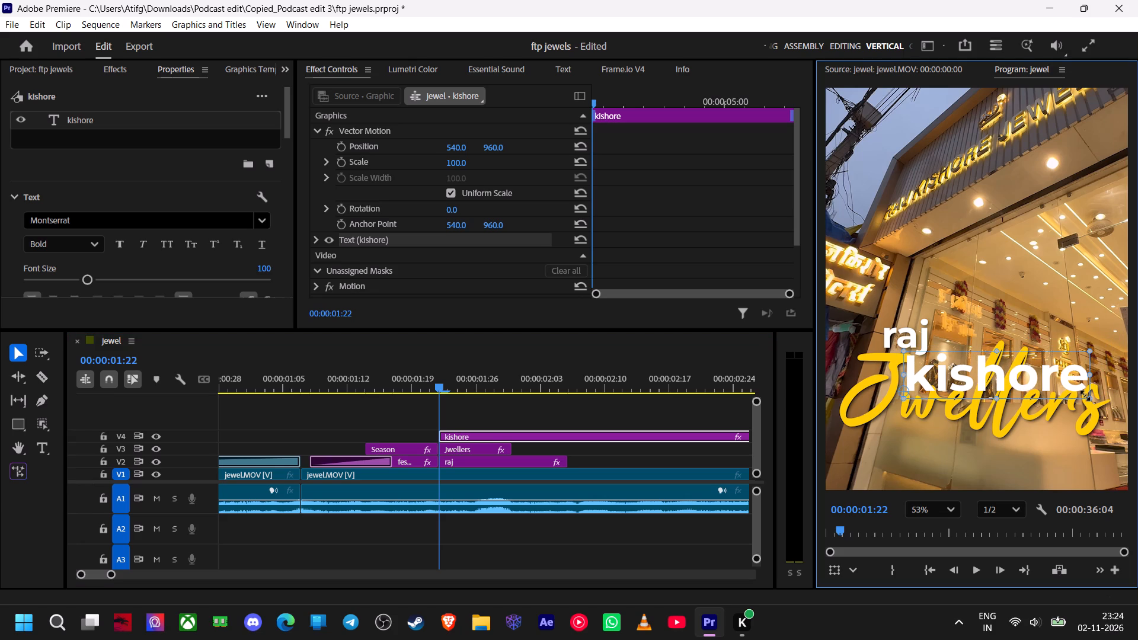
click(1085, 396)
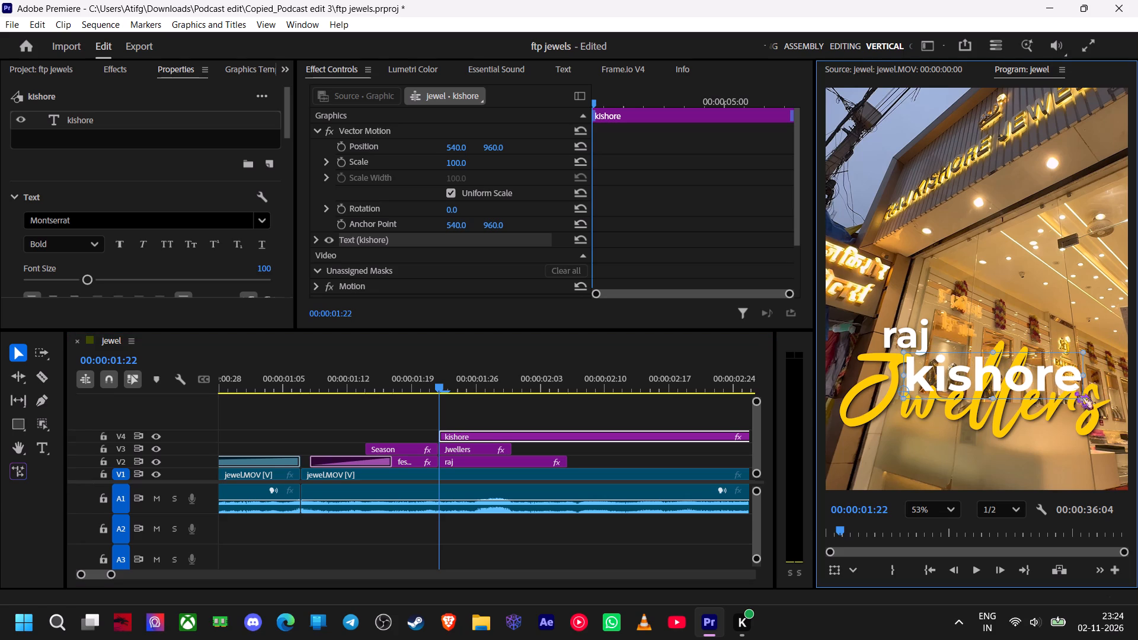
drag(1060, 384, 1065, 383)
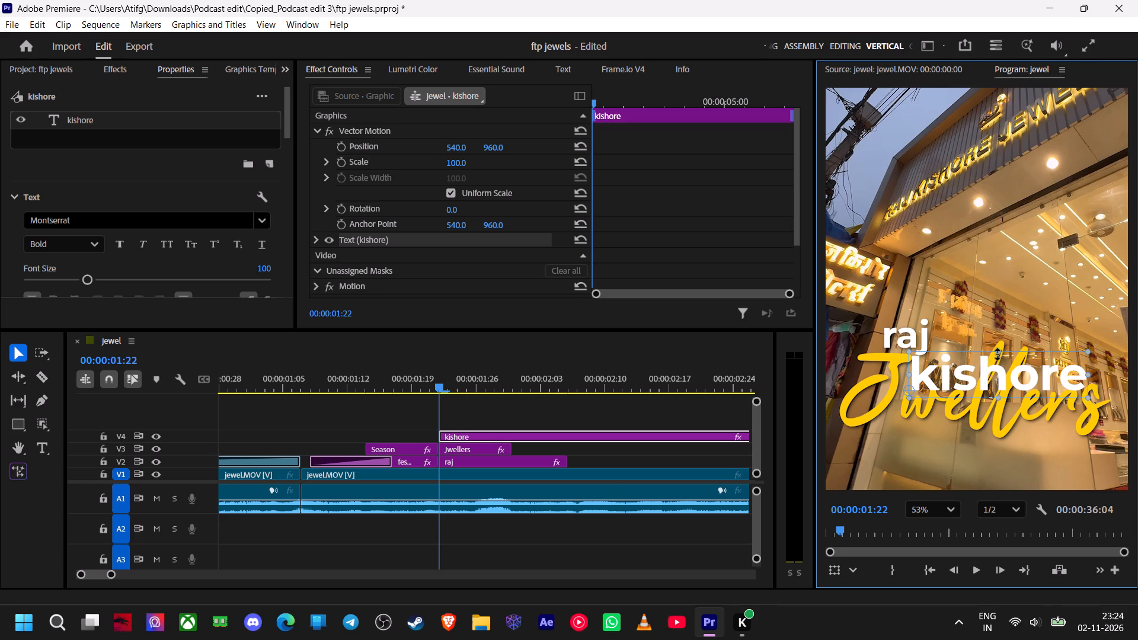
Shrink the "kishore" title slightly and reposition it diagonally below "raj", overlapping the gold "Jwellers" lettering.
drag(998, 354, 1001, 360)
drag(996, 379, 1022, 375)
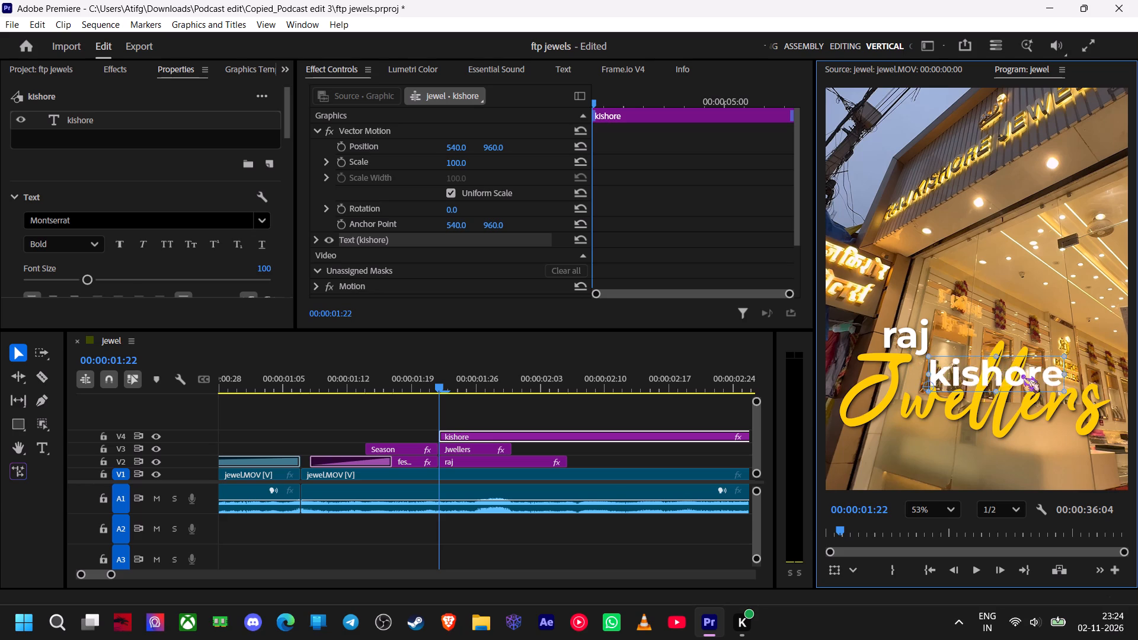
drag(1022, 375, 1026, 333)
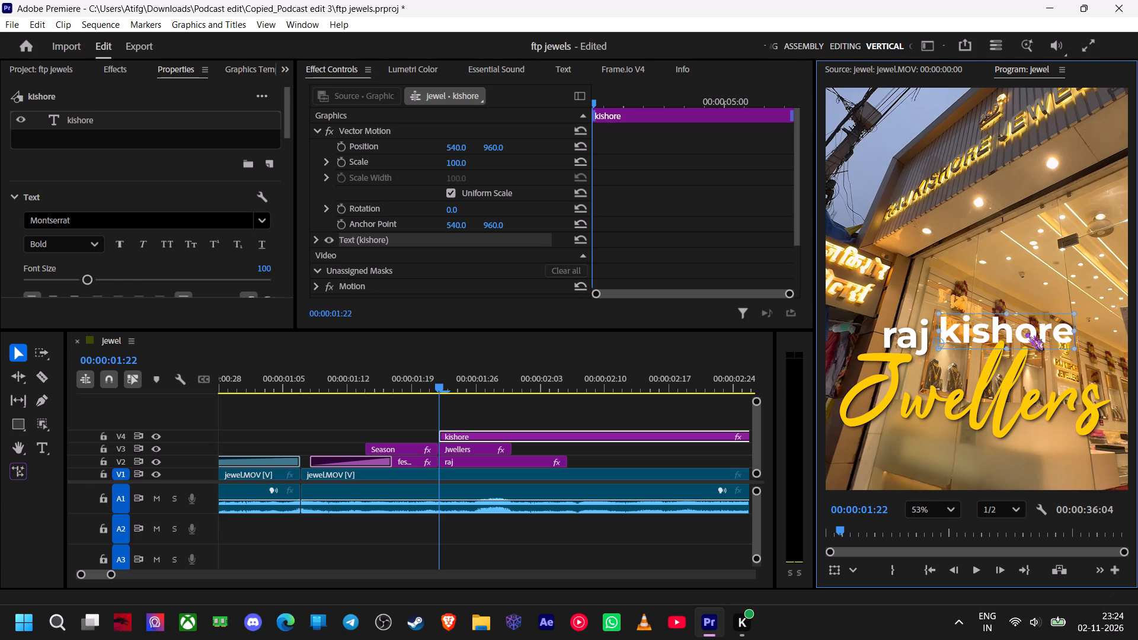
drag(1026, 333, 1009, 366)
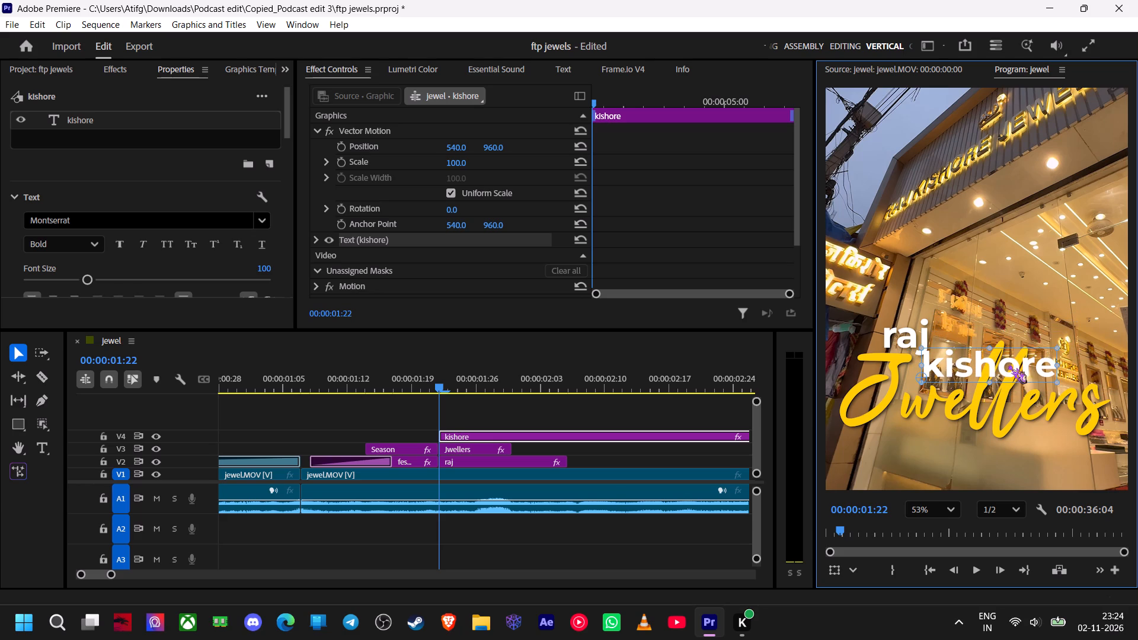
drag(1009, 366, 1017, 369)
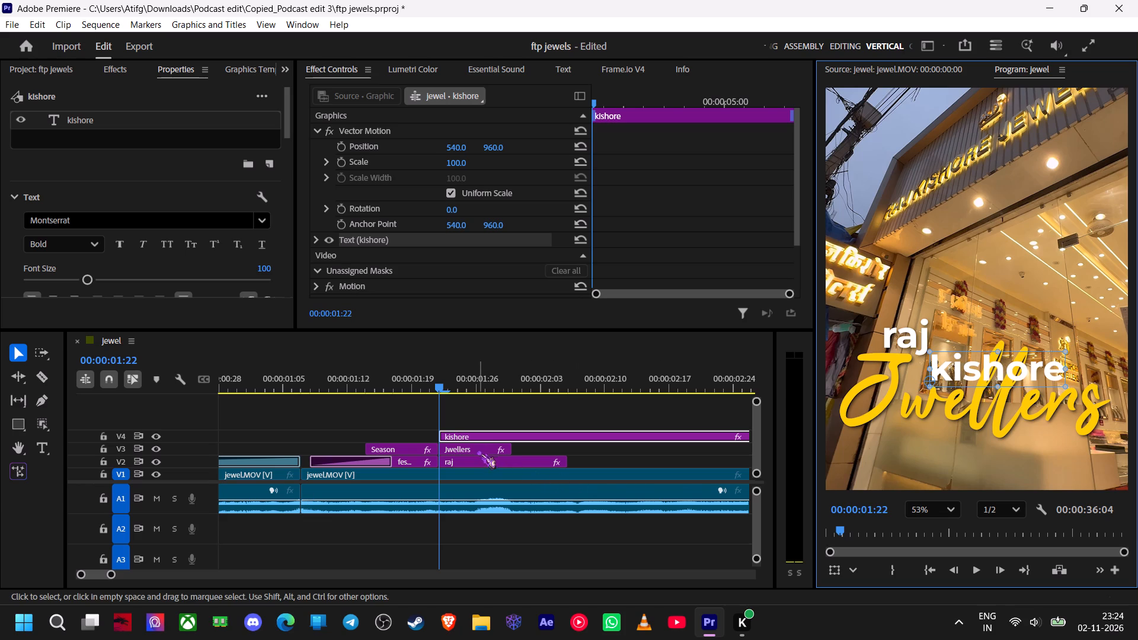
Restack the title clips so gold "Jwellers" is on V4 and "kishore" is beneath it on V3.
drag(477, 450, 482, 429)
drag(488, 441, 489, 452)
drag(477, 405, 478, 411)
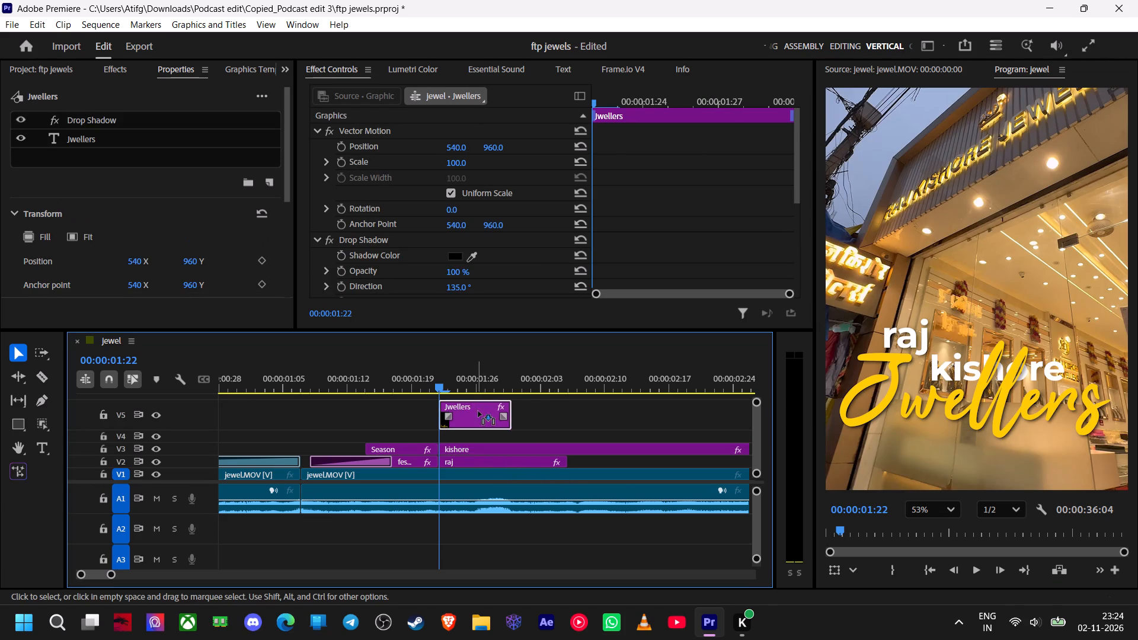
drag(478, 411, 483, 439)
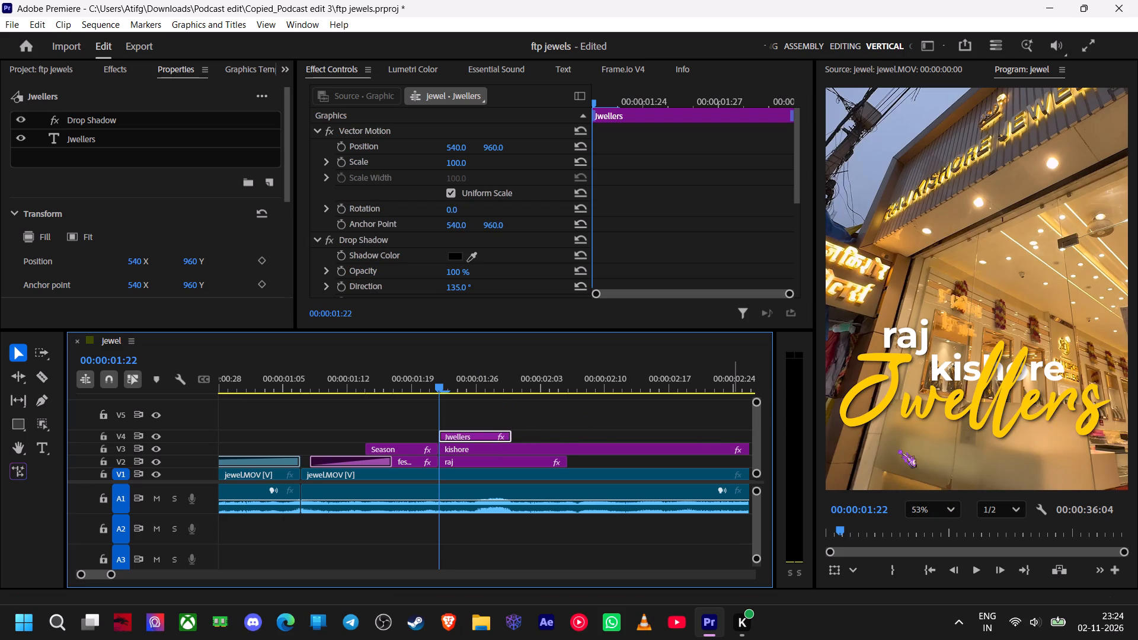
Delete the separate "kishore" title clip from V3.
click(952, 372)
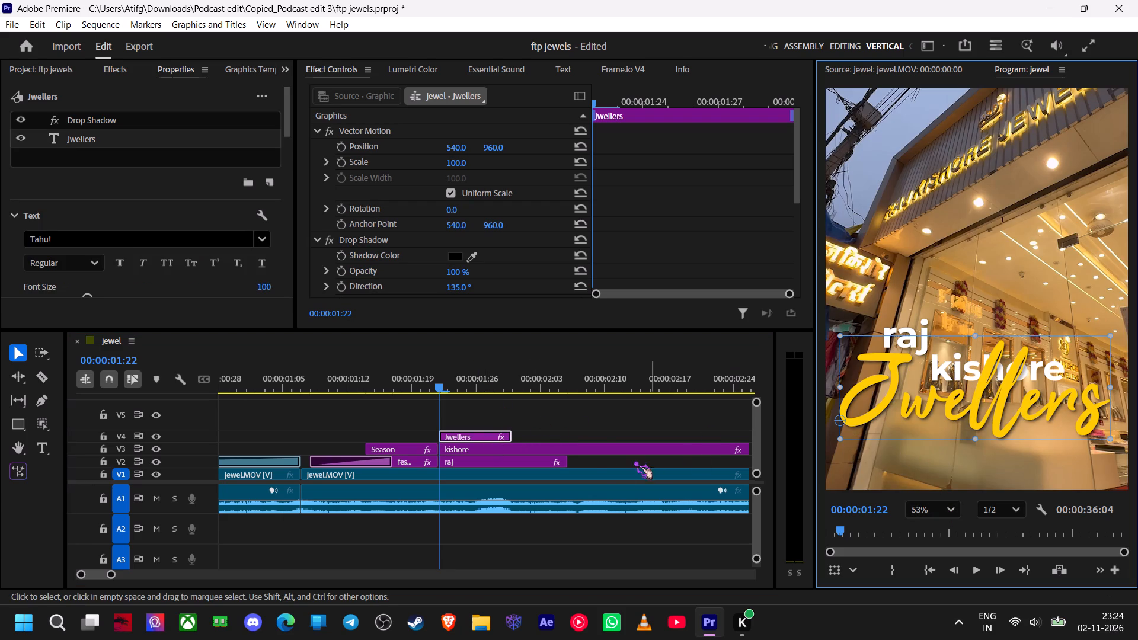
click(488, 449)
key(BackSpace)
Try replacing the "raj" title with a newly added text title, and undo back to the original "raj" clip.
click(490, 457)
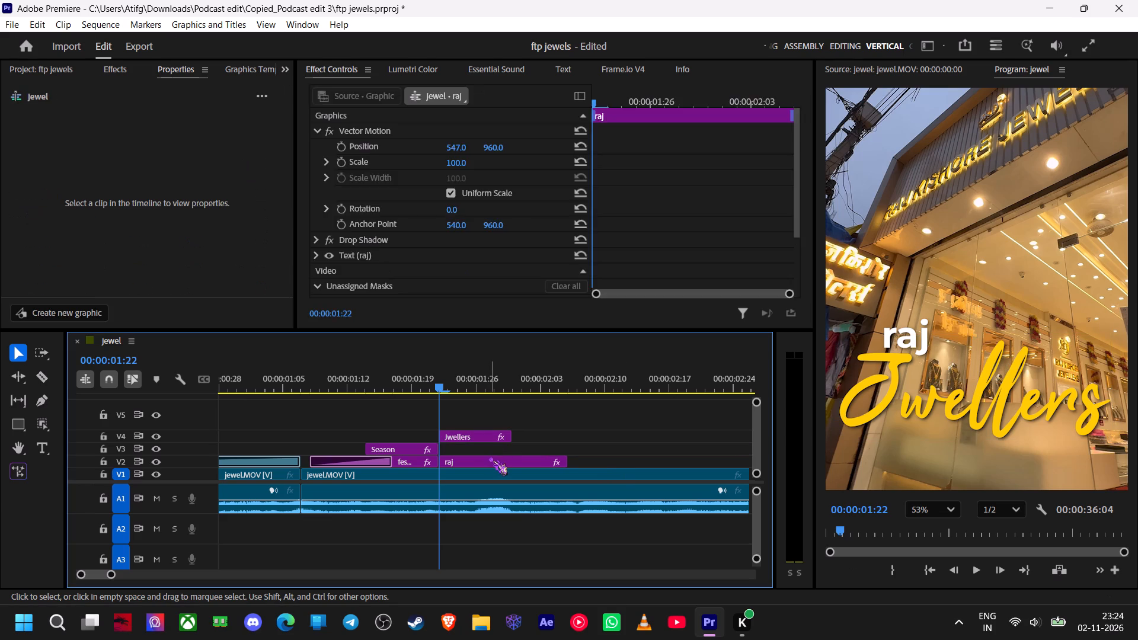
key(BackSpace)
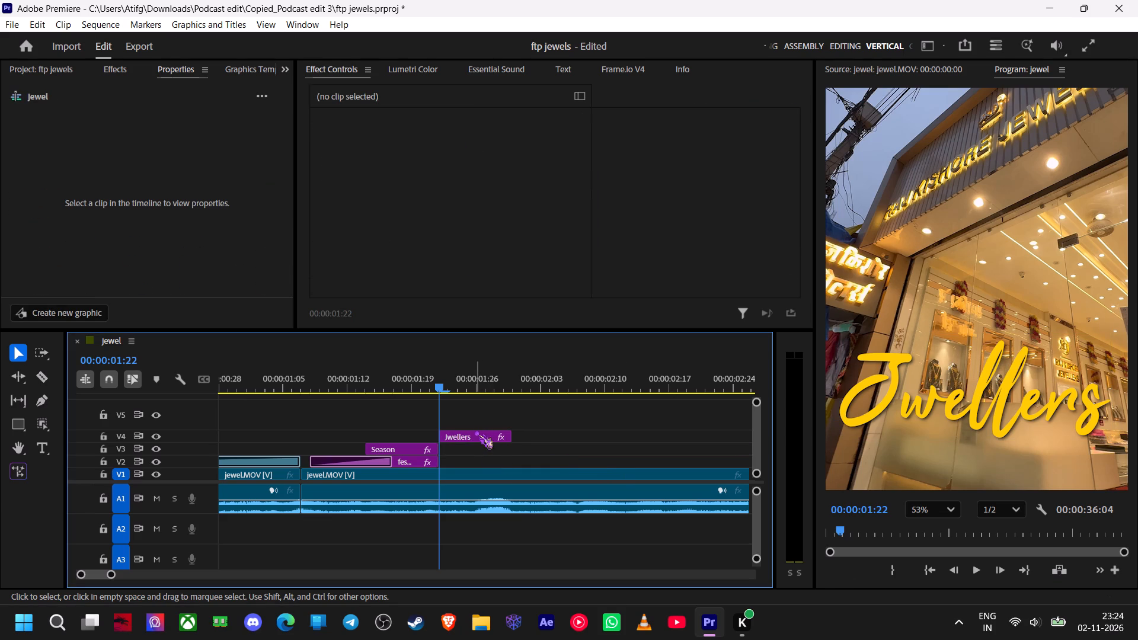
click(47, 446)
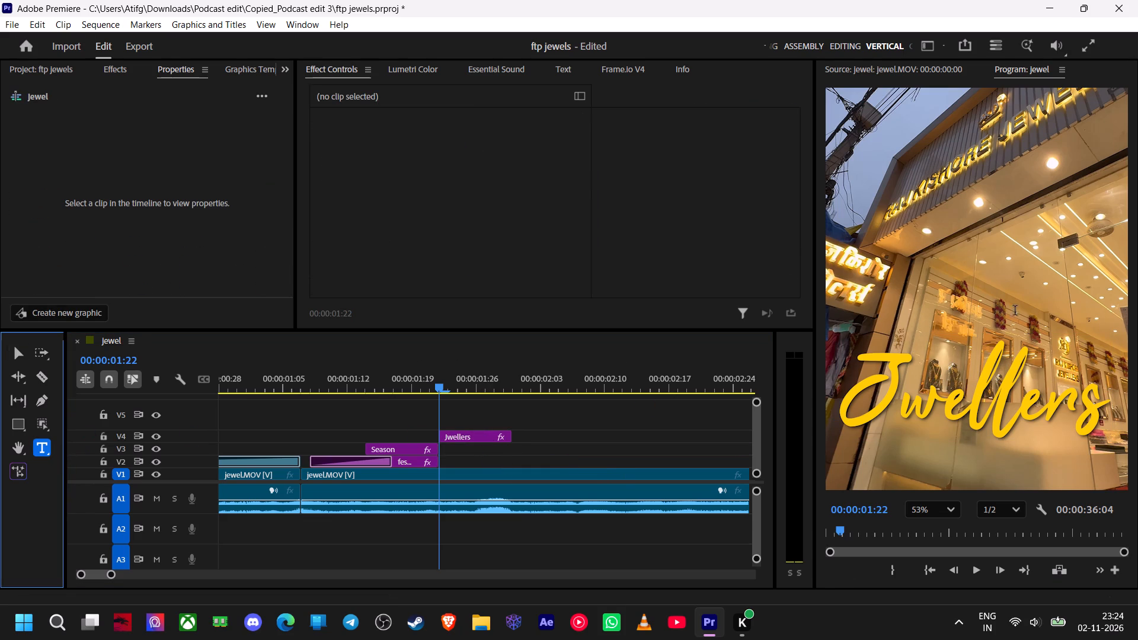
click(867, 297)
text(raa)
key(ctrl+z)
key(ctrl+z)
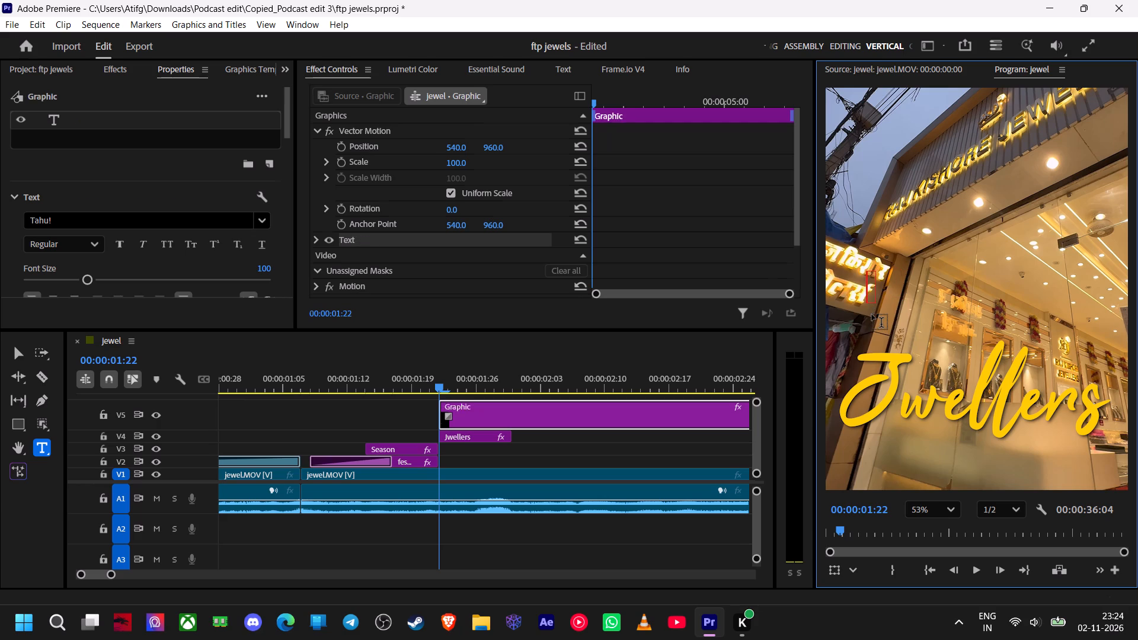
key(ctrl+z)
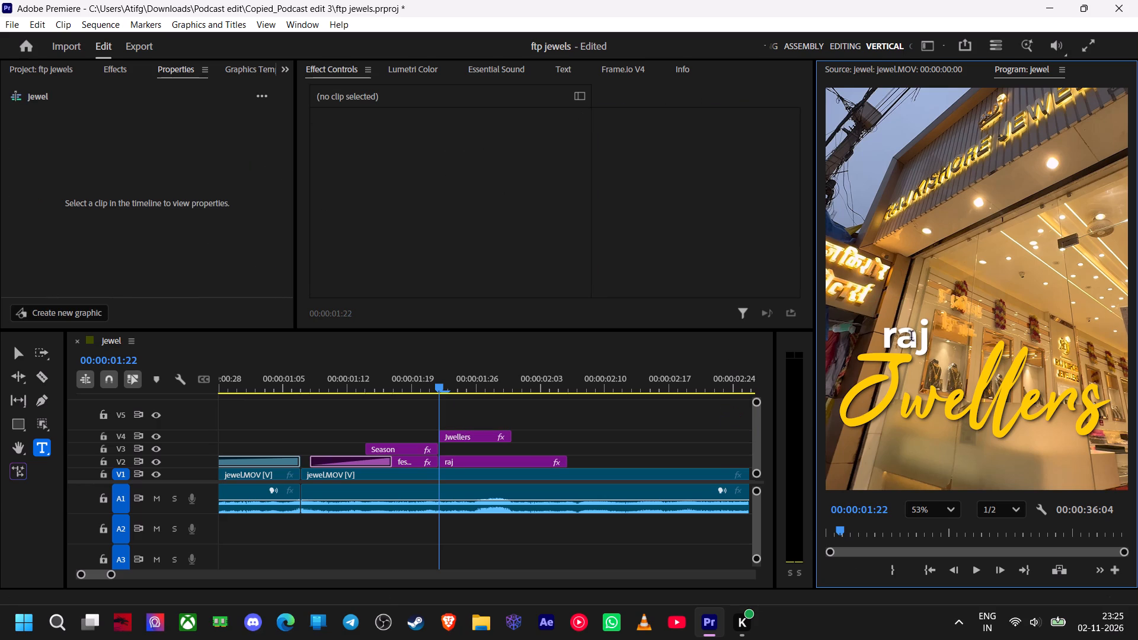
Extend the white "raj" title's text to read "raj kishore".
click(910, 331)
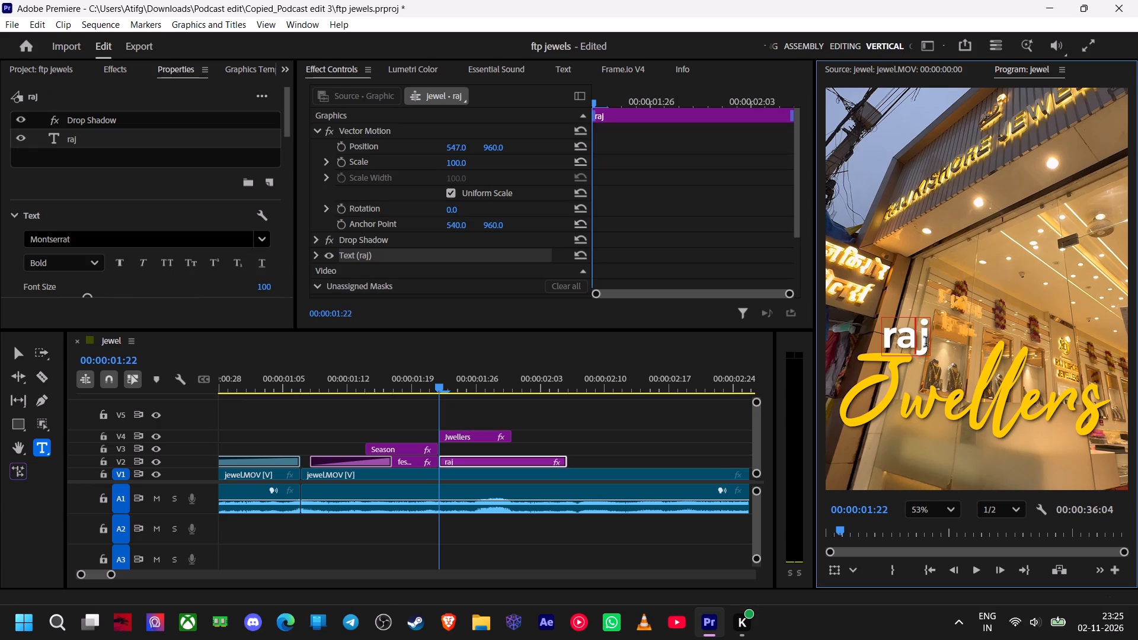
key(Right)
key(space)
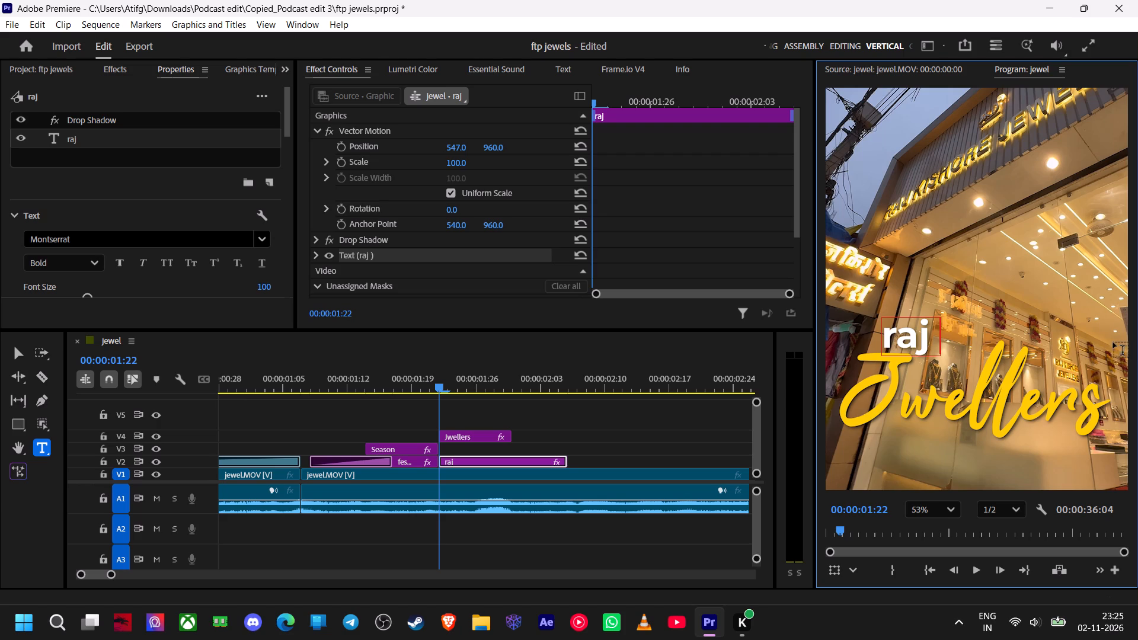
key(k)
key(i)
key(s)
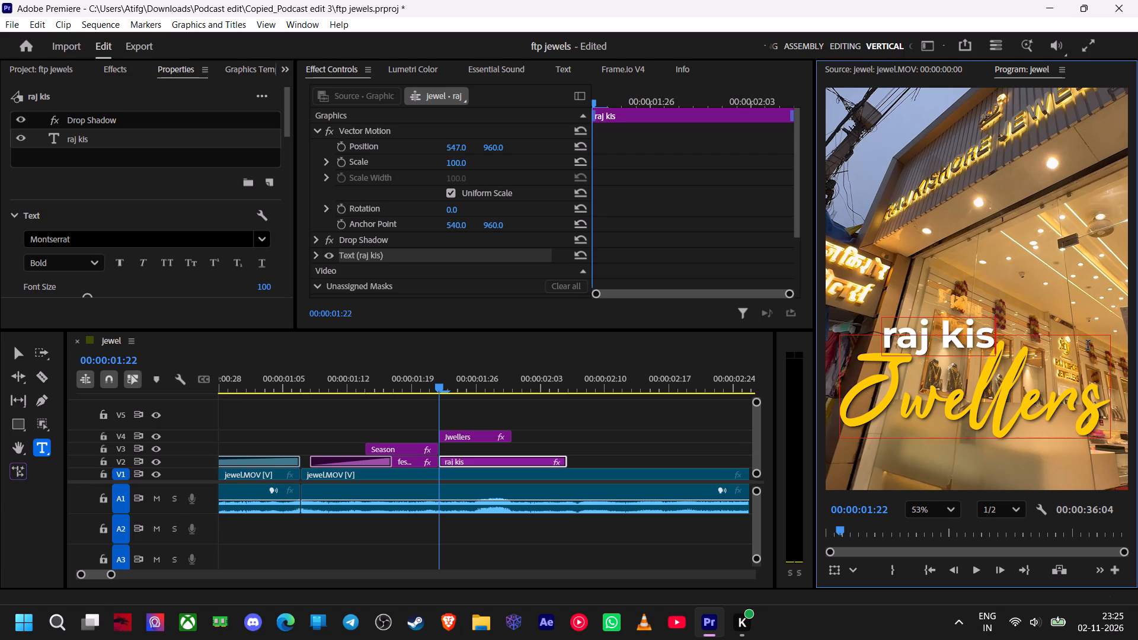
text(ho)
text(re)
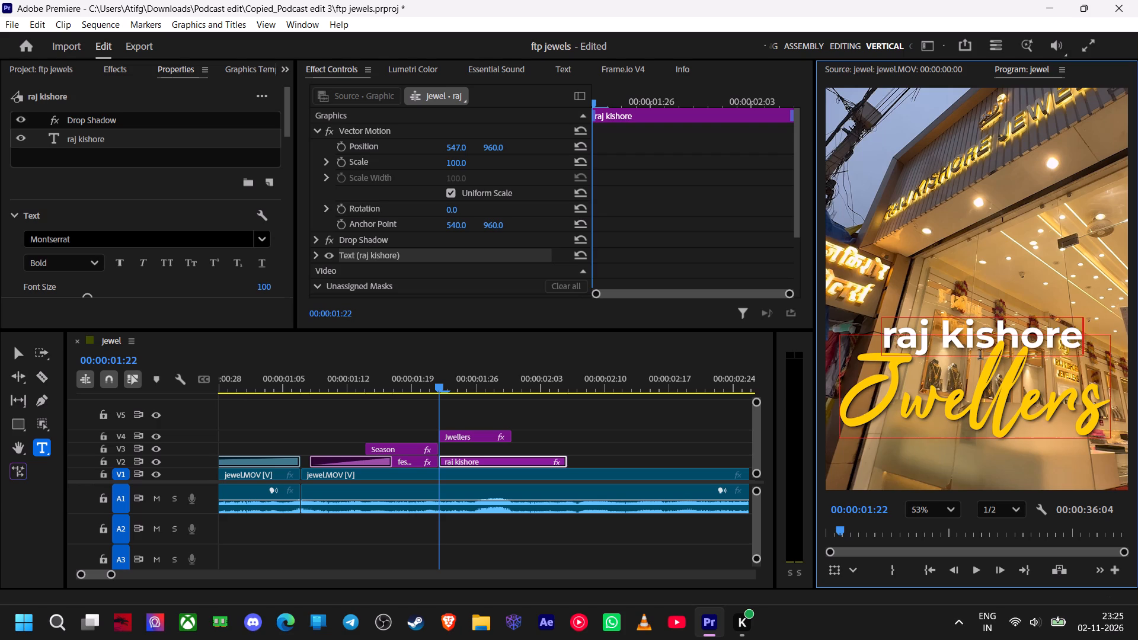
drag(888, 327, 1088, 328)
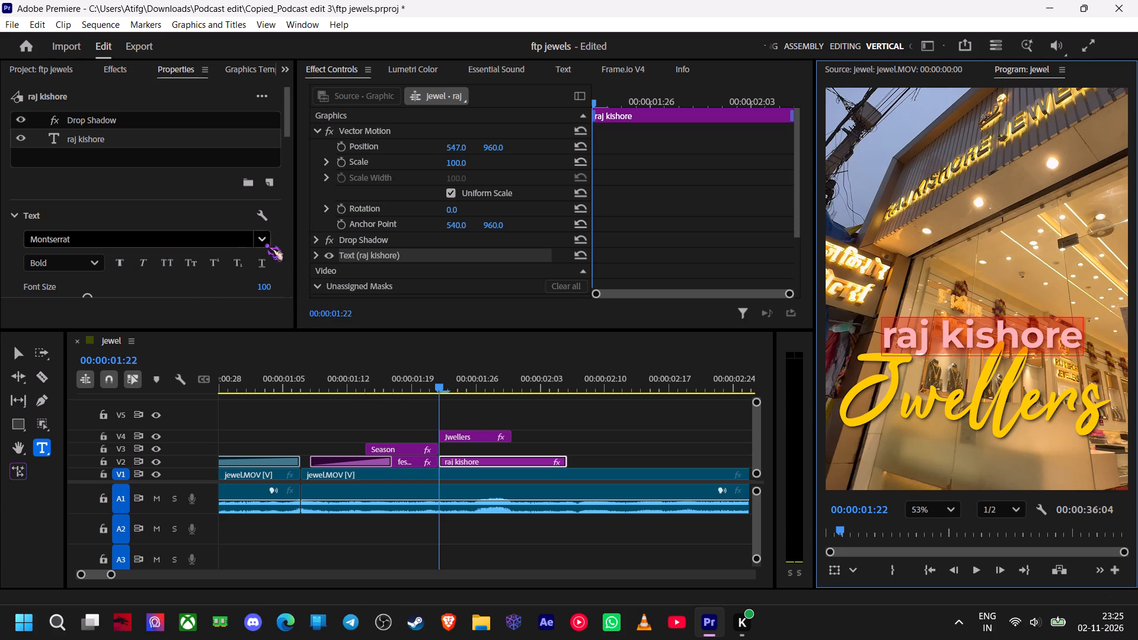
click(100, 263)
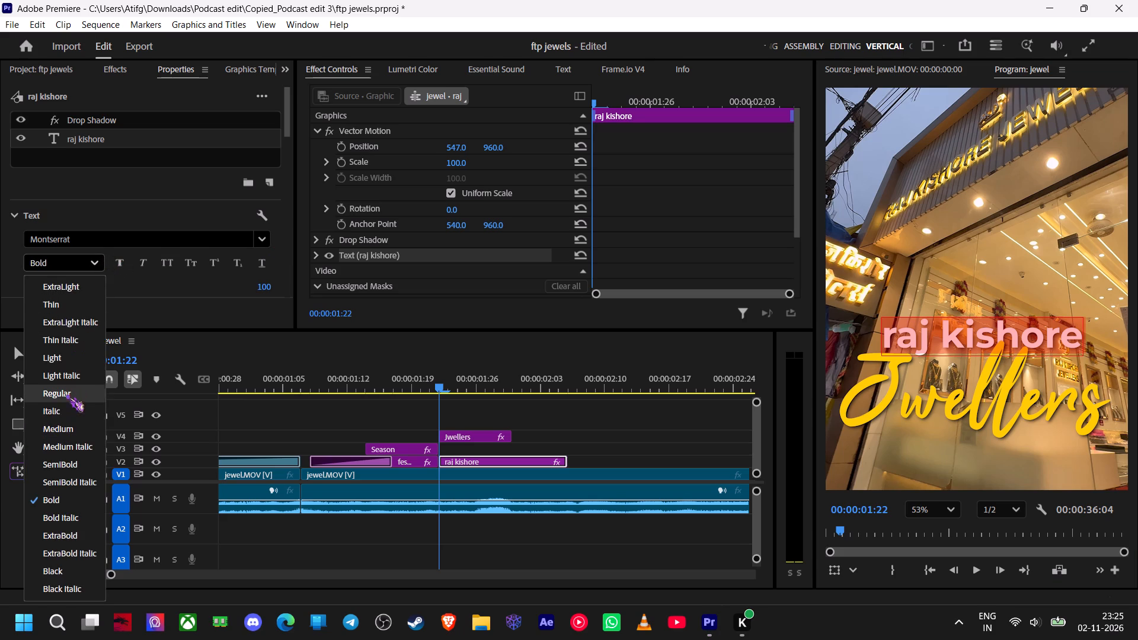
click(66, 391)
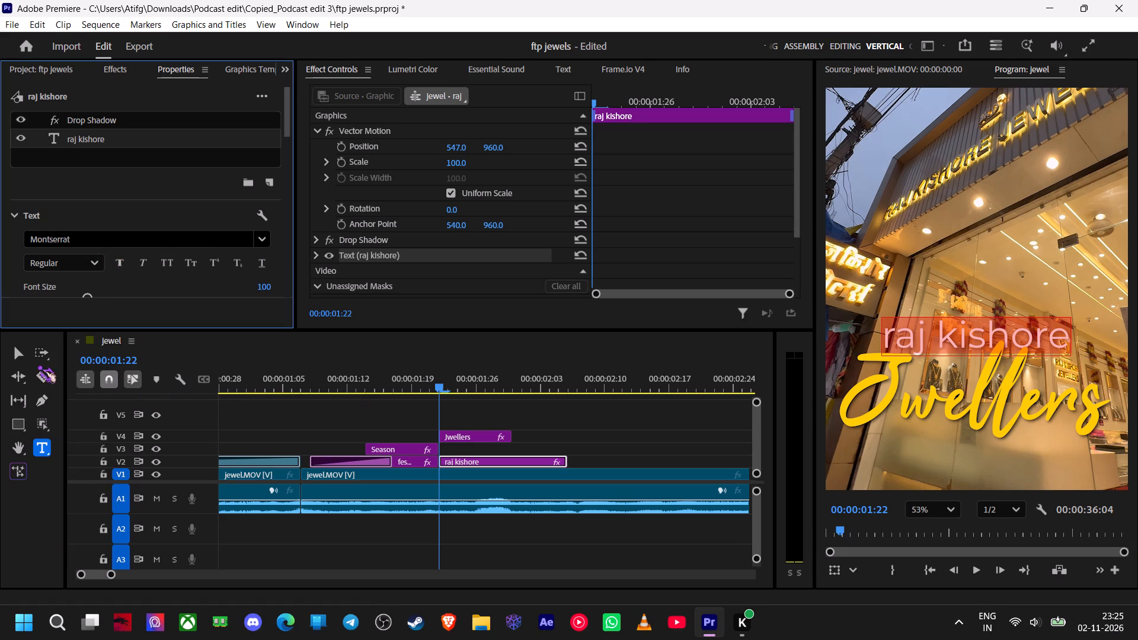
Move the "raj kishore" title down and slightly right so it sits behind the gold "Jwellers" lettering.
click(23, 357)
drag(969, 336, 976, 354)
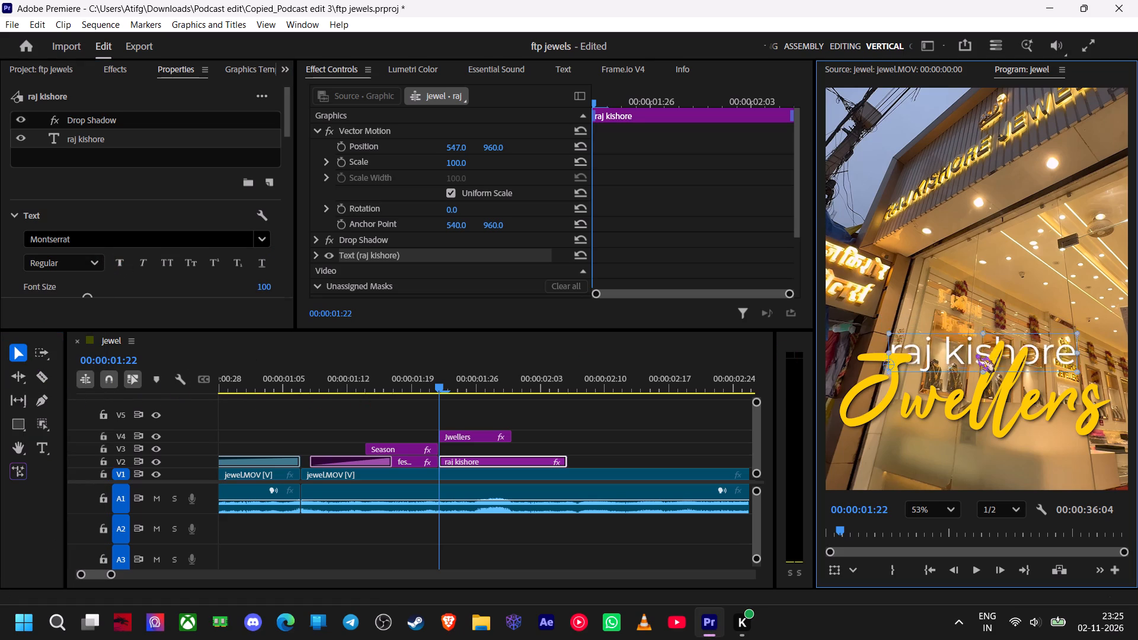
drag(976, 354, 1005, 375)
click(943, 513)
click(926, 302)
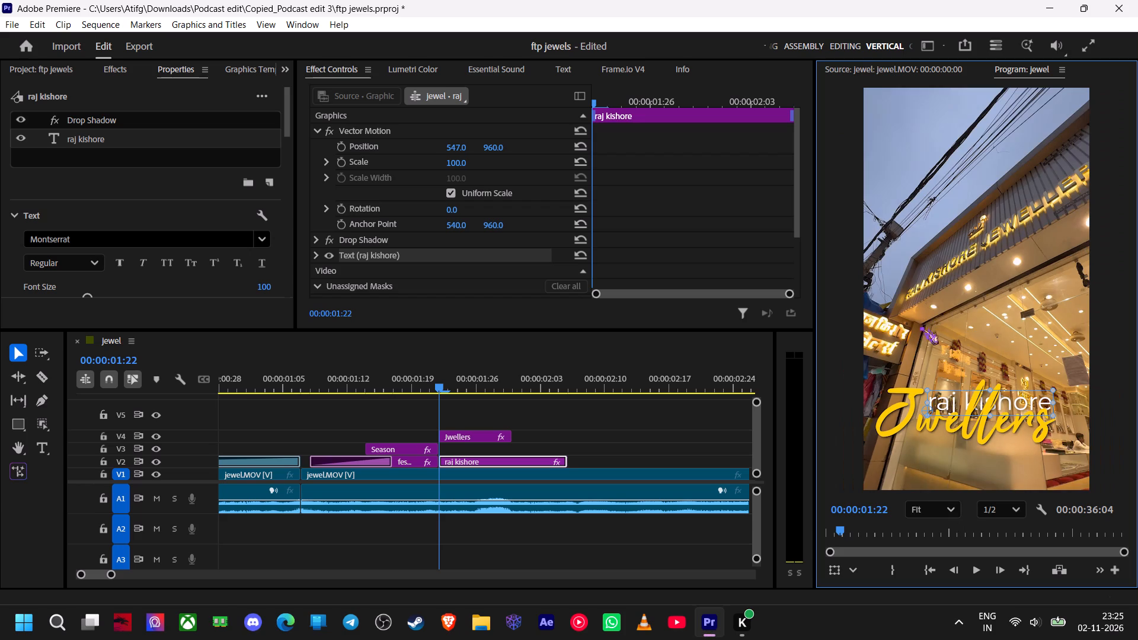
click(970, 430)
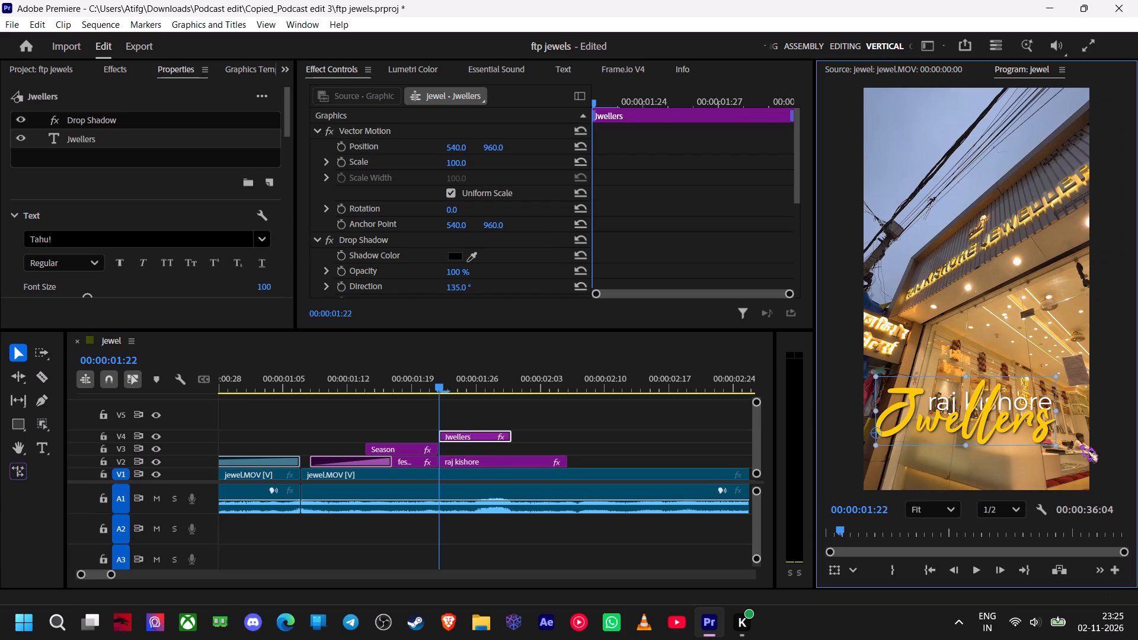
drag(1053, 447, 1016, 436)
drag(967, 431, 979, 431)
click(971, 427)
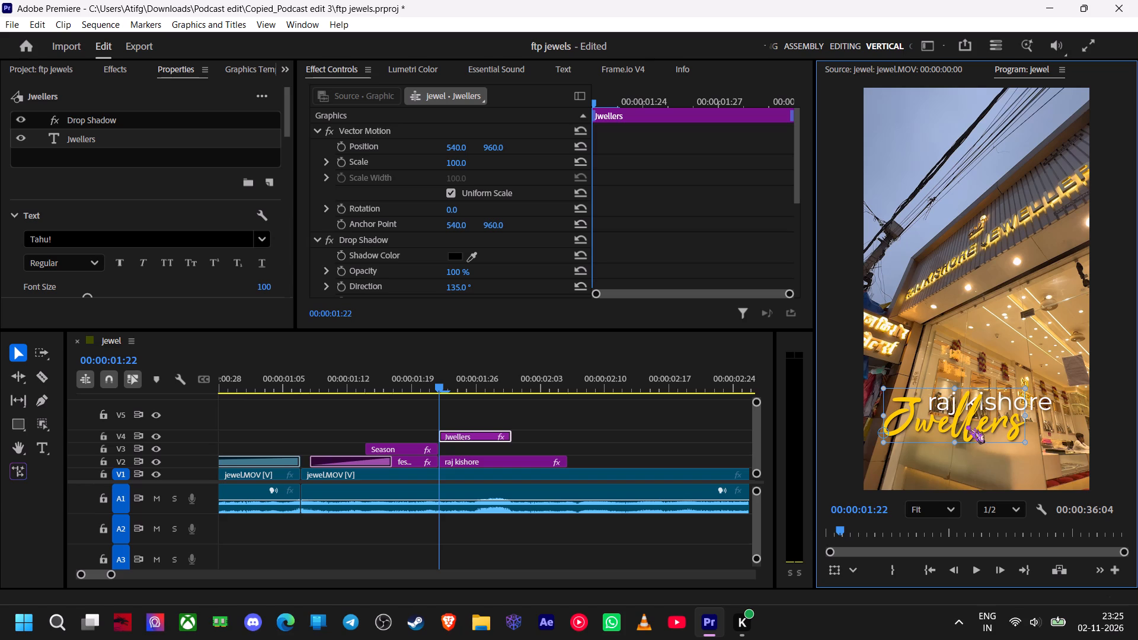
ctrl+scroll(967, 425, up, 6)
click(1042, 353)
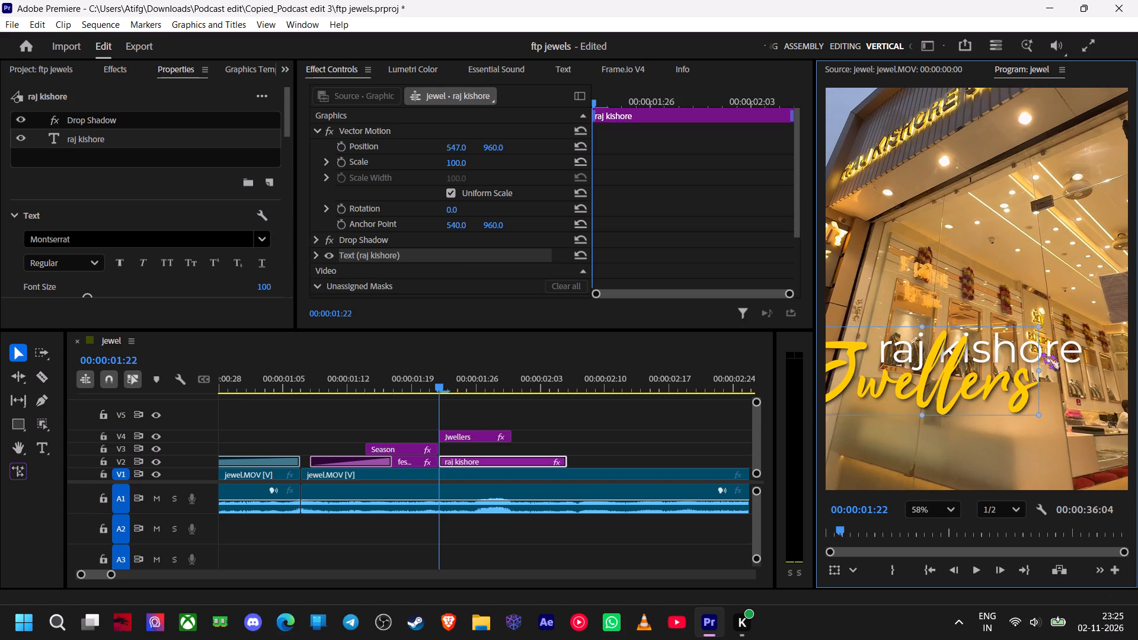
click(1042, 353)
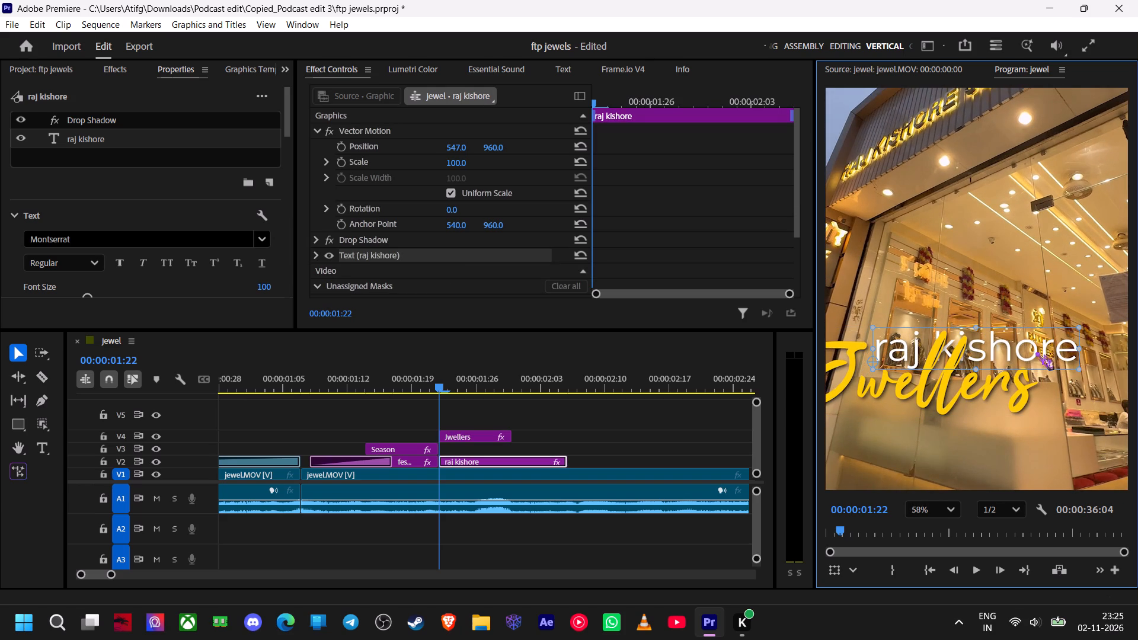
double_click(921, 347)
click(921, 347)
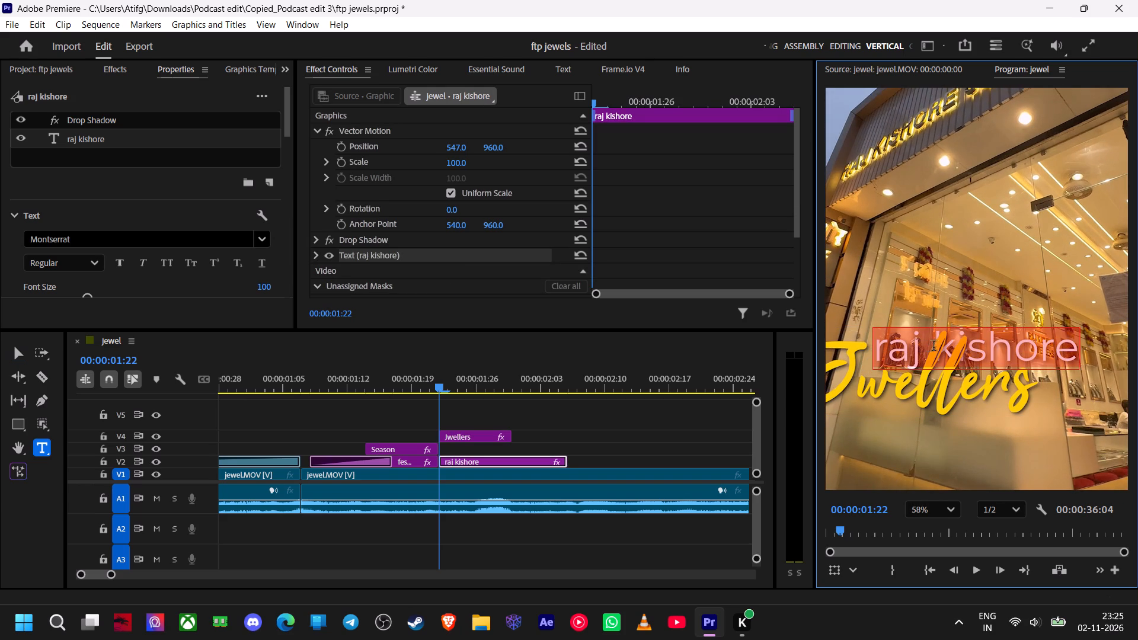
click(938, 347)
key(space)
key(space)
key(space)
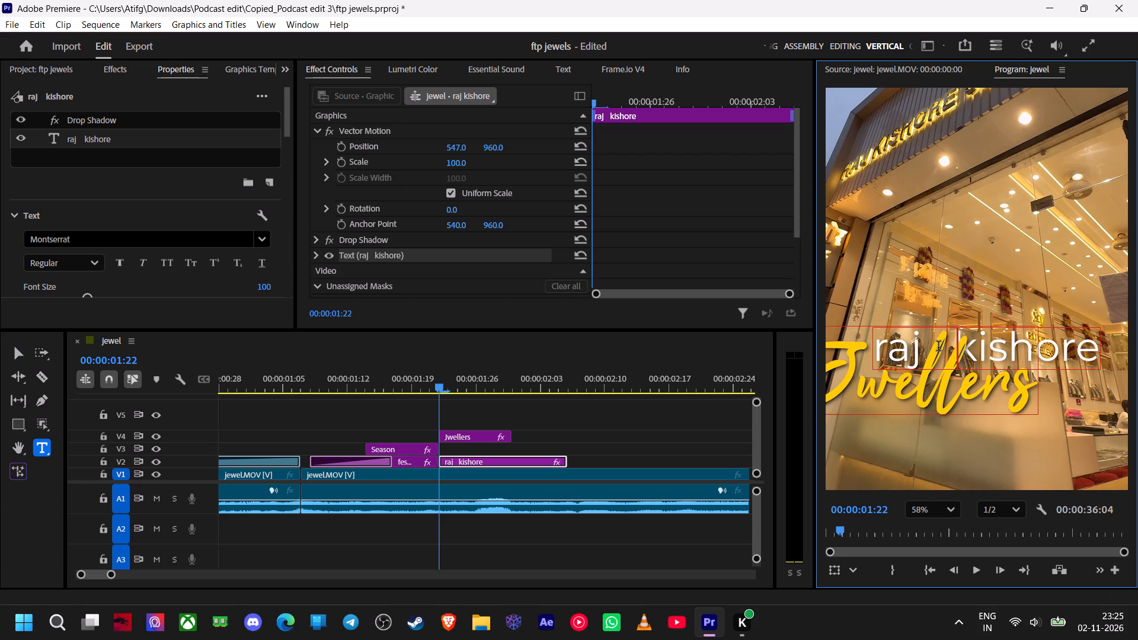
key(space)
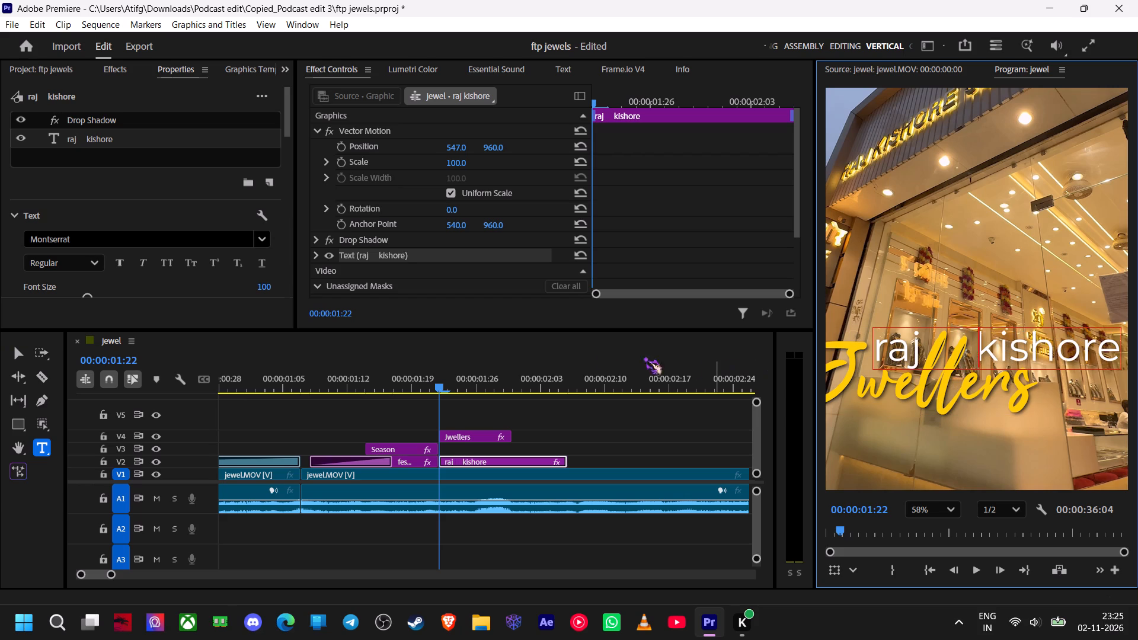
Nudge the spaced-out "raj kishore" title slightly down and left against the gold "Jwellers" lettering.
click(17, 359)
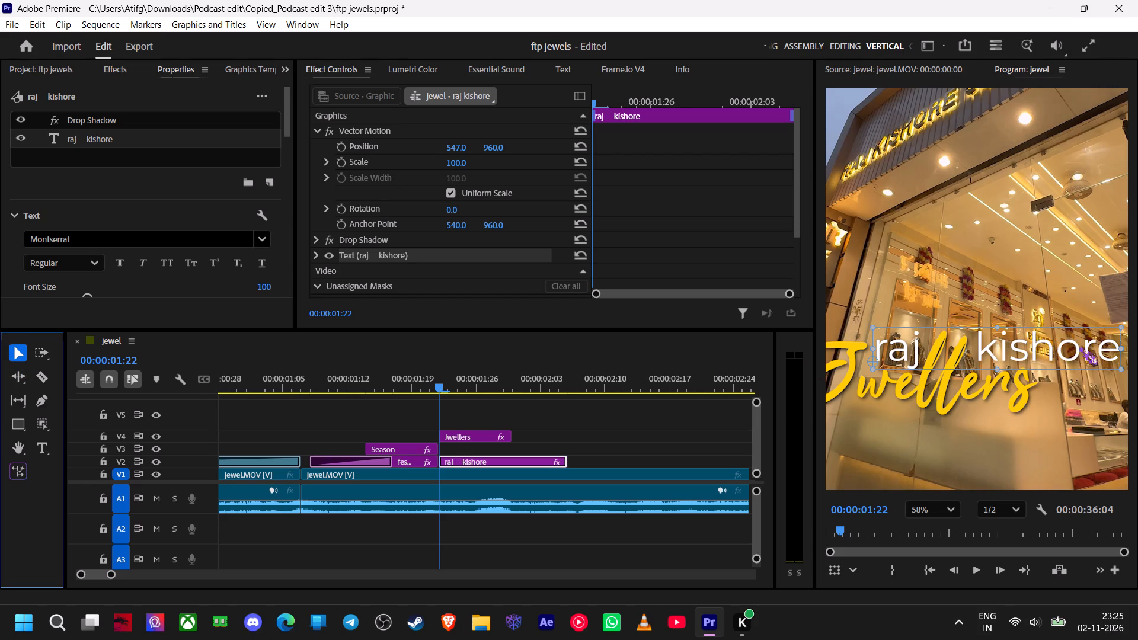
drag(1042, 345, 1038, 350)
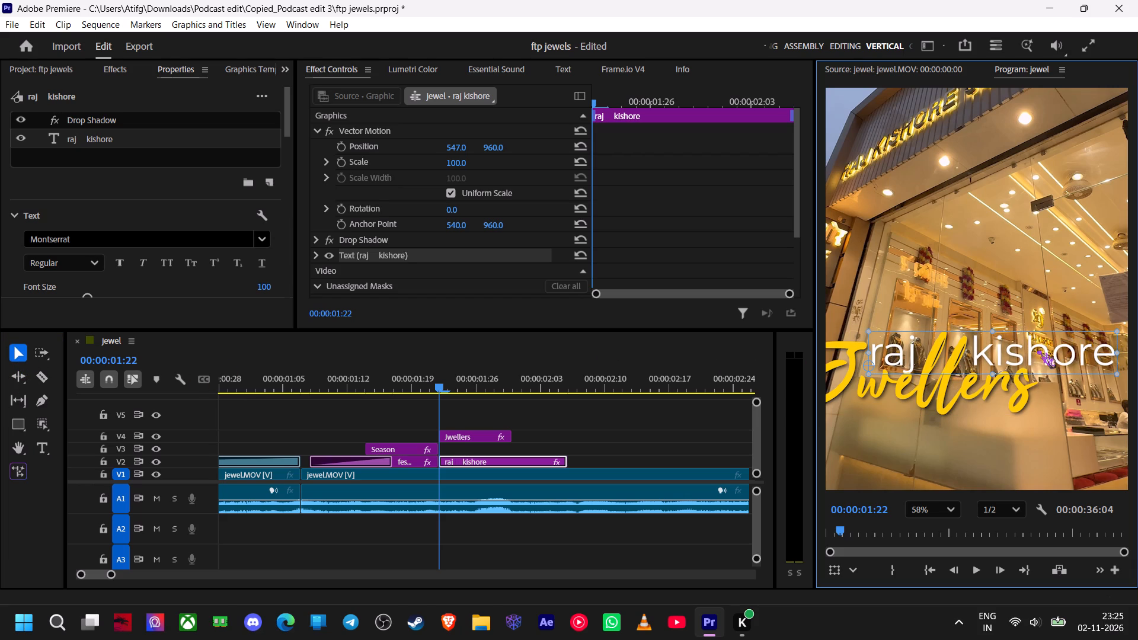
drag(1038, 350, 1038, 351)
Remove one of the spaces between "raj" and "kishore" in the white title.
click(973, 353)
double_click(970, 353)
click(967, 351)
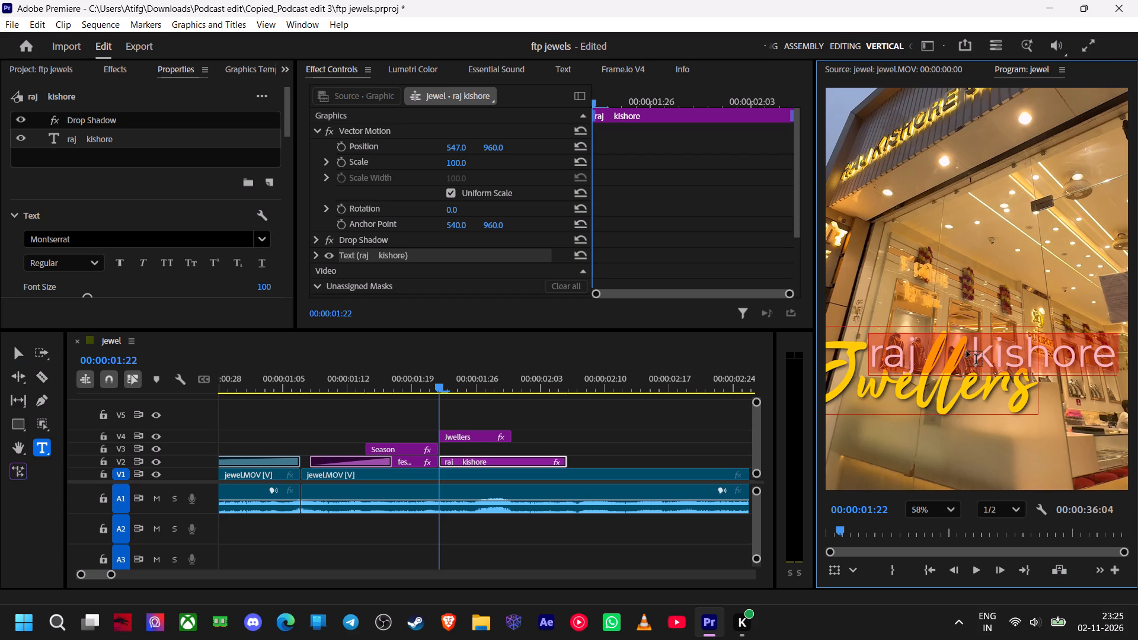
drag(957, 351, 963, 351)
key(BackSpace)
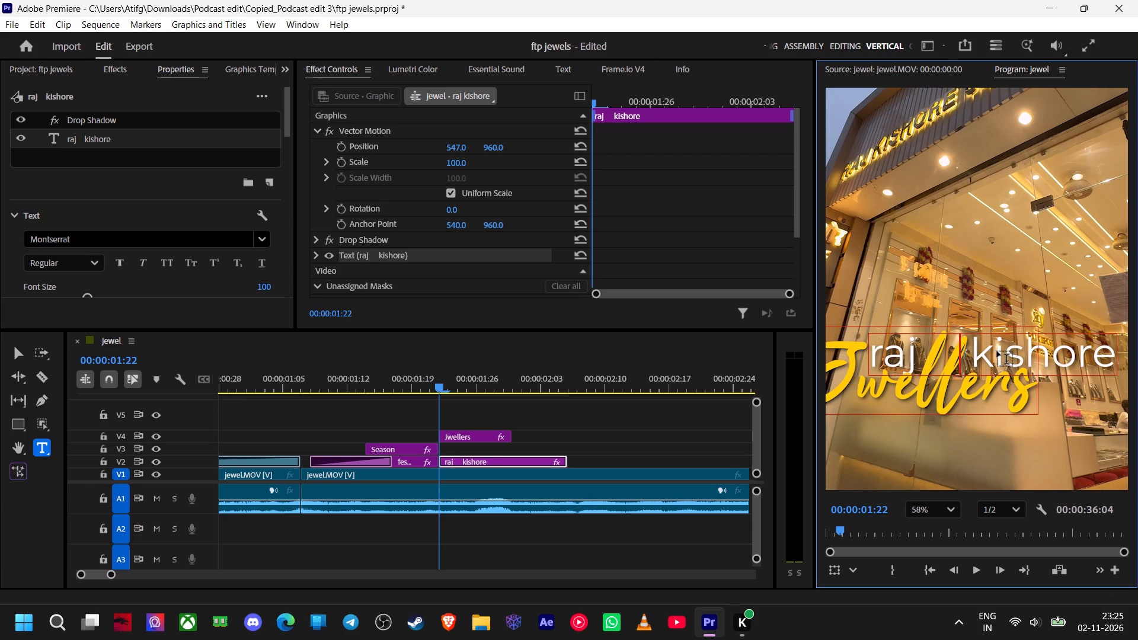
click(23, 357)
drag(456, 149, 465, 150)
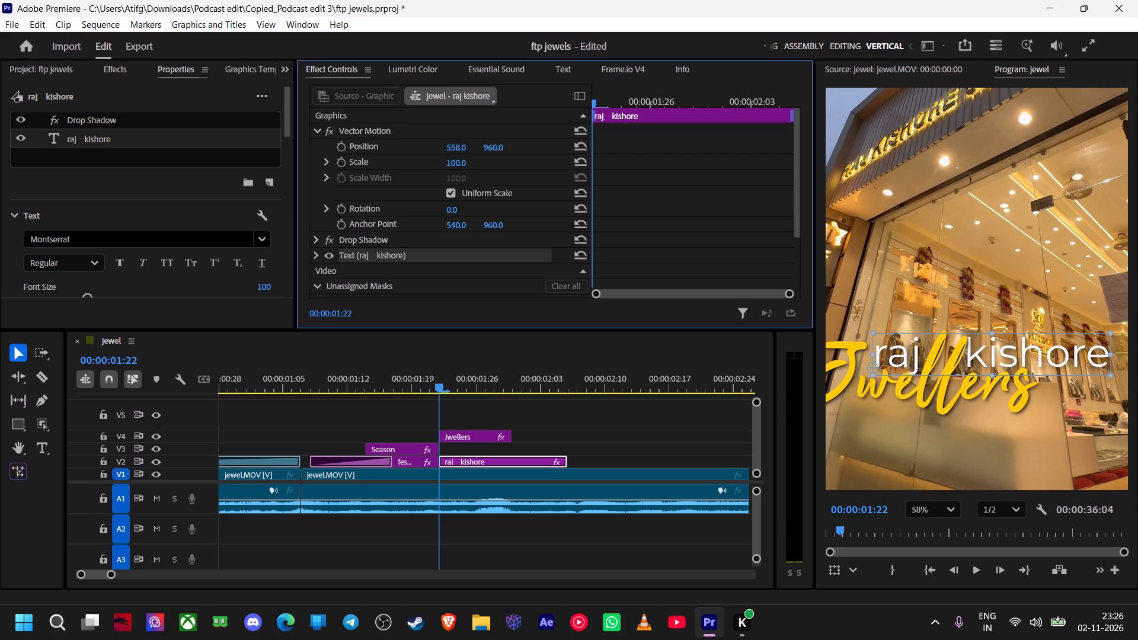
drag(465, 150, 472, 153)
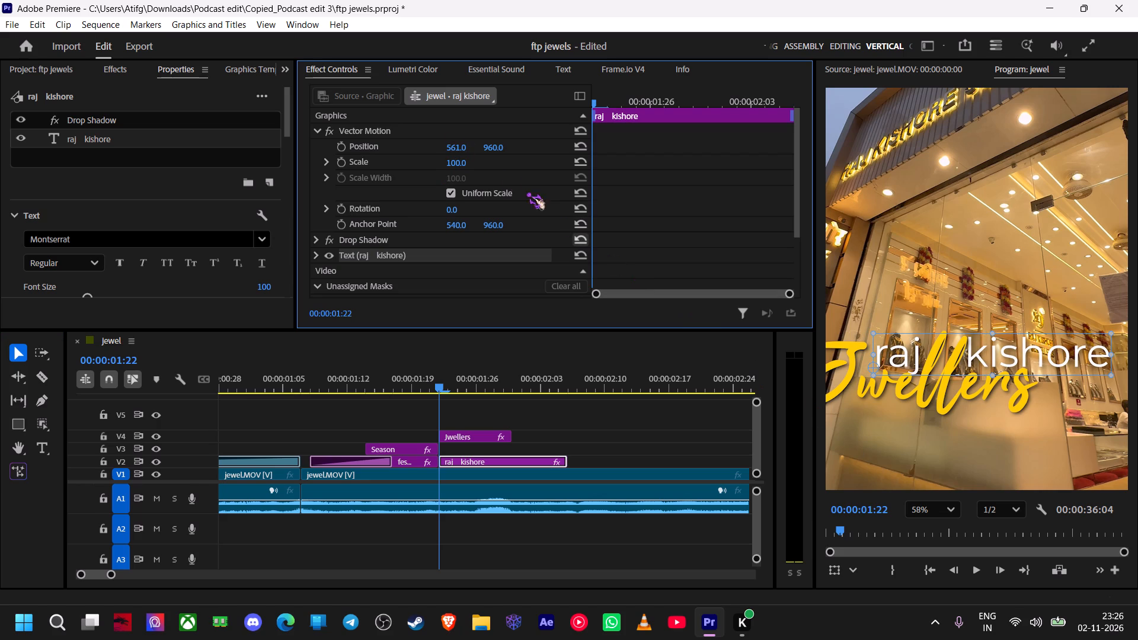
drag(491, 145, 484, 137)
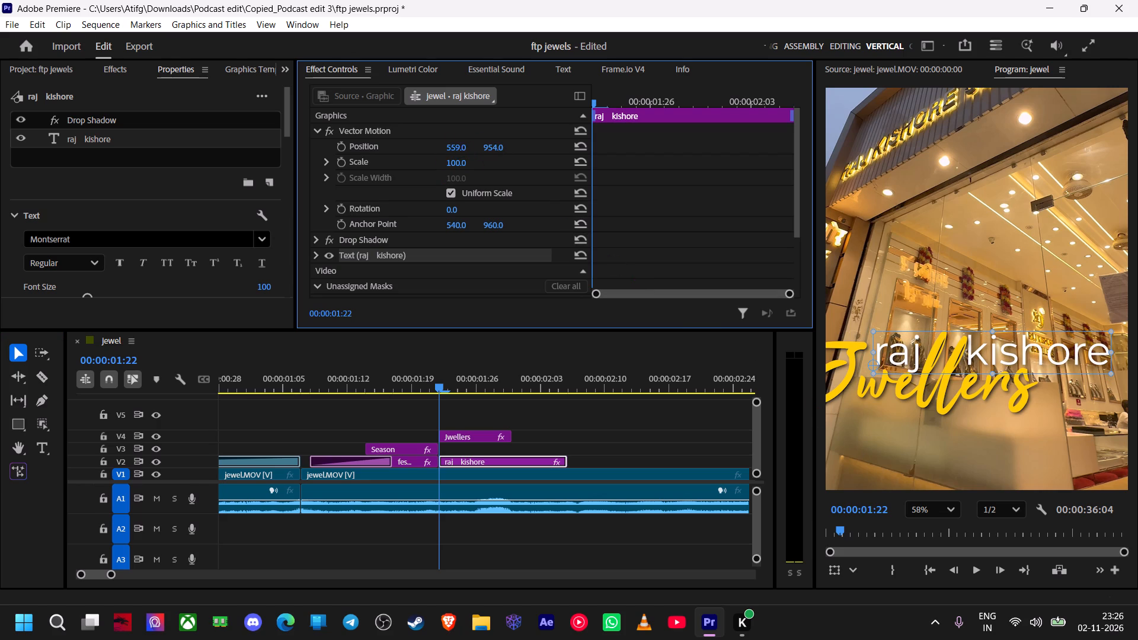
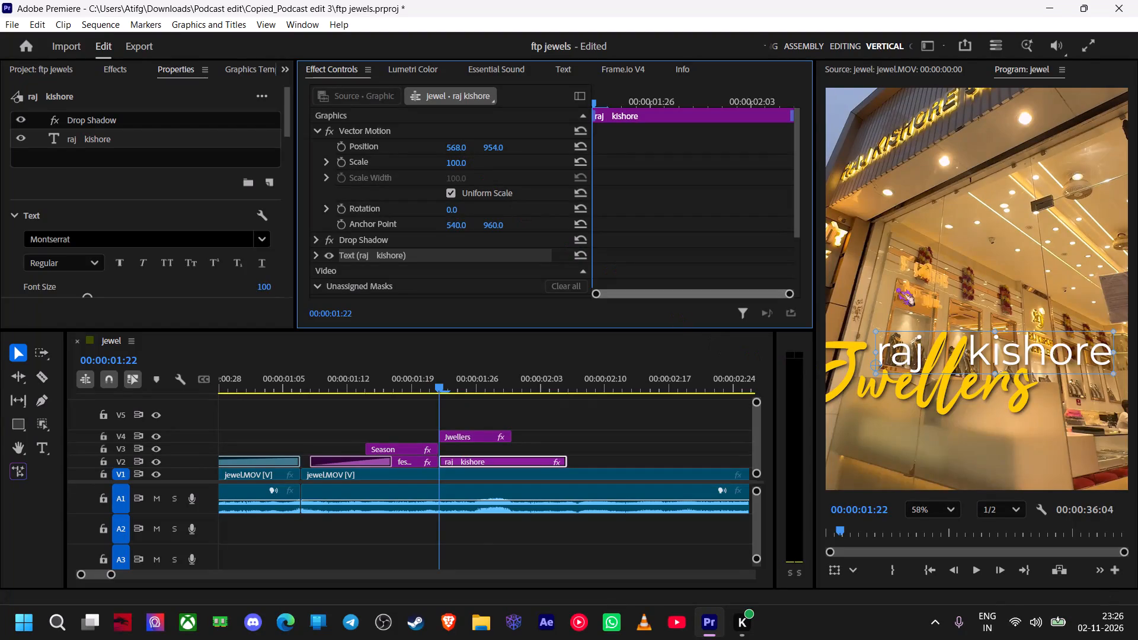
Review the interlocked "raj kishore" and "Jwellers" titles at full frame and enlarged, scrubbing back to compare them with the "festive Season" title.
click(904, 278)
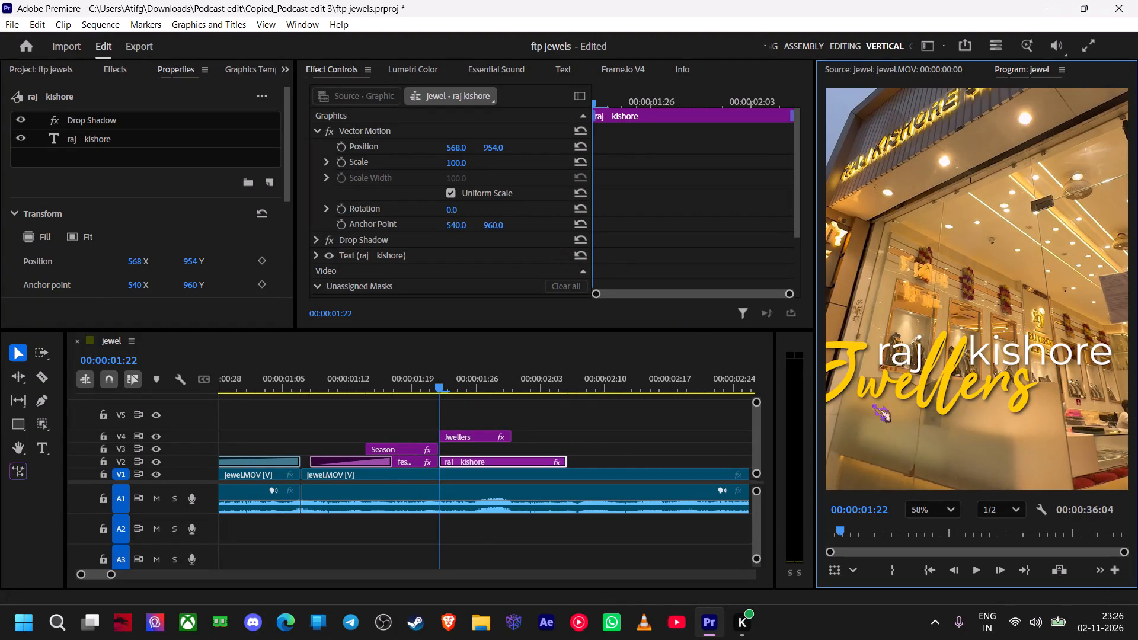
click(940, 511)
click(922, 306)
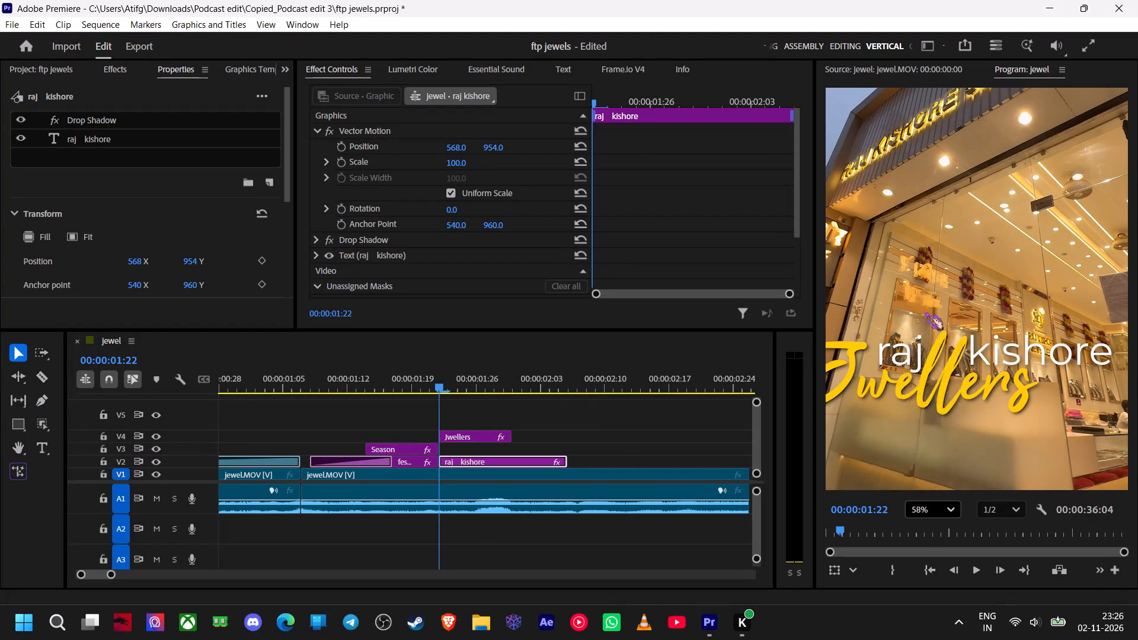
click(929, 504)
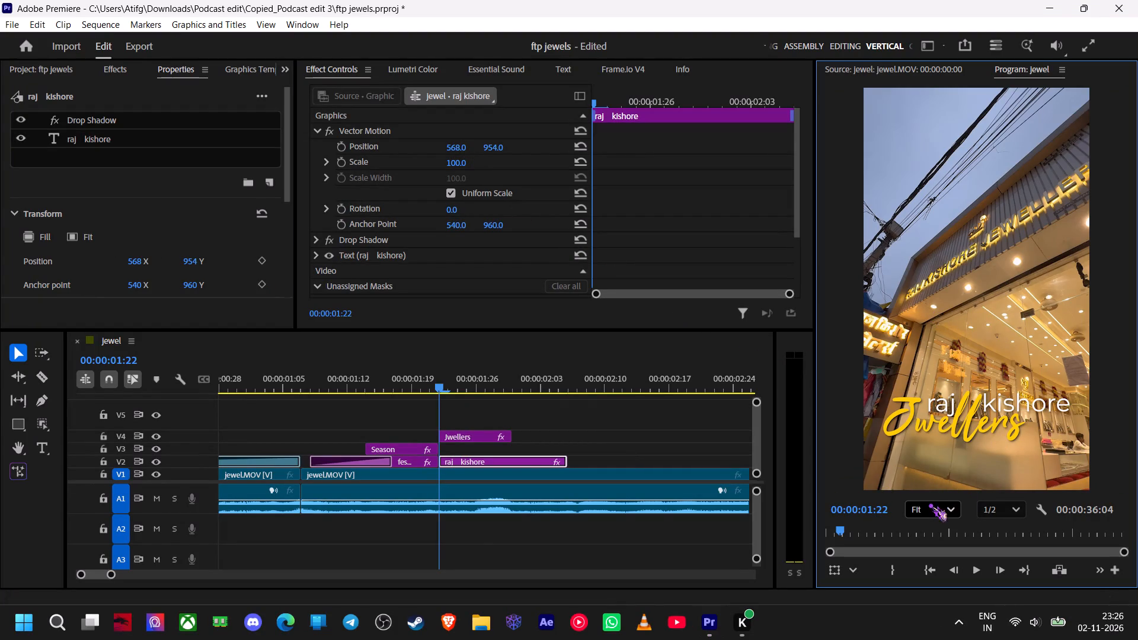
click(934, 509)
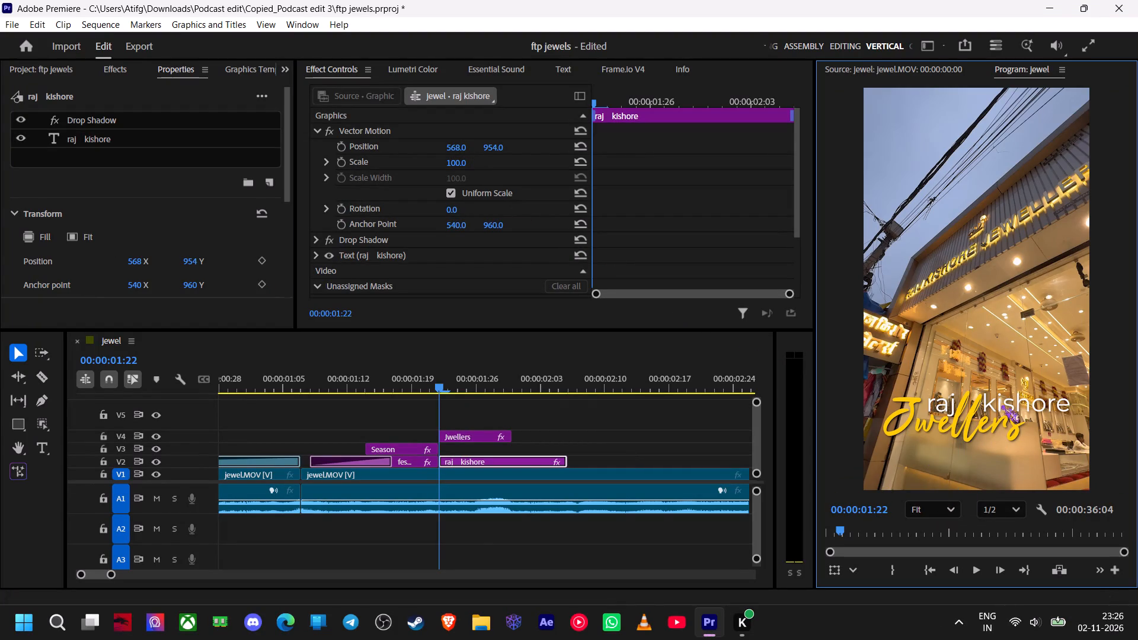
click(1003, 405)
click(1030, 401)
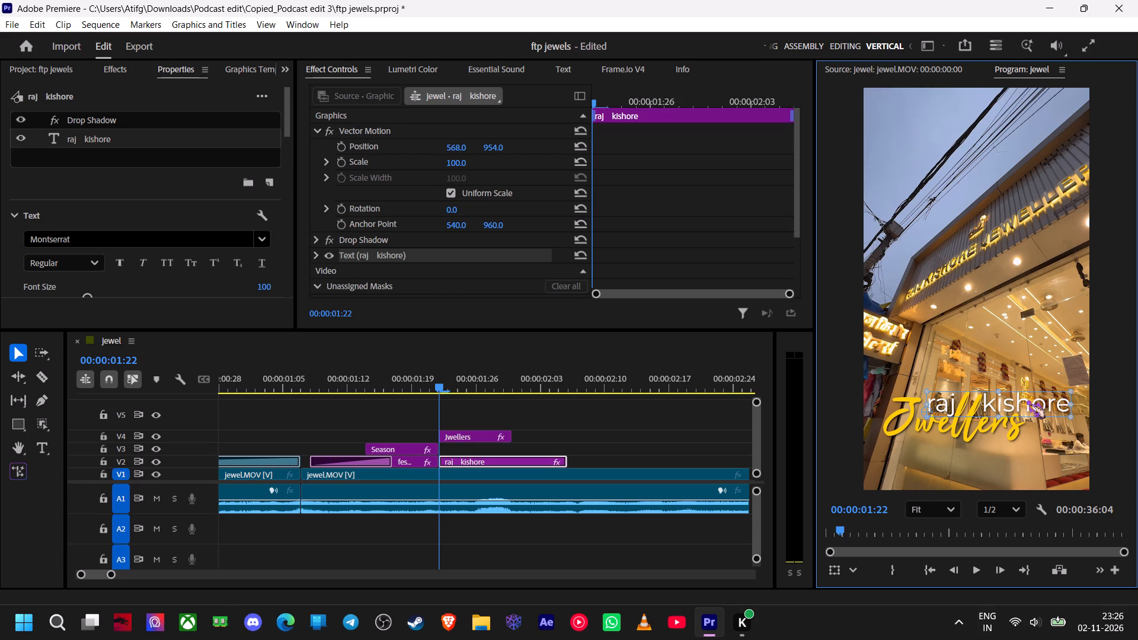
click(950, 446)
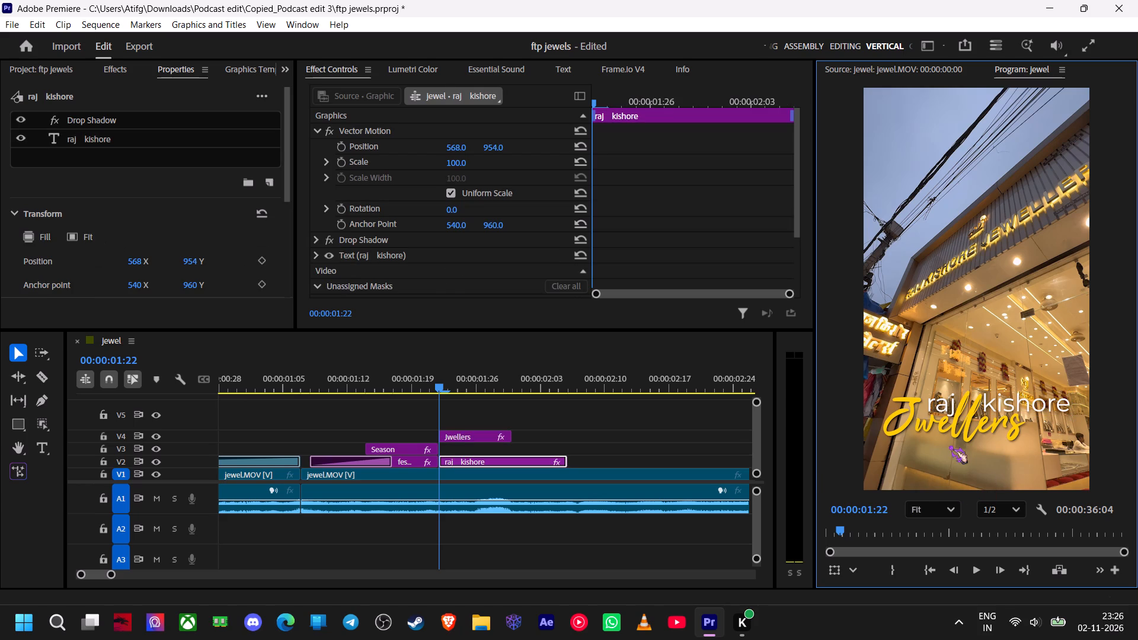
ctrl+scroll(955, 426, up, 5)
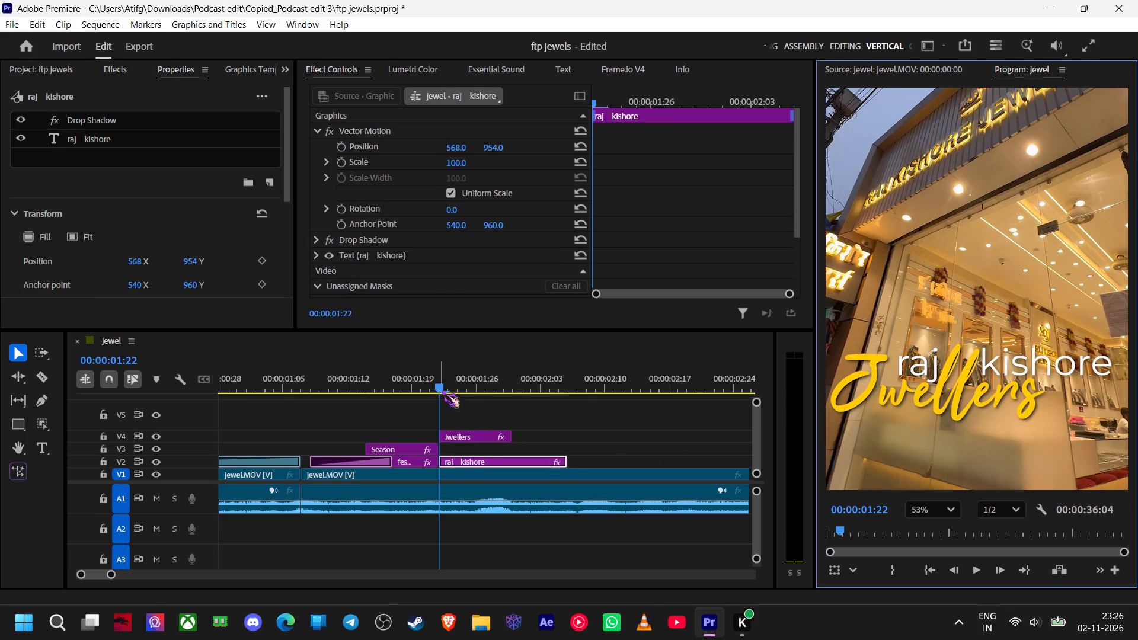
drag(440, 388, 367, 411)
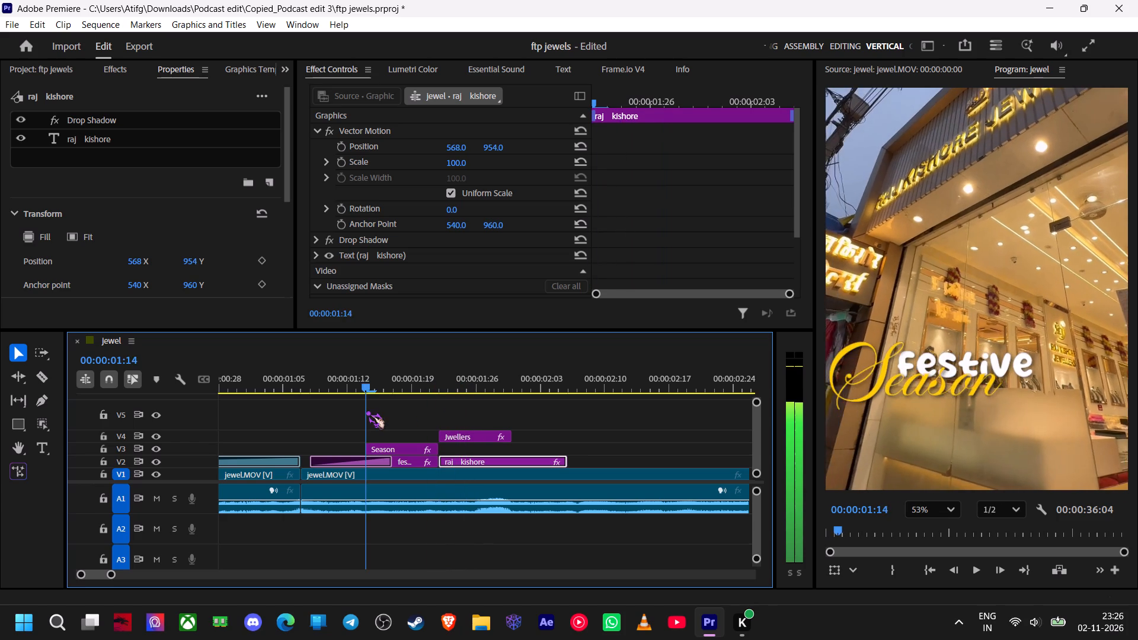
drag(367, 411, 440, 424)
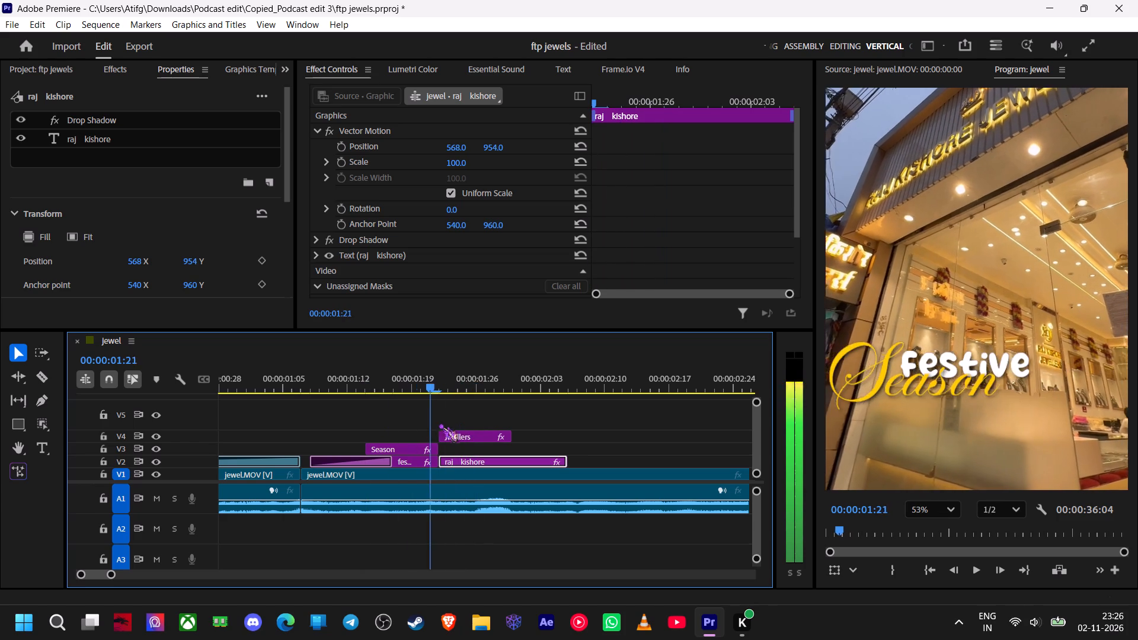
drag(440, 424, 461, 424)
Delete both the "Jwellers" and "raj kishore" title clips from the timeline.
drag(500, 412, 497, 465)
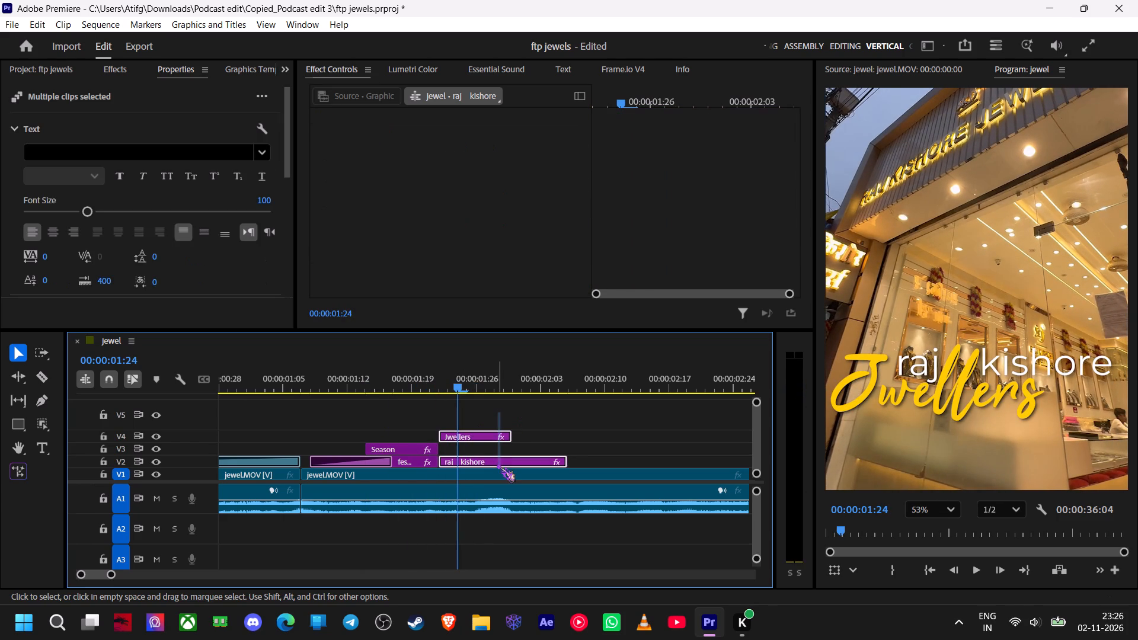
key(Delete)
drag(465, 380, 407, 398)
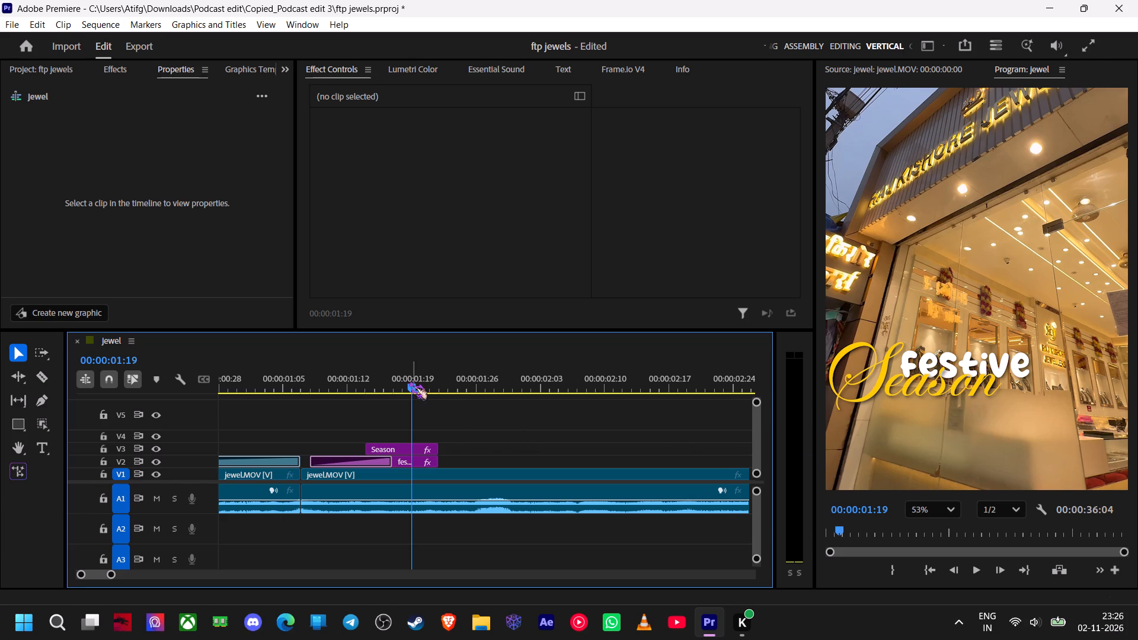
drag(410, 382, 434, 388)
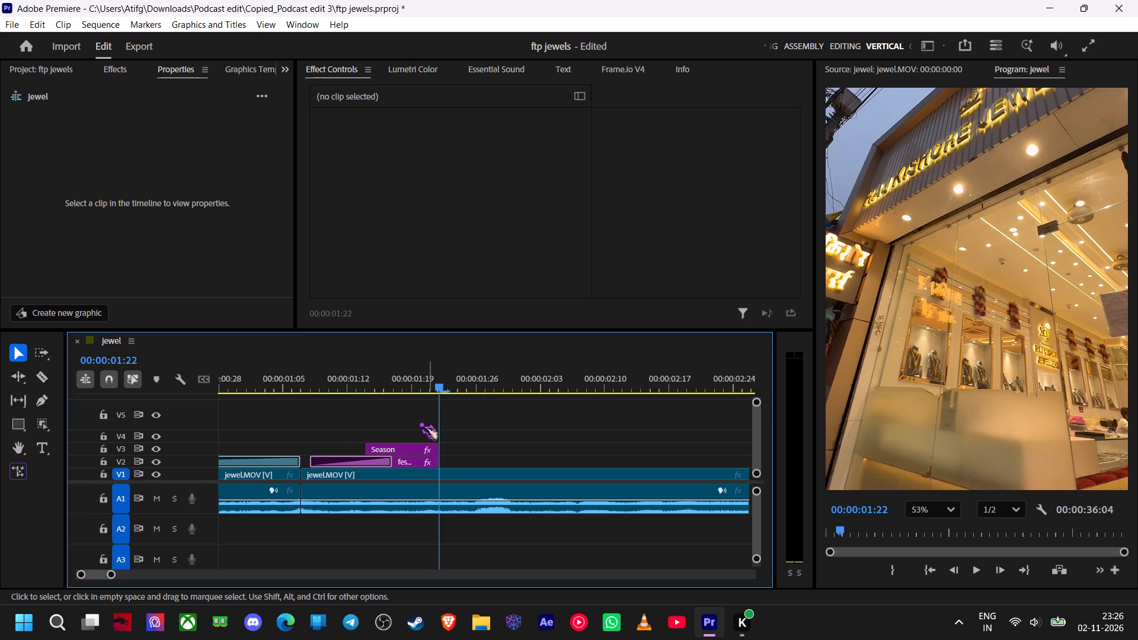
click(41, 449)
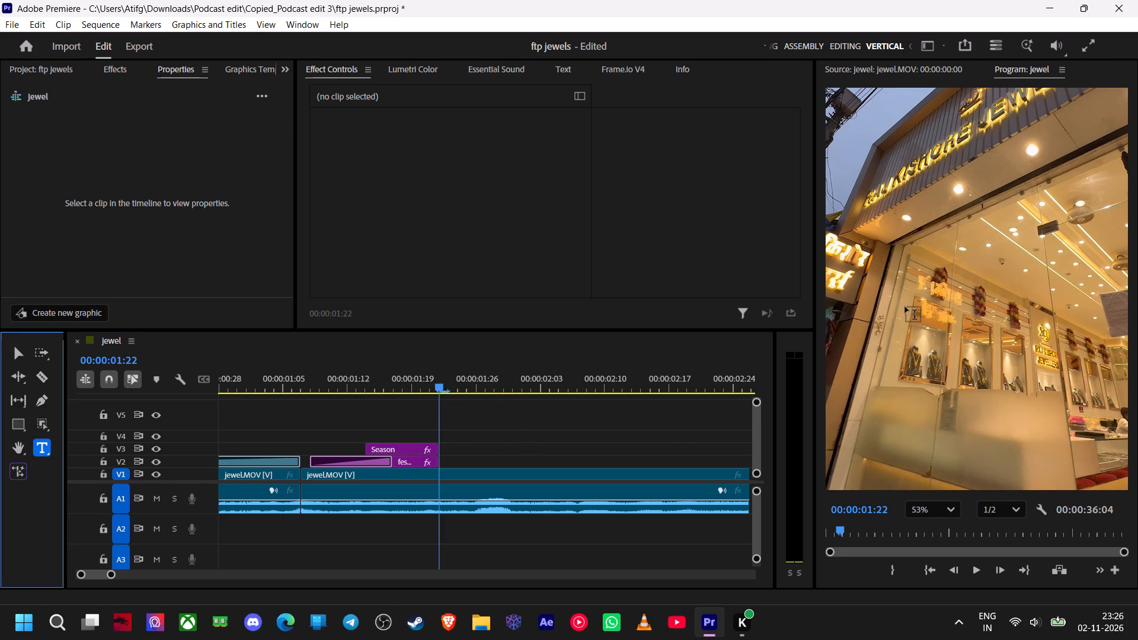
click(905, 307)
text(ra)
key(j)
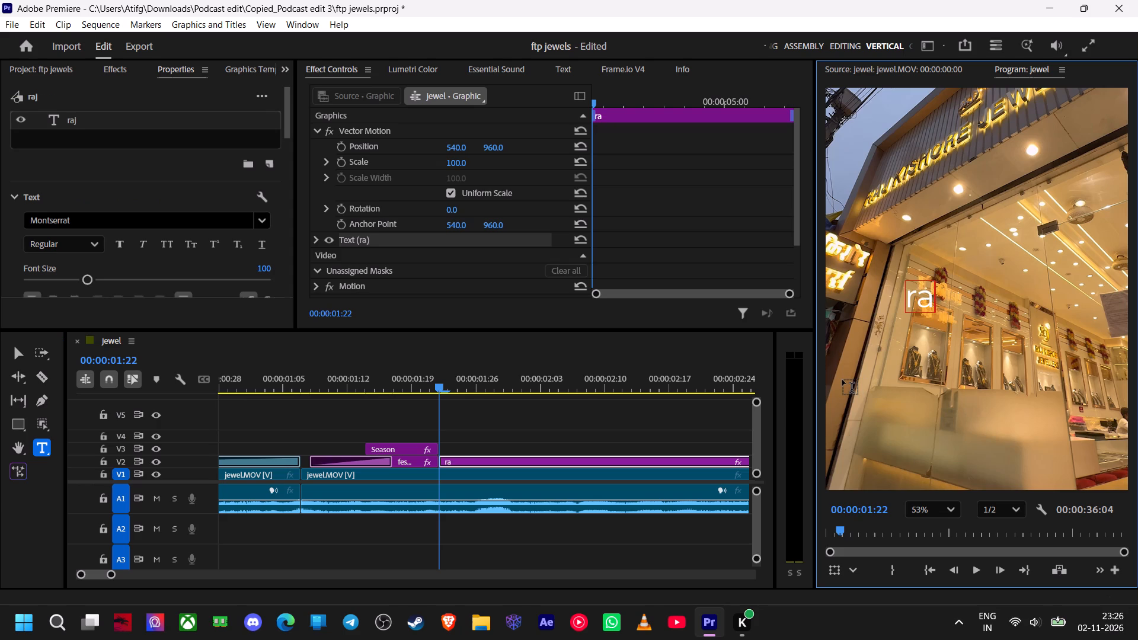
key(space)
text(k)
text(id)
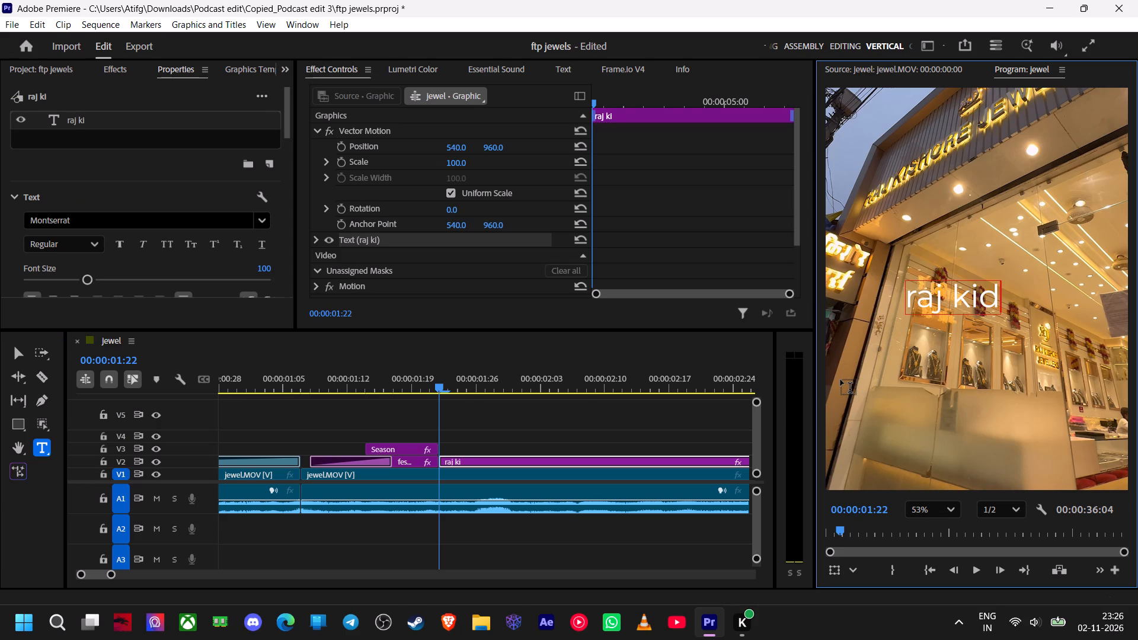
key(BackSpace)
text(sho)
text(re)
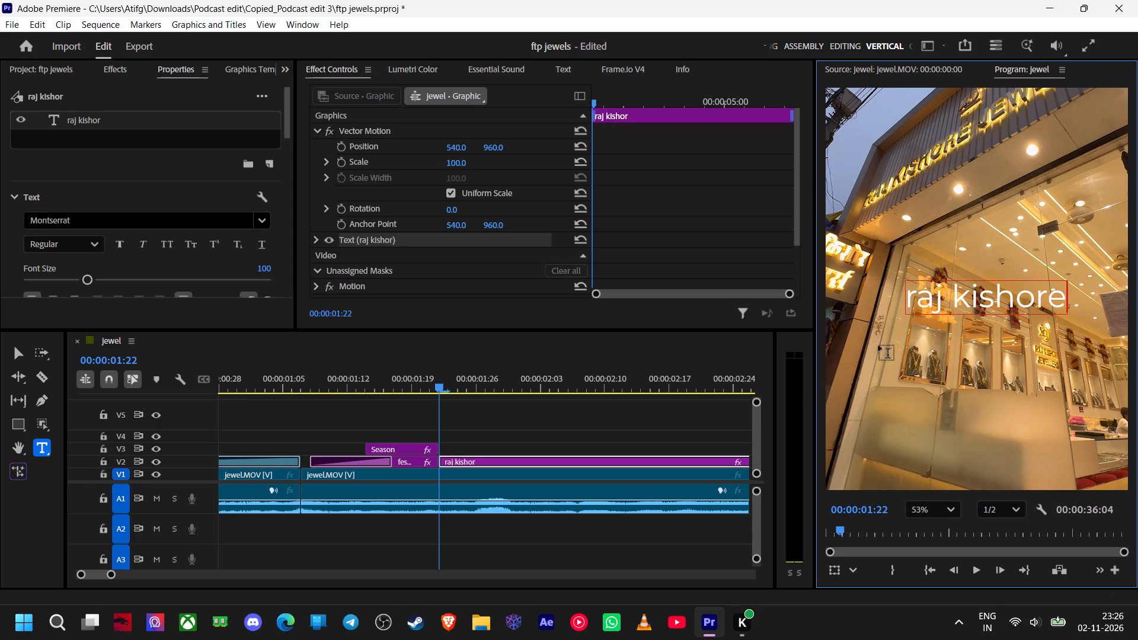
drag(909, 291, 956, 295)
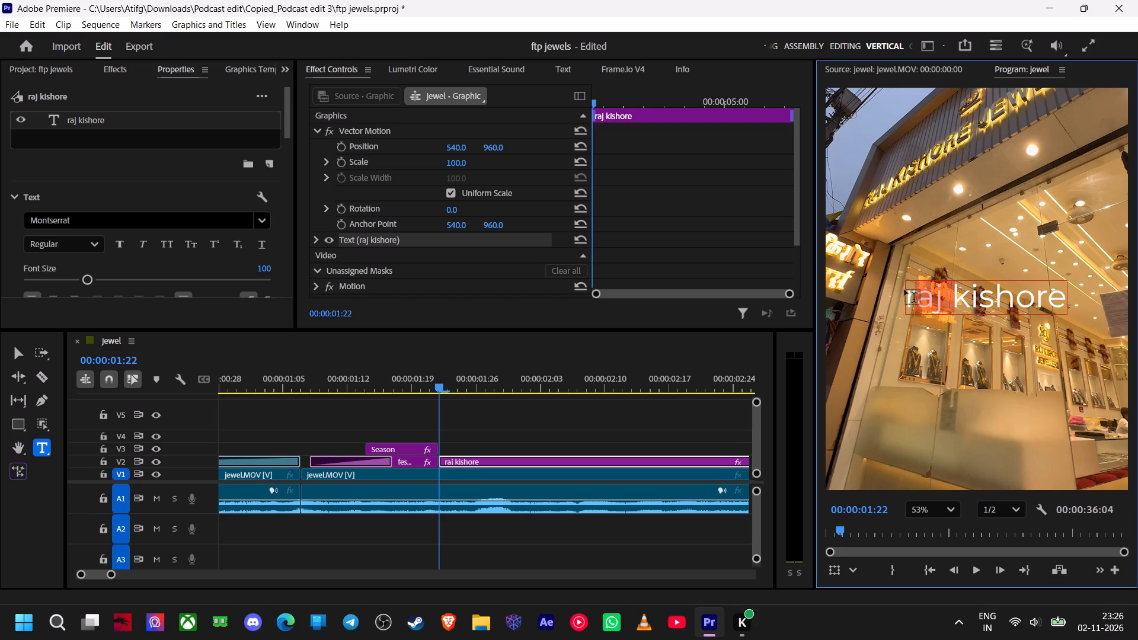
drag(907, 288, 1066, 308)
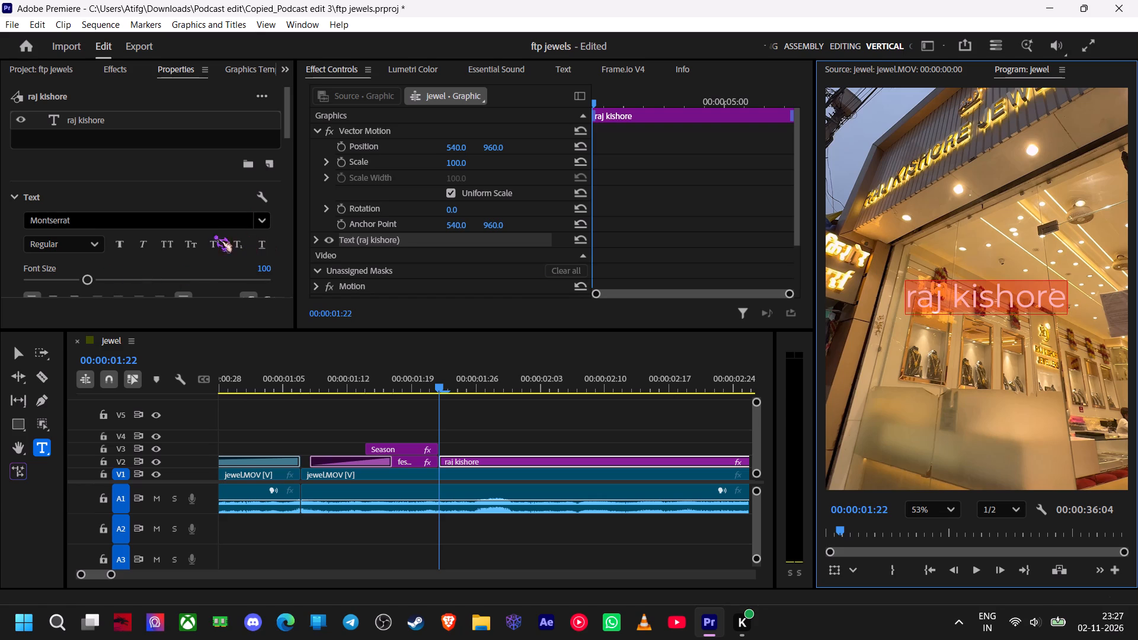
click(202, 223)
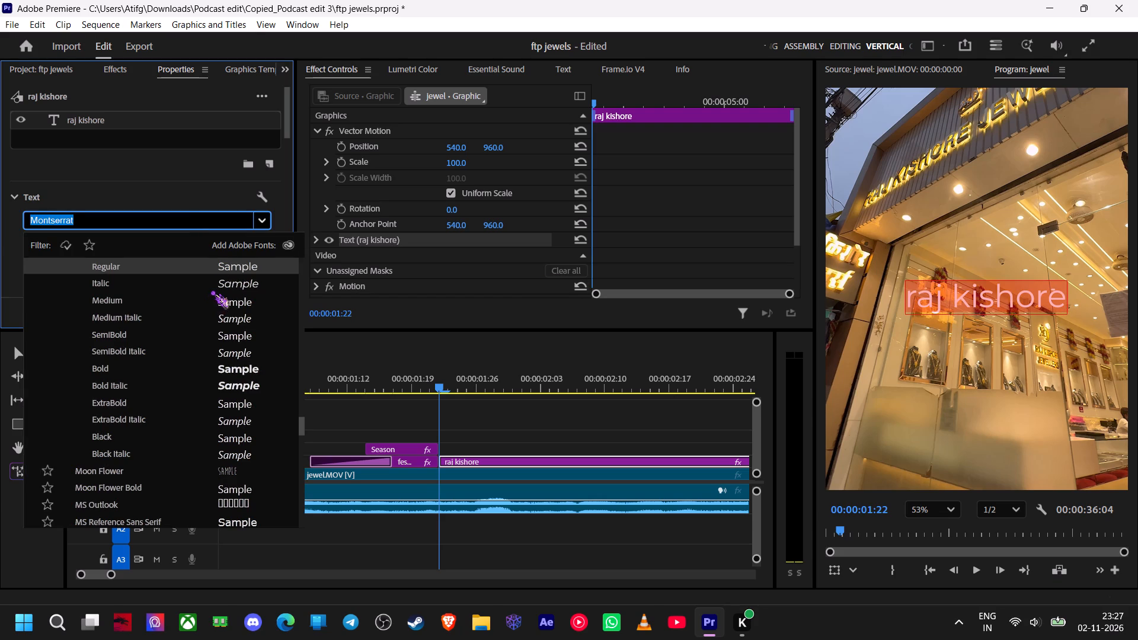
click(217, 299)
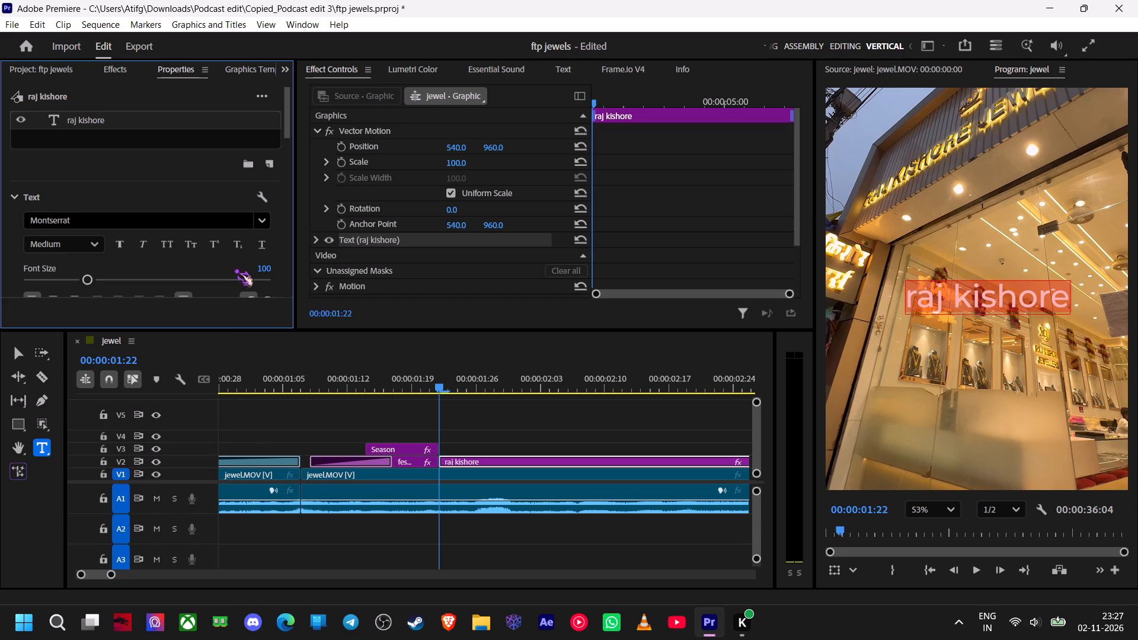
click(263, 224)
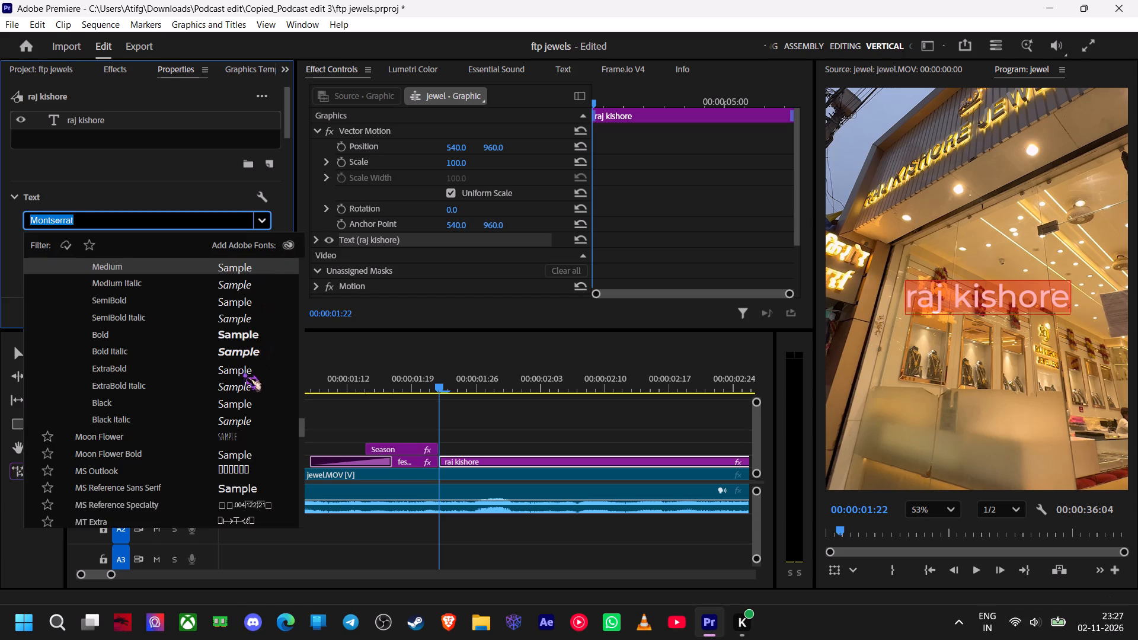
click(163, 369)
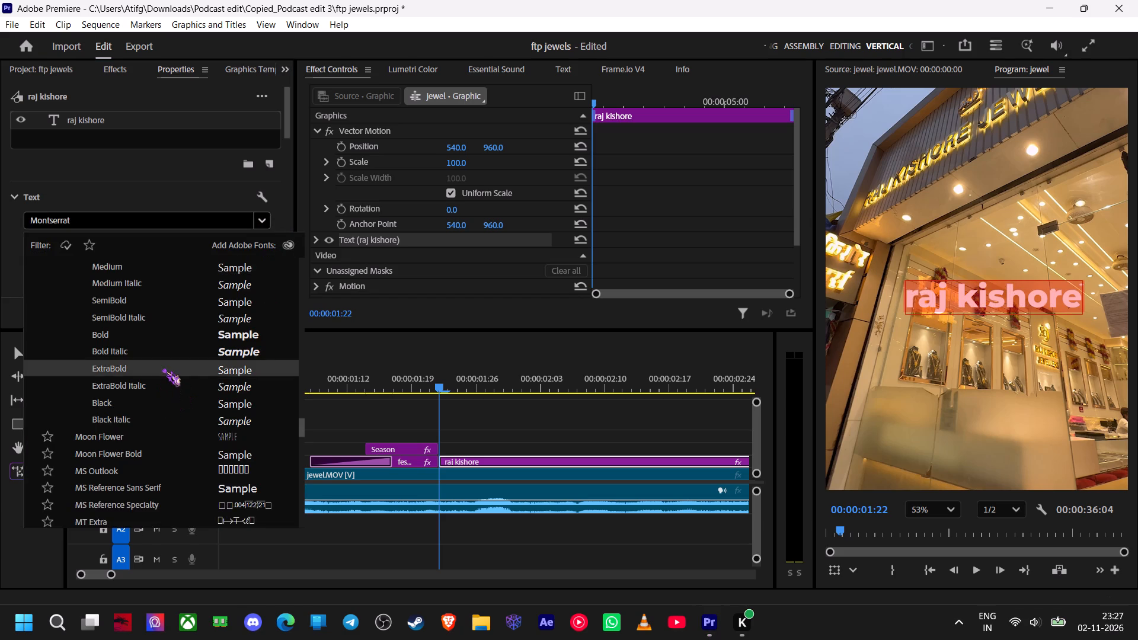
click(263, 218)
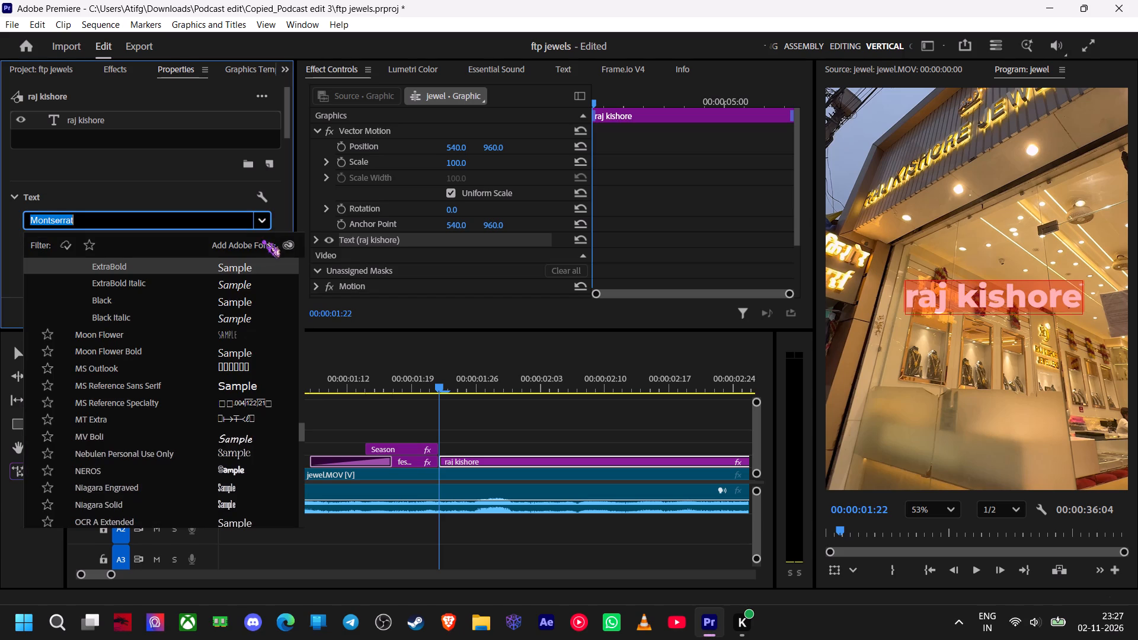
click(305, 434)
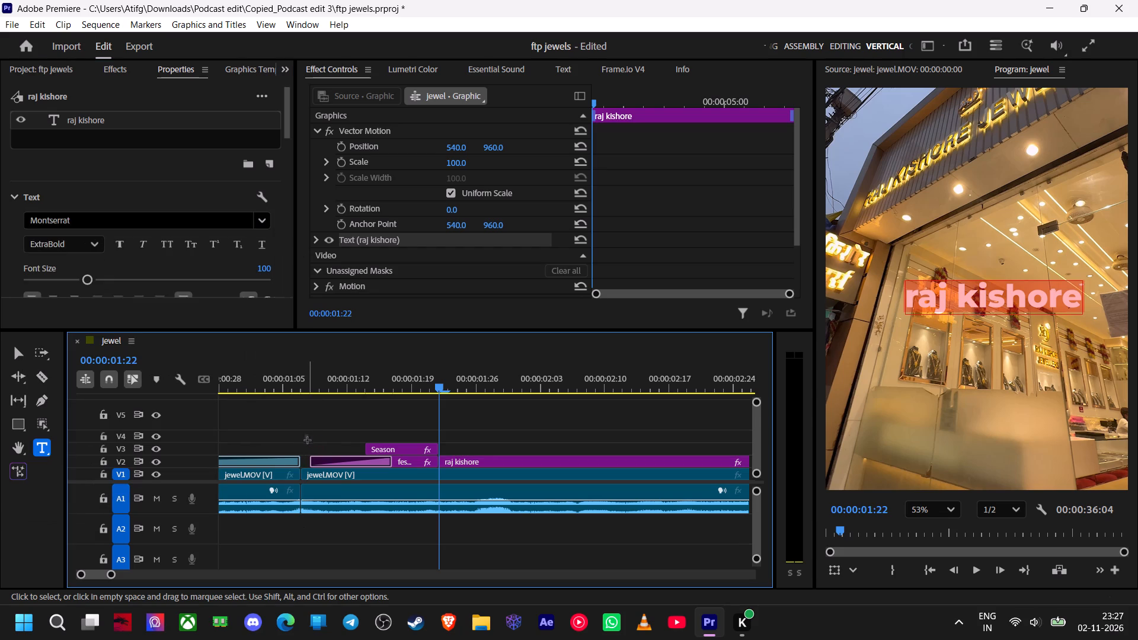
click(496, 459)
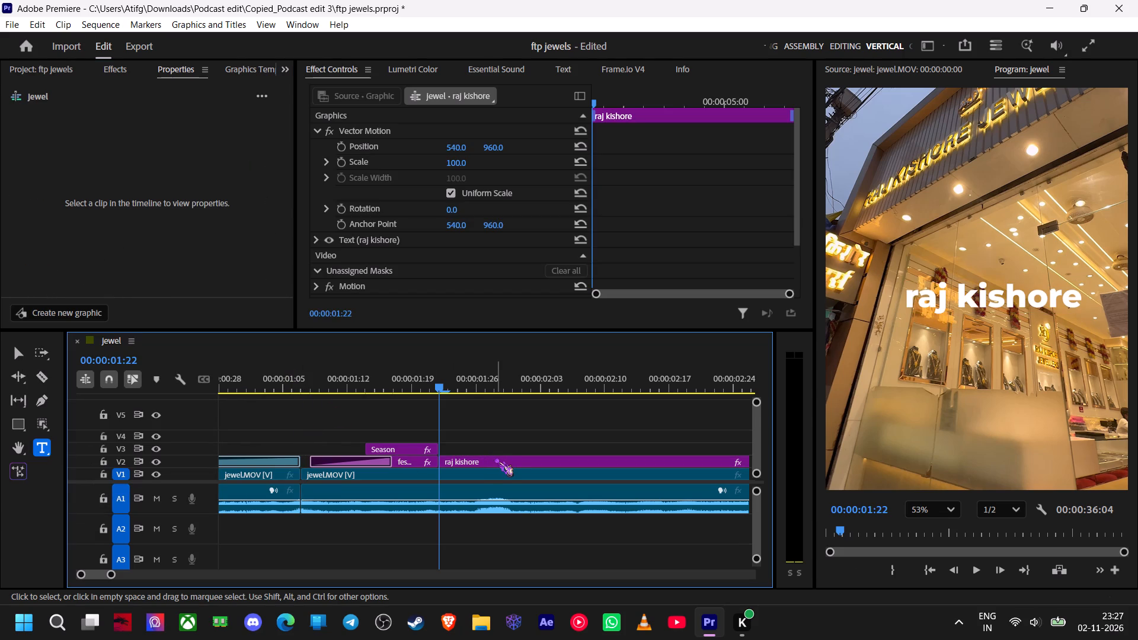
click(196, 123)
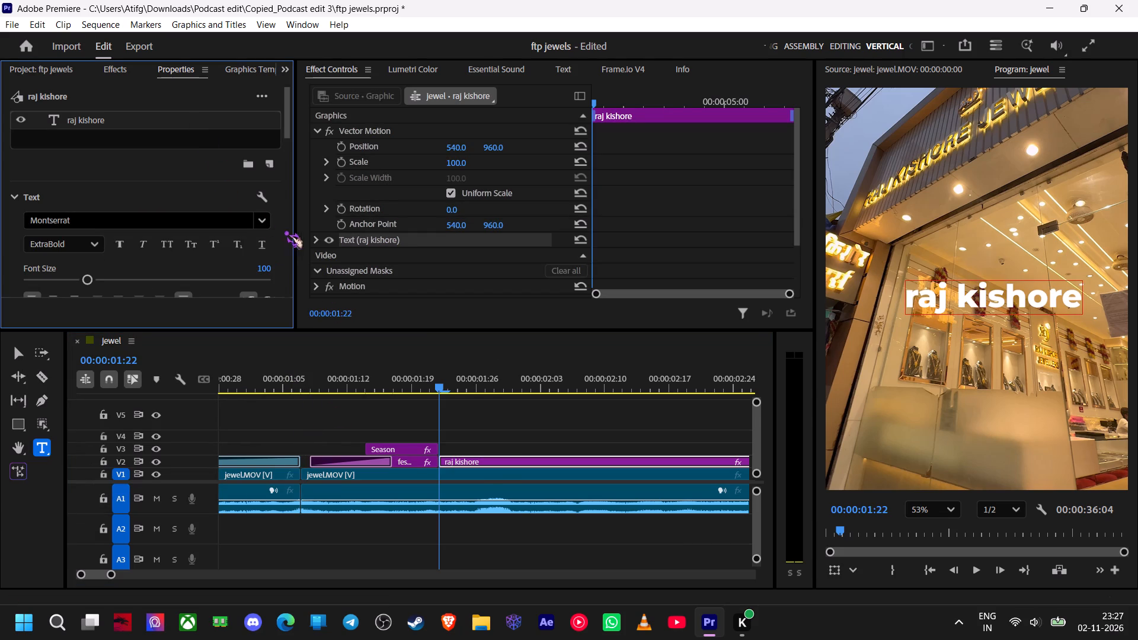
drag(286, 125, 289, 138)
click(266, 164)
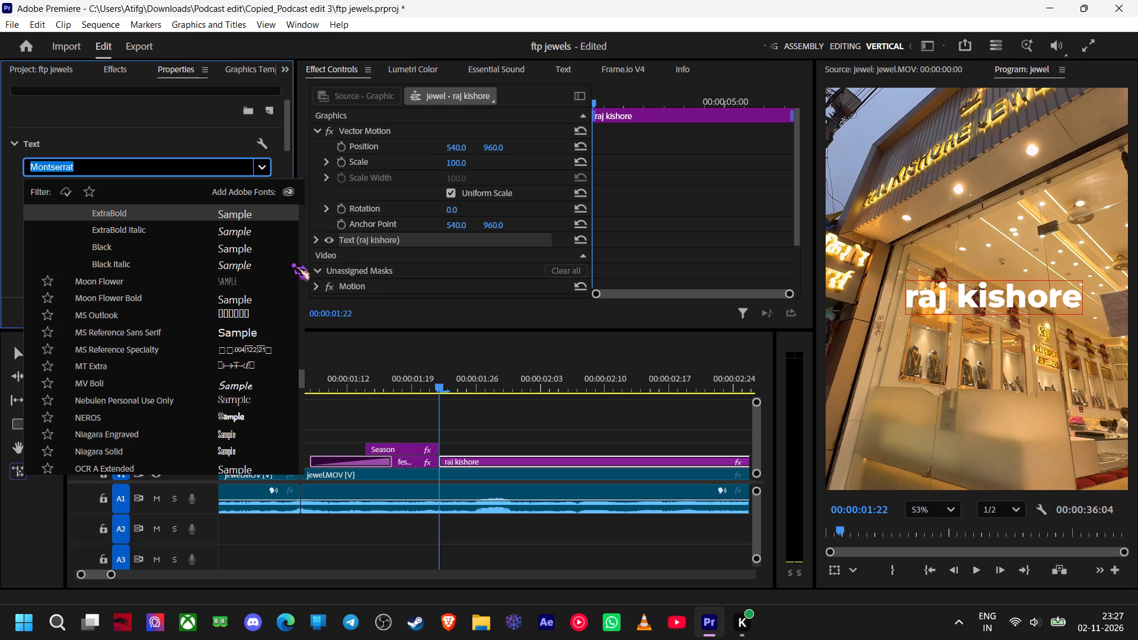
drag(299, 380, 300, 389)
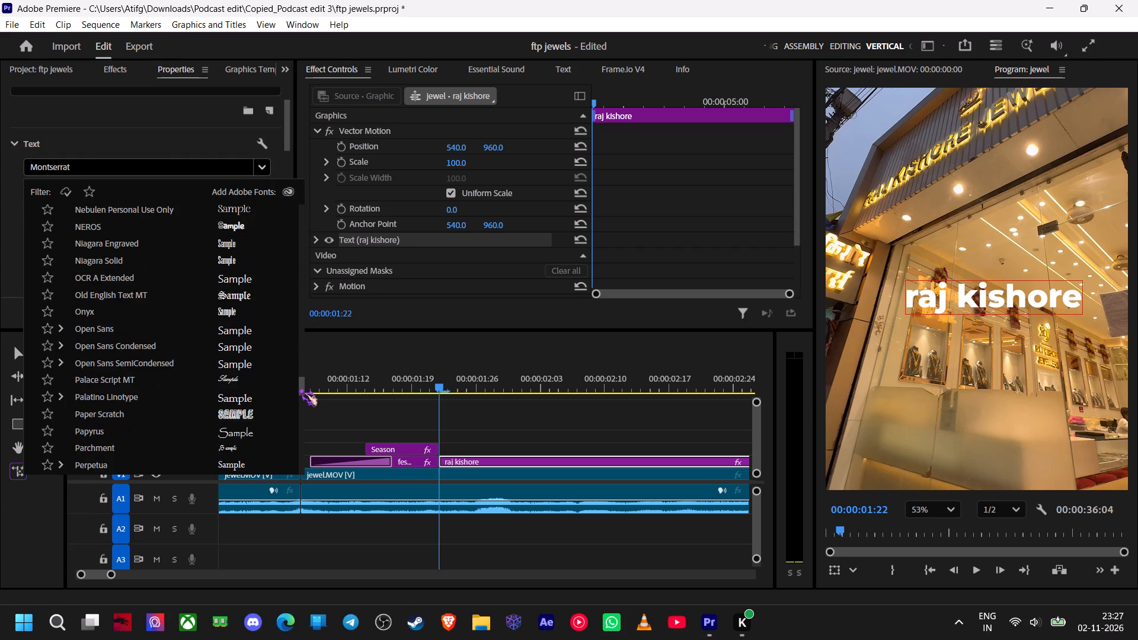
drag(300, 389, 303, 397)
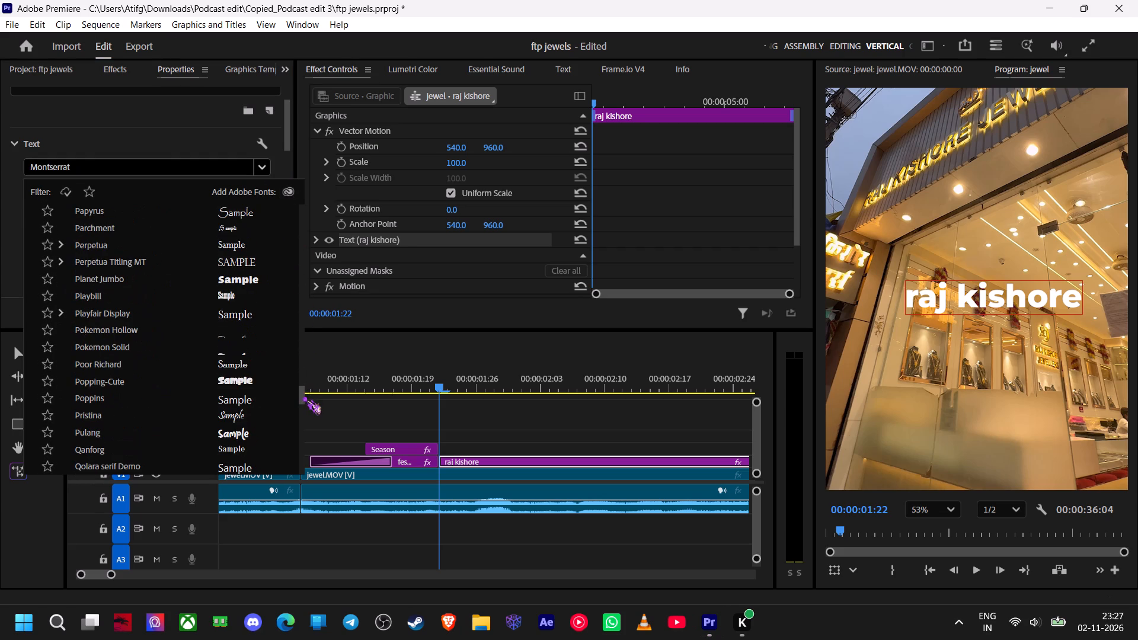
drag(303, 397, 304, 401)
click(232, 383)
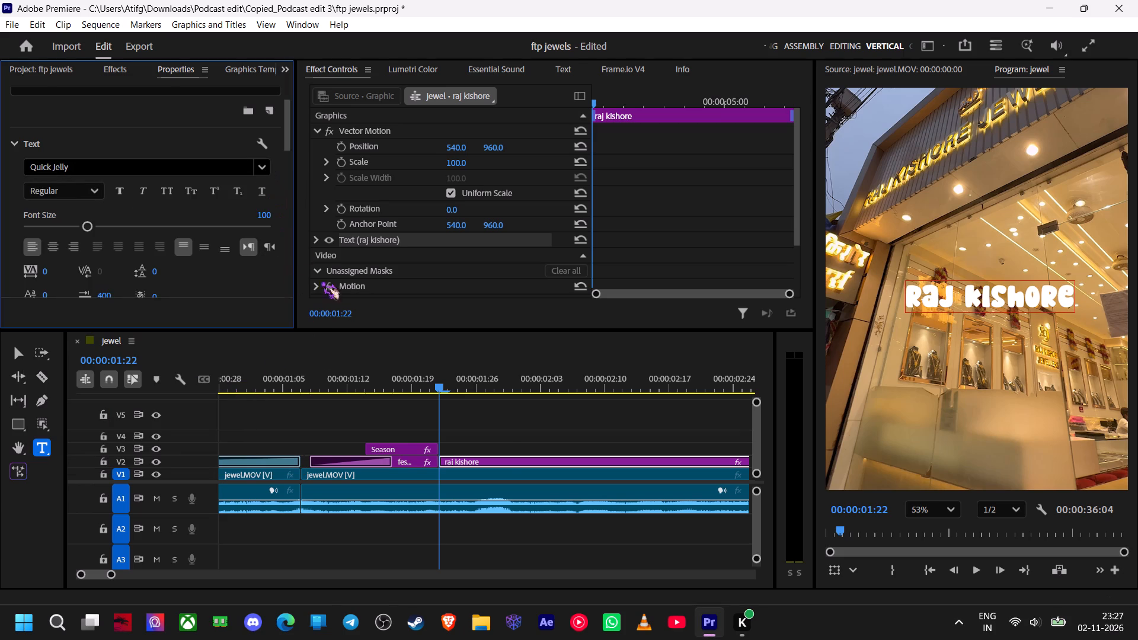
Delete the "raj kishore" text layer from the new graphic clip.
key(Delete)
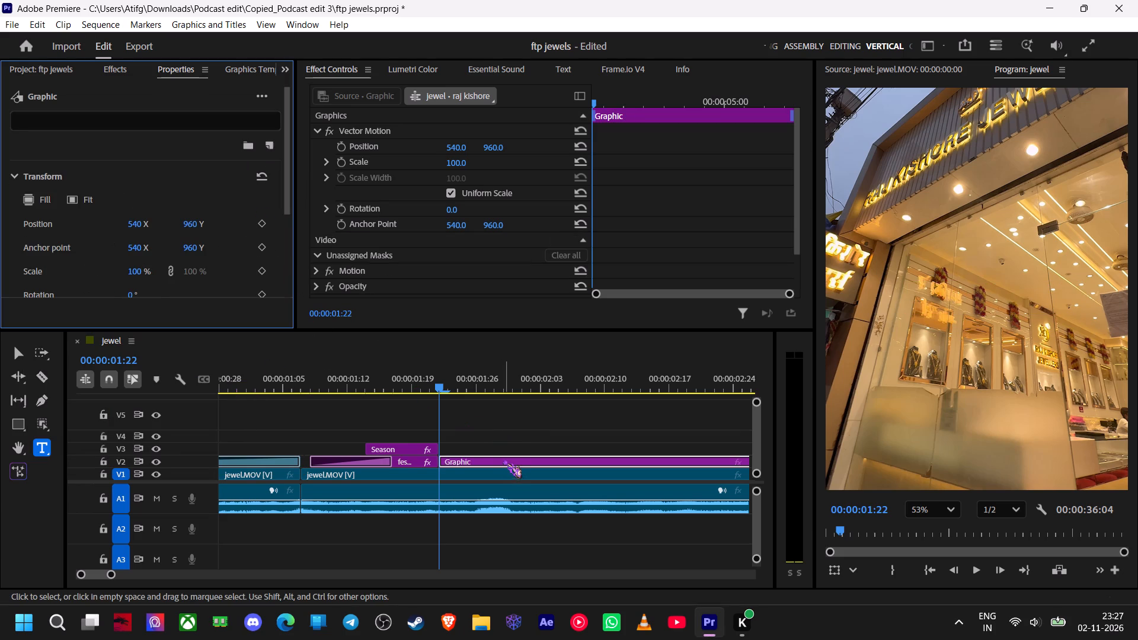
Delete the empty Graphic clip that follows the "festive" and "Season" titles on V2.
click(414, 457)
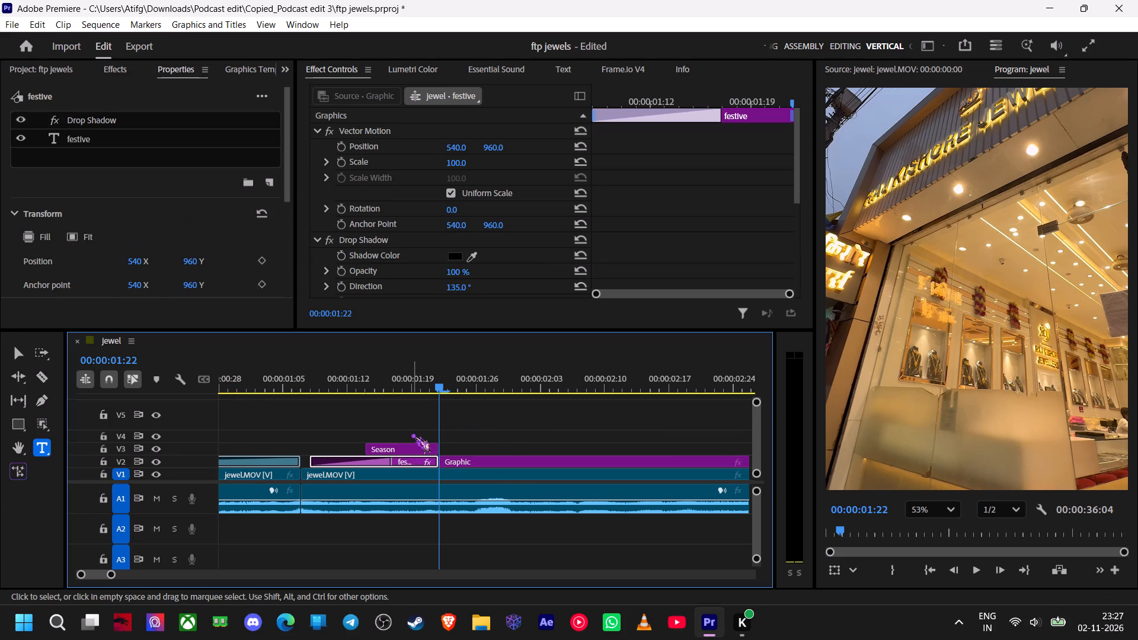
click(142, 146)
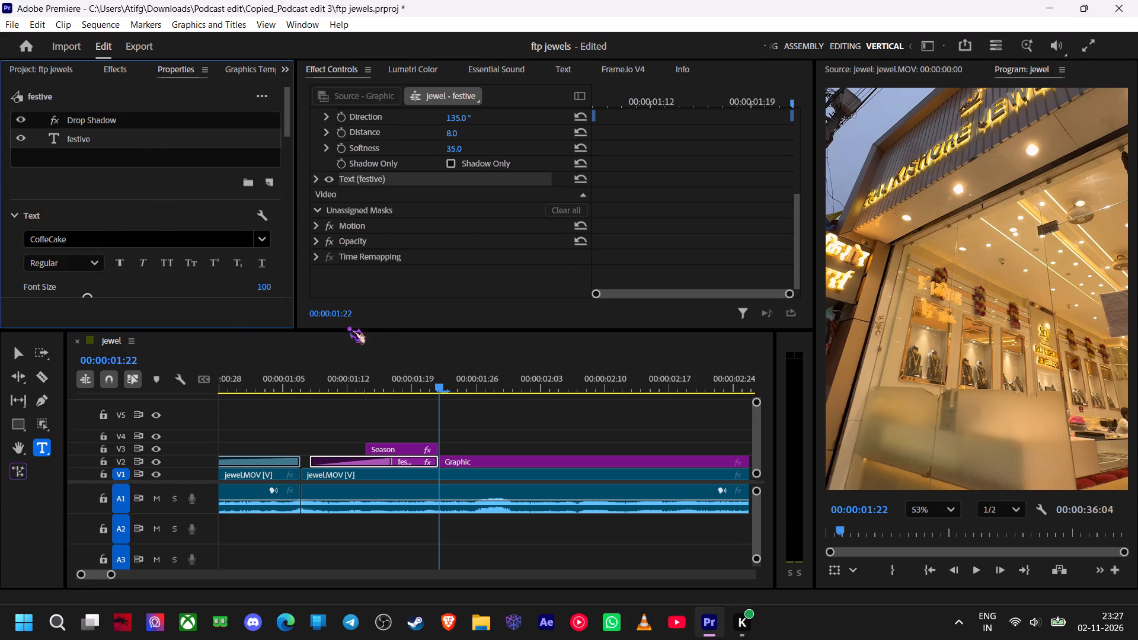
drag(434, 389, 420, 395)
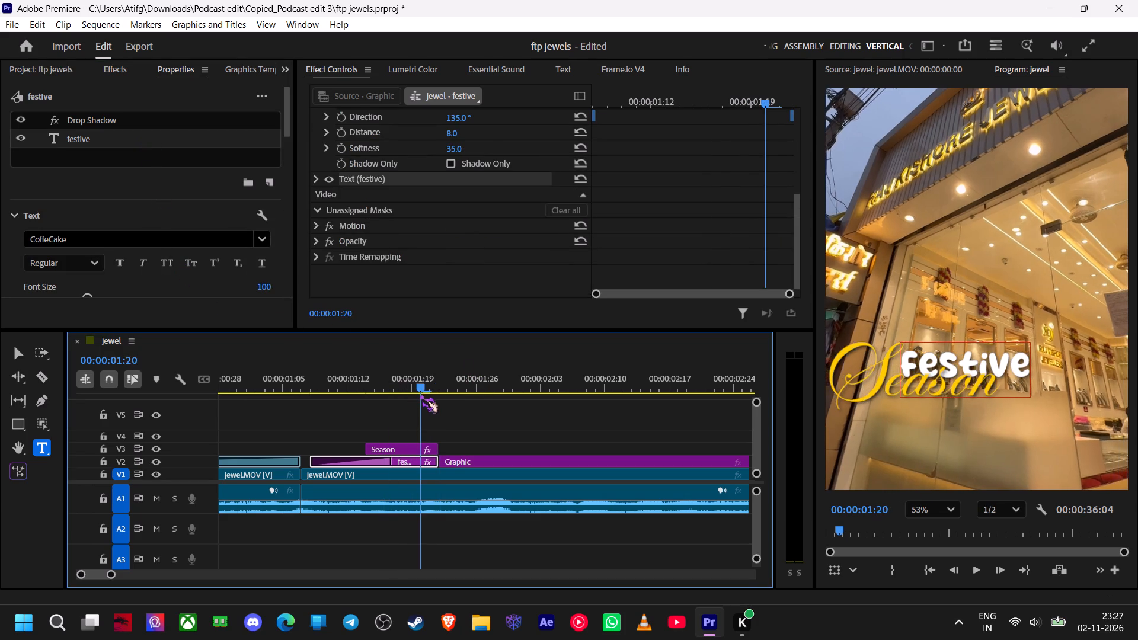
drag(420, 395, 418, 403)
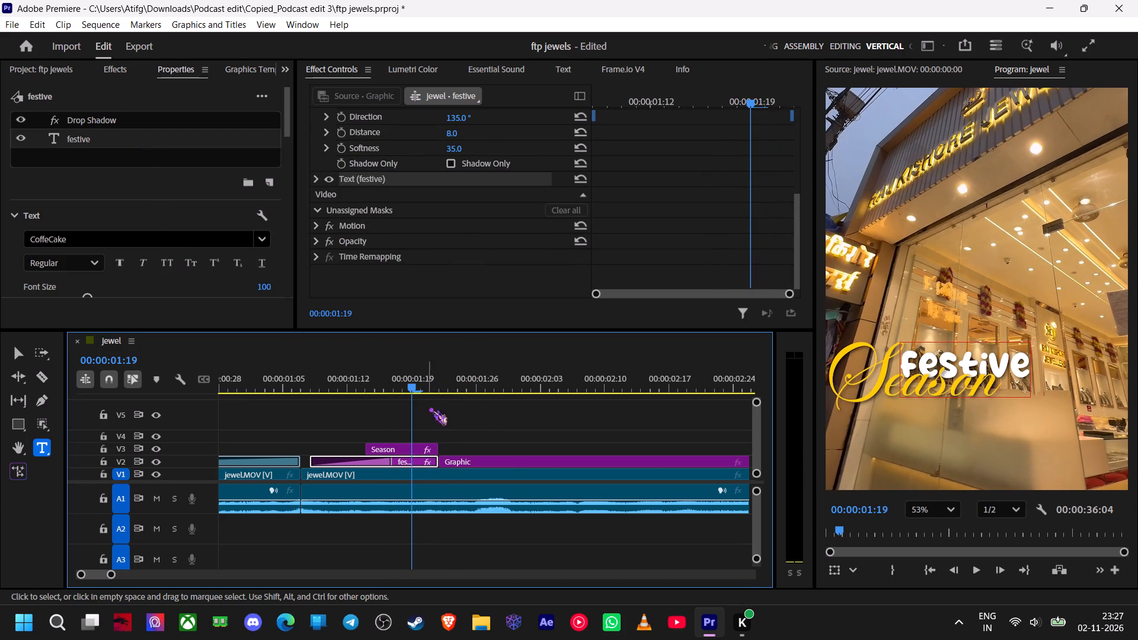
click(495, 463)
key(Delete)
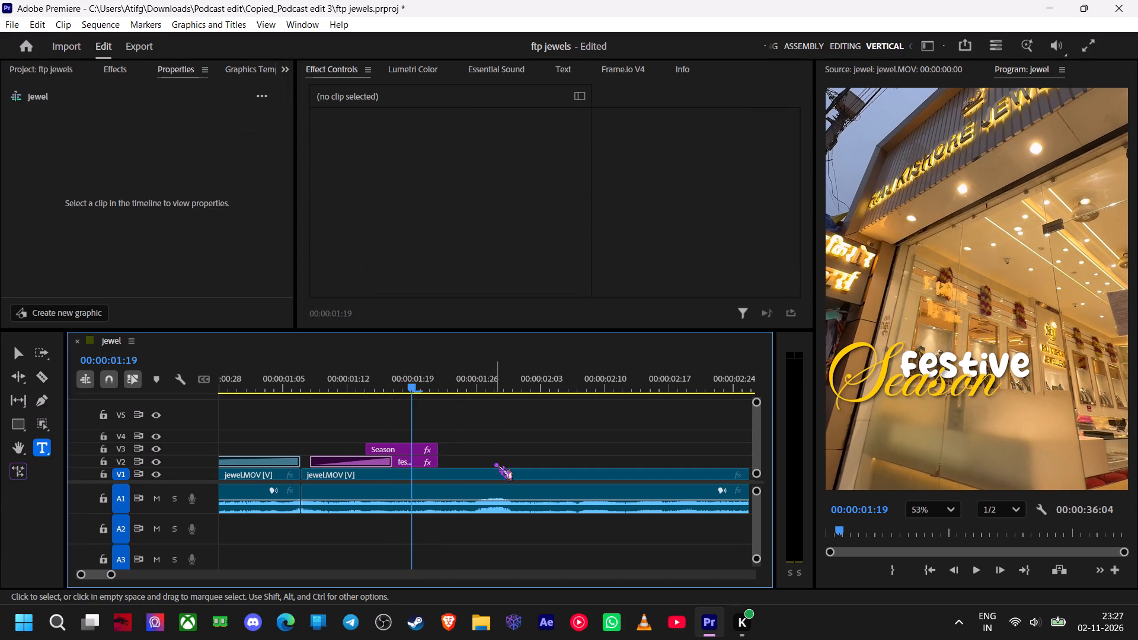
Duplicate the "festive" title clip on V2, placing the copy directly after the original at 00:00:01:22.
click(404, 465)
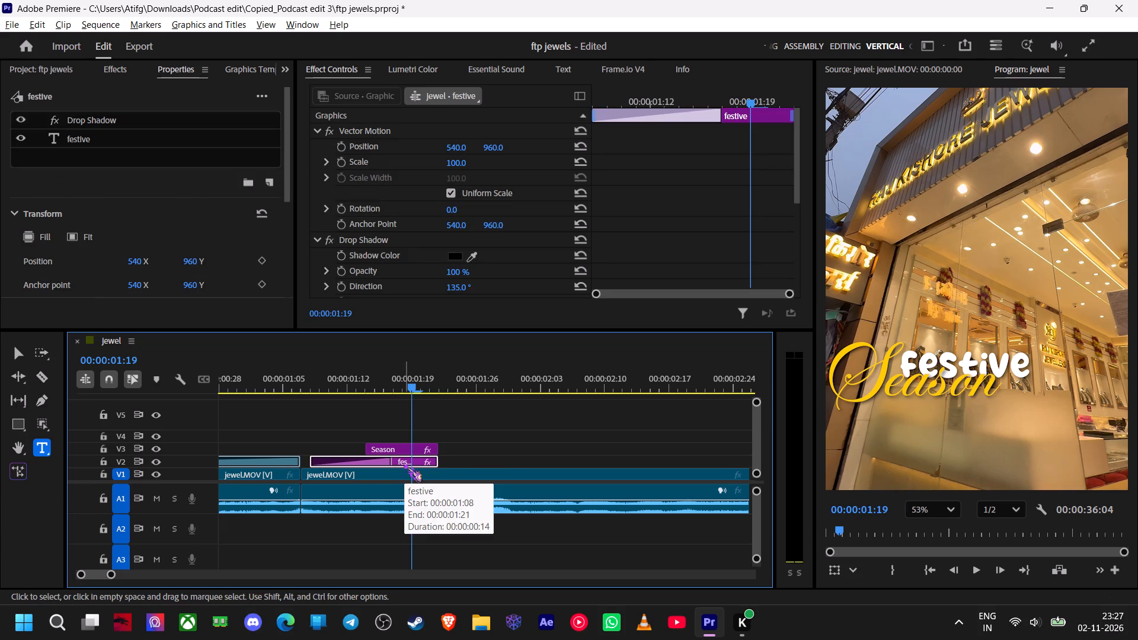
alt+drag(404, 465, 397, 425)
drag(391, 399, 483, 421)
drag(404, 405, 503, 449)
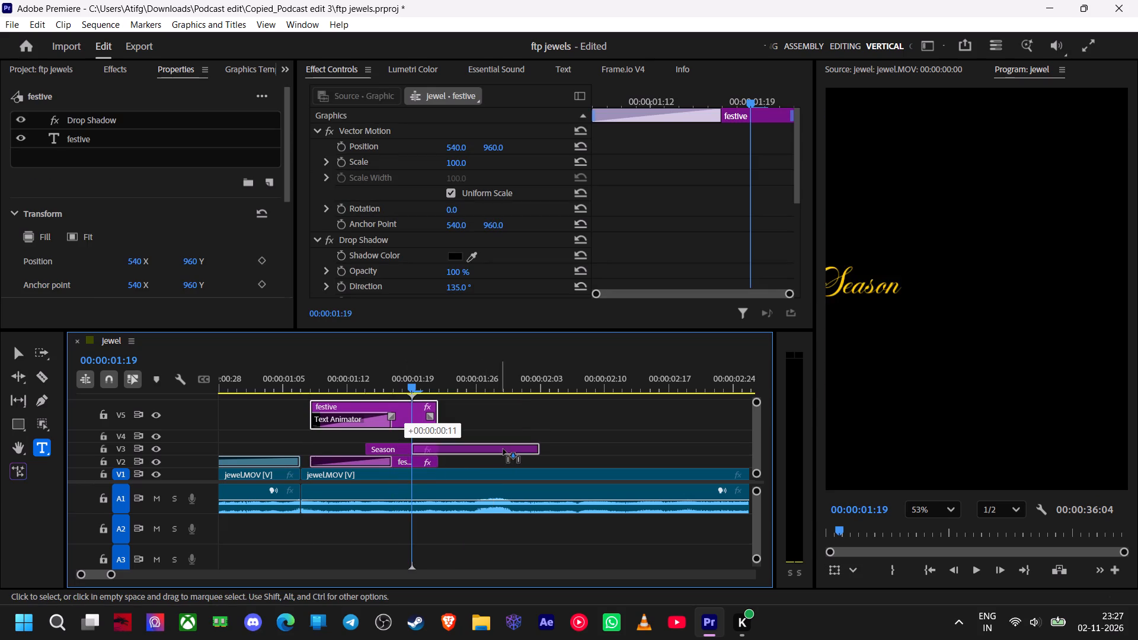
drag(503, 449, 535, 463)
Remove the Text Animator transition from the start of the copied "festive" clip.
click(502, 462)
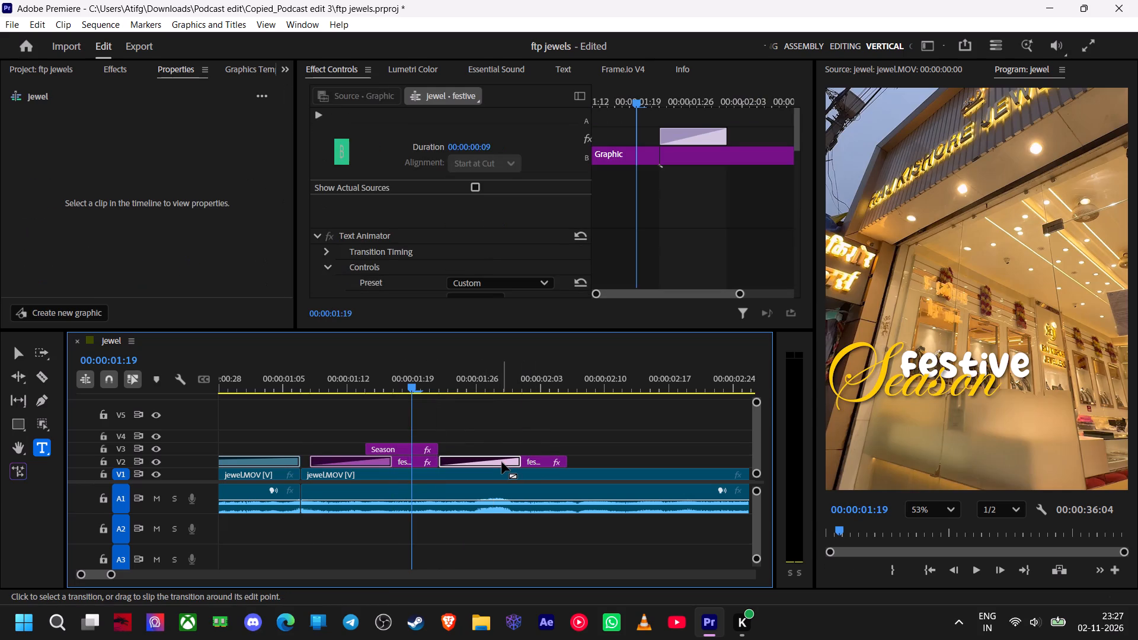
key(Delete)
click(510, 462)
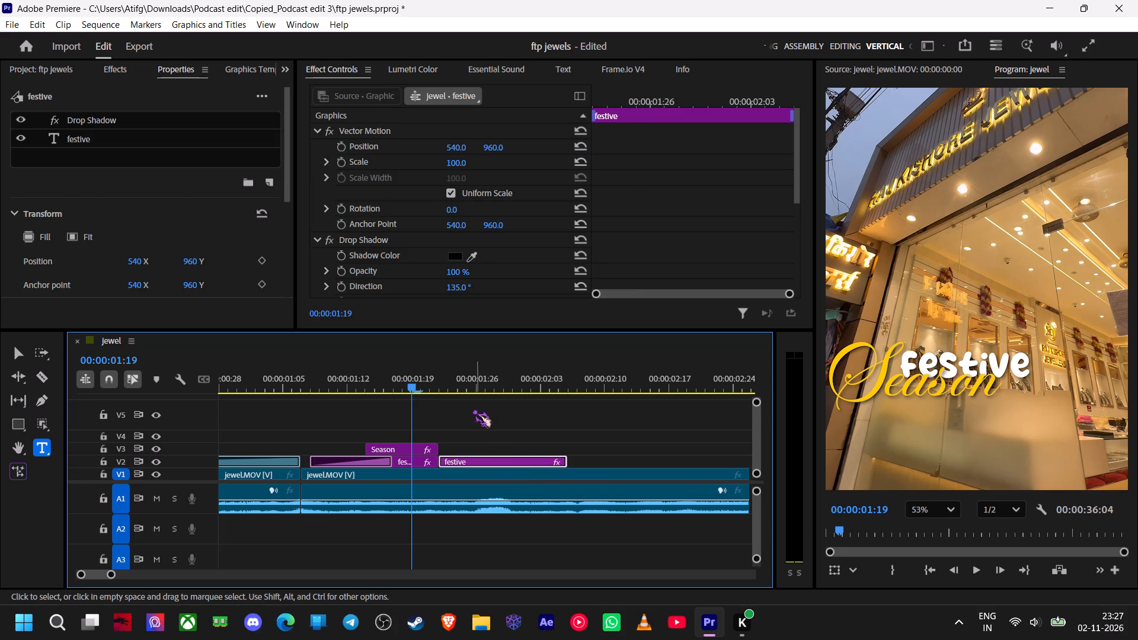
click(465, 388)
click(964, 369)
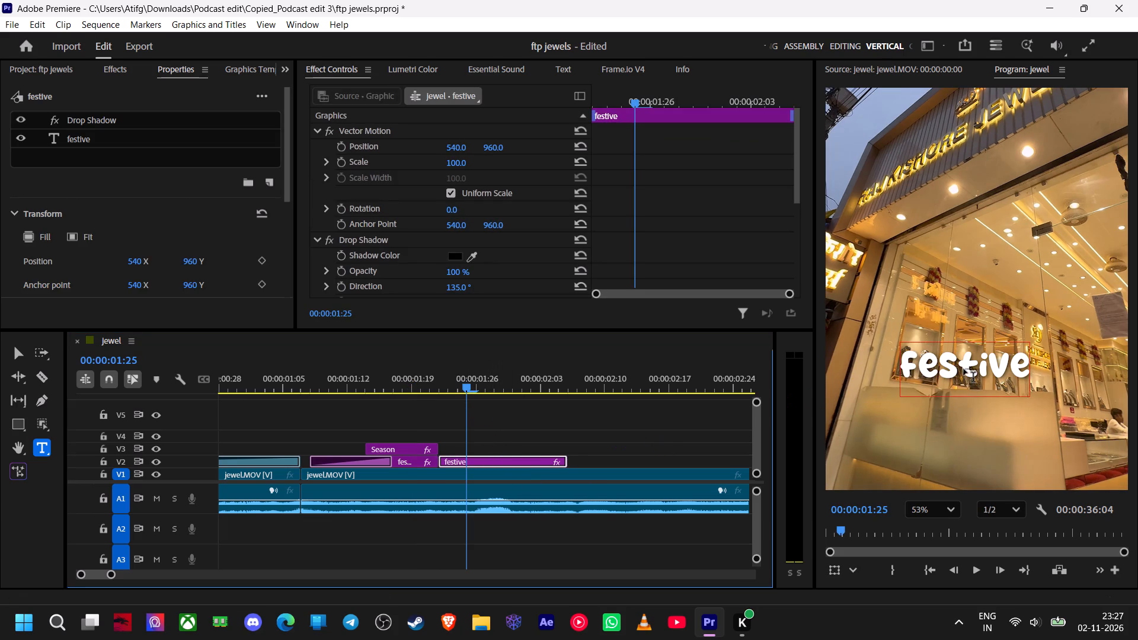
key(Insert)
key(Insert)
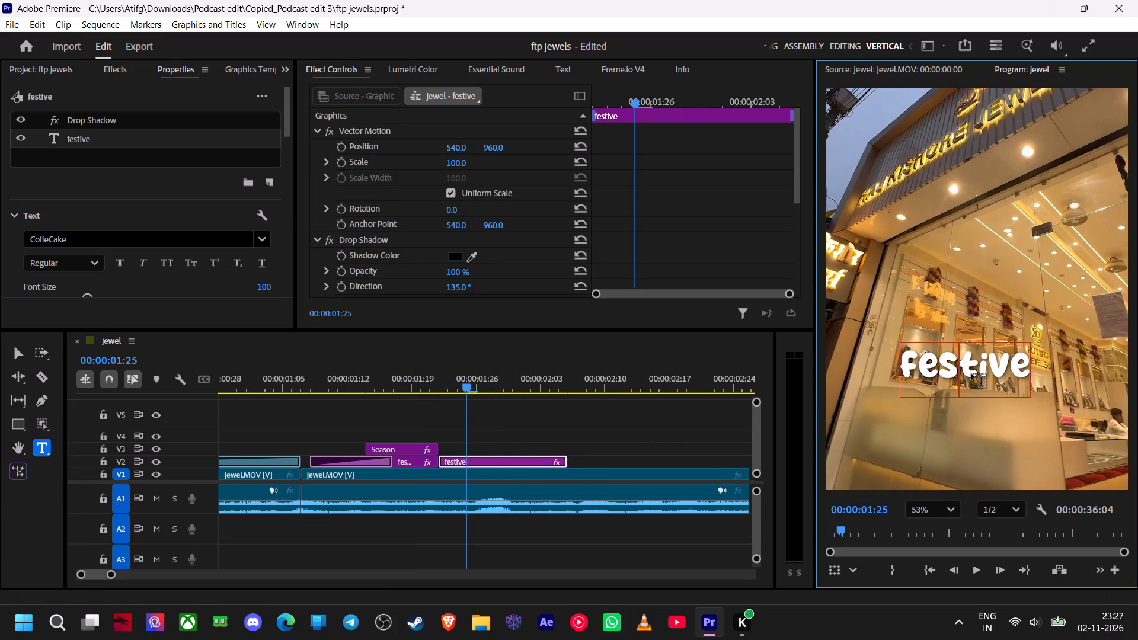
key(Right)
key(Right)
key(Right)
key(Right)
key(Right)
key(BackSpace)
key(BackSpace)
key(BackSpace)
key(BackSpace)
key(BackSpace)
key(BackSpace)
key(BackSpace)
key(BackSpace)
key(BackSpace)
key(BackSpace)
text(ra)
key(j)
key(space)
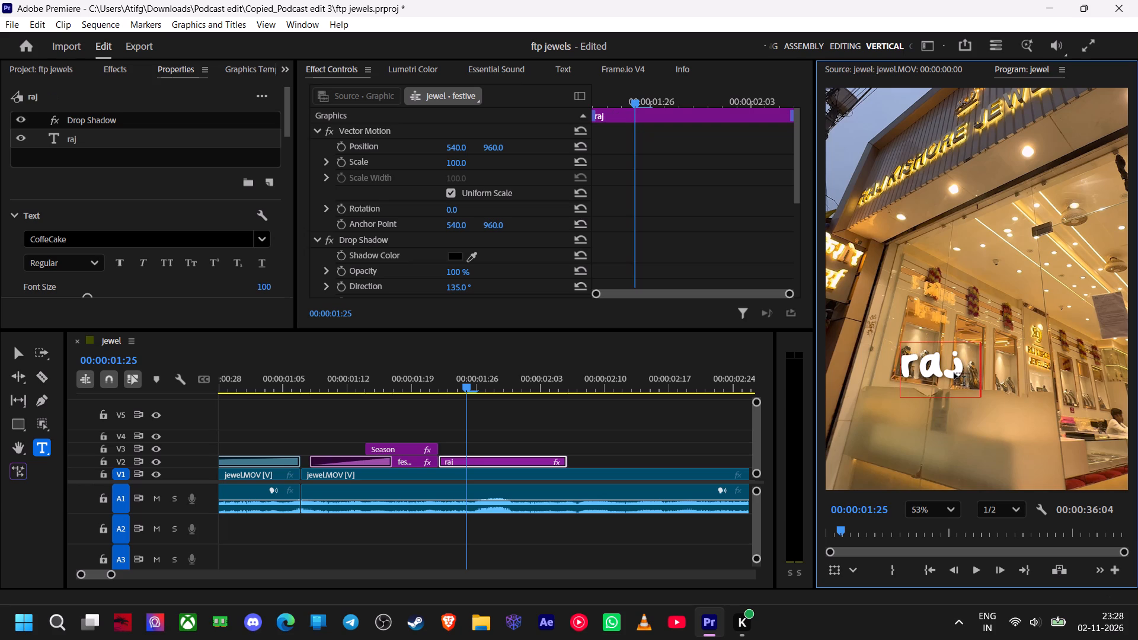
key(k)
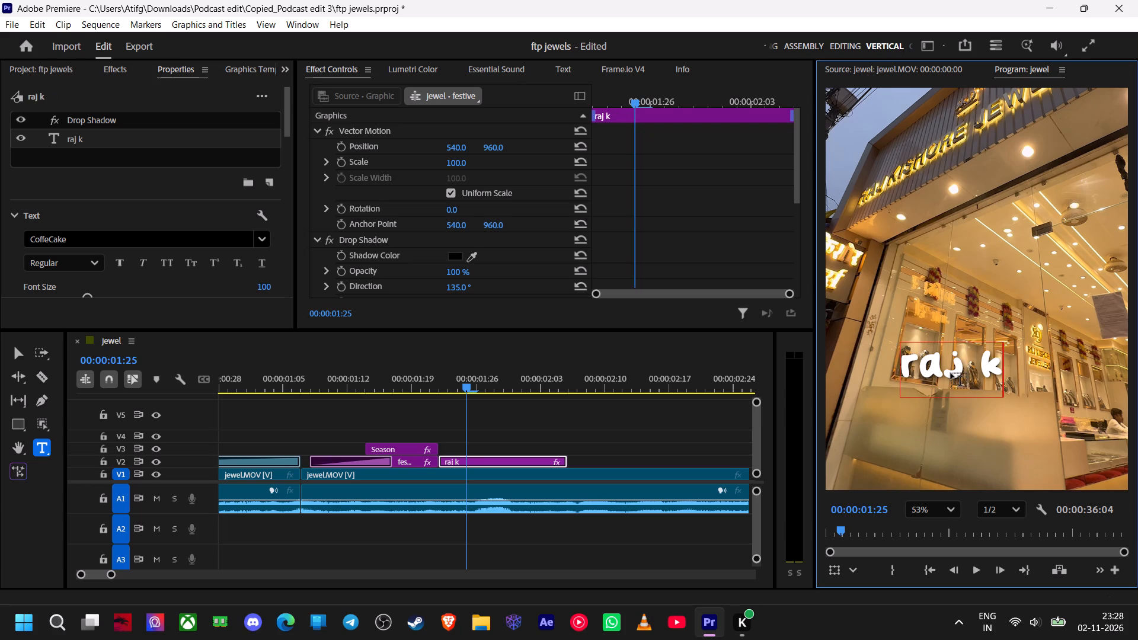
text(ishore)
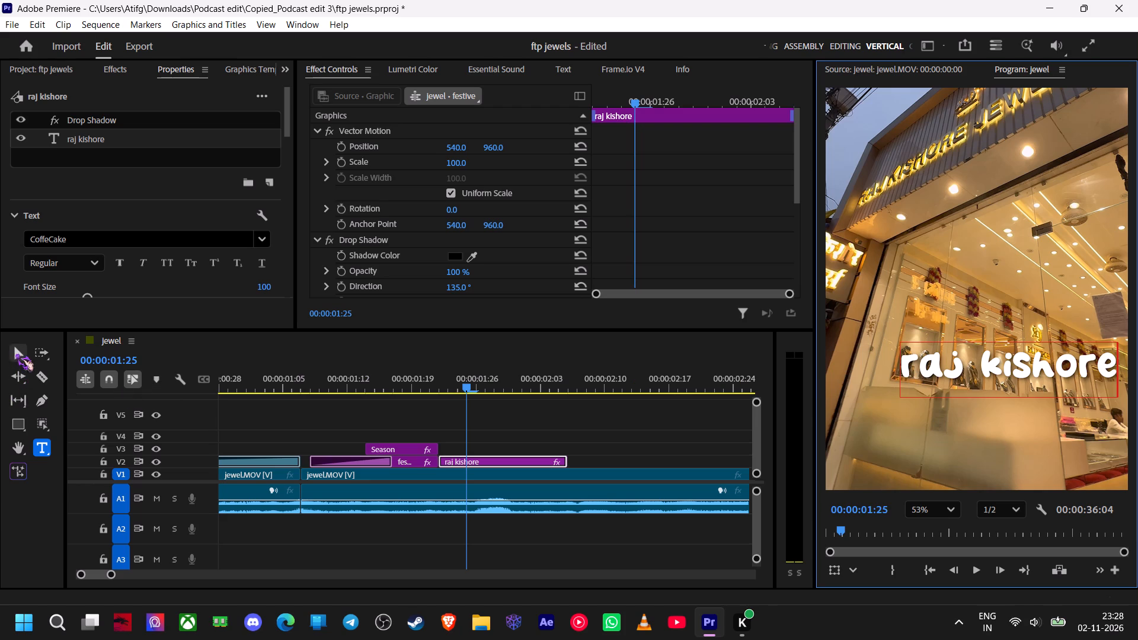
Scale the "raj kishore" text down slightly and place it just left of centre over the lower shop window.
click(16, 353)
drag(1037, 369, 985, 367)
click(1057, 390)
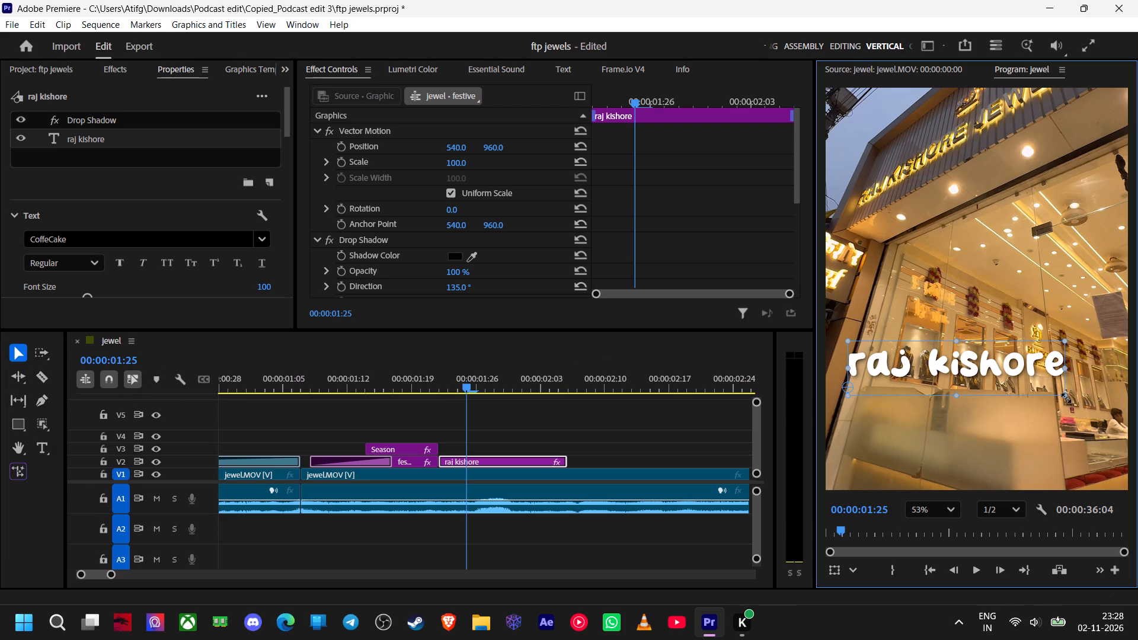
drag(1066, 398, 1019, 389)
drag(983, 375, 1002, 382)
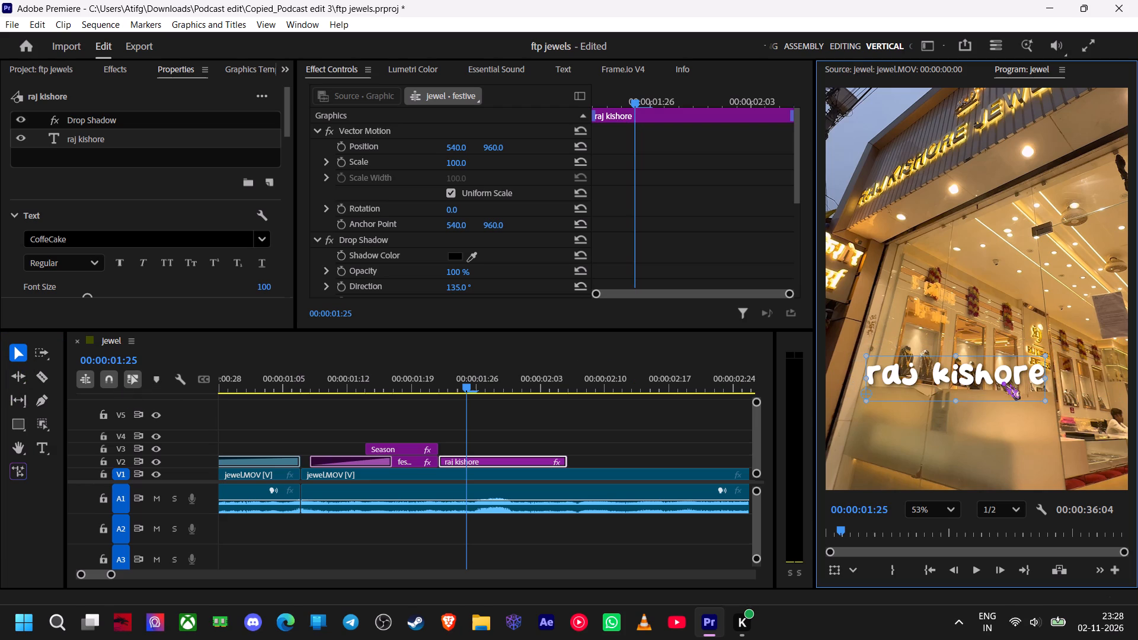
drag(1002, 382, 989, 378)
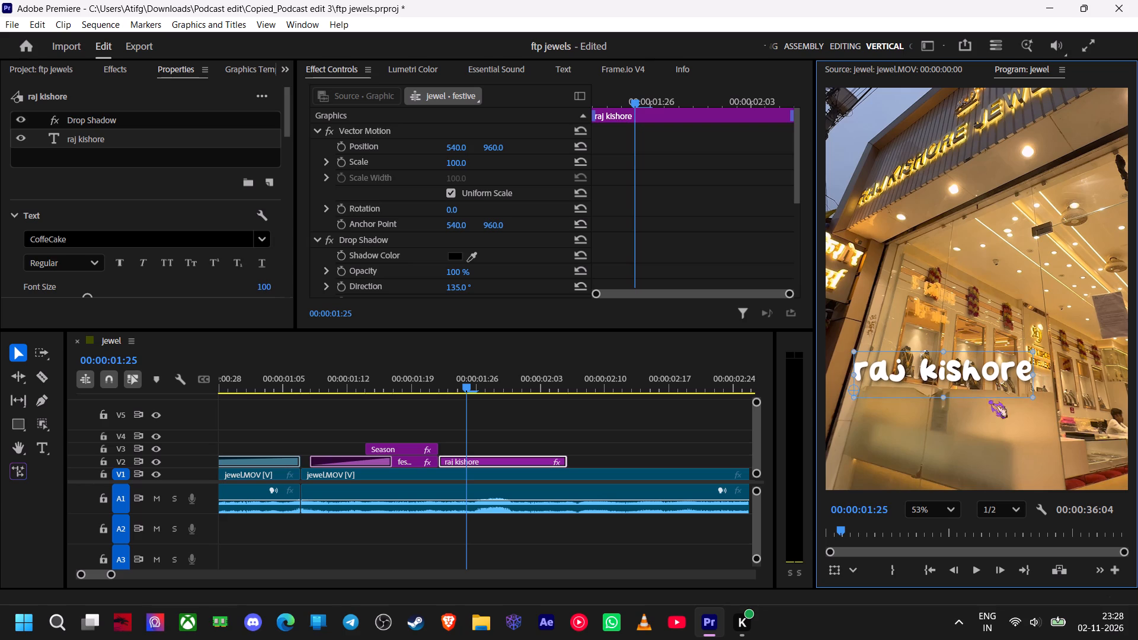
click(989, 415)
drag(470, 385, 444, 392)
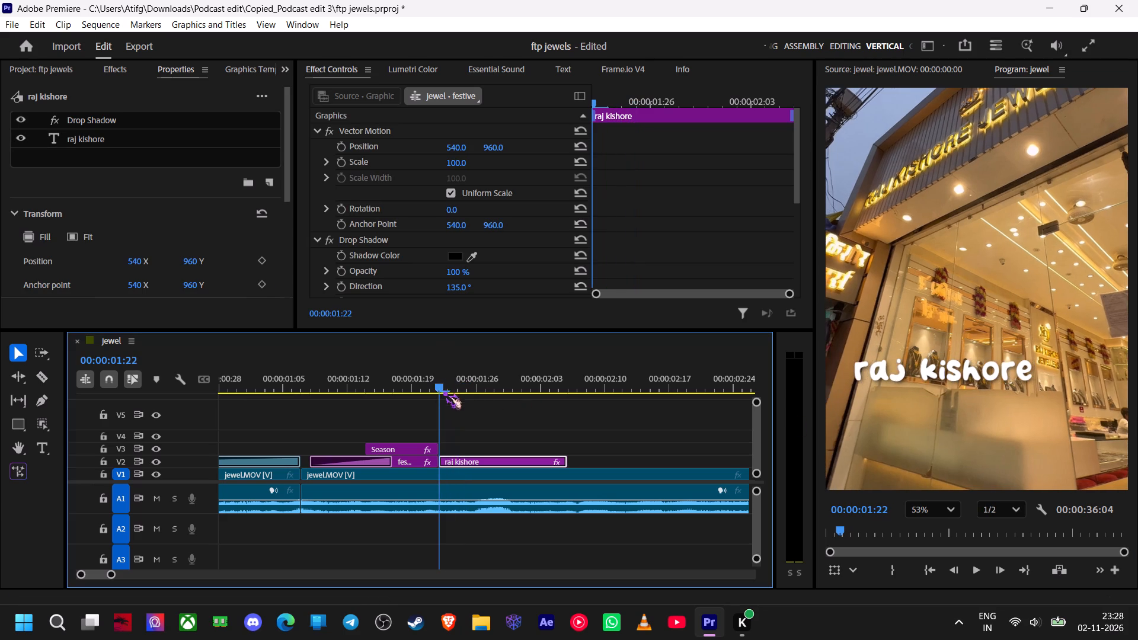
drag(444, 392, 441, 392)
click(411, 451)
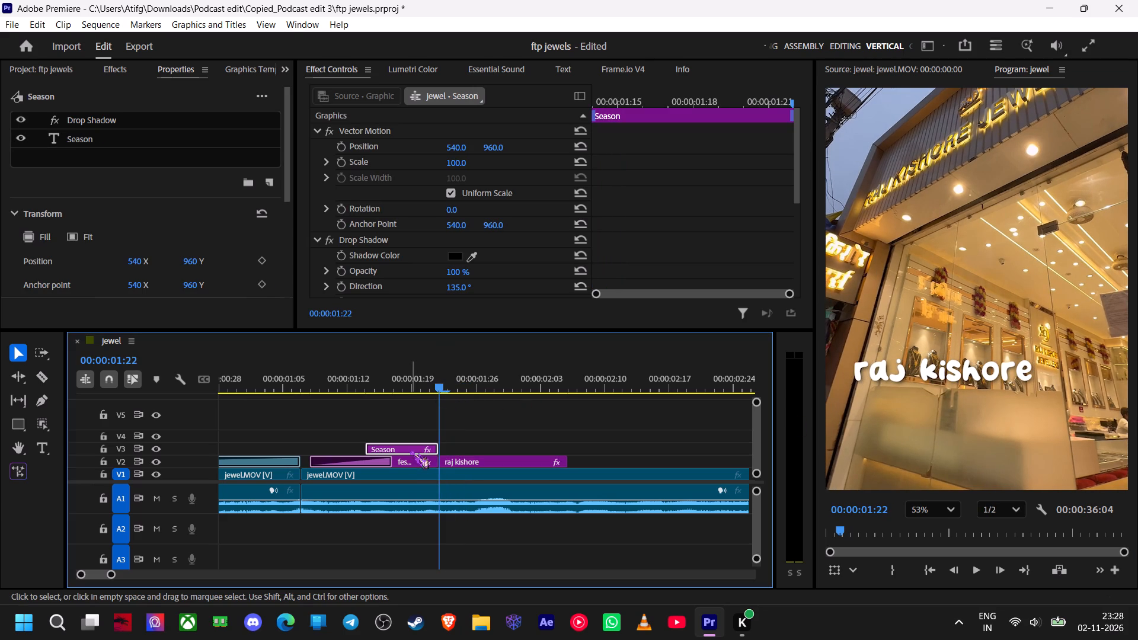
alt+drag(411, 451, 493, 444)
drag(458, 413, 472, 414)
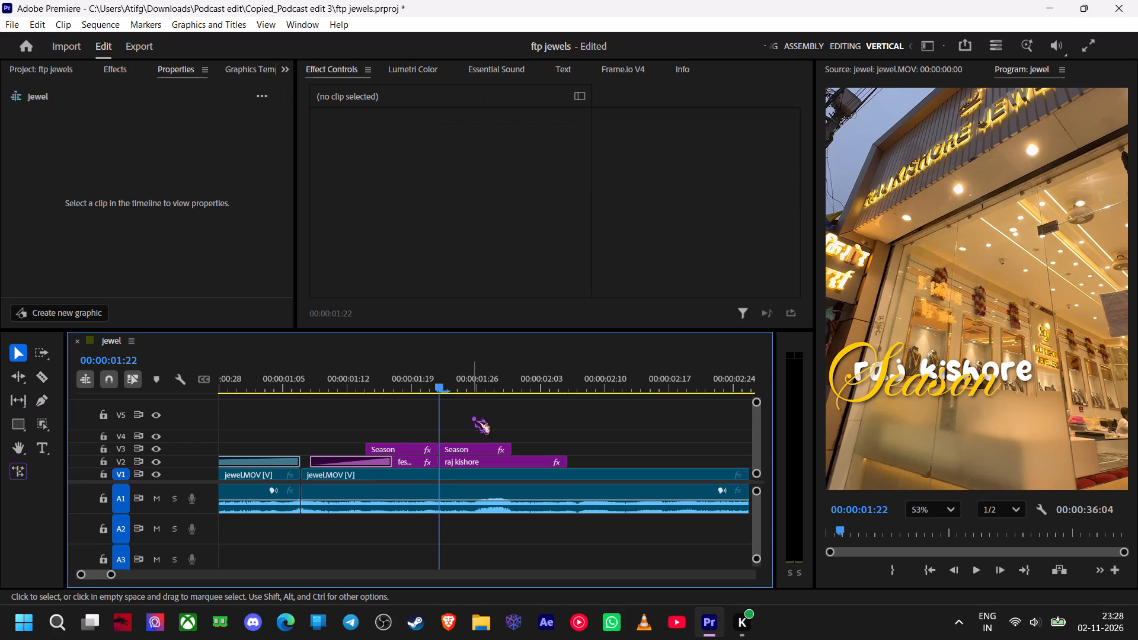
Replace the text of the copied "Season" title with "jwellers".
drag(440, 380, 459, 386)
click(476, 445)
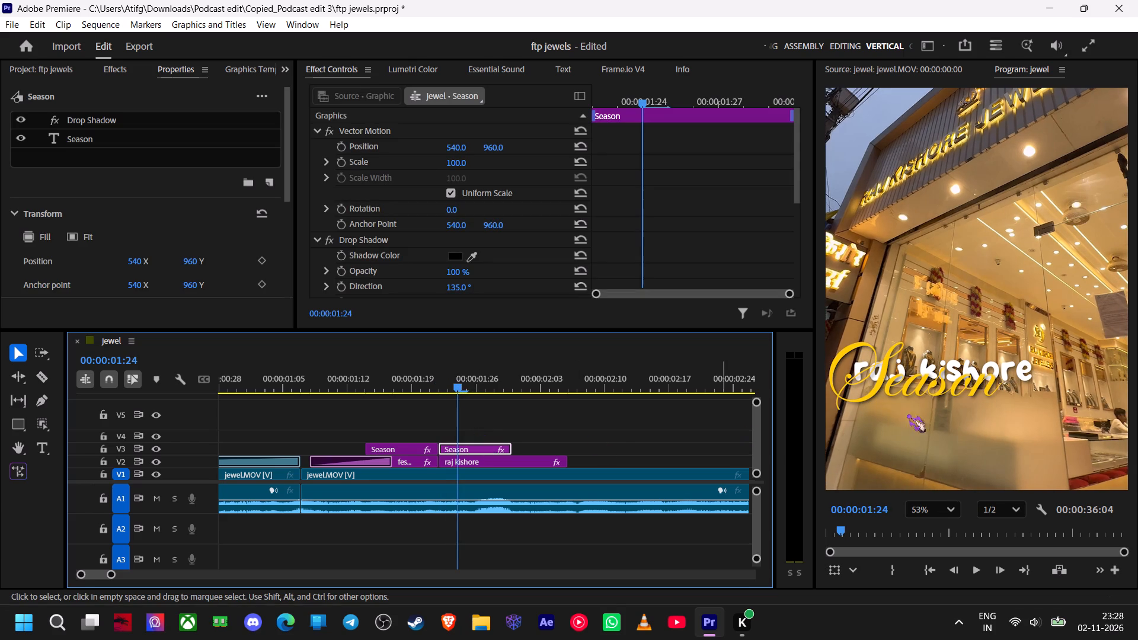
double_click(933, 392)
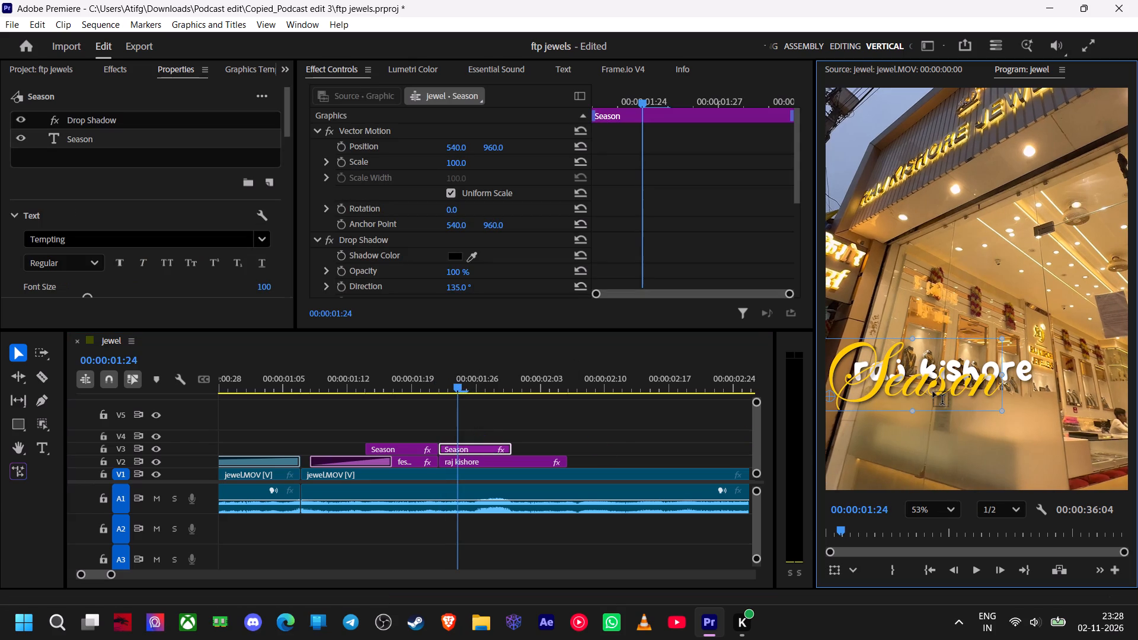
key(BackSpace)
key(j)
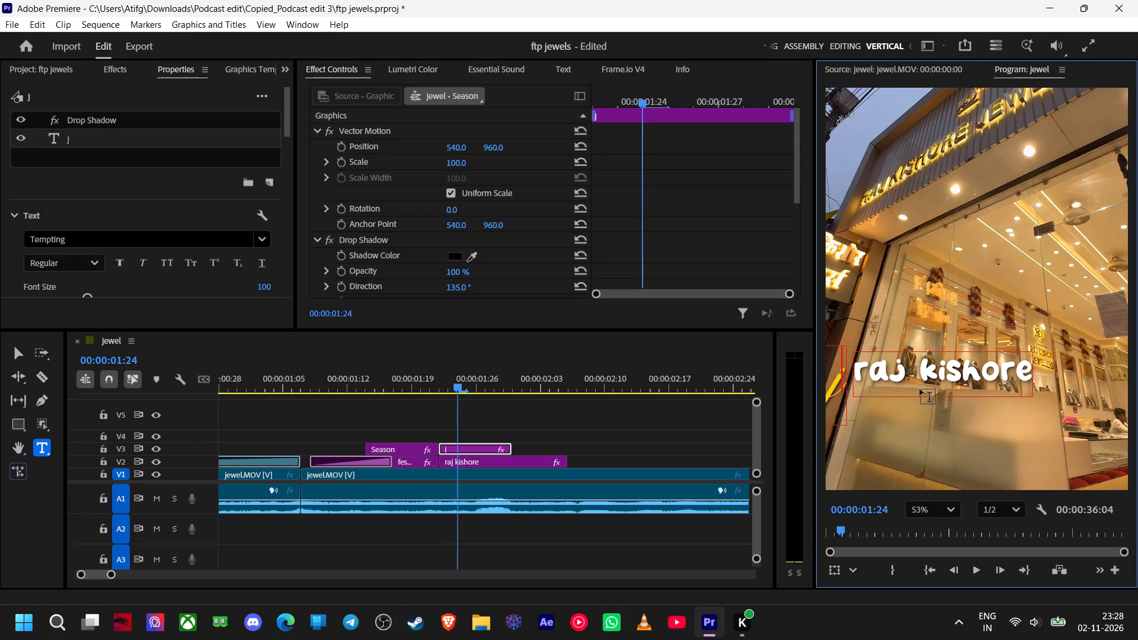
text(we)
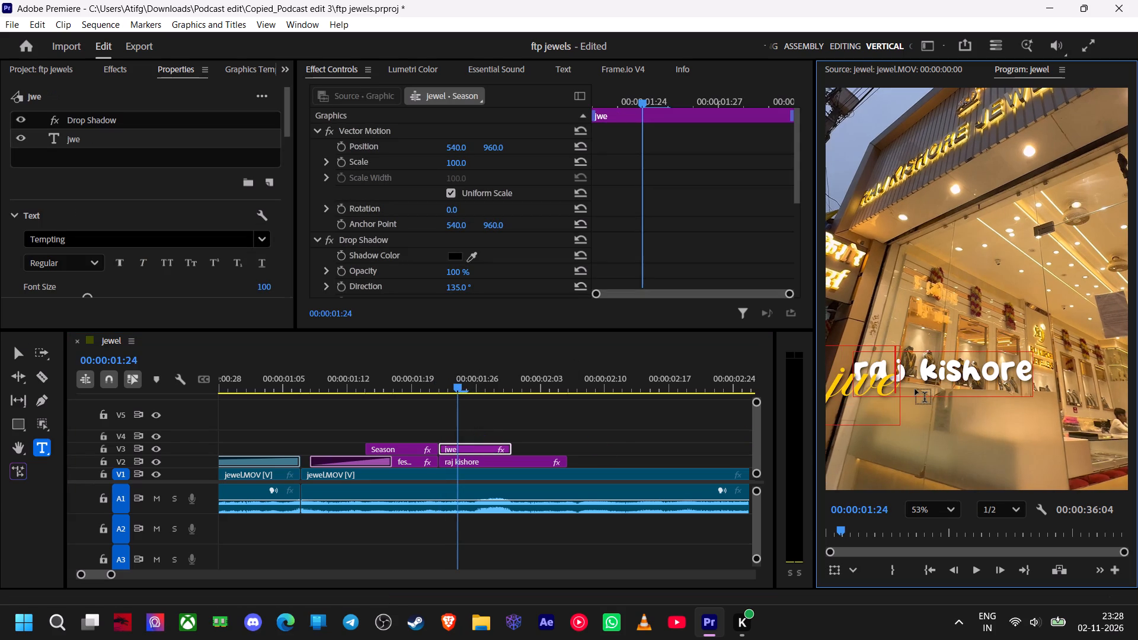
key(l)
key(l)
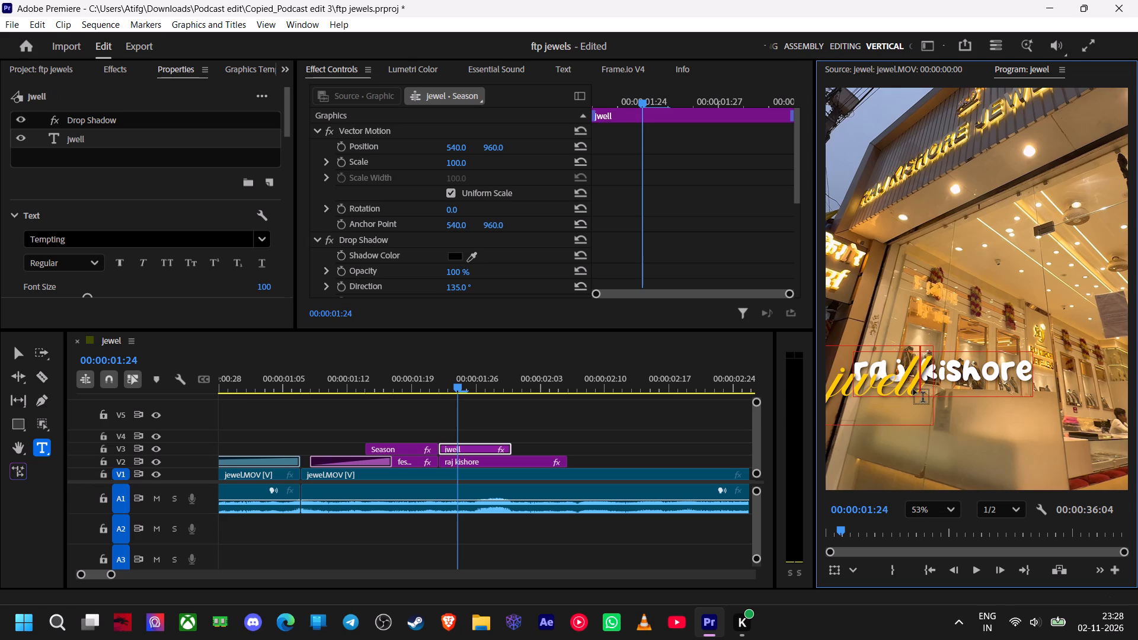
text(ers)
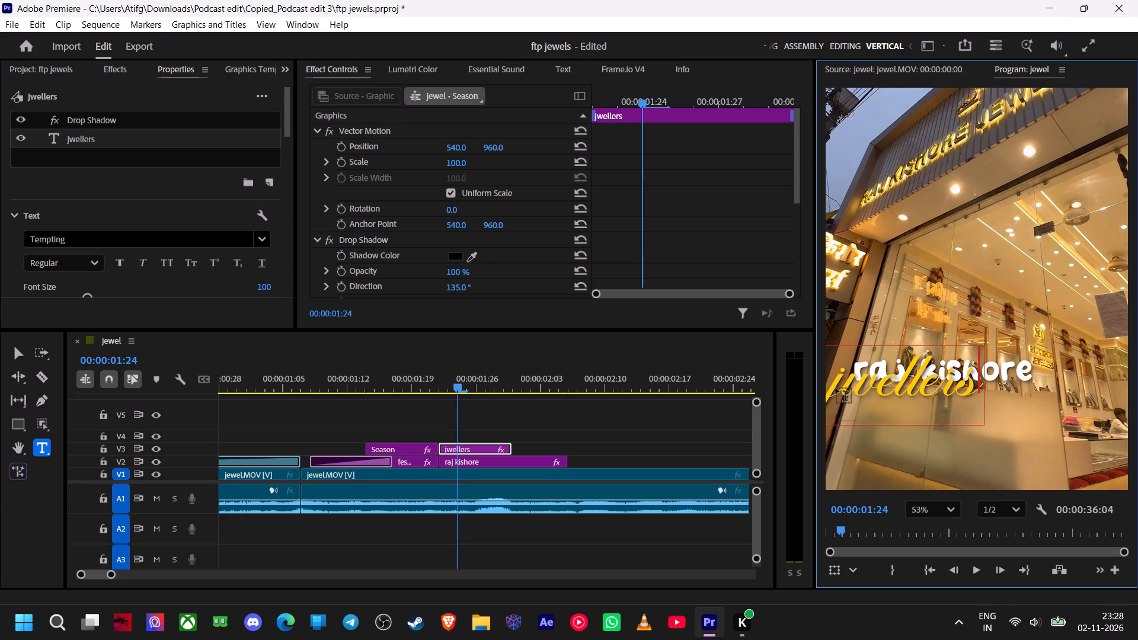
Capitalize the first letter of the copied title so it reads "Jwellers".
drag(836, 388, 822, 393)
click(837, 388)
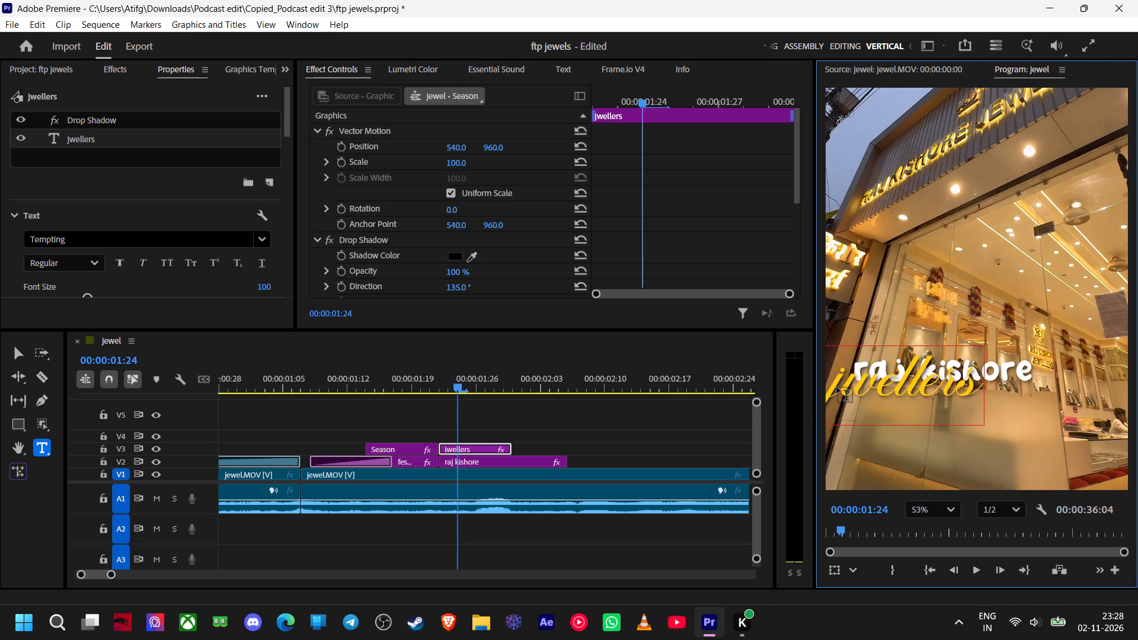
click(844, 385)
click(861, 374)
key(BackSpace)
key(shift+j)
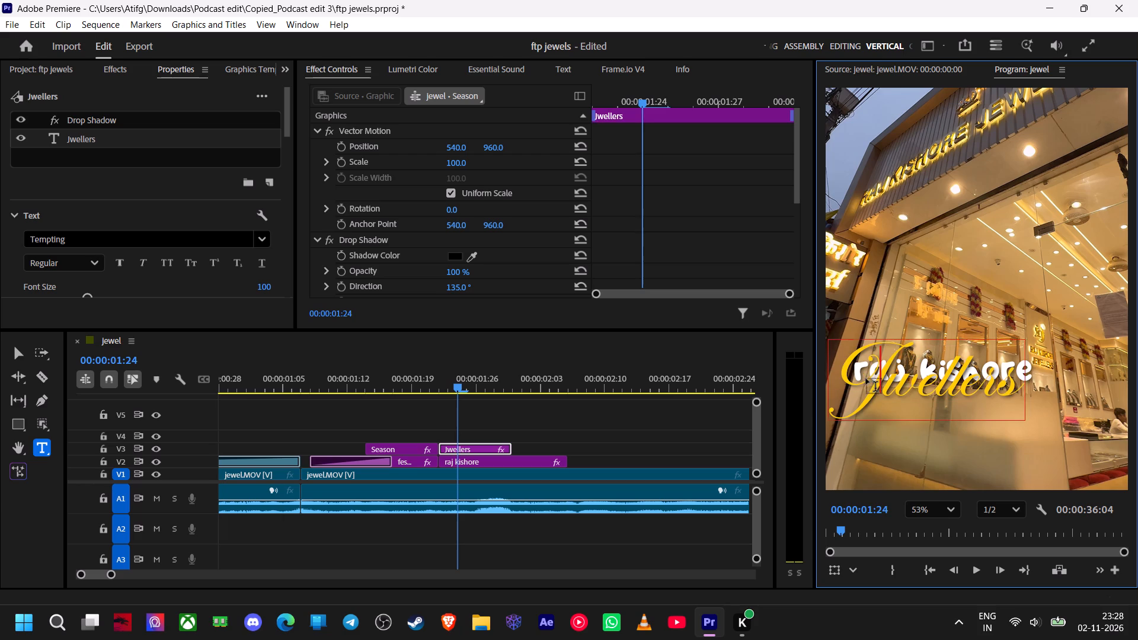
Reposition the yellow "Jwellers" text to overlap the upper right part of the "raj kishore" text.
click(13, 353)
drag(967, 377, 972, 399)
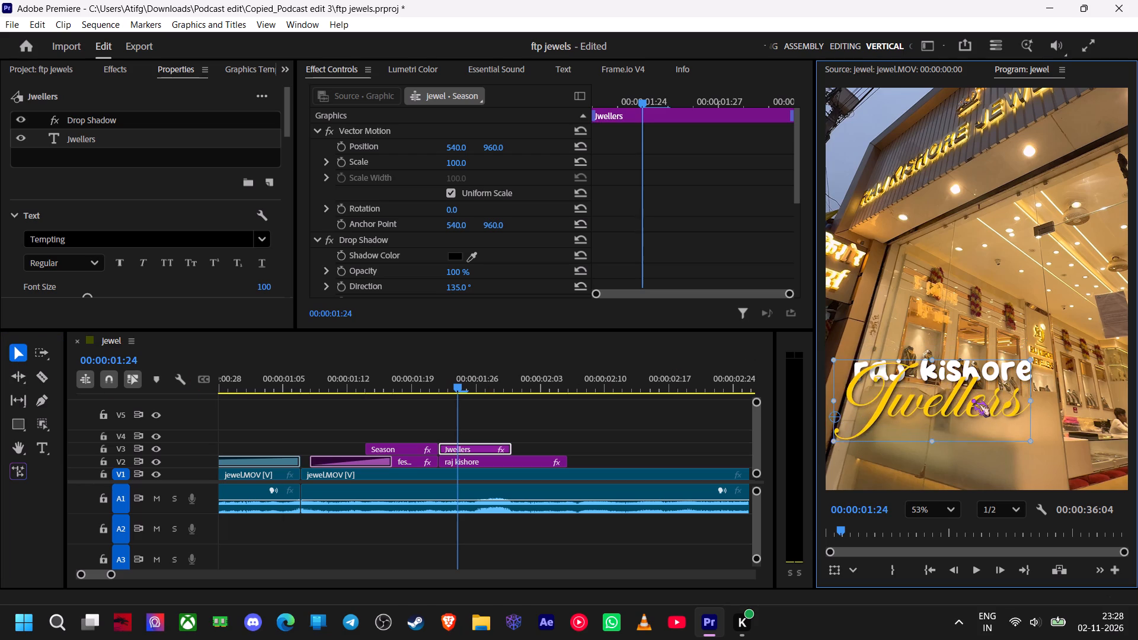
drag(972, 399, 1006, 355)
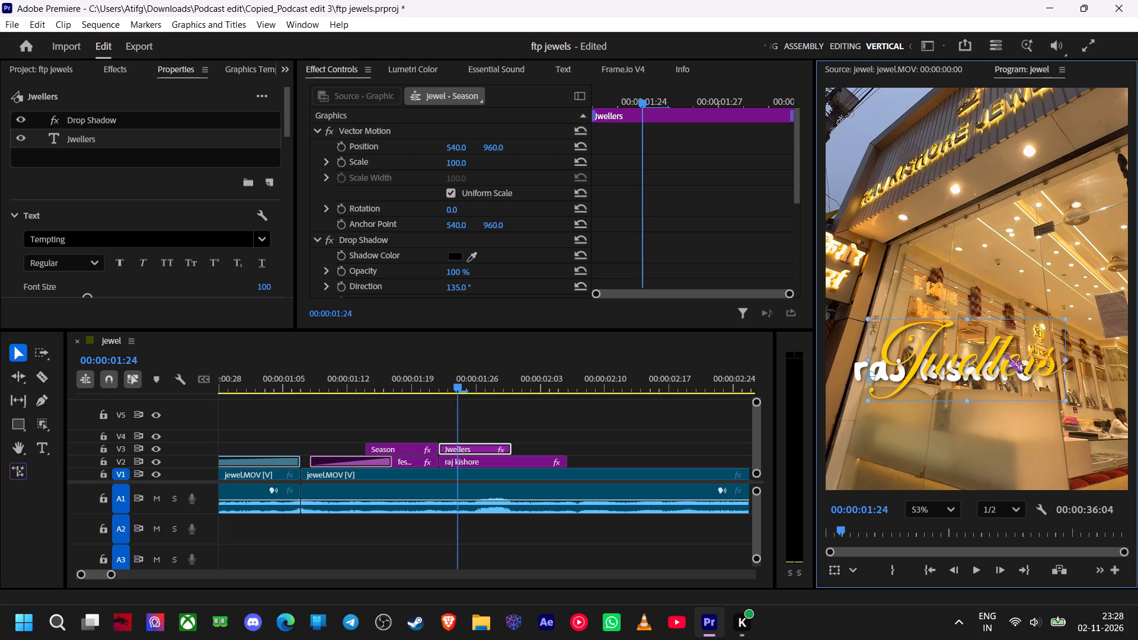
drag(1006, 355, 976, 321)
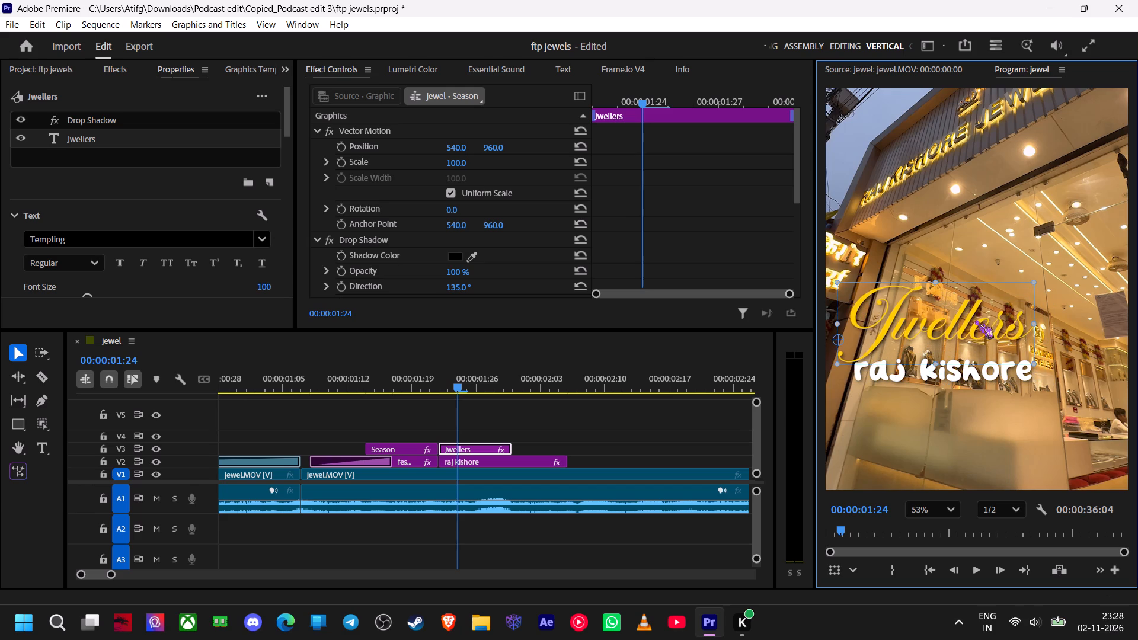
drag(976, 321, 1011, 340)
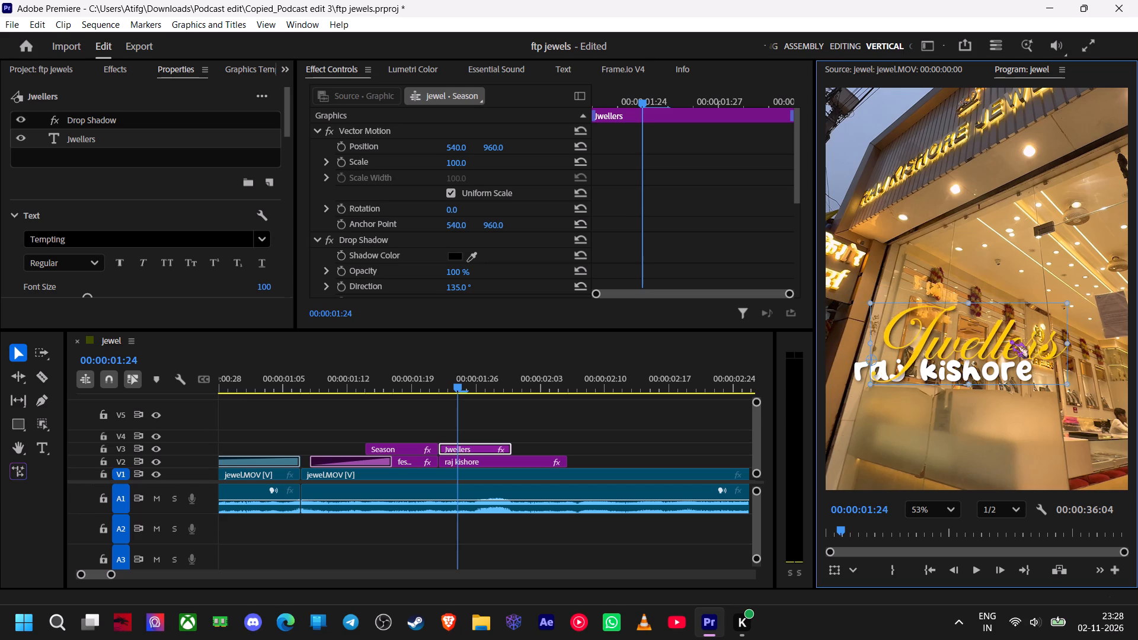
drag(1011, 340, 1009, 340)
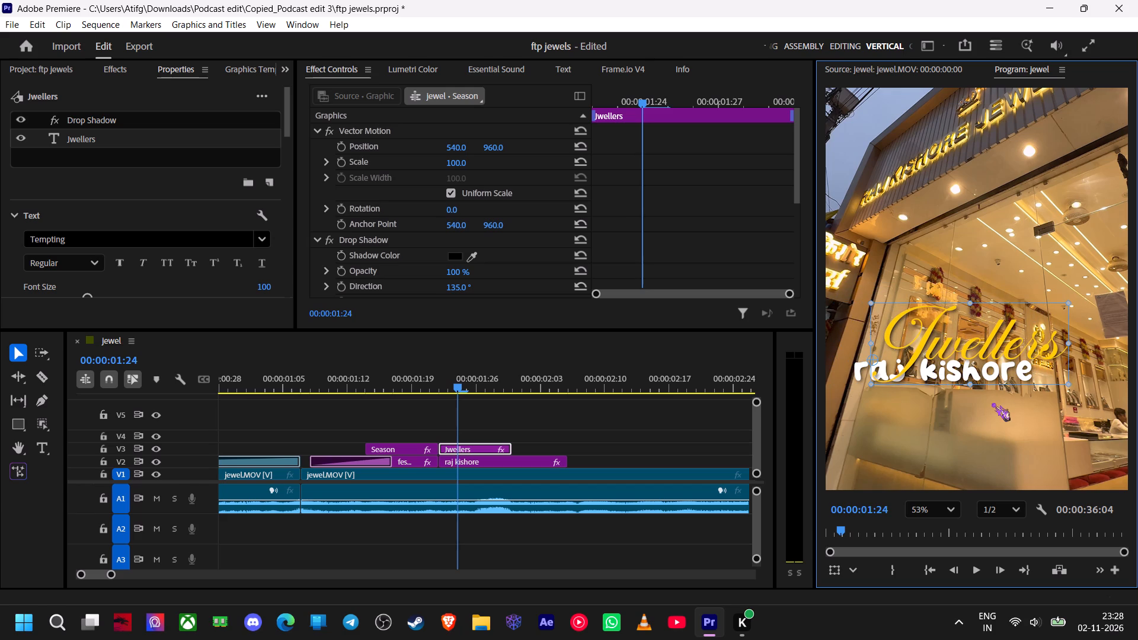
Reposition the yellow "Jwellers" text so it overlaps the lower part of the "raj kishore" text, starting slightly further left.
click(992, 403)
click(965, 377)
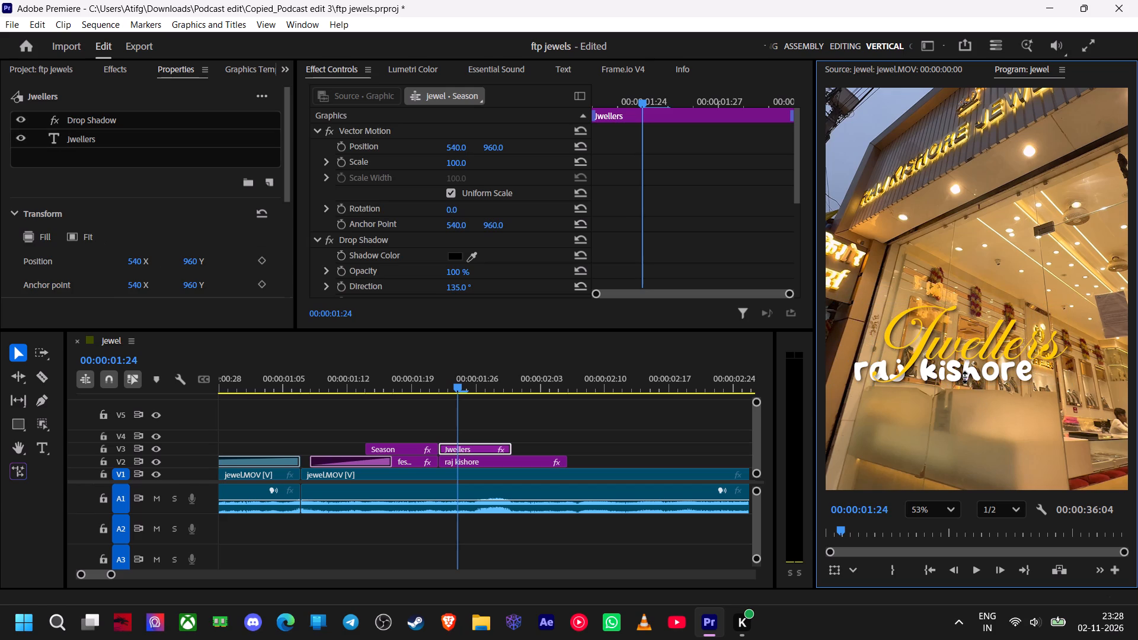
drag(965, 347, 926, 399)
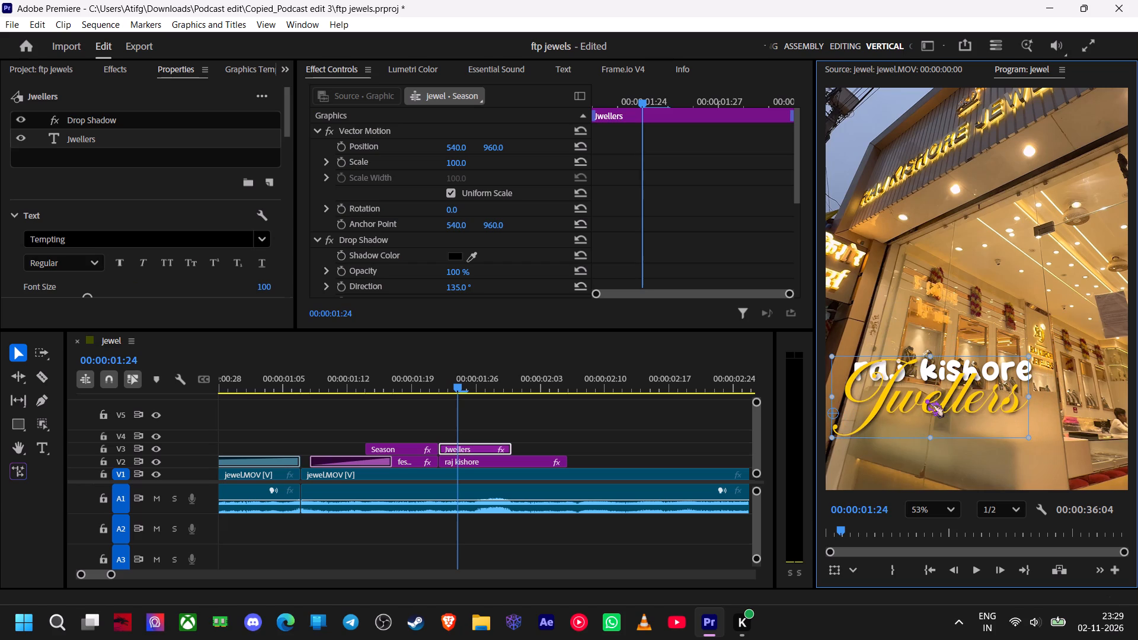
drag(926, 399, 874, 389)
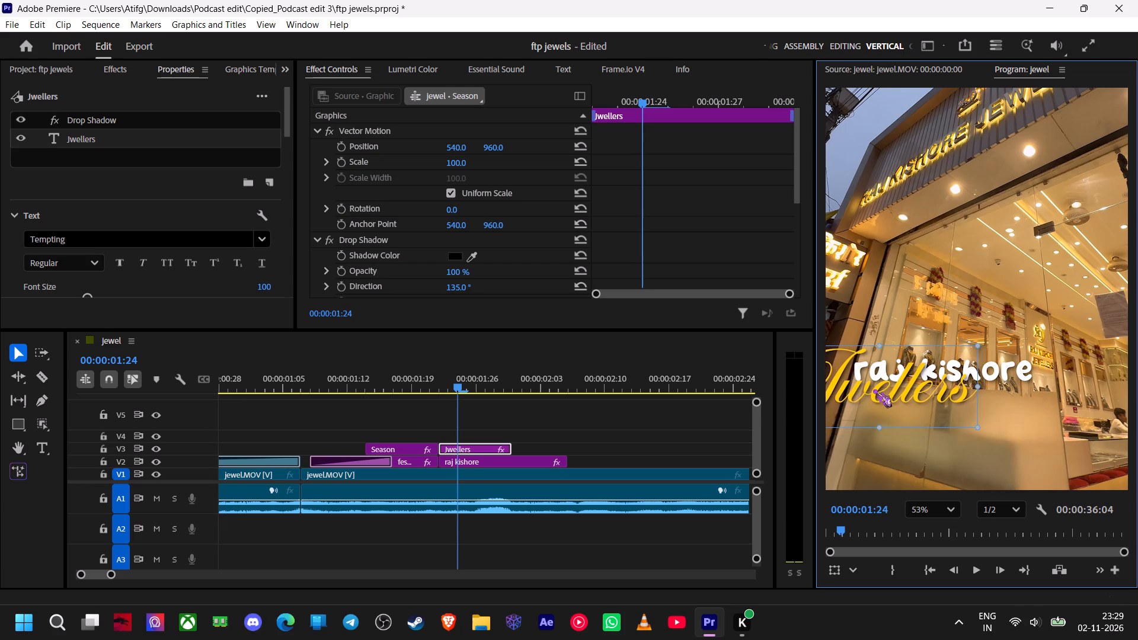
drag(874, 389, 933, 388)
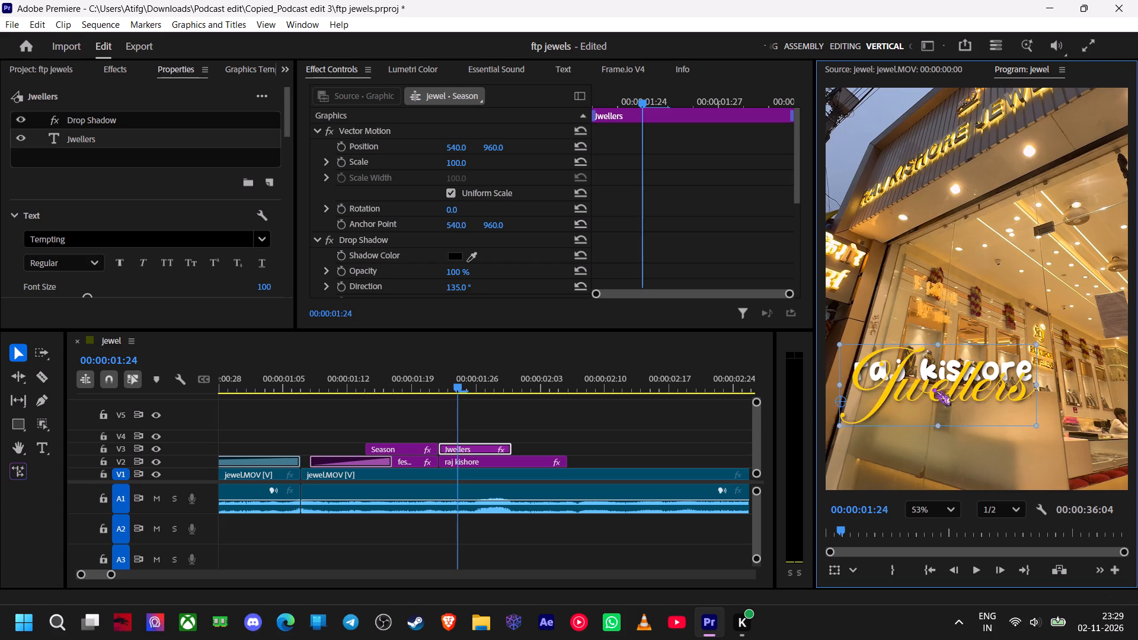
drag(933, 388, 913, 385)
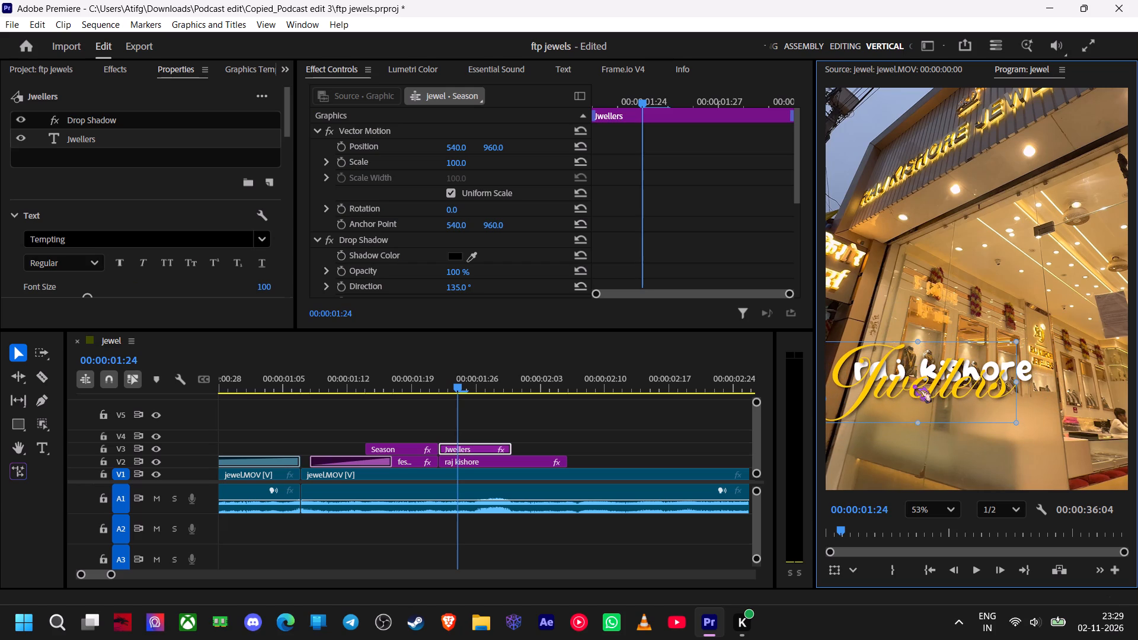
drag(913, 385, 915, 388)
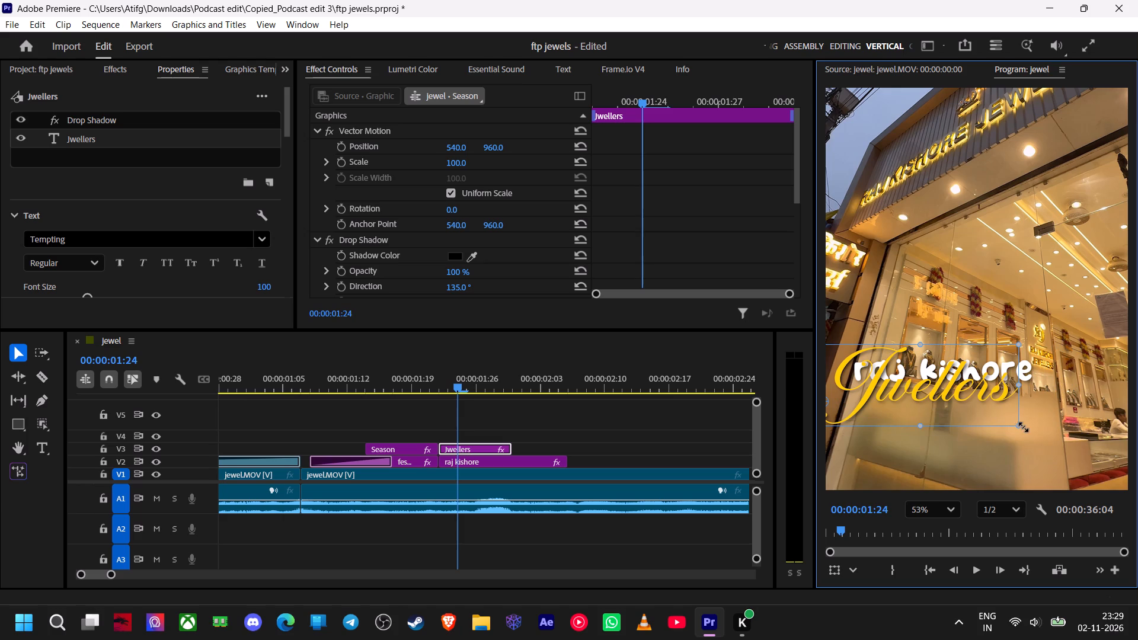
Scale down the "Jwellers" text slightly and reposition it under the left part of "raj kishore".
drag(1022, 427, 1001, 415)
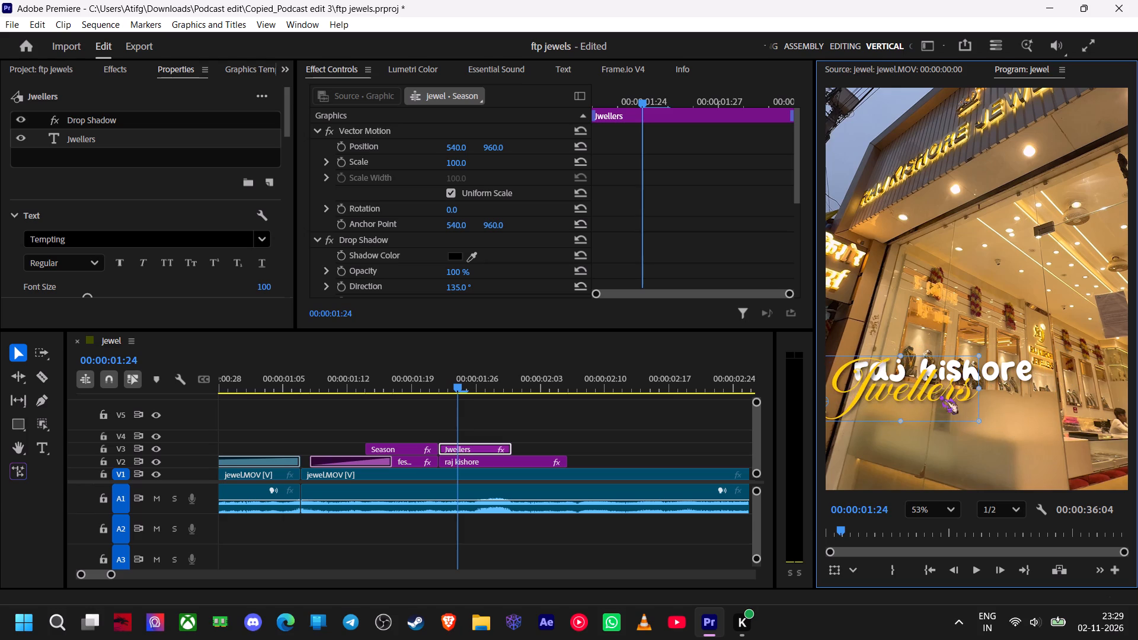
drag(940, 396, 957, 397)
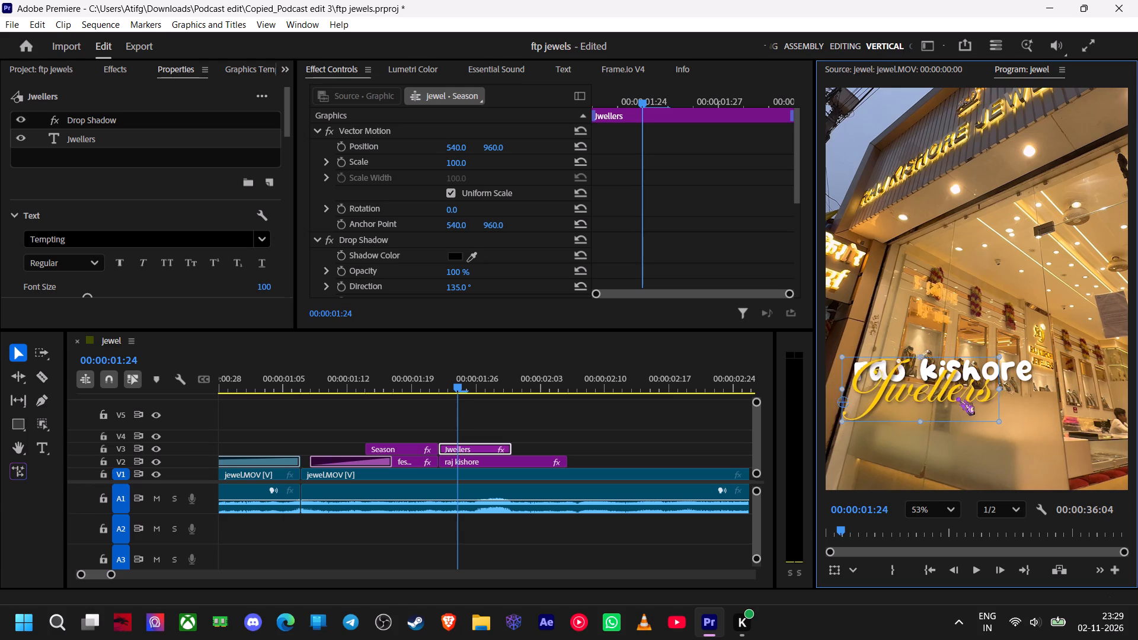
drag(957, 397, 952, 397)
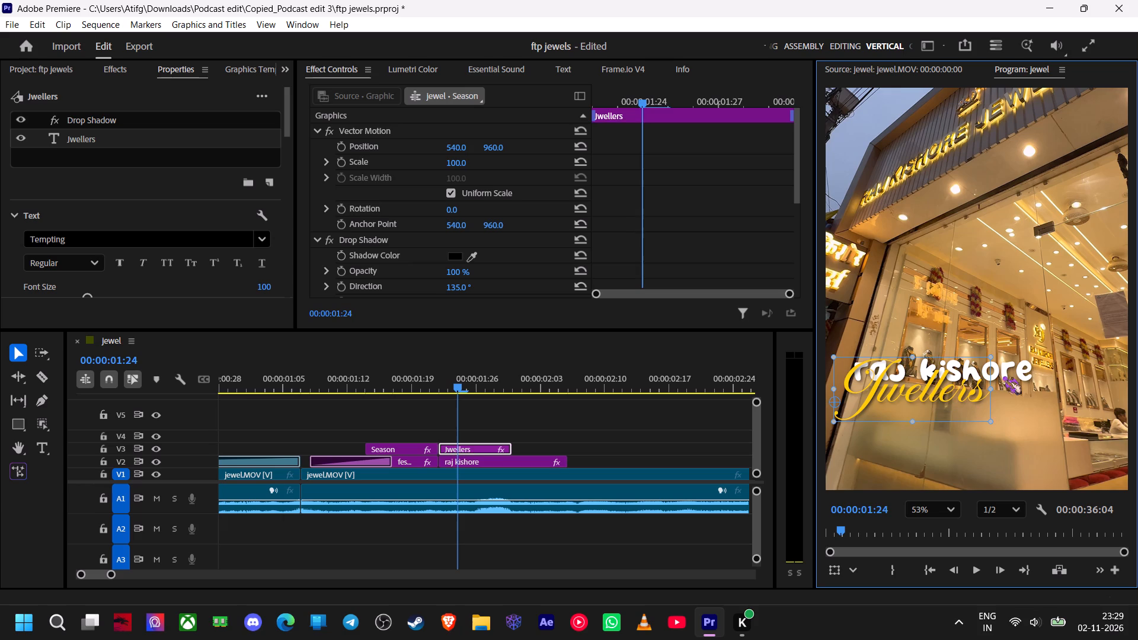
Shrink the white "raj kishore" text slightly and reposition it over the upper right part of "Jwellers".
click(1003, 376)
drag(1002, 376, 1019, 386)
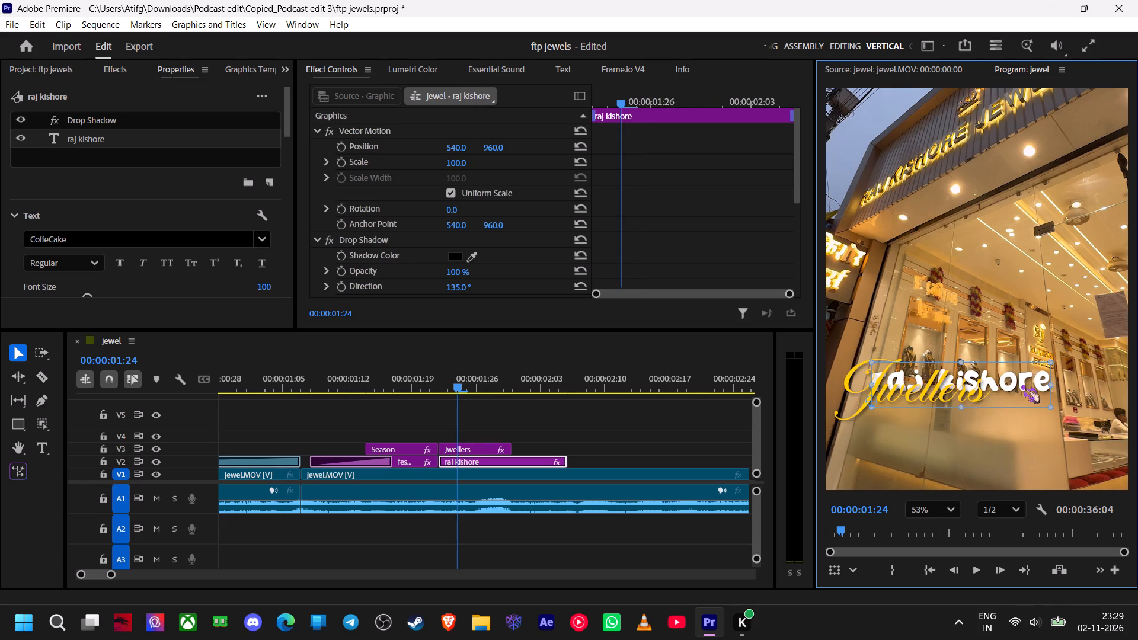
ctrl+scroll(1022, 384, up, 3)
drag(1043, 391, 1000, 374)
drag(903, 369, 932, 350)
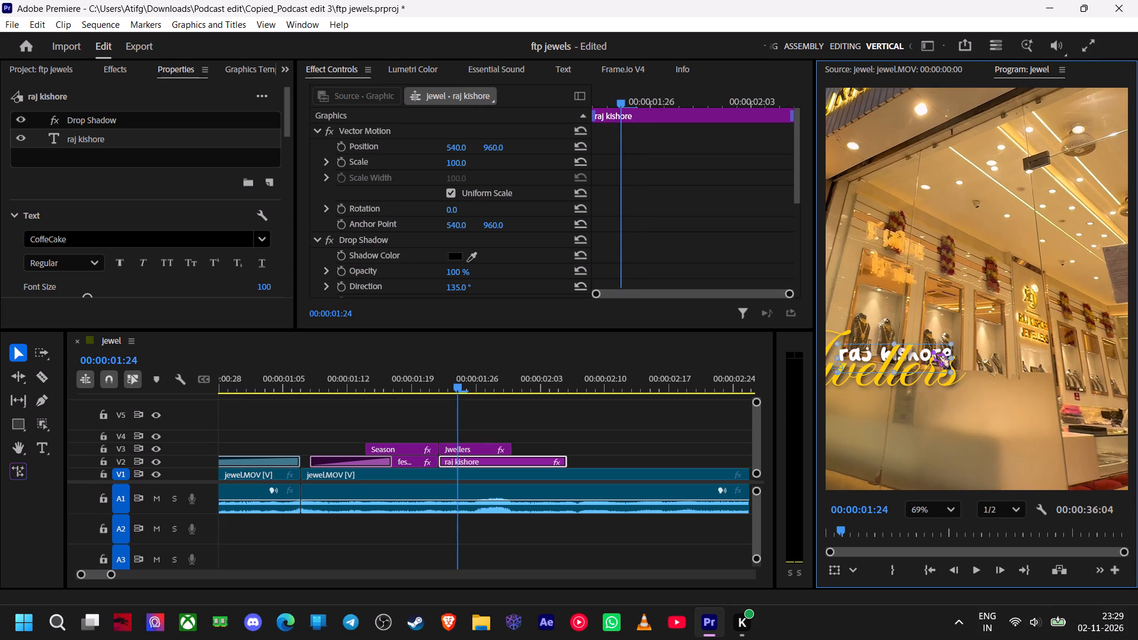
drag(932, 350, 935, 346)
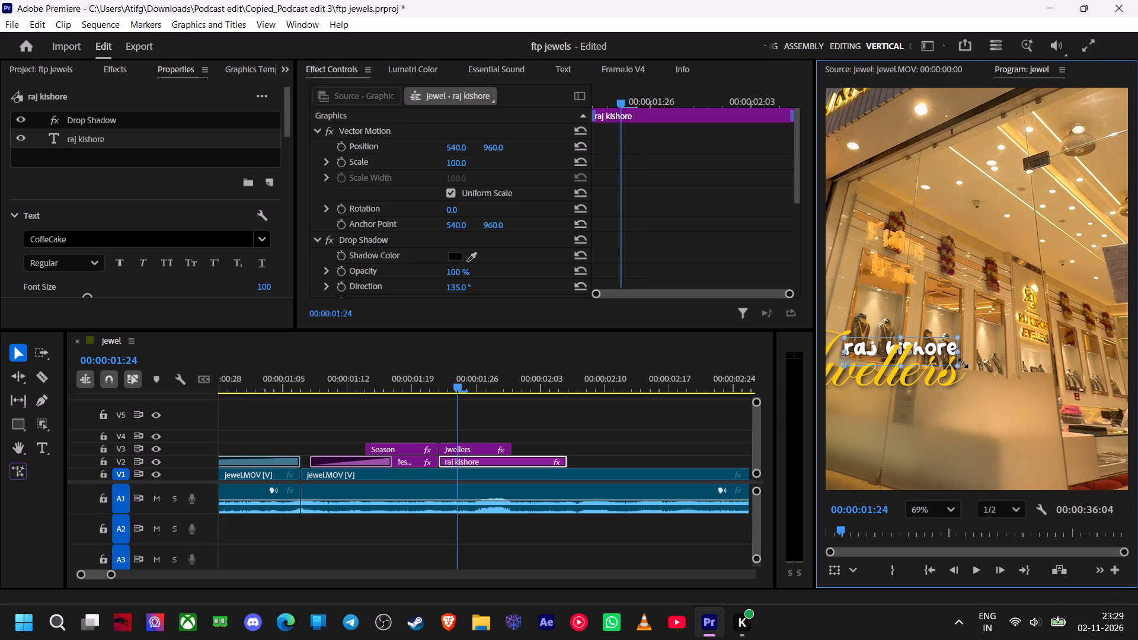
drag(963, 364, 974, 373)
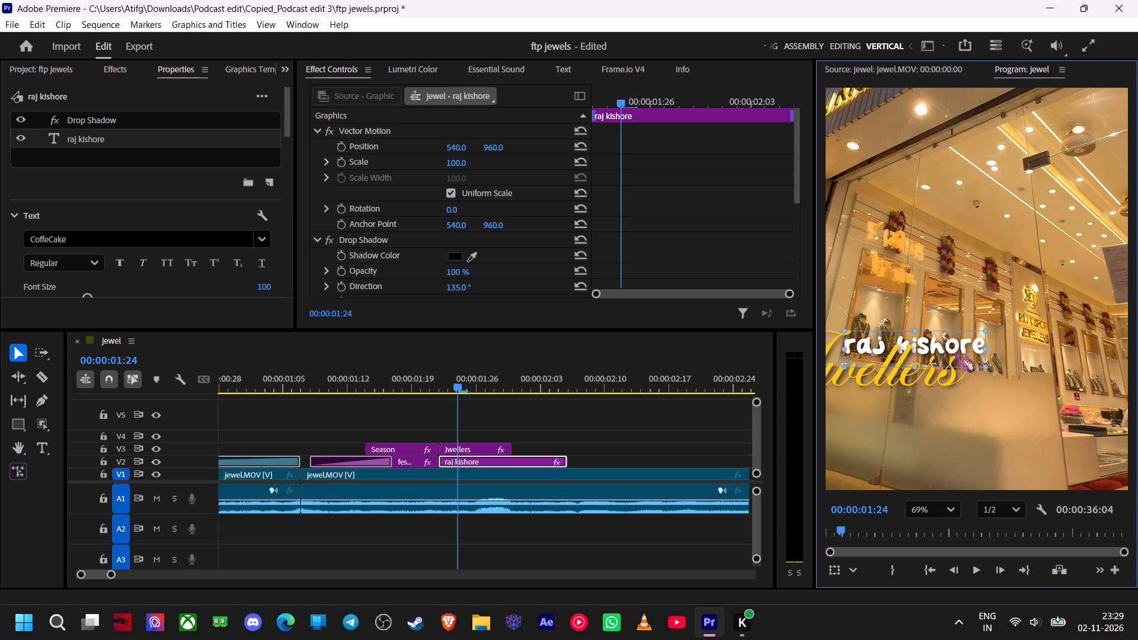
drag(949, 347, 942, 350)
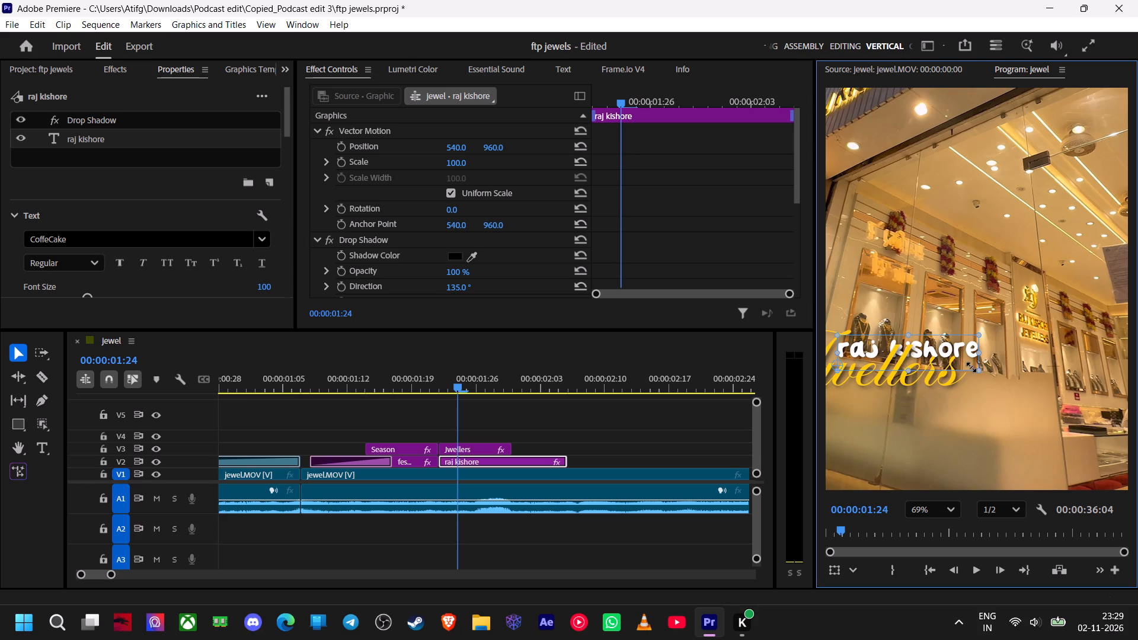
drag(974, 368, 1007, 373)
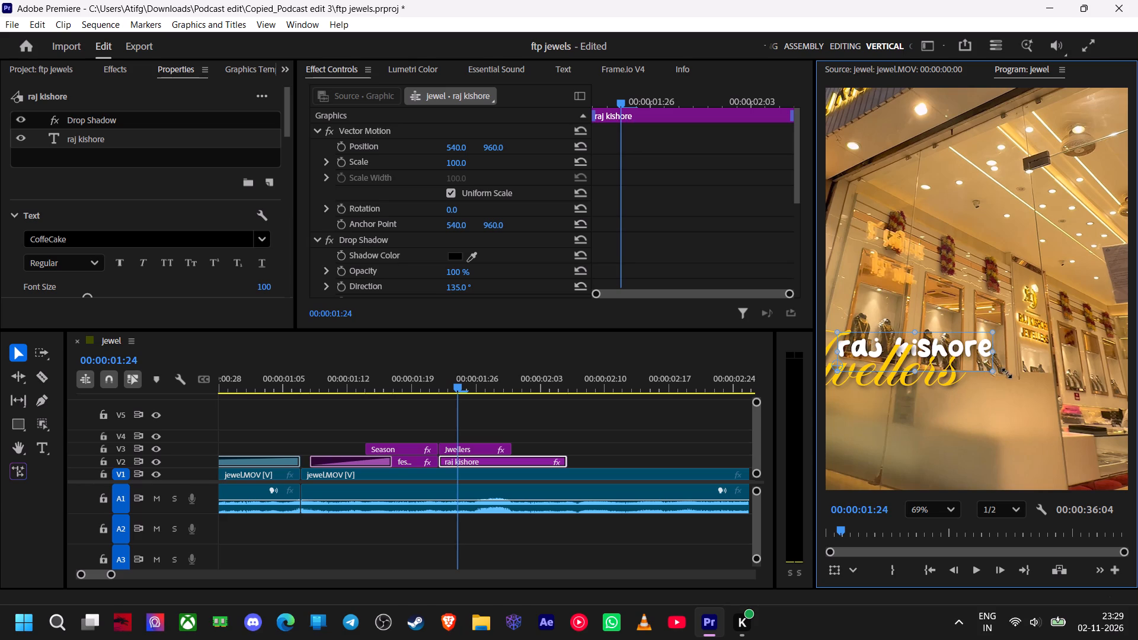
drag(1007, 373, 1015, 376)
click(970, 347)
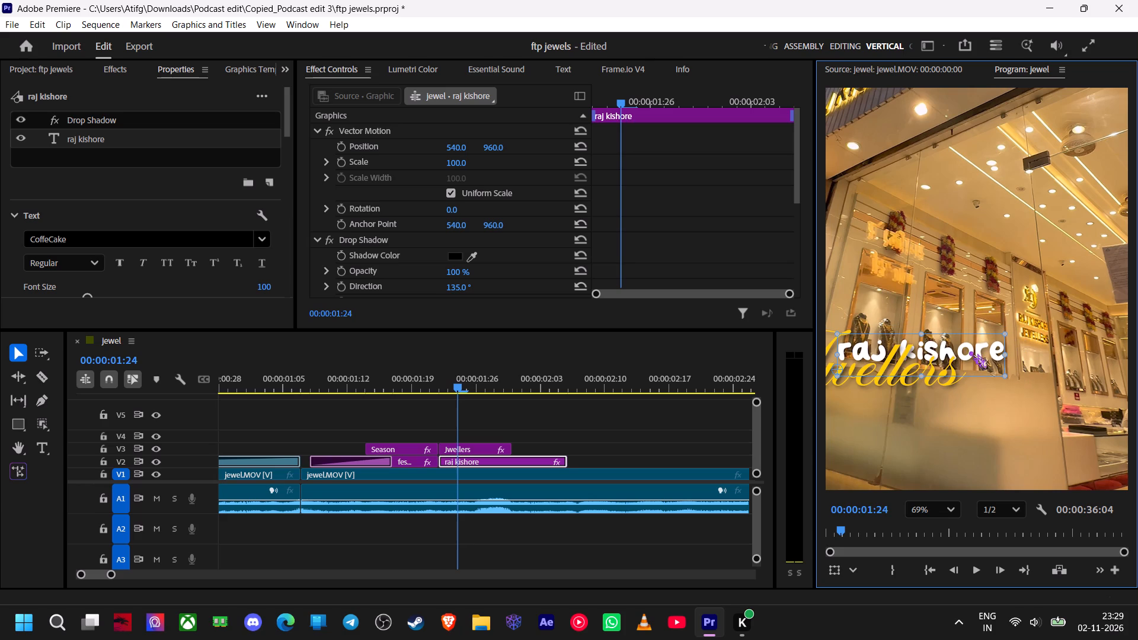
double_click(900, 344)
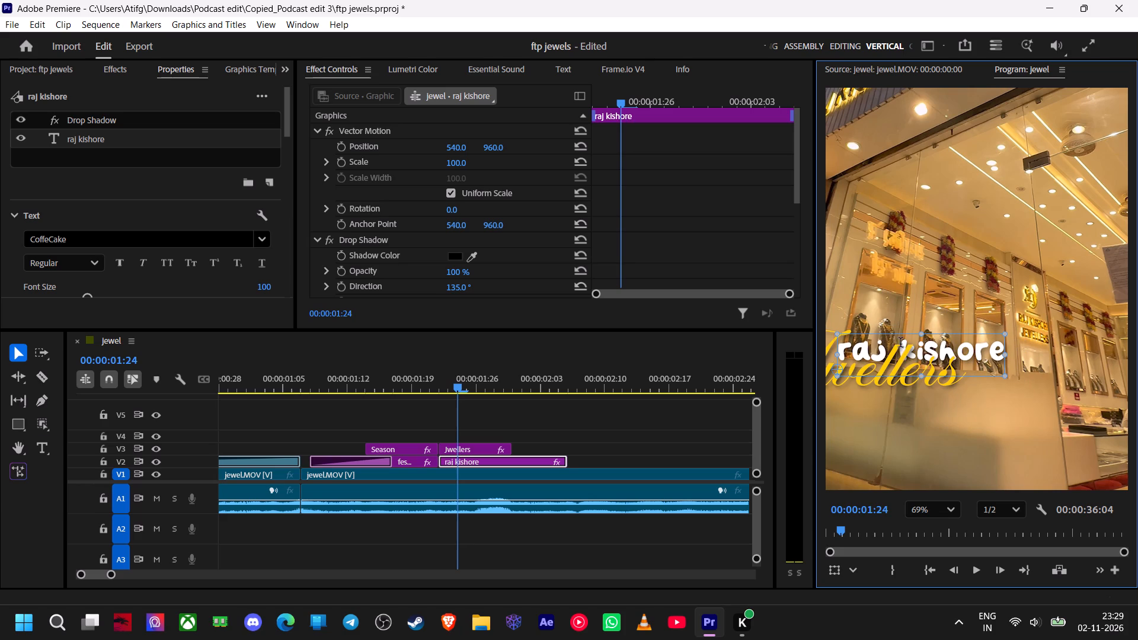
click(897, 344)
key(space)
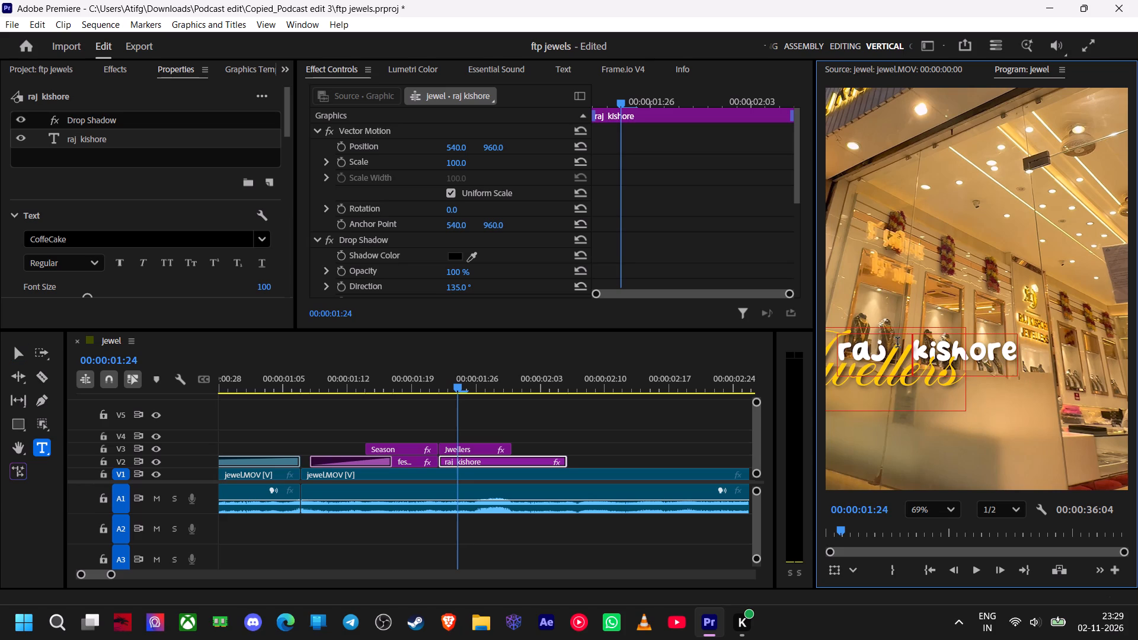
click(12, 358)
click(952, 411)
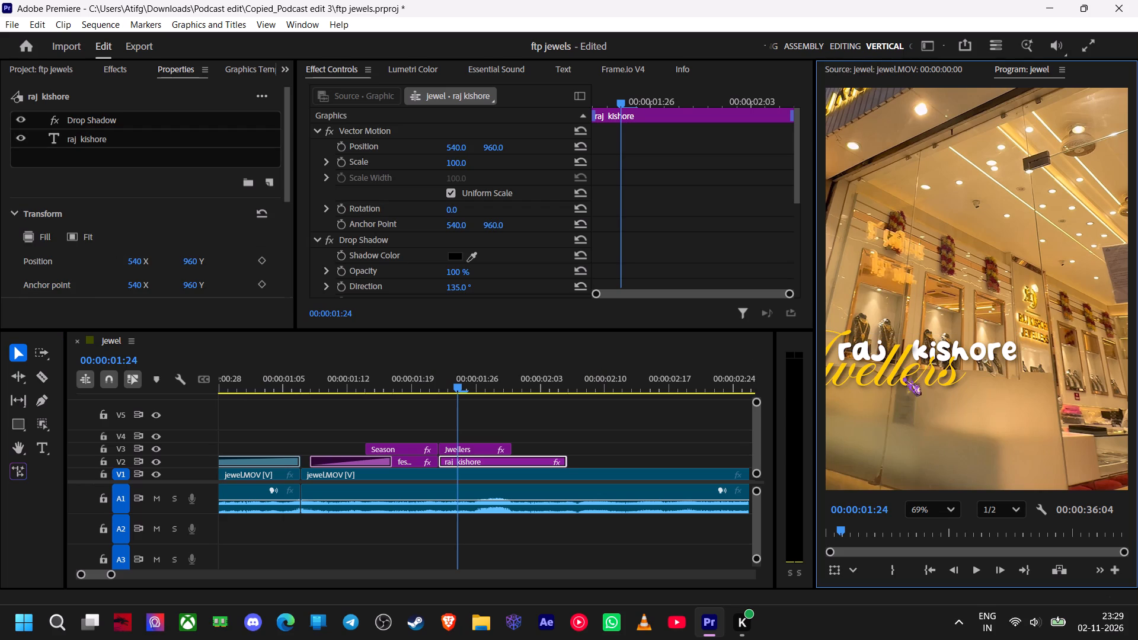
Set the program preview to Fit and examine how "raj kishore" and "Jwellers" overlap in the full frame up to 00:00:01:27.
click(939, 504)
click(929, 302)
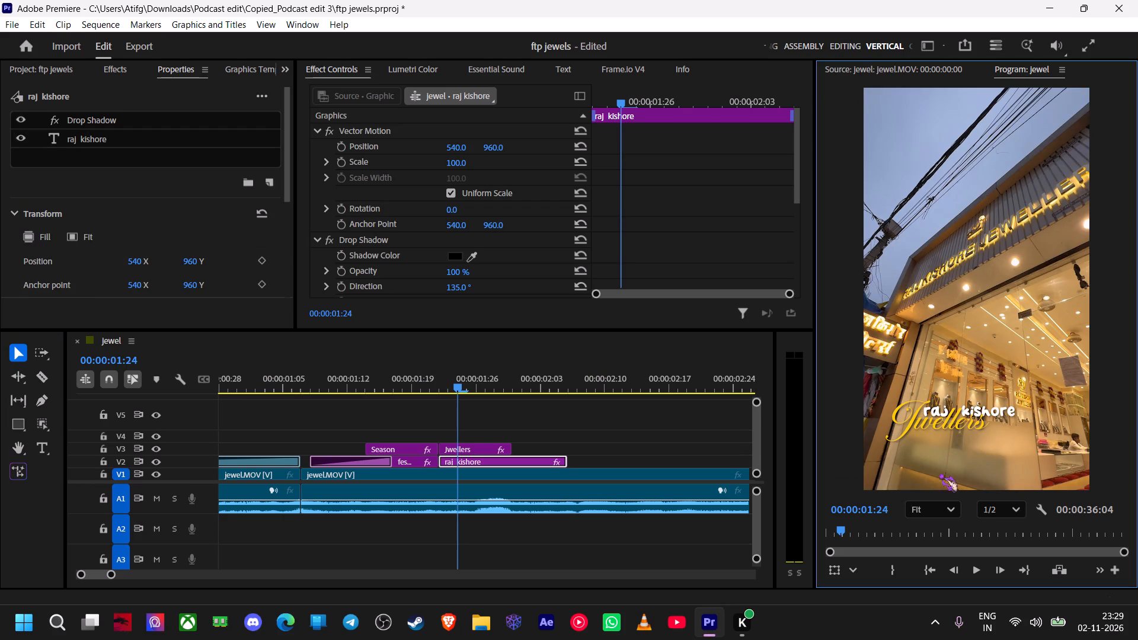
ctrl+scroll(968, 417, up, 7)
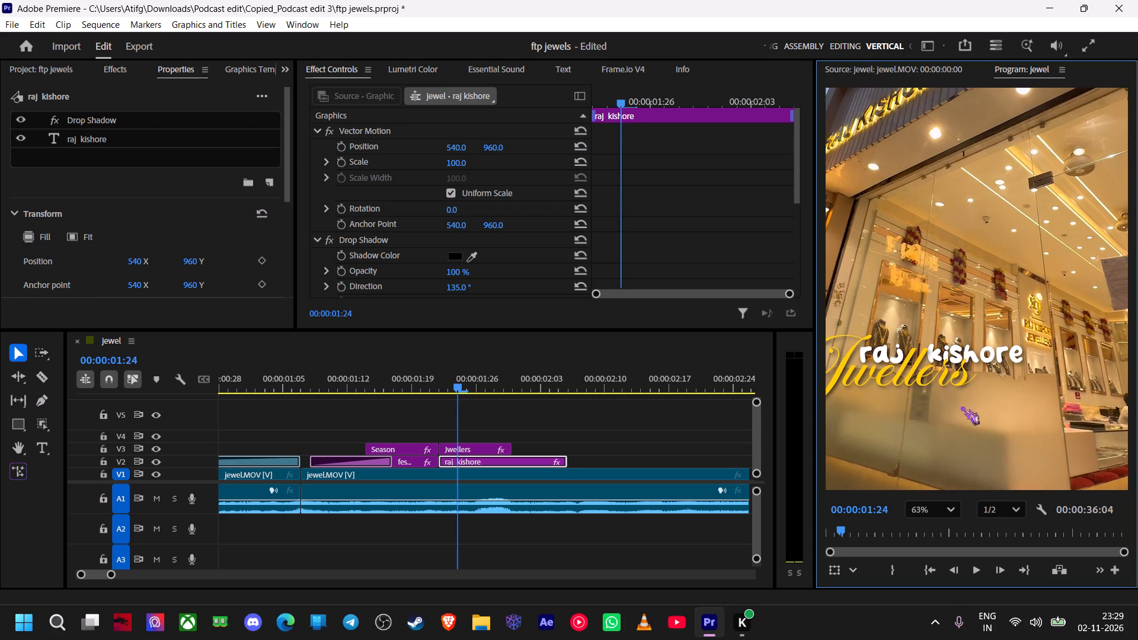
ctrl+scroll(952, 391, down, 5)
click(920, 514)
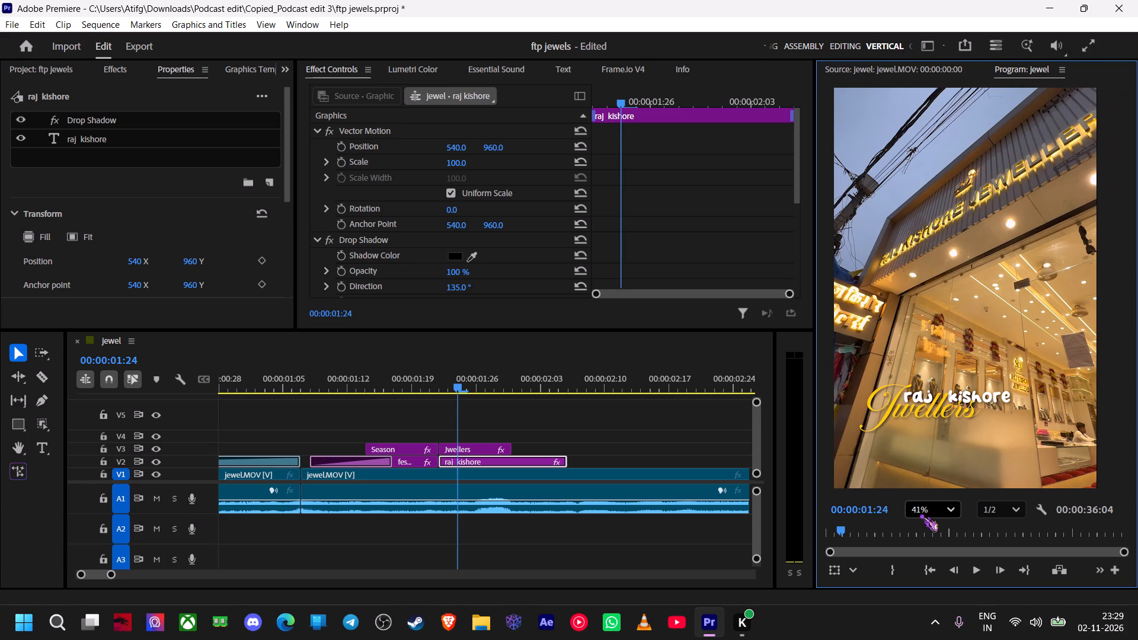
click(925, 303)
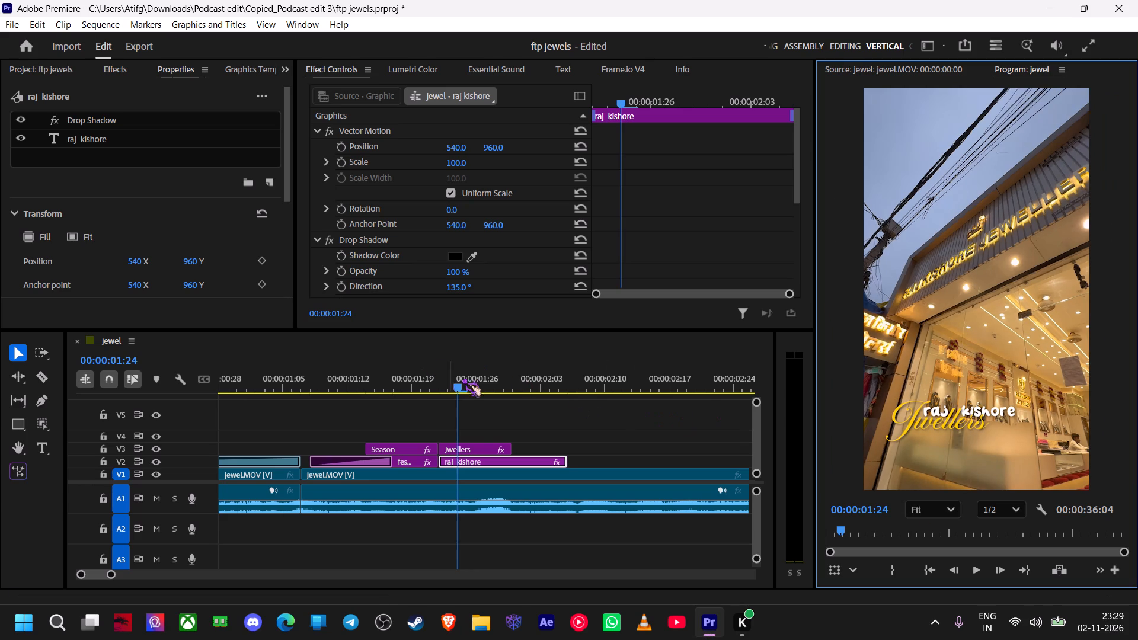
drag(465, 381, 484, 410)
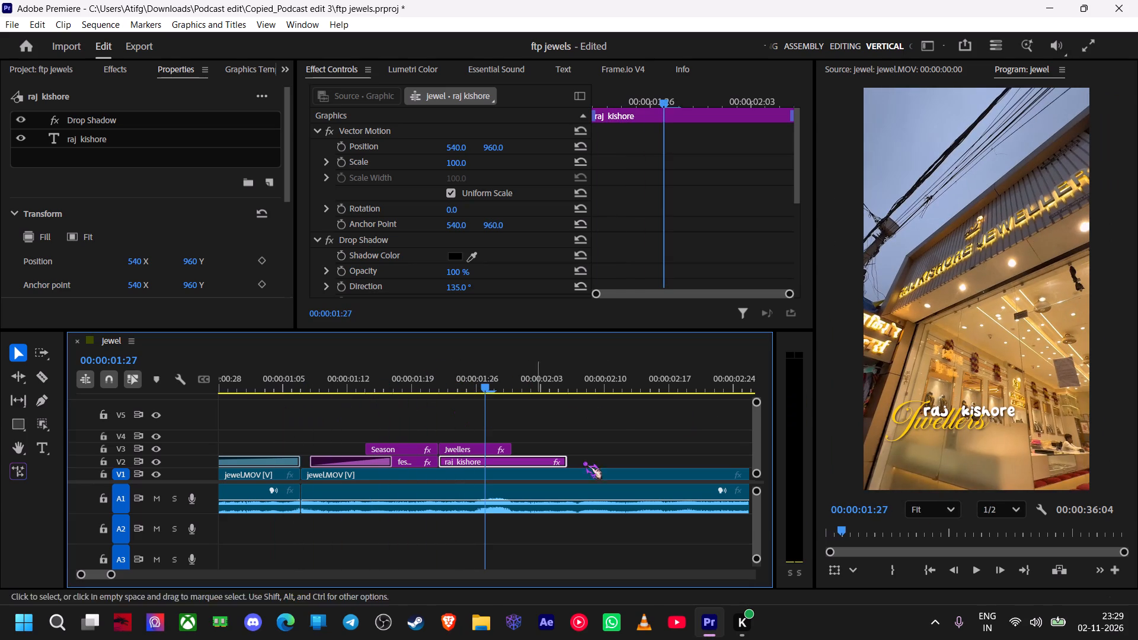
Connect the Nirvana Ion headset over Bluetooth and return to the timeline.
click(1009, 619)
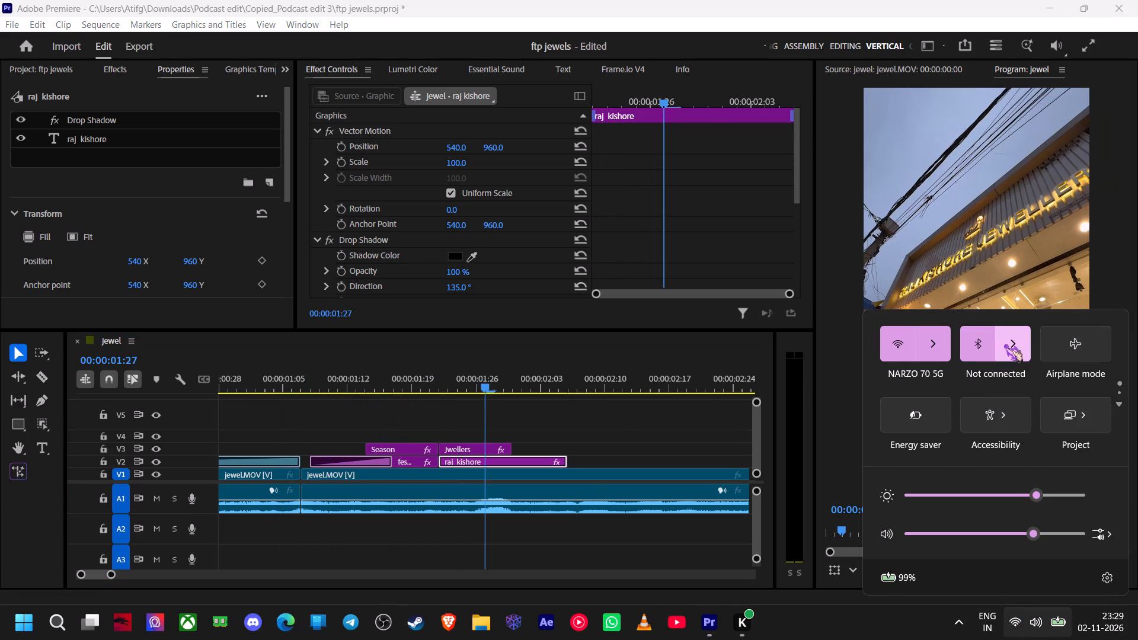
click(1005, 344)
click(954, 397)
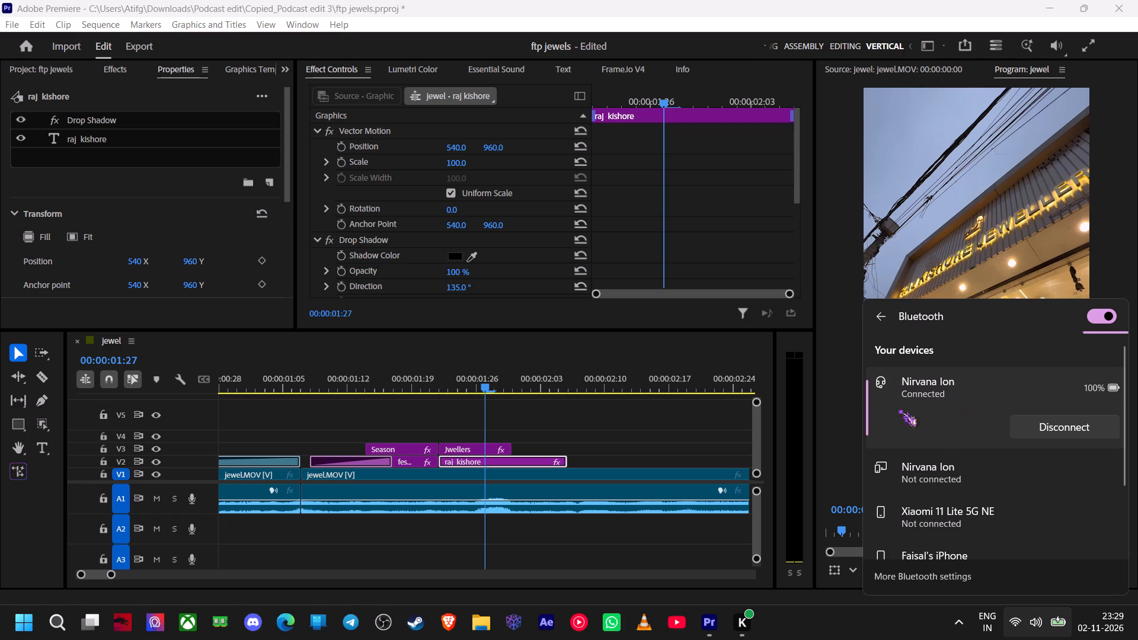
click(653, 404)
Play and scrub the opening seconds repeatedly to check the caption timing against the speech, especially around "raj kishore" and "Jwellers".
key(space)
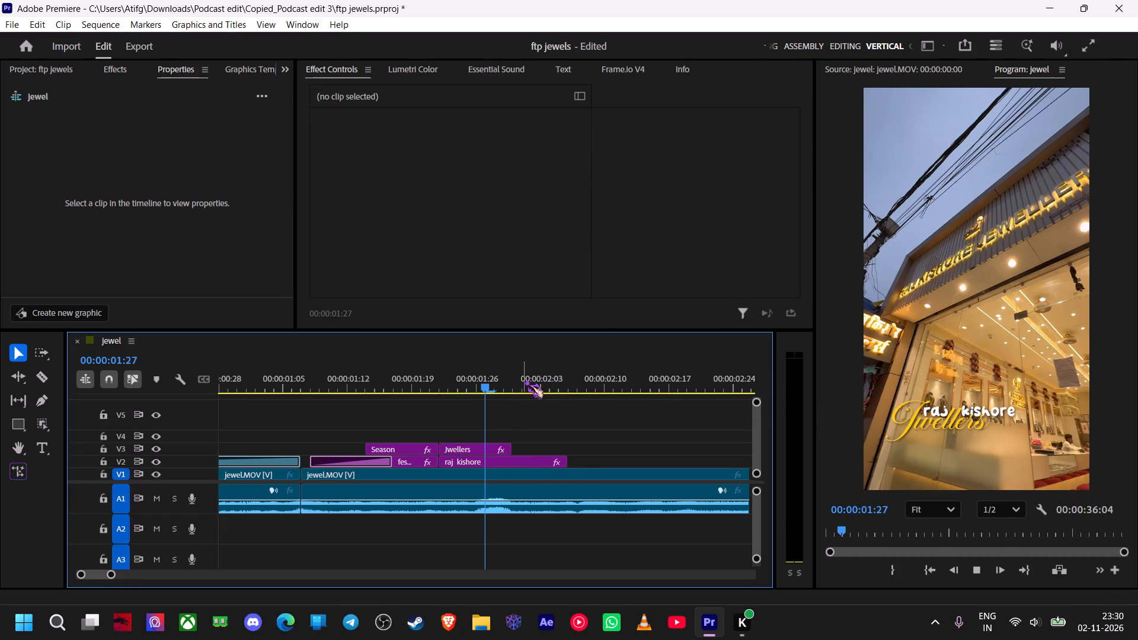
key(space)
drag(519, 377, 518, 487)
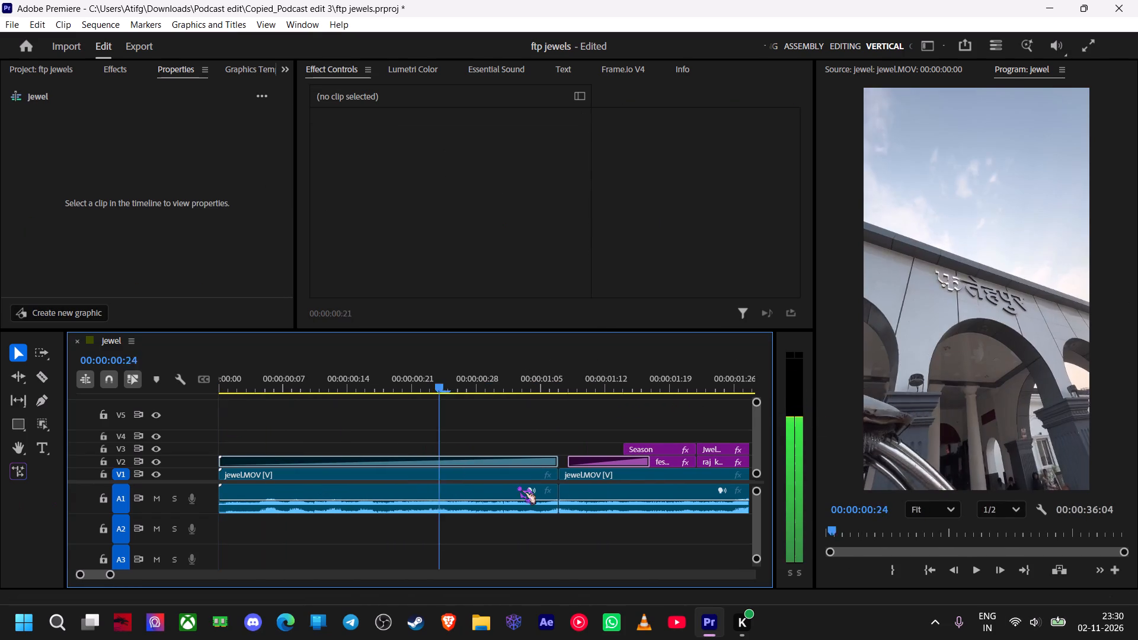
drag(518, 487, 565, 487)
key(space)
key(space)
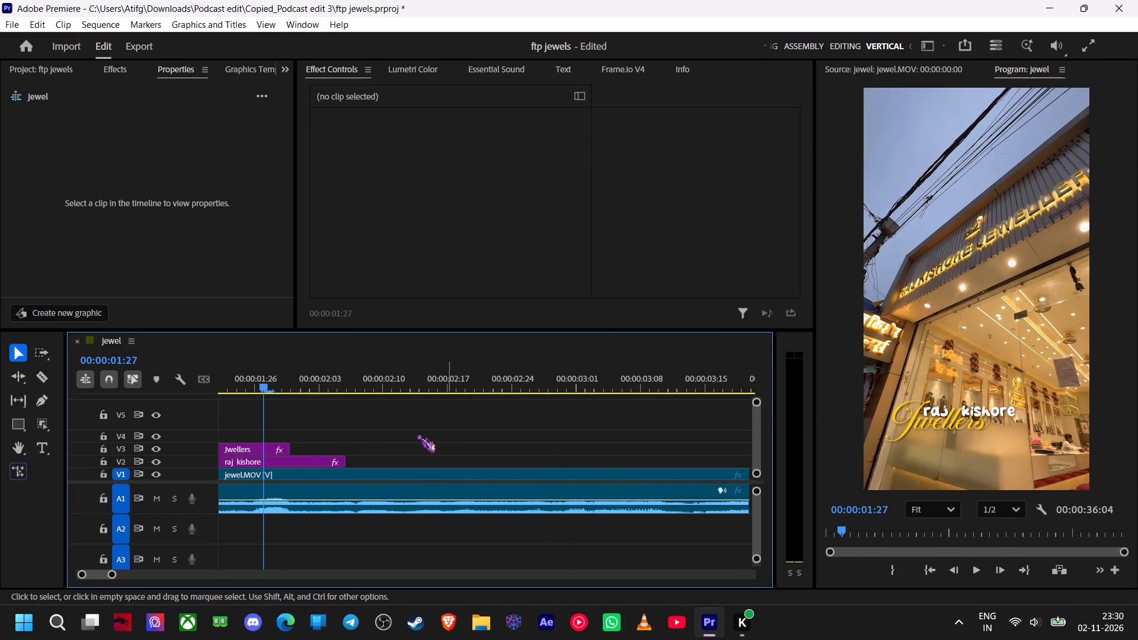
drag(260, 385, 626, 434)
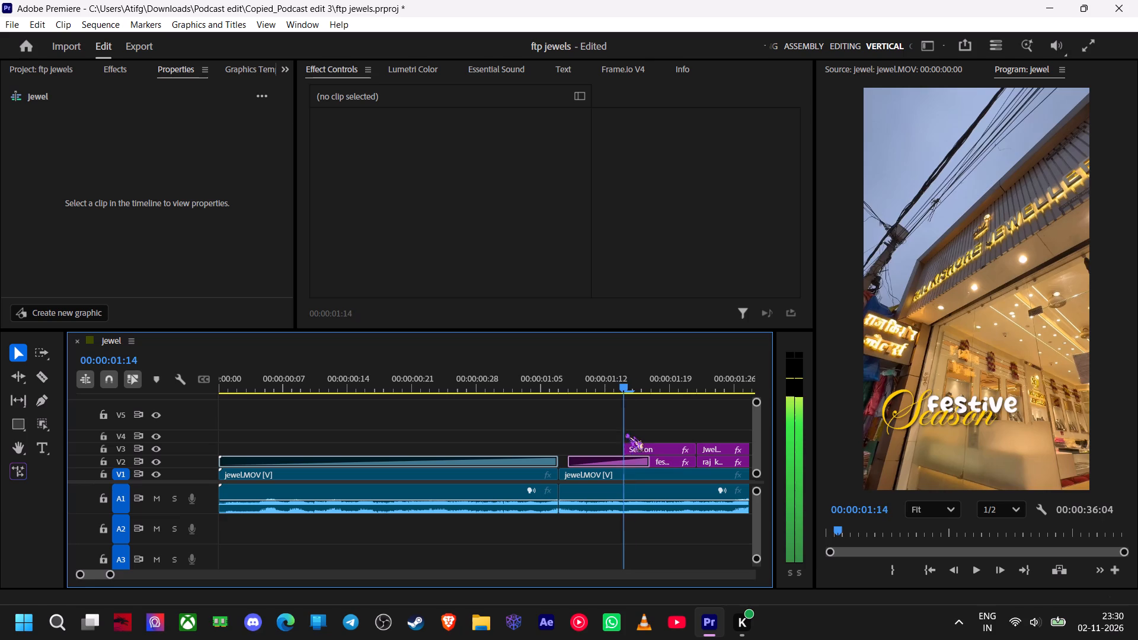
drag(626, 434, 317, 456)
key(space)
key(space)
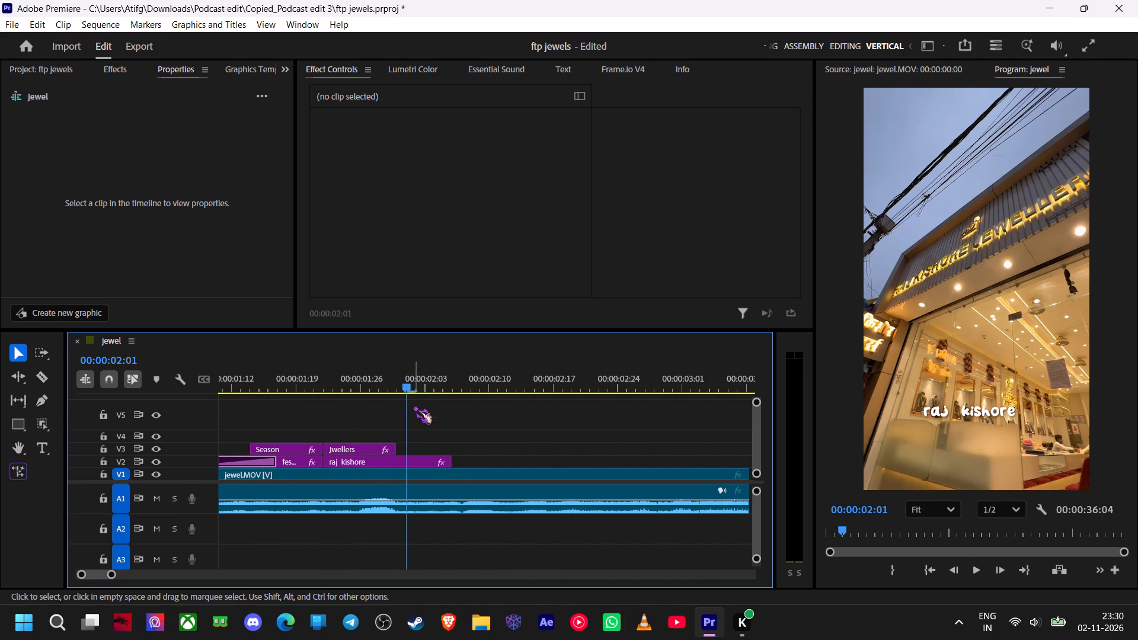
drag(406, 386, 321, 406)
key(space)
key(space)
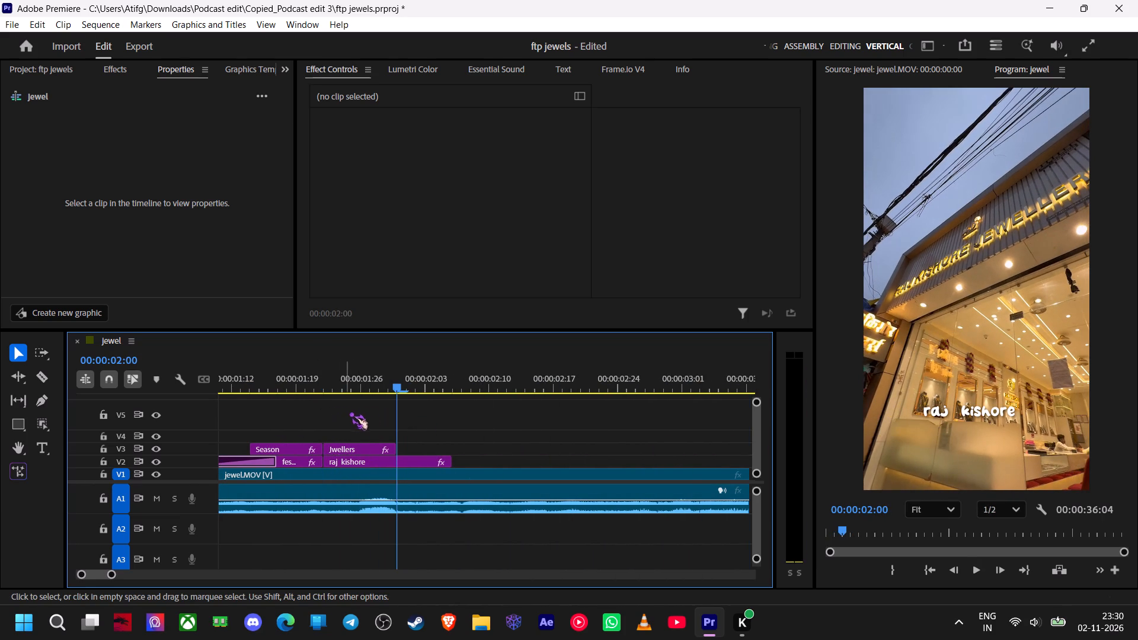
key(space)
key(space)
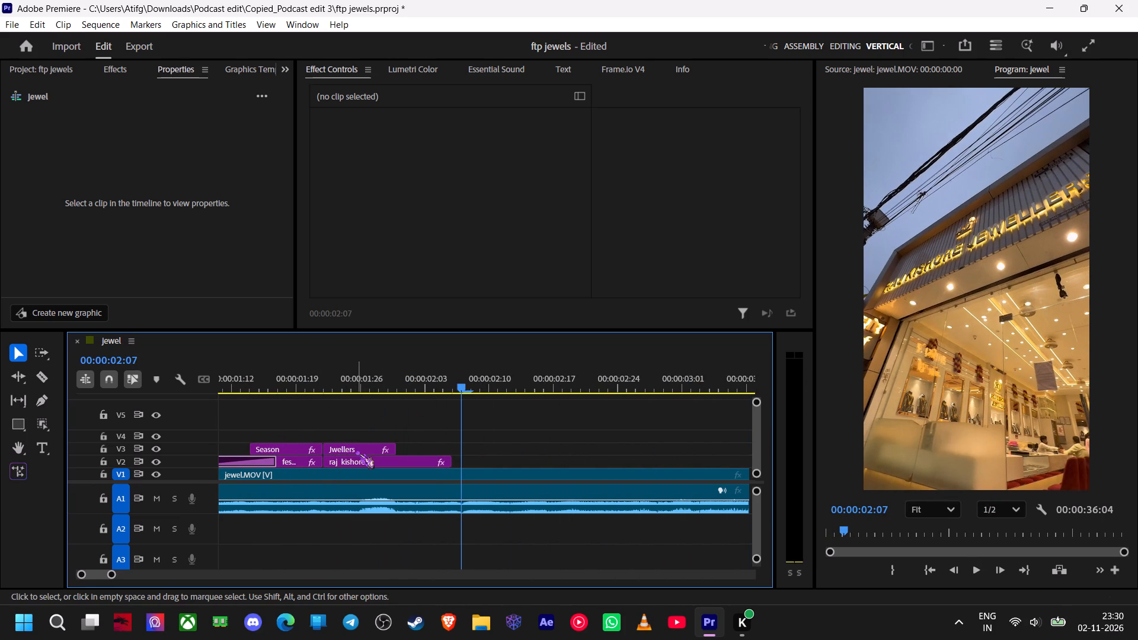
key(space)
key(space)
drag(454, 459, 508, 462)
drag(352, 449, 424, 452)
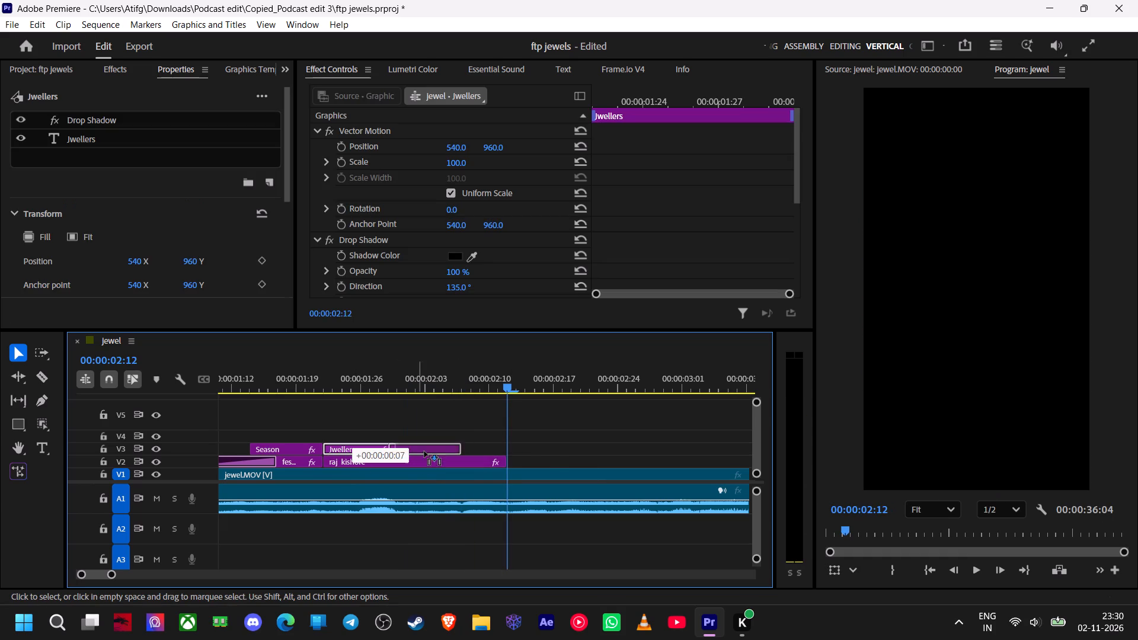
drag(424, 452, 544, 452)
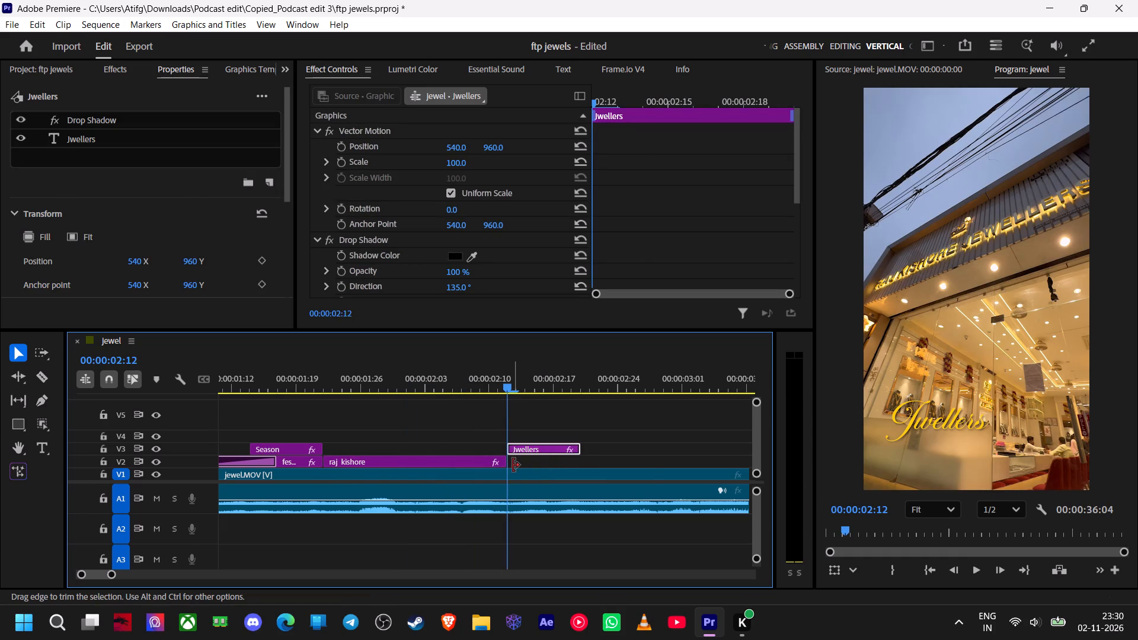
drag(513, 465, 585, 465)
key(space)
key(space)
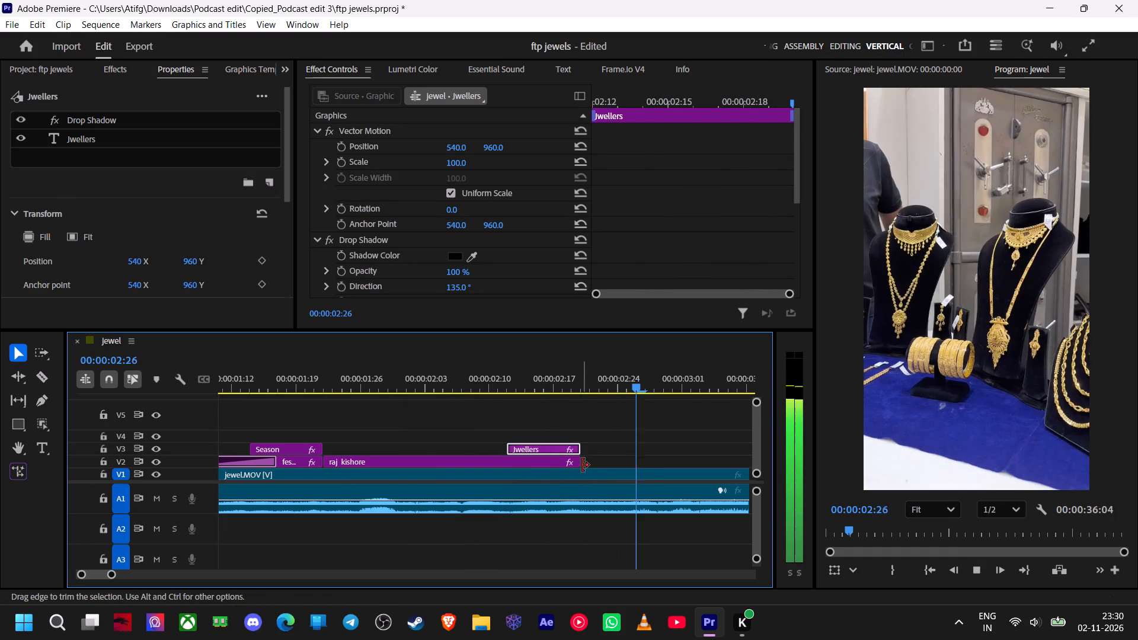
Extend the ends of the "Jwellers" and "raj kishore" title clips to 00:00:02:23.
drag(634, 384, 488, 409)
key(space)
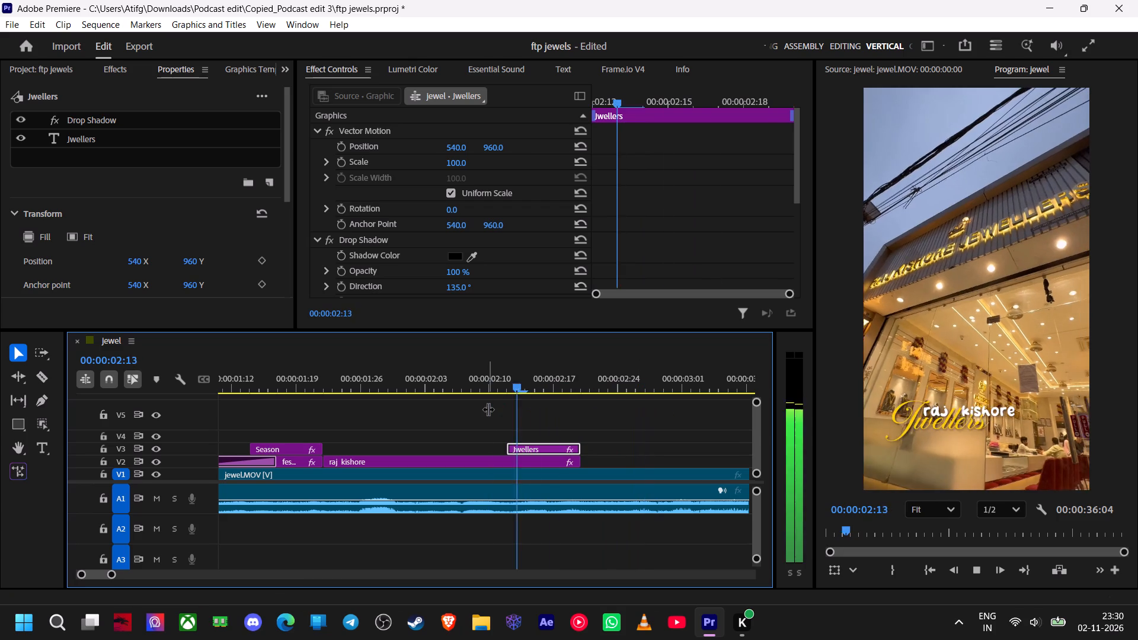
key(space)
drag(583, 452, 609, 452)
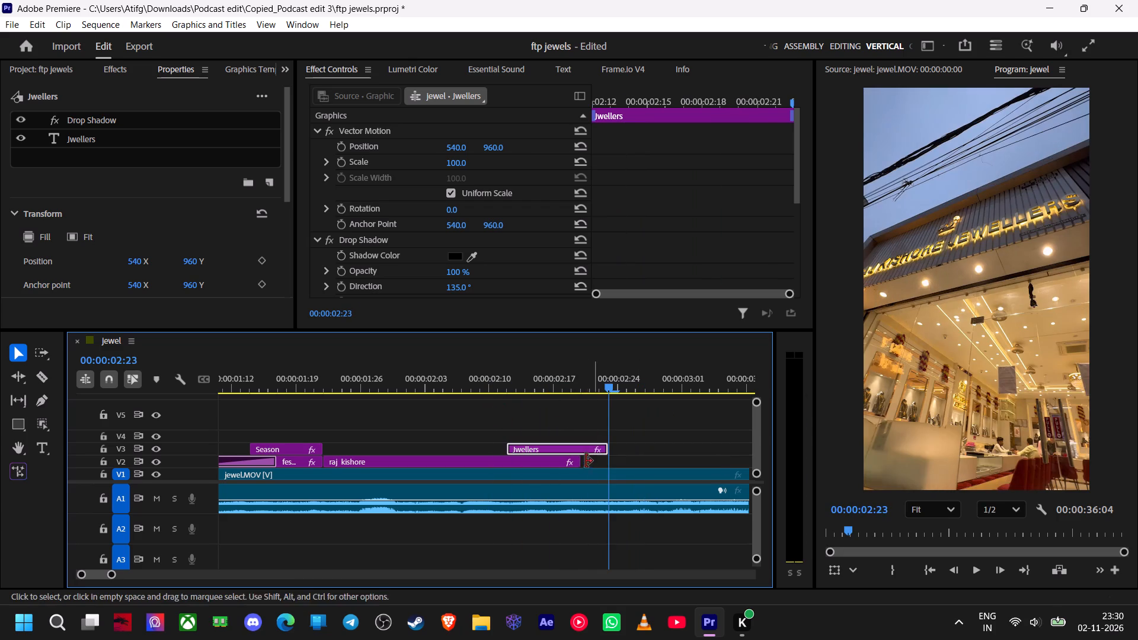
drag(582, 463, 610, 463)
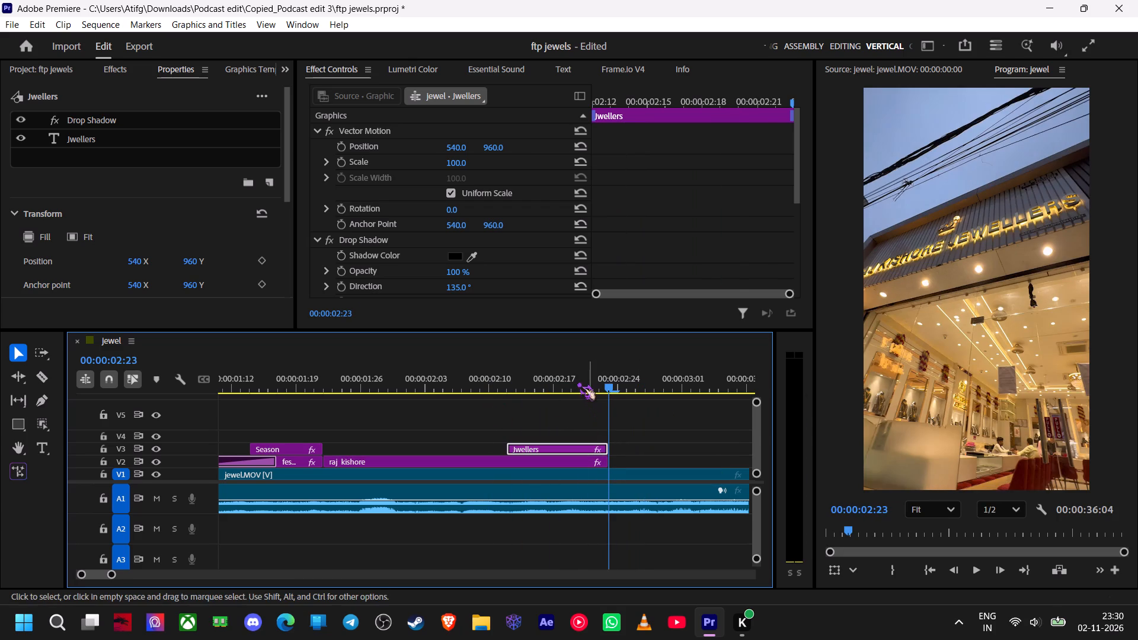
Trim the ends of the "Jwellers" and "raj kishore" title clips back to 00:00:02:22.
click(578, 383)
key(space)
key(space)
click(578, 383)
click(605, 385)
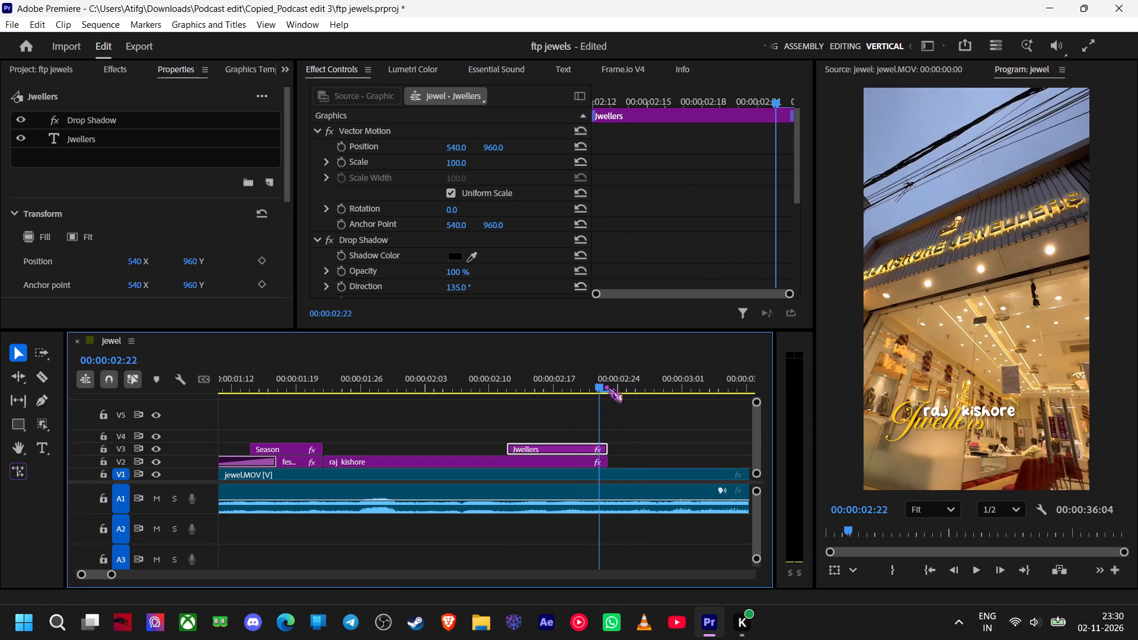
key(space)
click(605, 385)
drag(612, 450, 604, 452)
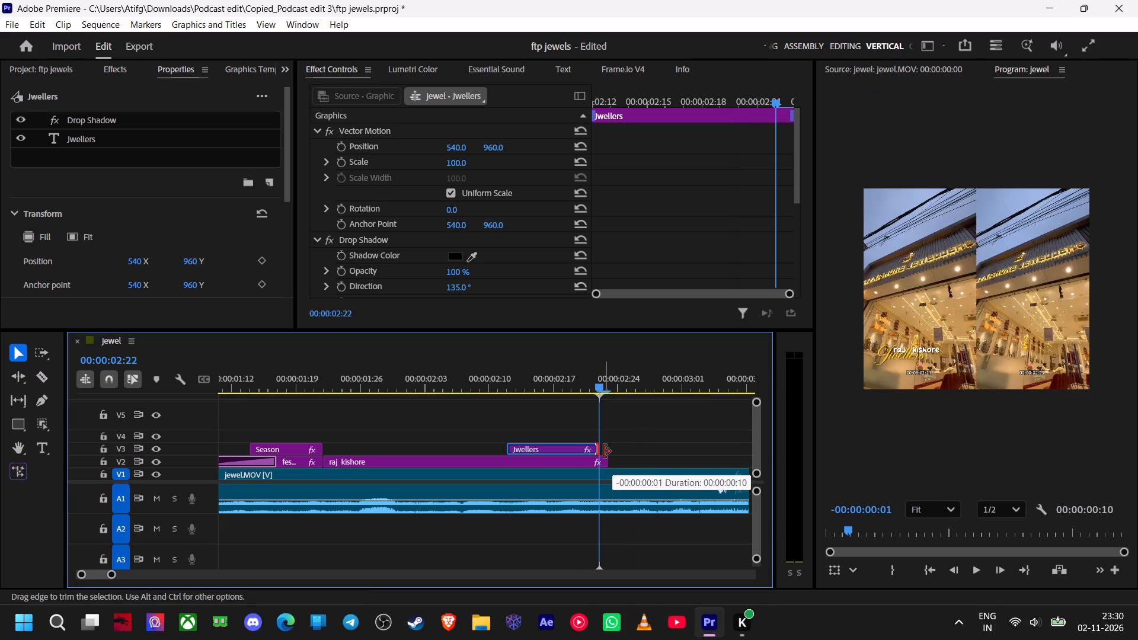
drag(604, 452, 603, 452)
drag(606, 463, 599, 463)
key(space)
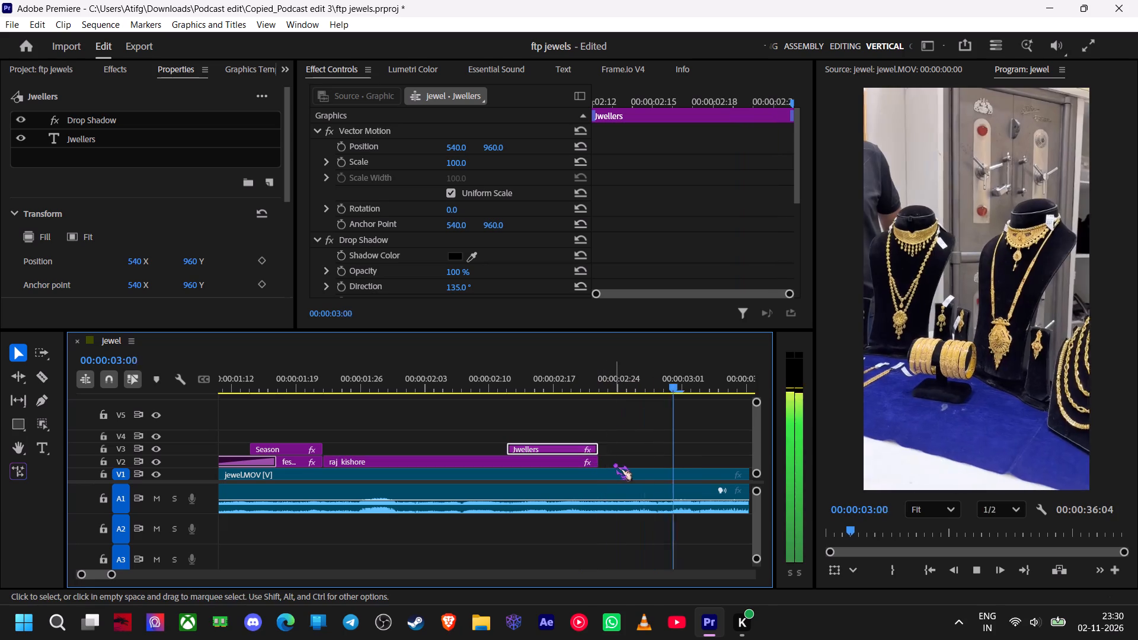
key(space)
drag(299, 386, 344, 421)
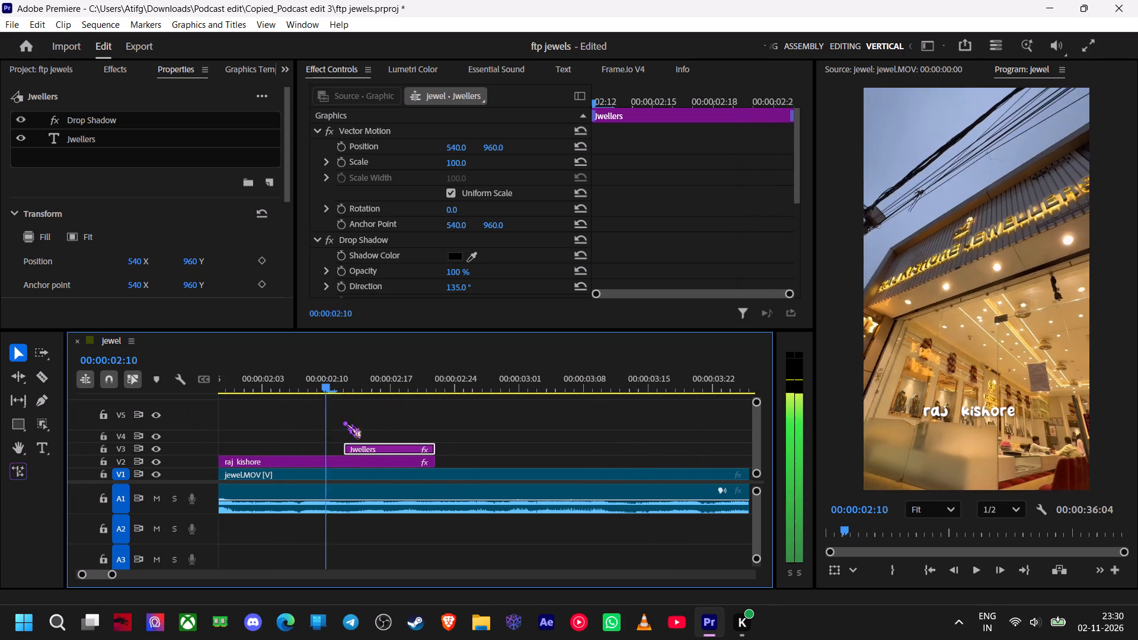
drag(344, 421, 345, 421)
key(space)
key(space)
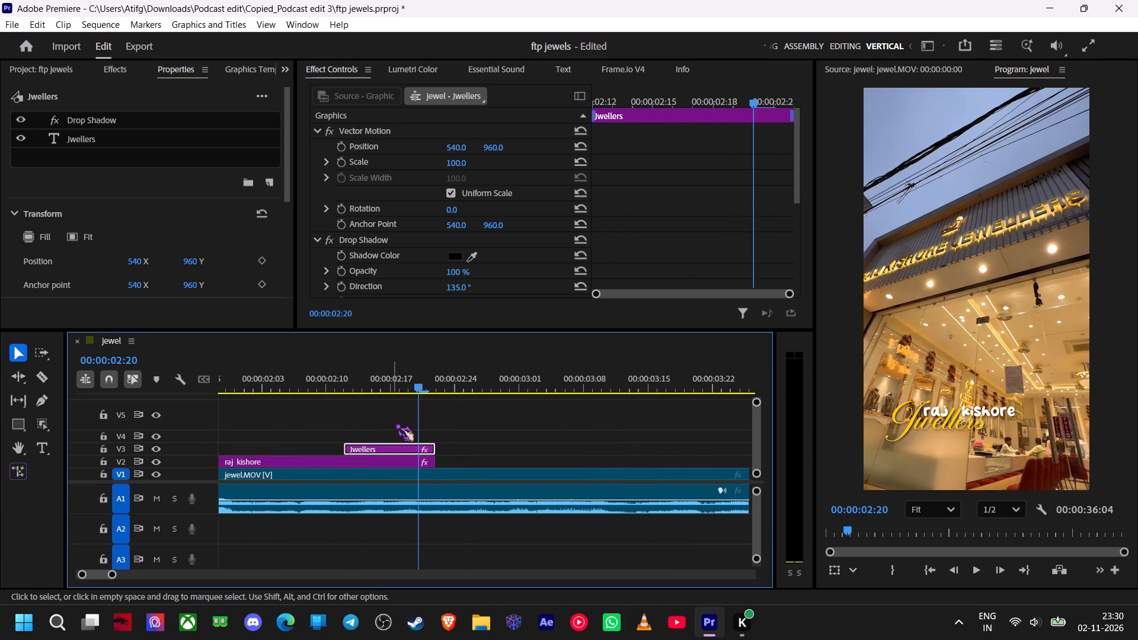
key(space)
key(space)
drag(469, 392, 433, 394)
key(space)
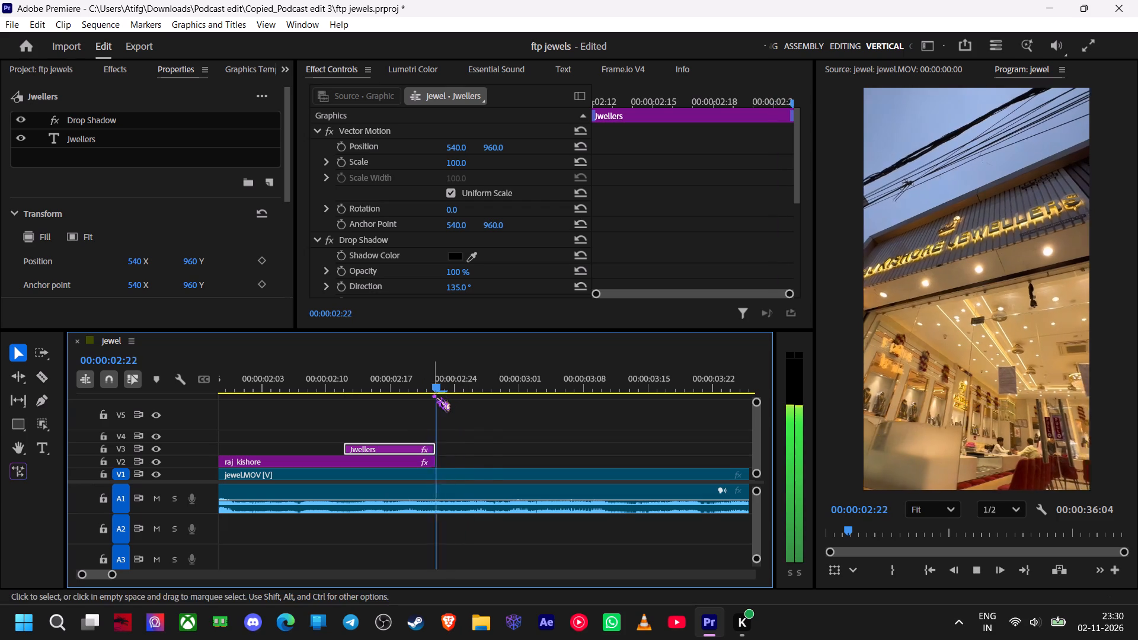
click(433, 393)
click(439, 386)
key(space)
click(439, 386)
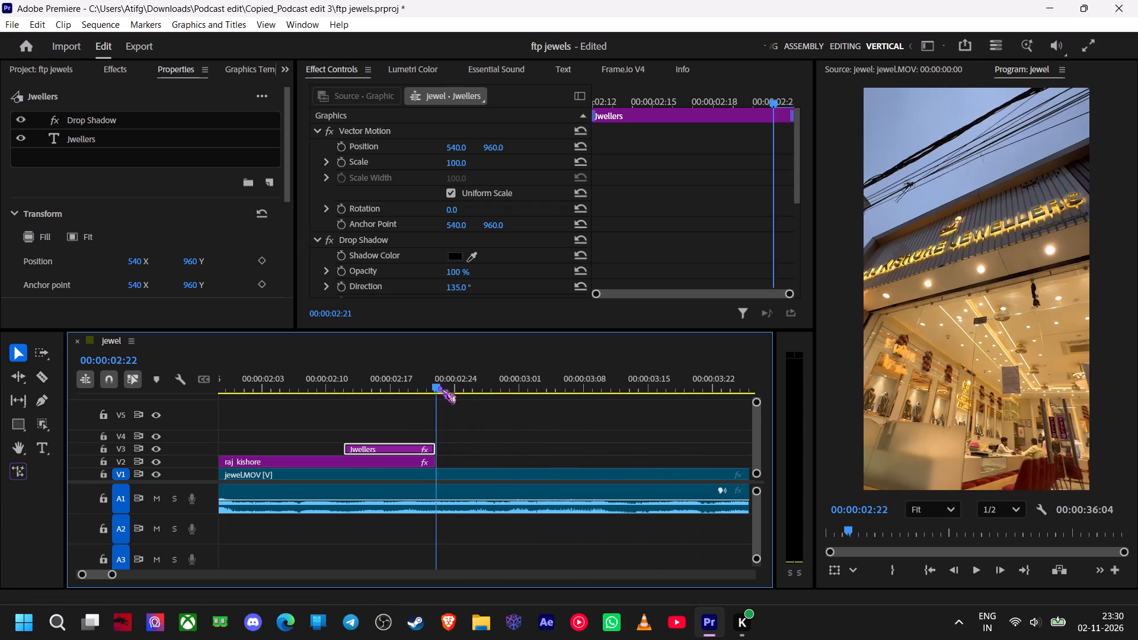
key(space)
drag(439, 386, 396, 397)
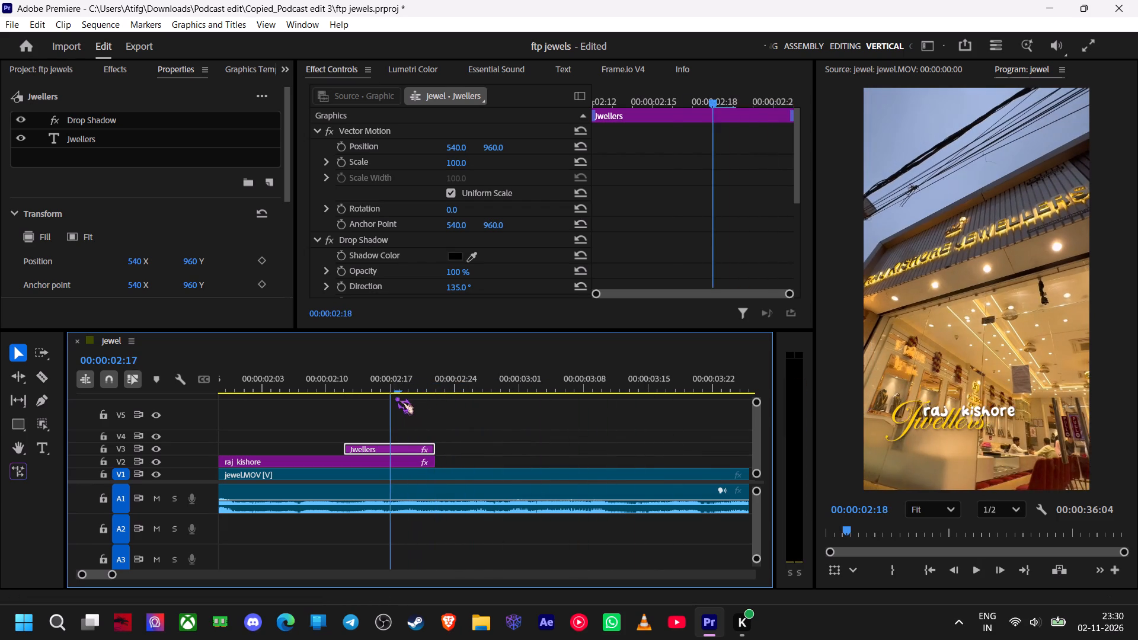
Scrub and play back from the "raj kishore" title to the "Jwellers" title to check their timing against the audio.
drag(396, 397, 350, 421)
key(space)
key(space)
drag(397, 389, 213, 421)
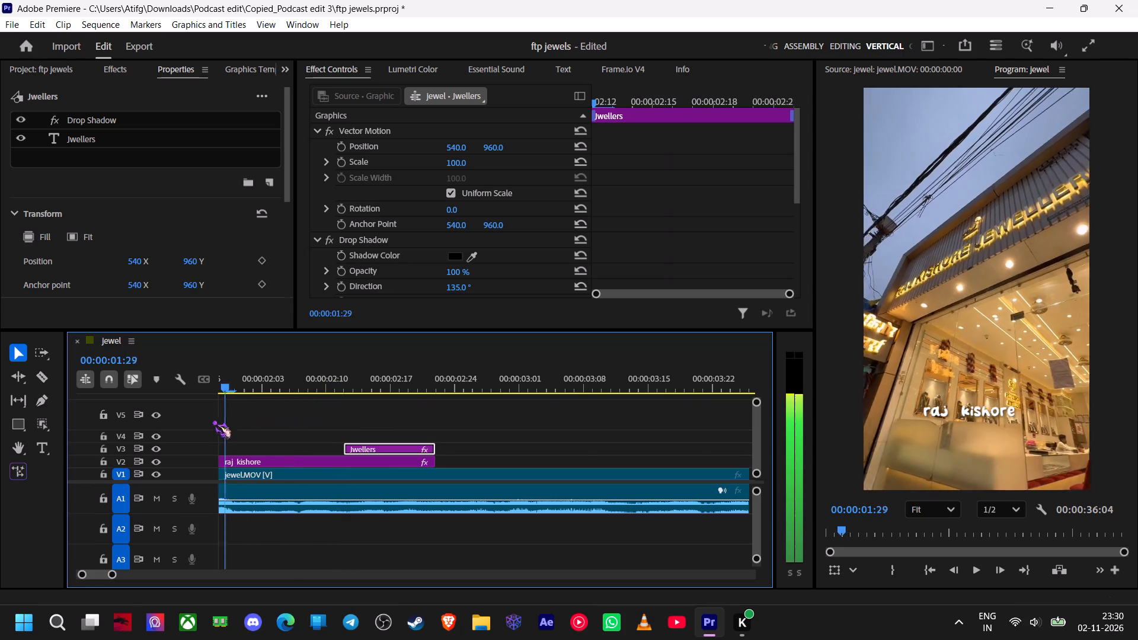
drag(213, 421, 383, 430)
key(space)
key(space)
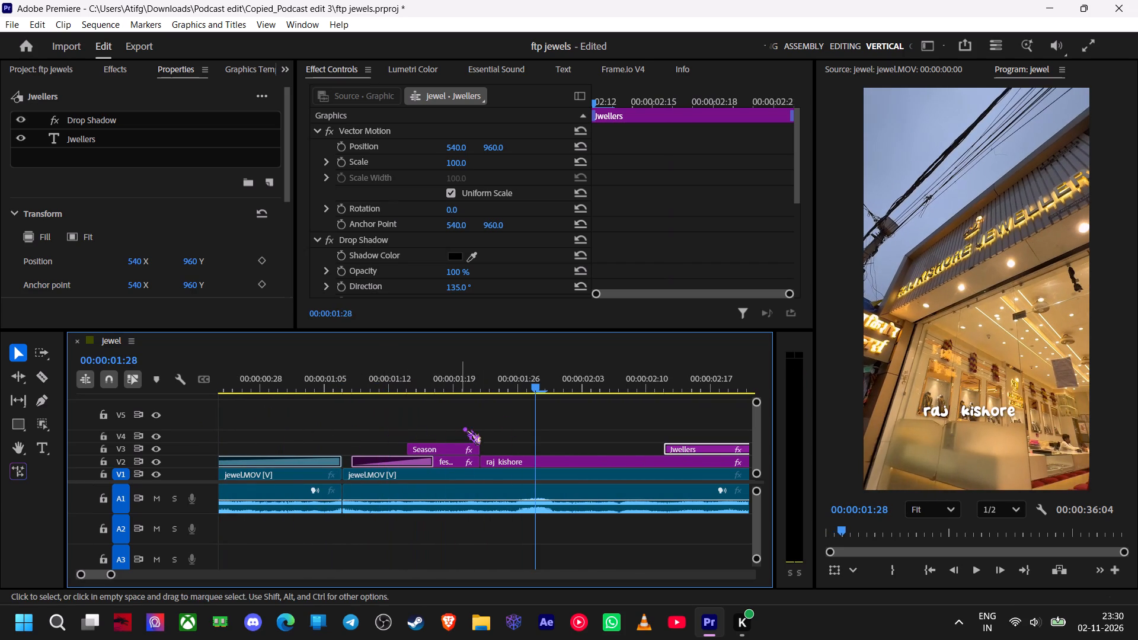
key(space)
key(space)
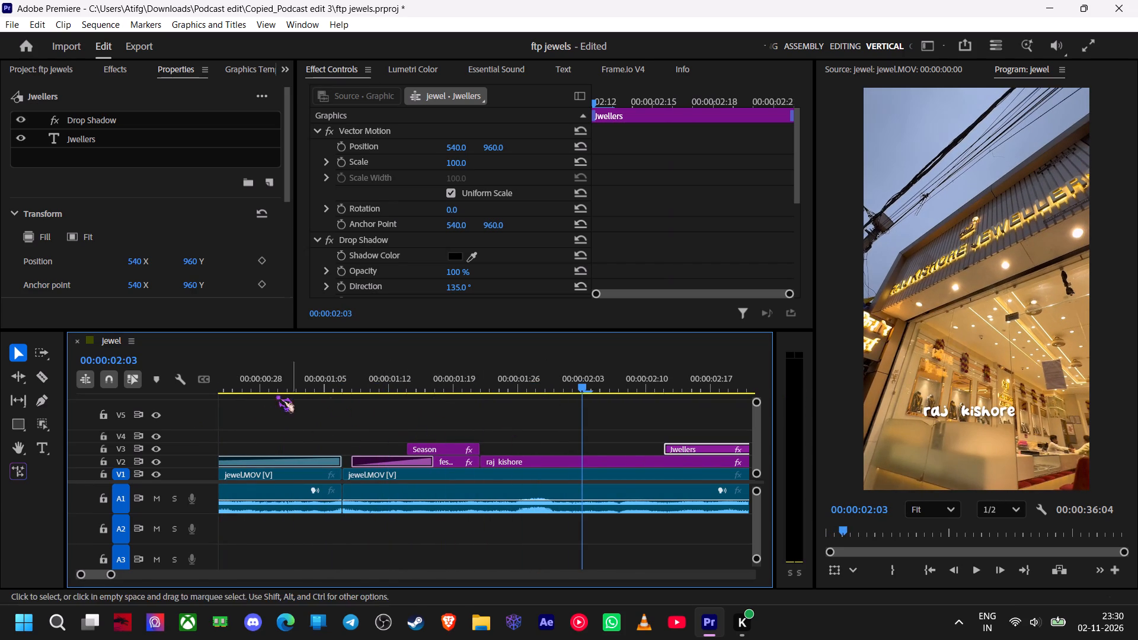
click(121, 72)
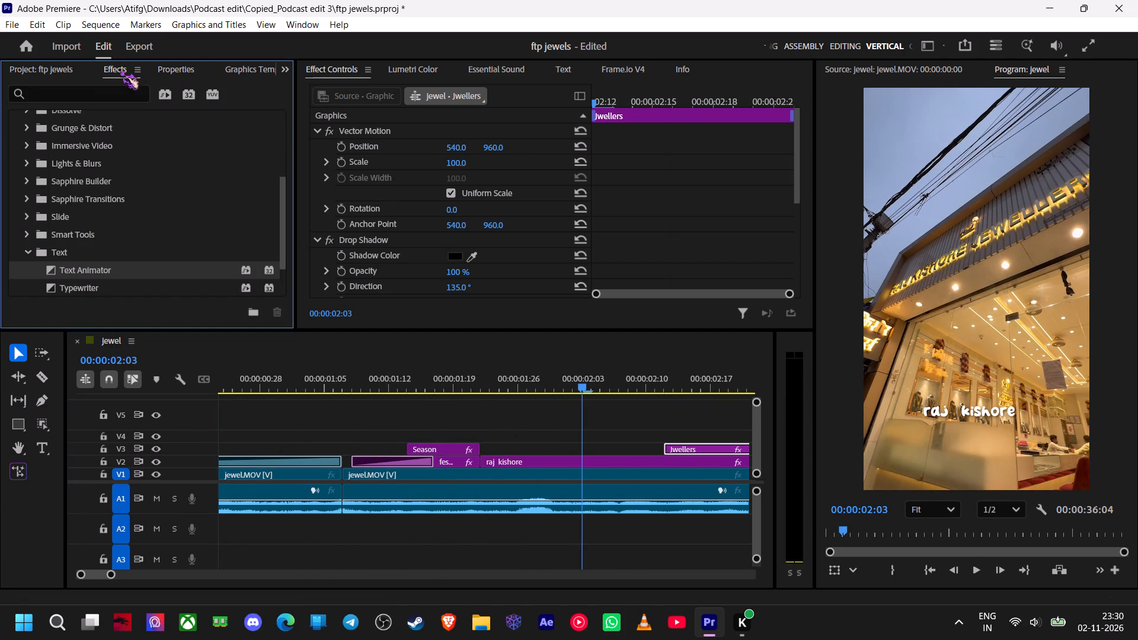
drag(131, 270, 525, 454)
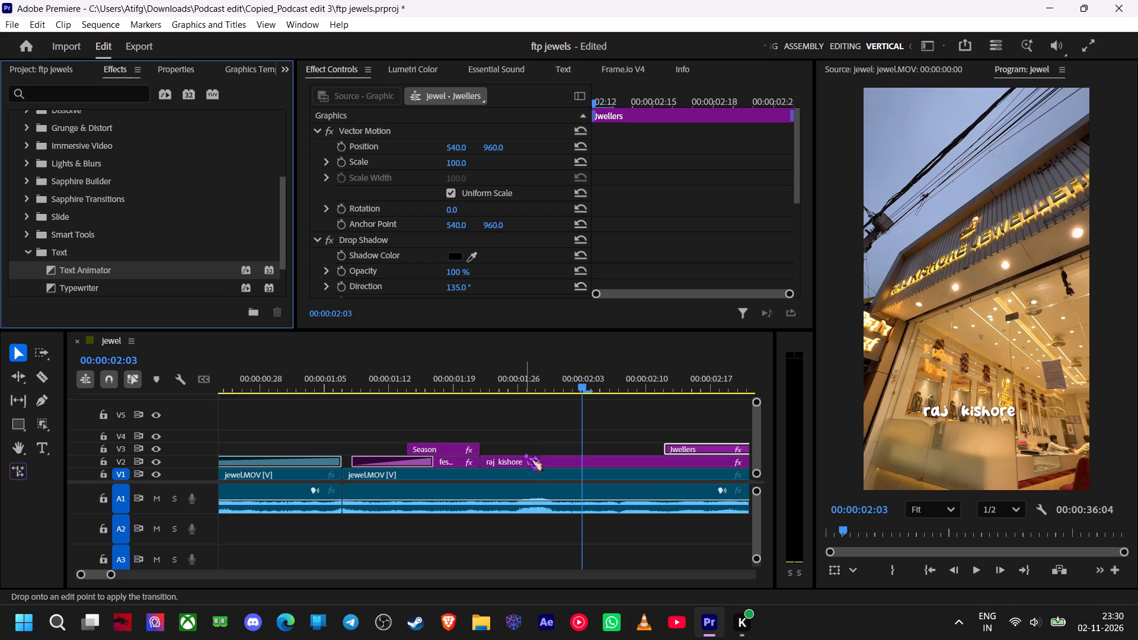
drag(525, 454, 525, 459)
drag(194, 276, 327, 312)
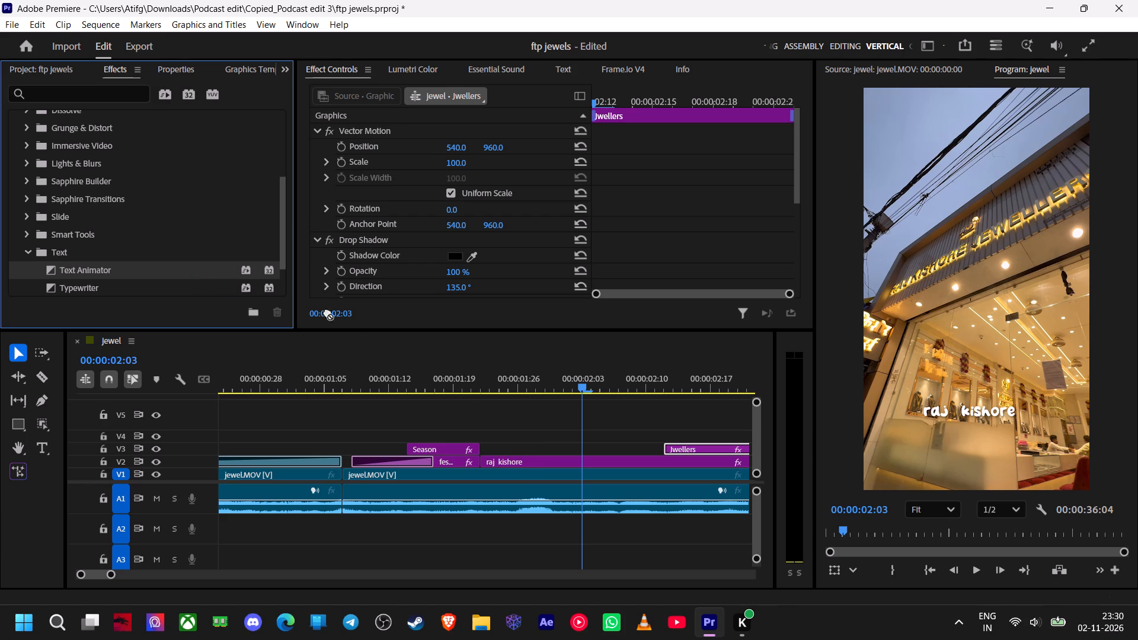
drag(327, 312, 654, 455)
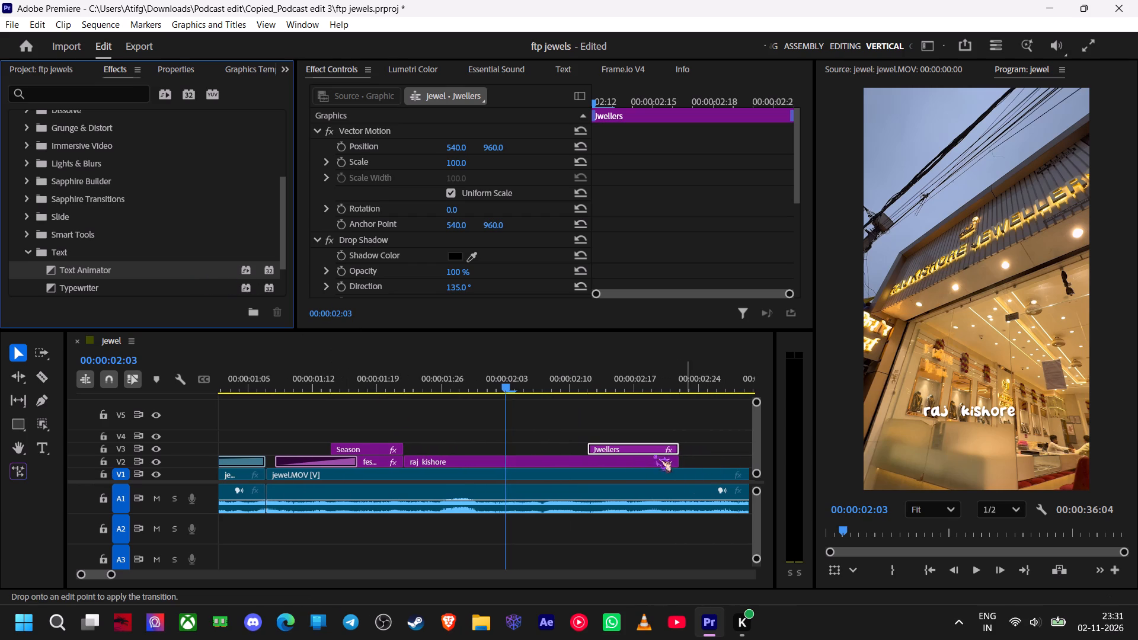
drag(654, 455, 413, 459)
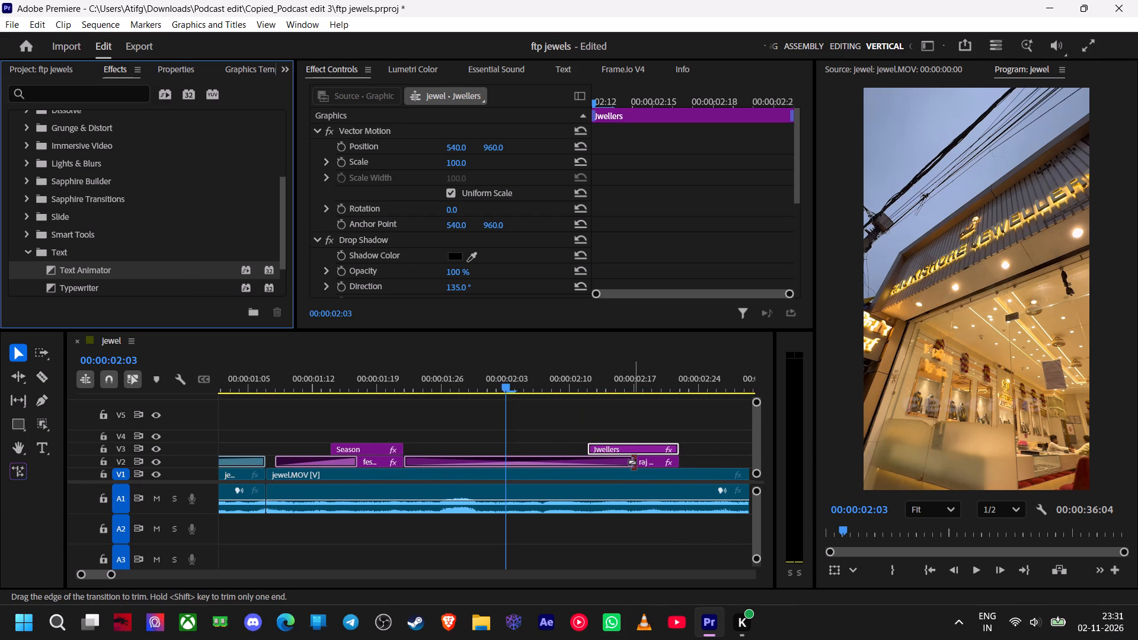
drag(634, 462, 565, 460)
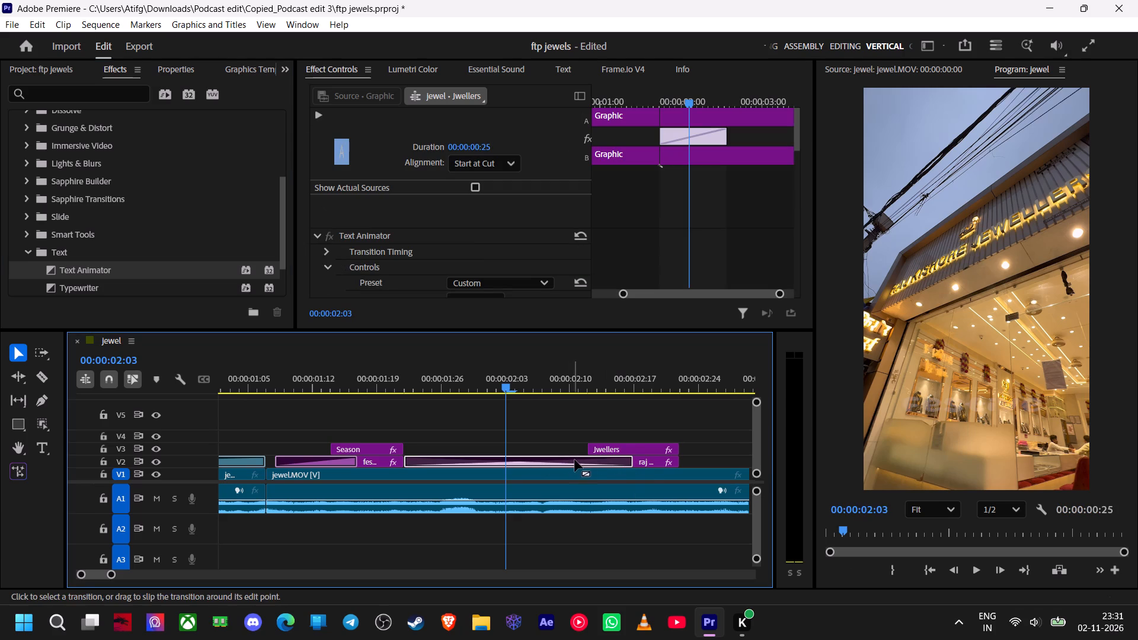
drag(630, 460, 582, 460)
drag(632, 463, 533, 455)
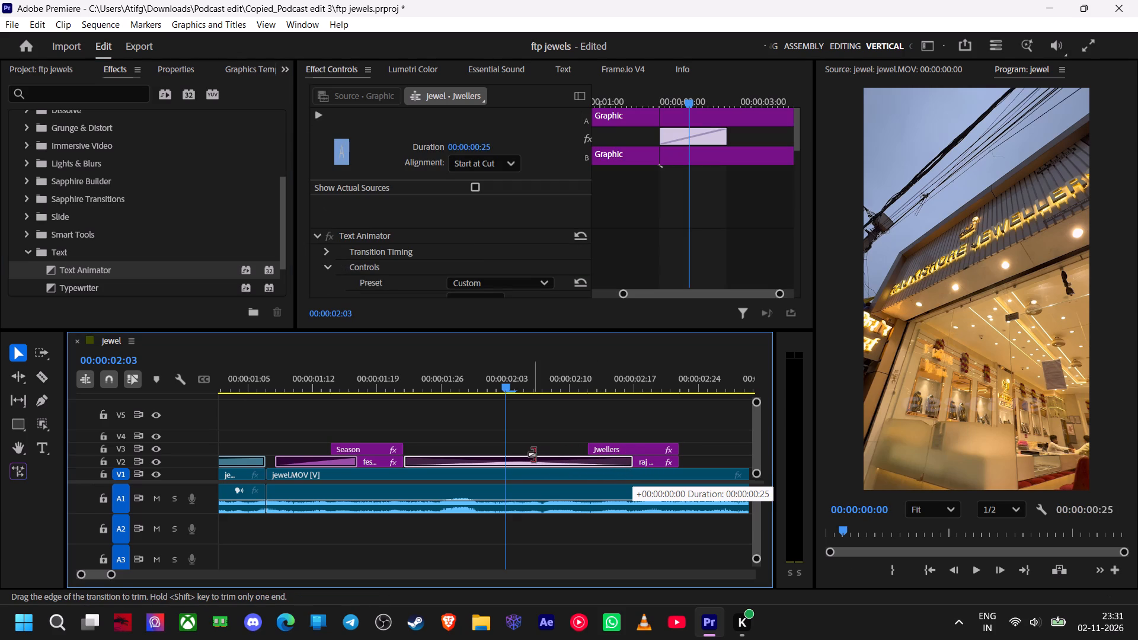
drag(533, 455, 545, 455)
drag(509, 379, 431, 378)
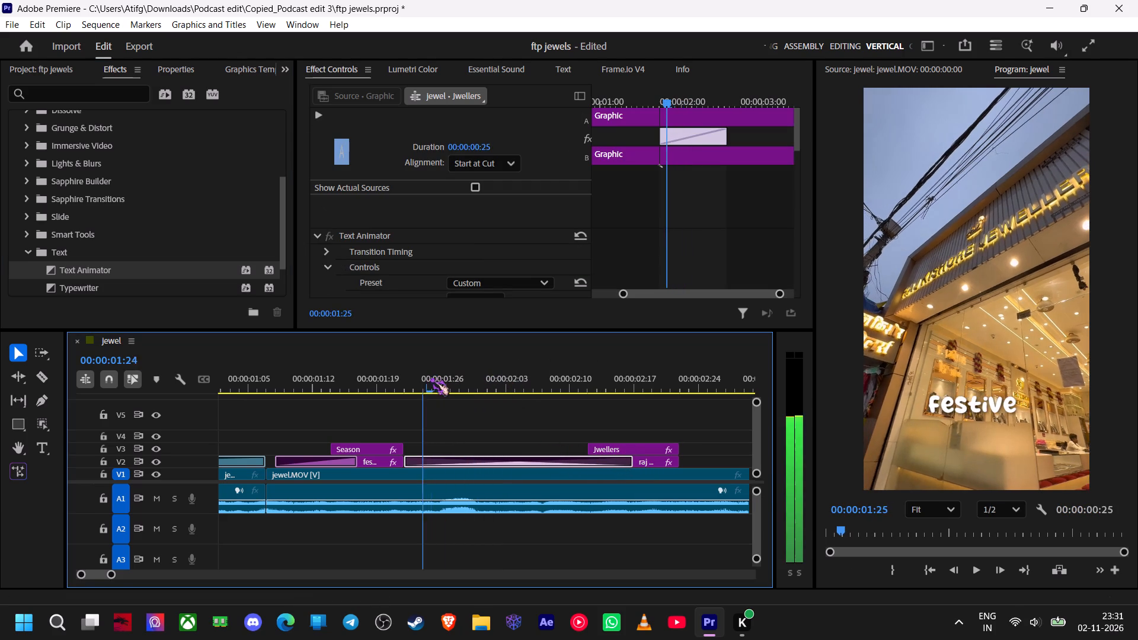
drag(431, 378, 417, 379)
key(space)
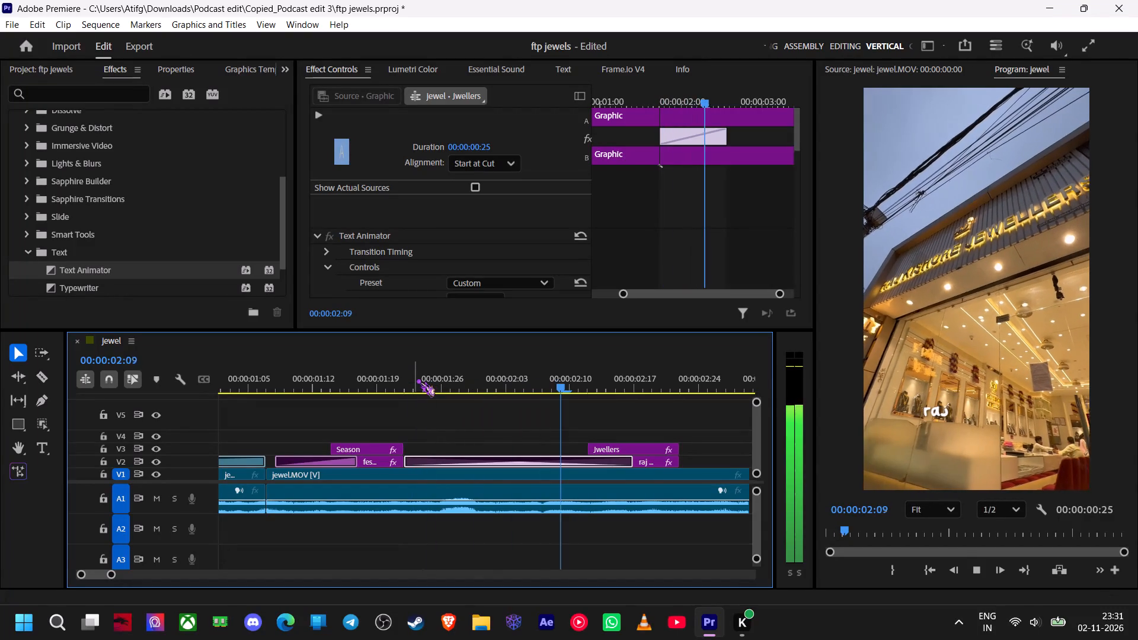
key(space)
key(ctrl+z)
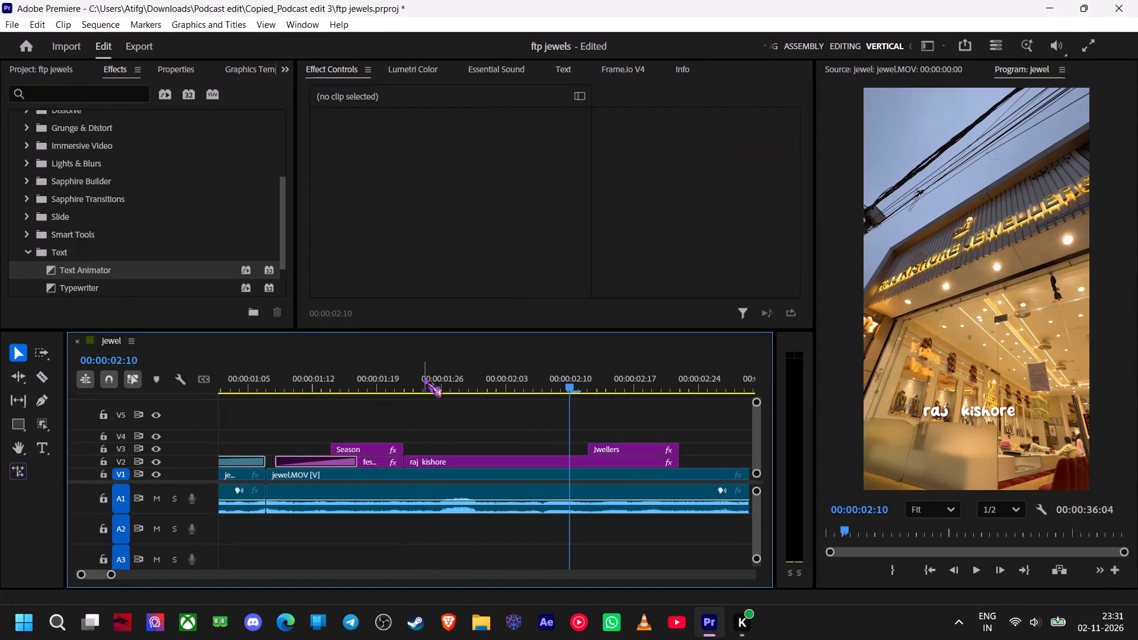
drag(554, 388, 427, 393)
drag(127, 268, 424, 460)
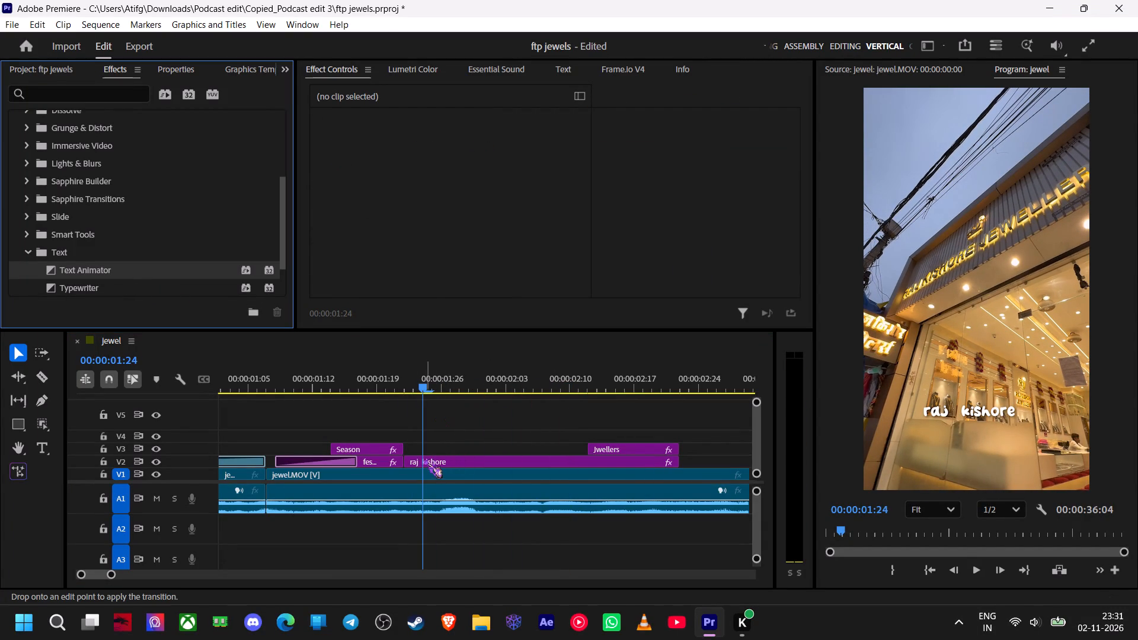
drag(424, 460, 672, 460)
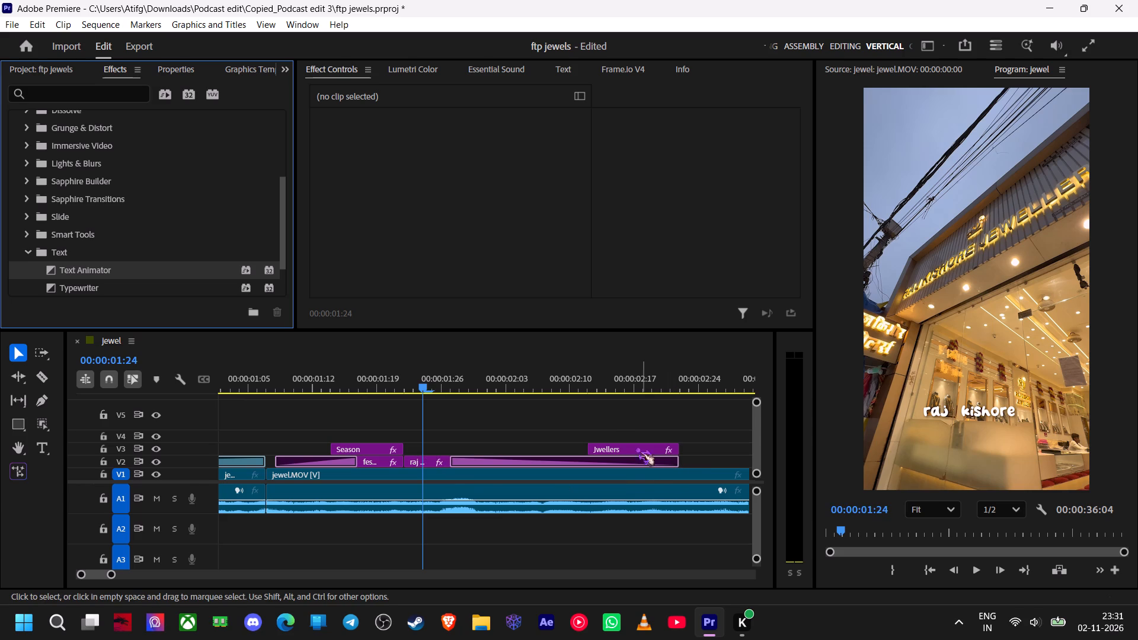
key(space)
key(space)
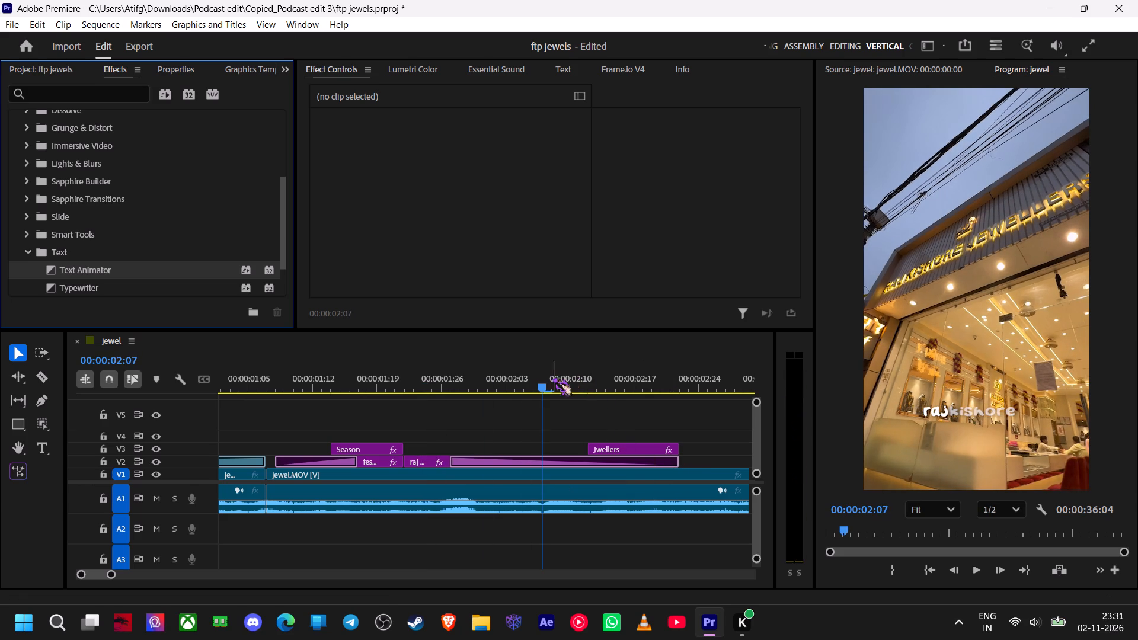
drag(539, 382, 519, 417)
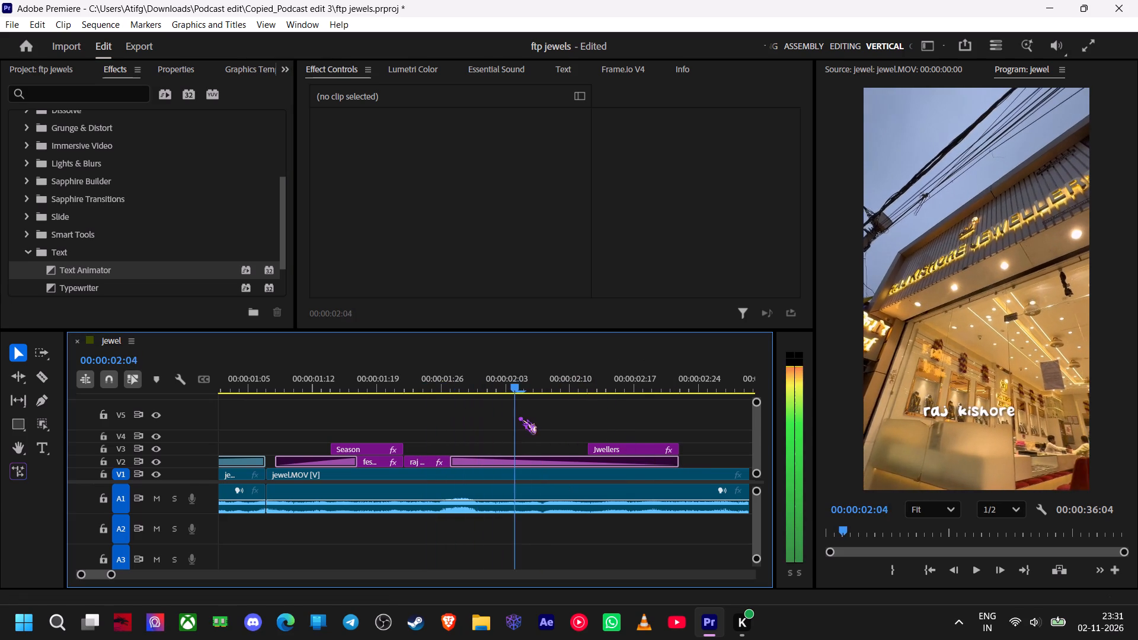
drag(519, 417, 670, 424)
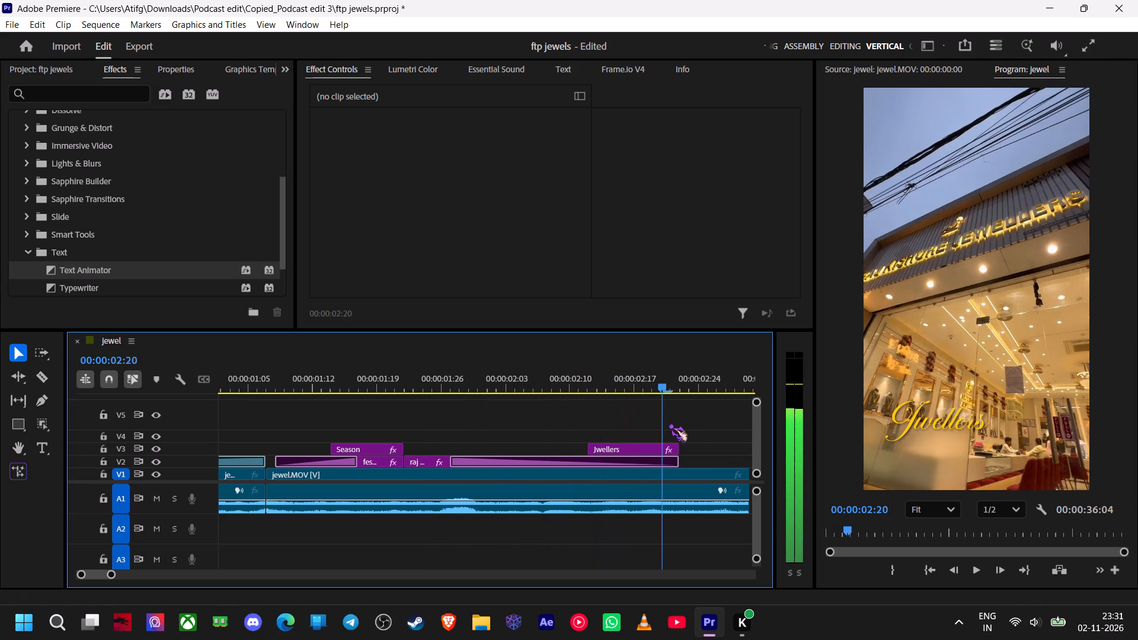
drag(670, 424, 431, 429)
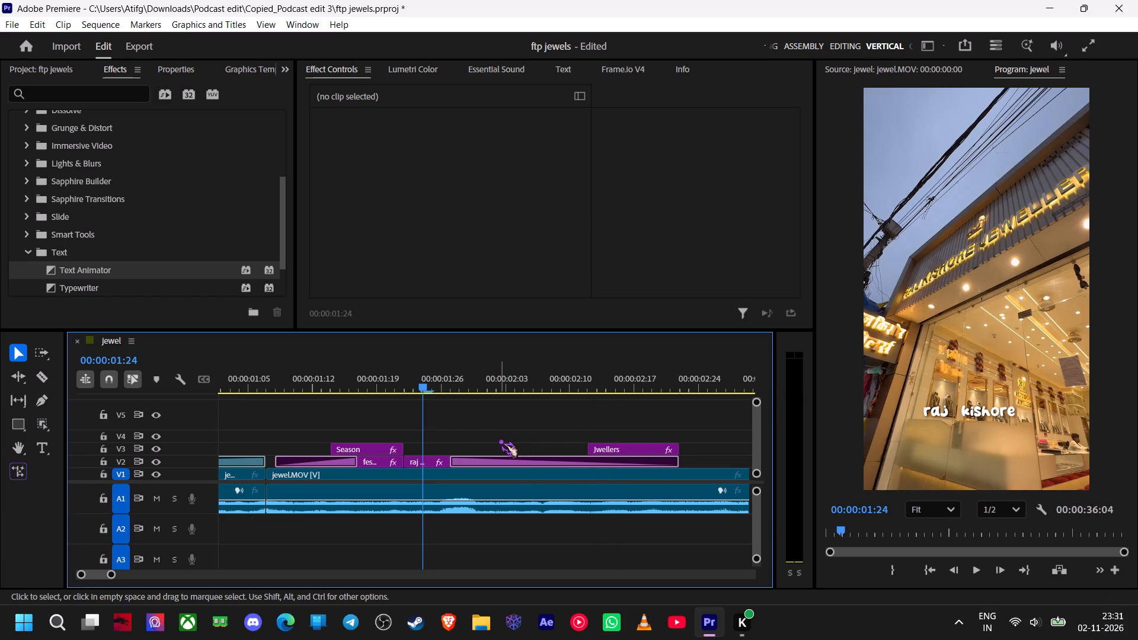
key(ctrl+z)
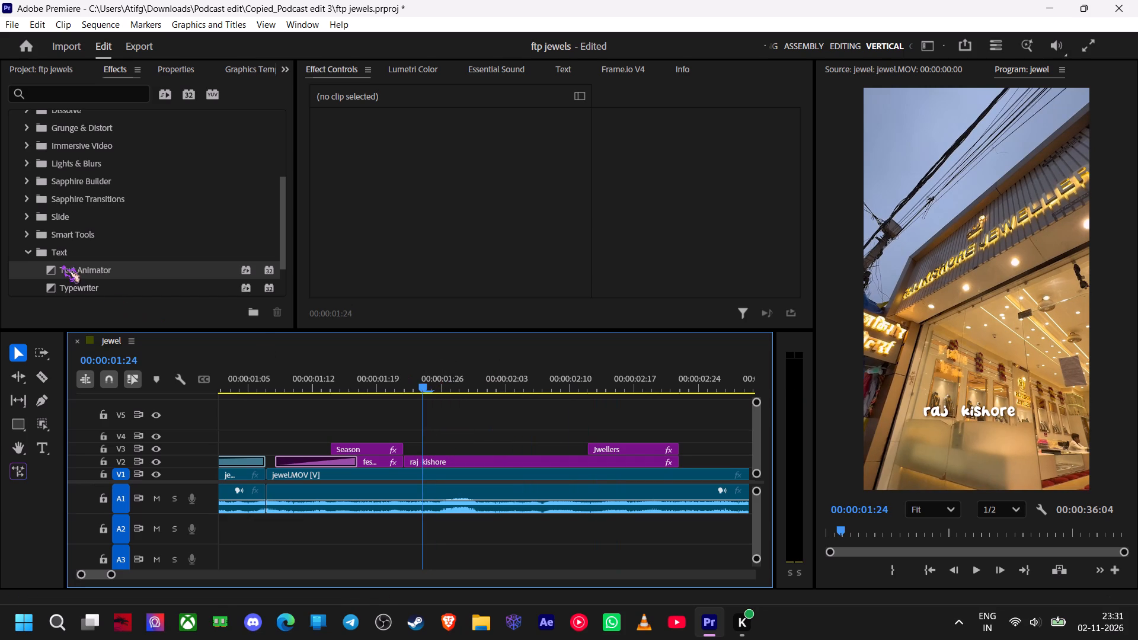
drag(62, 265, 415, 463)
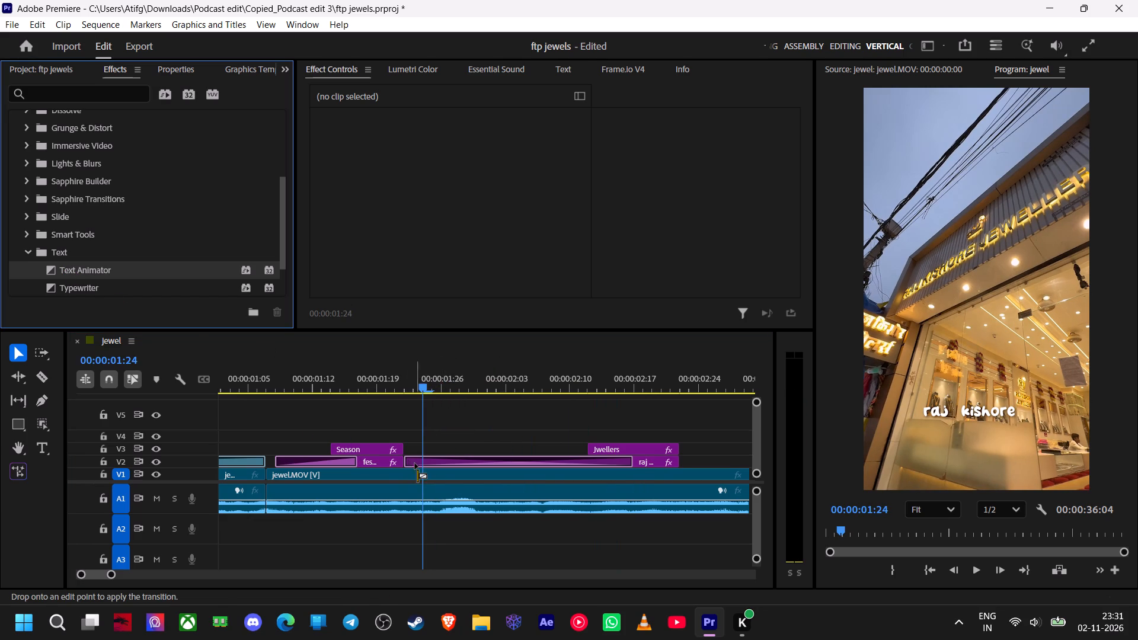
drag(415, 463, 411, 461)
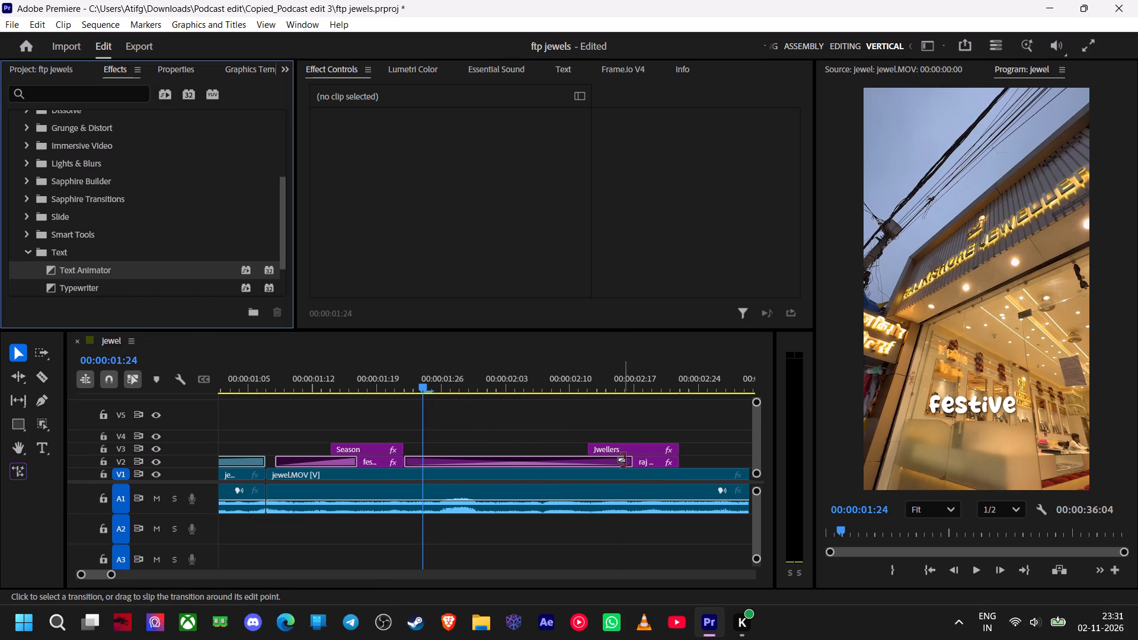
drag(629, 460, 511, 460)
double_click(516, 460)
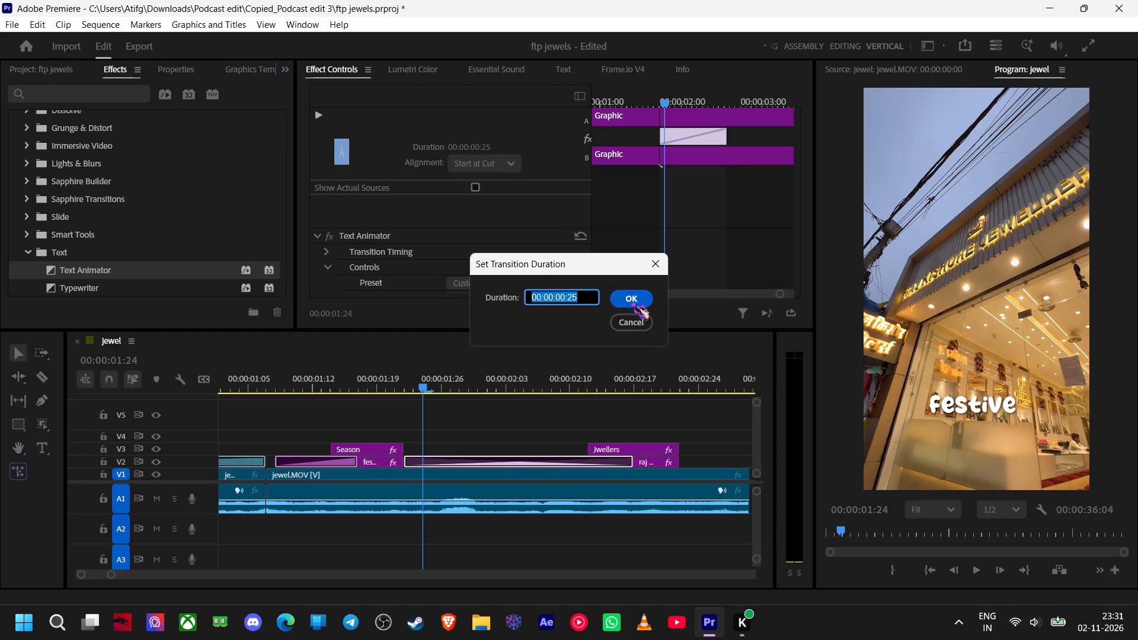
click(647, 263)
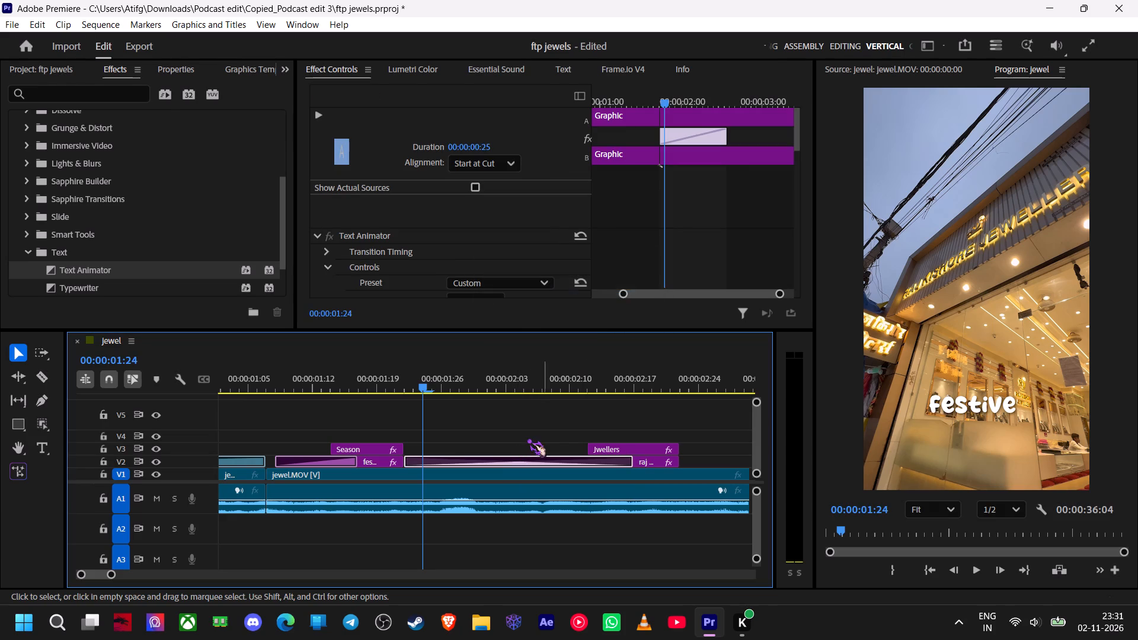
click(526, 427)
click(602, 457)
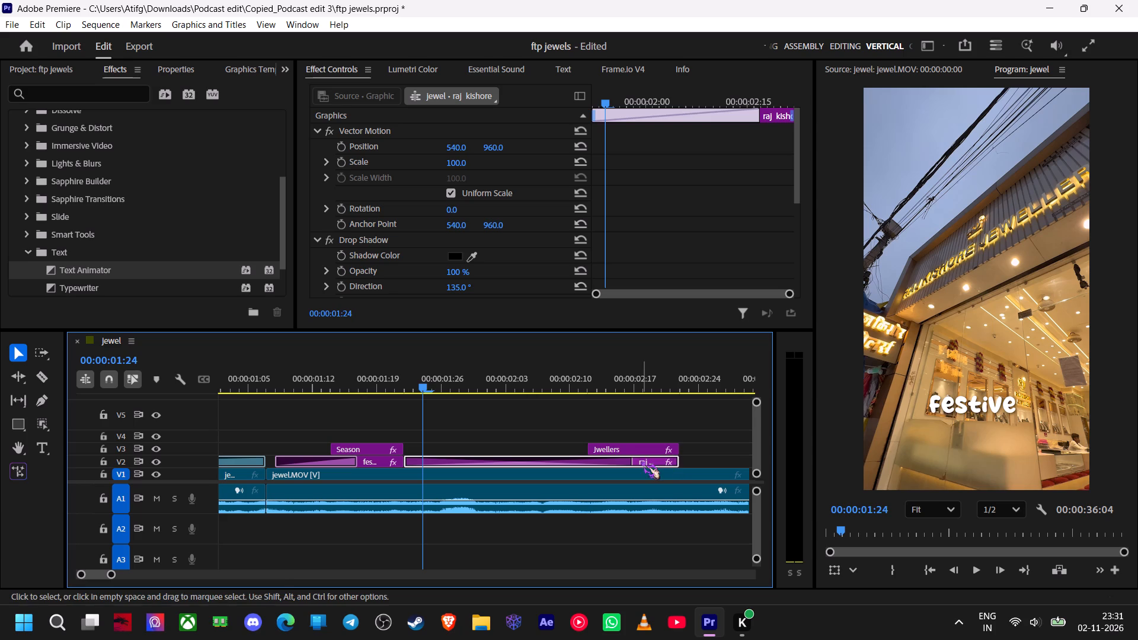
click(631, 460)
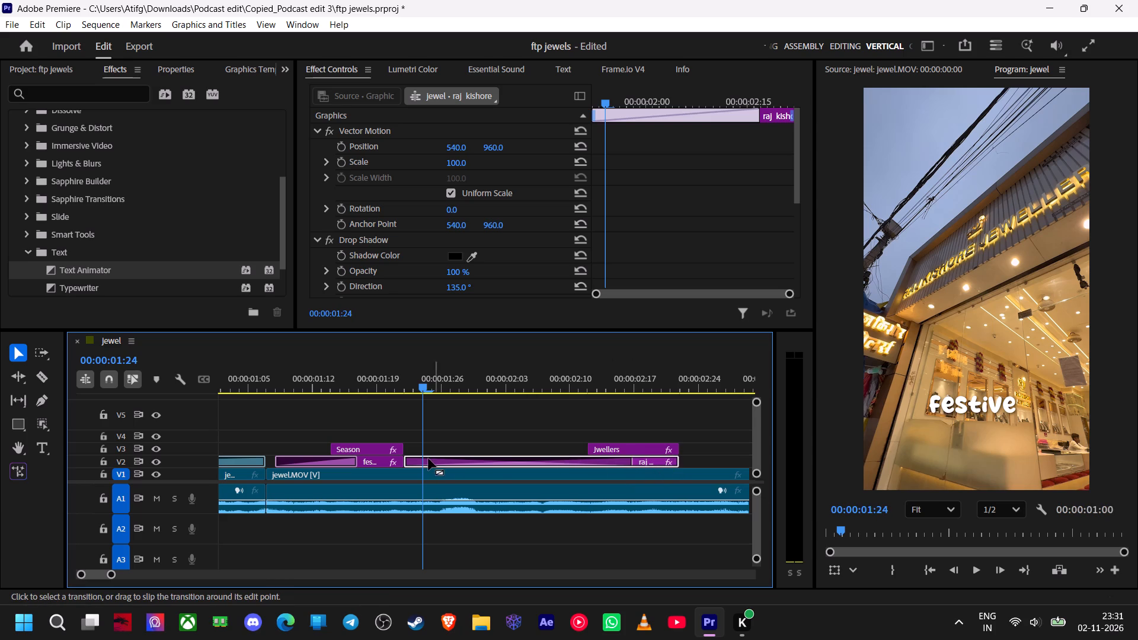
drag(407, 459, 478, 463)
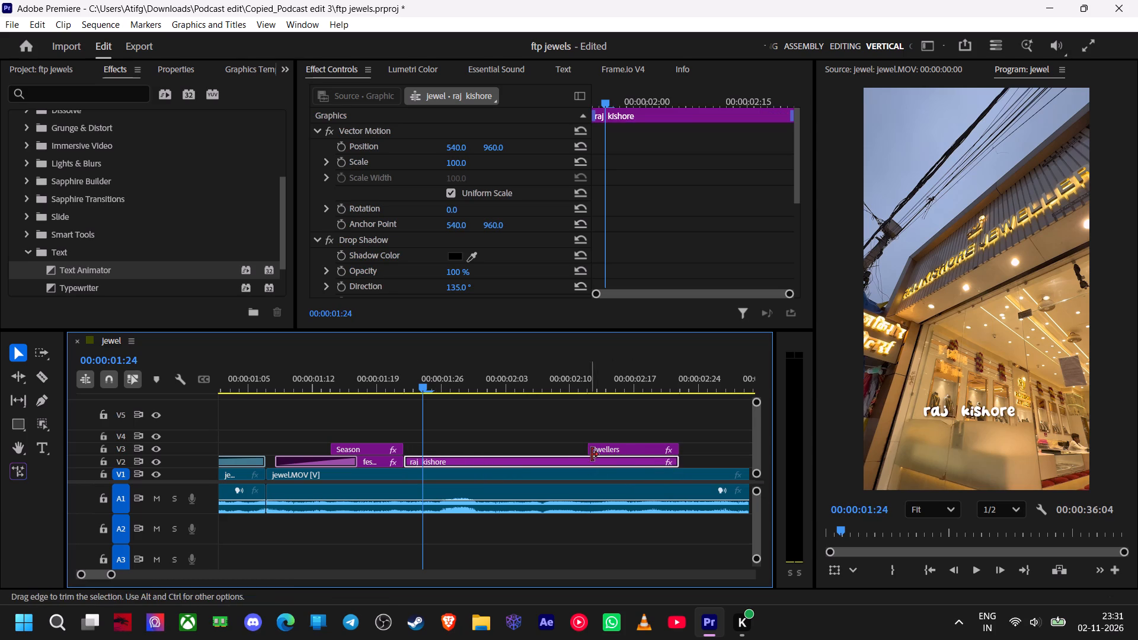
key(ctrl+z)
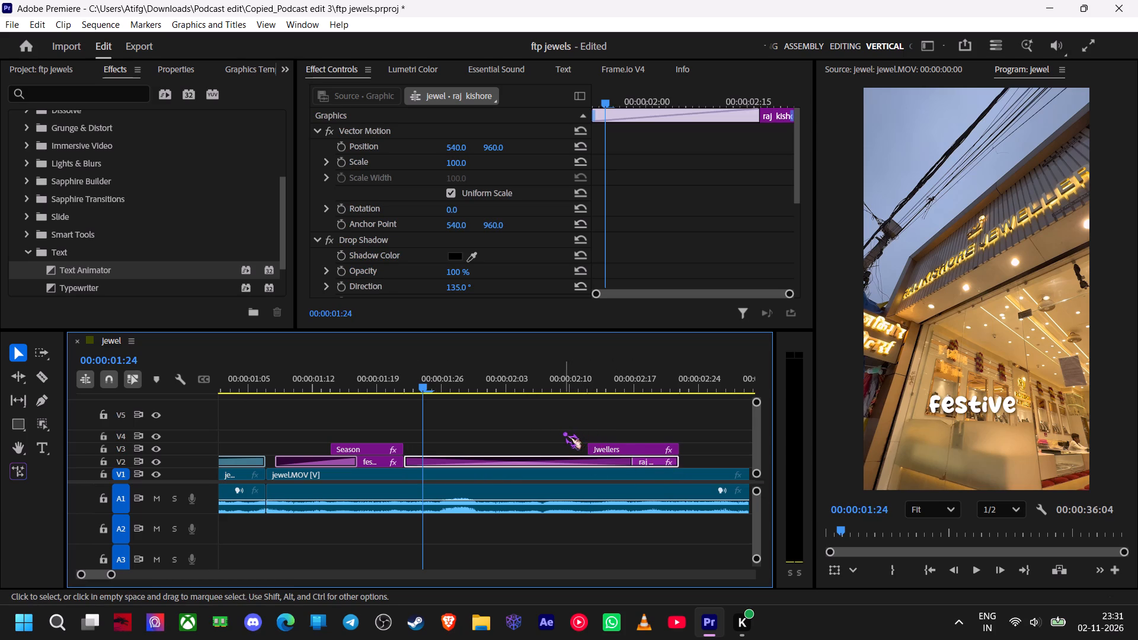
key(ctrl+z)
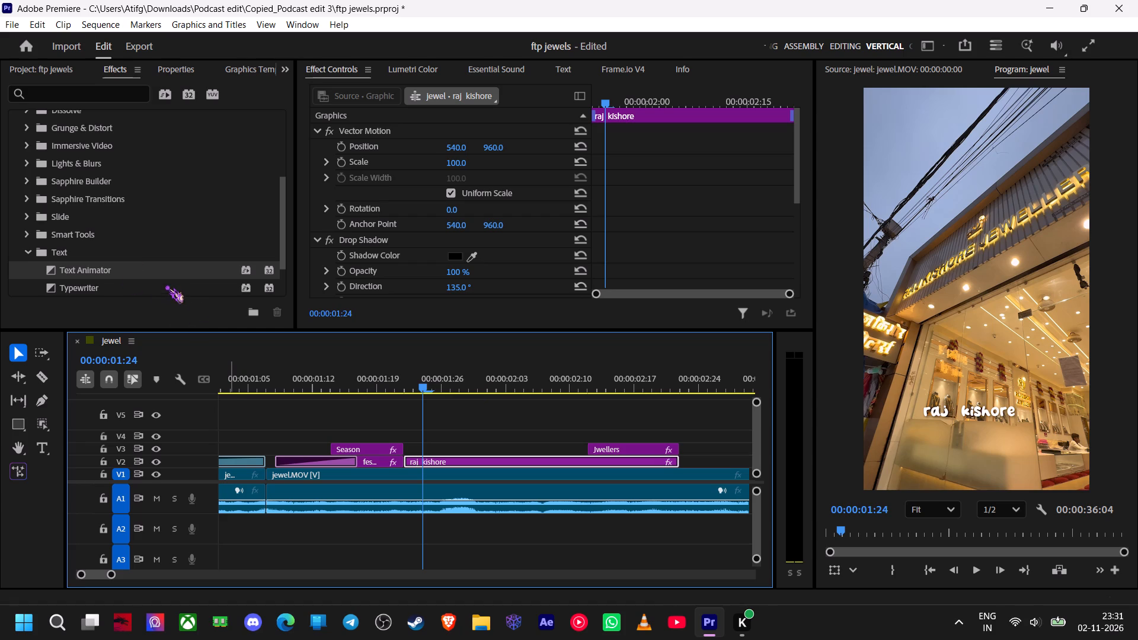
drag(166, 286, 415, 462)
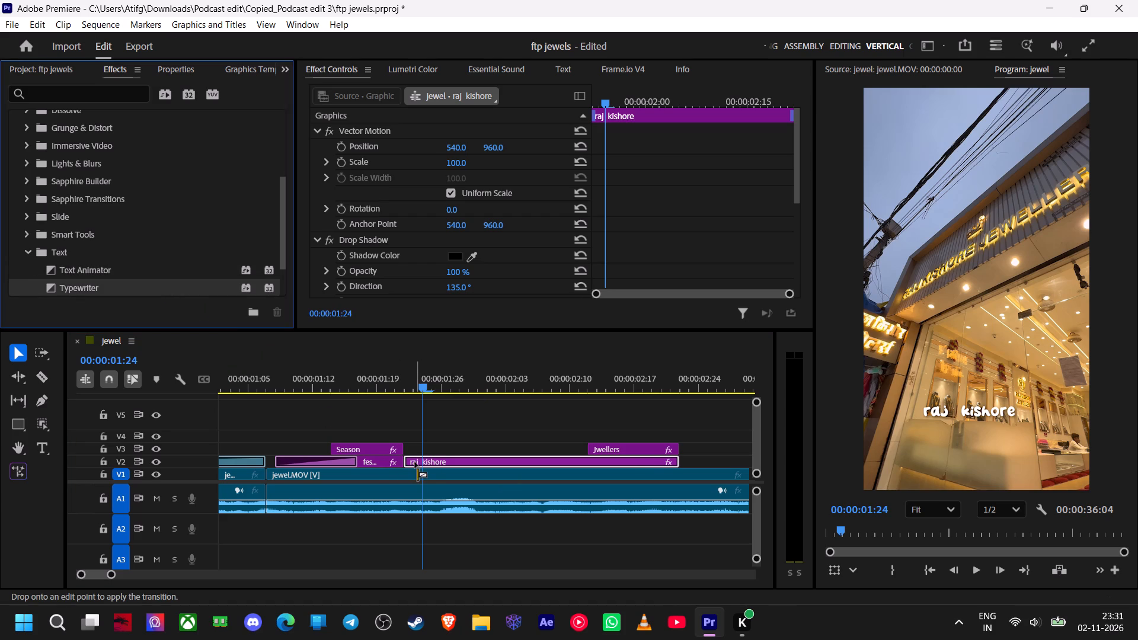
drag(415, 462, 414, 462)
drag(422, 379, 414, 383)
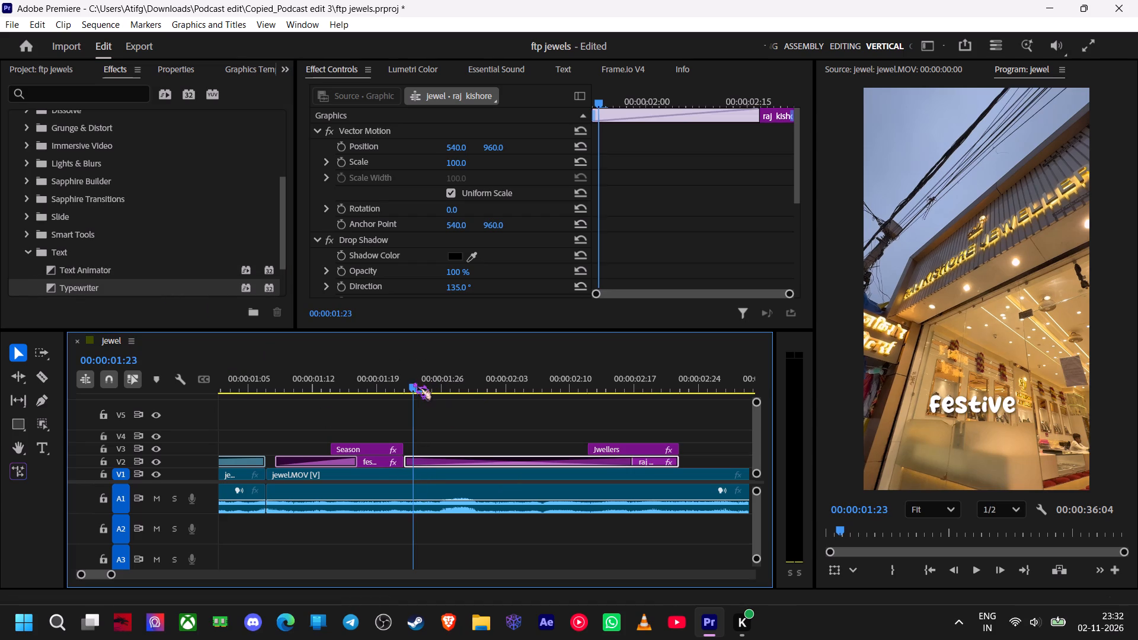
drag(414, 383, 571, 404)
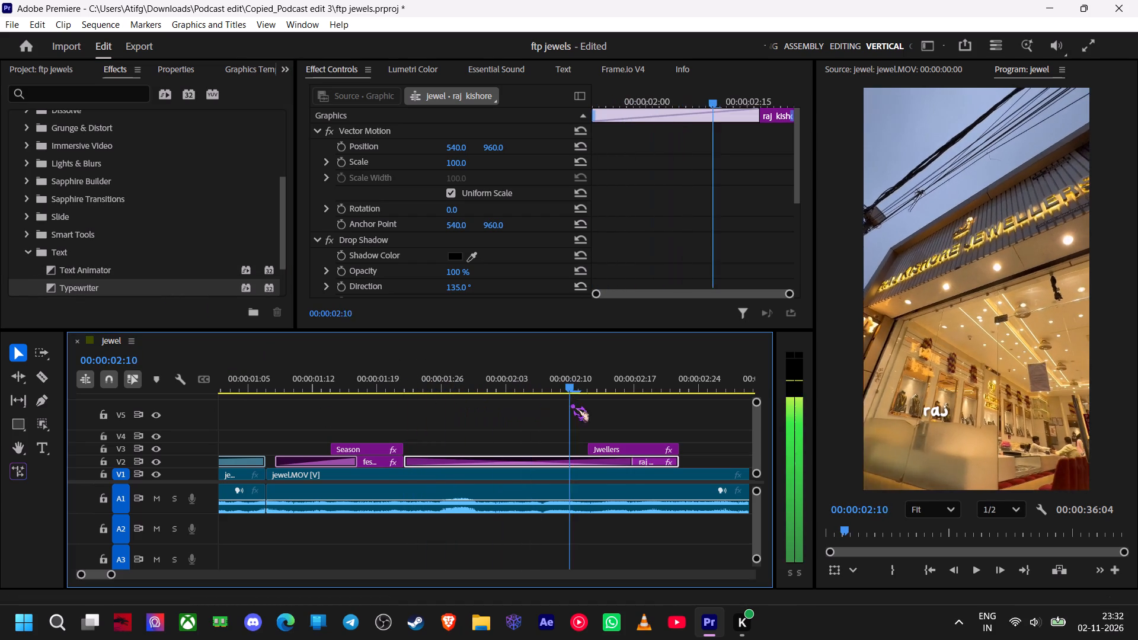
drag(571, 404, 522, 414)
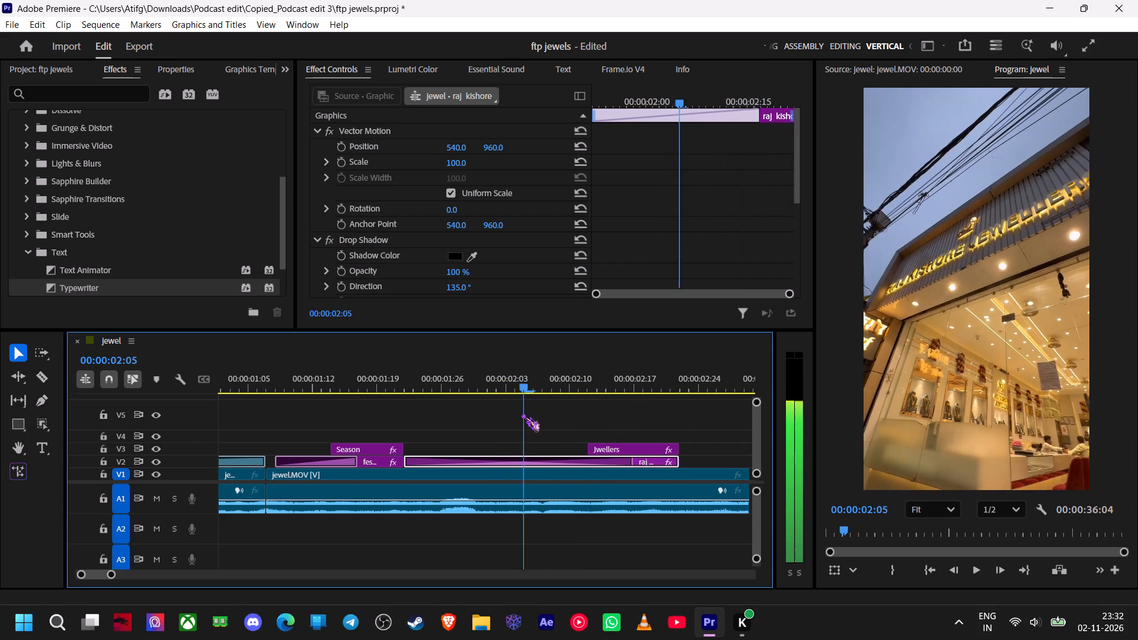
drag(522, 414, 616, 414)
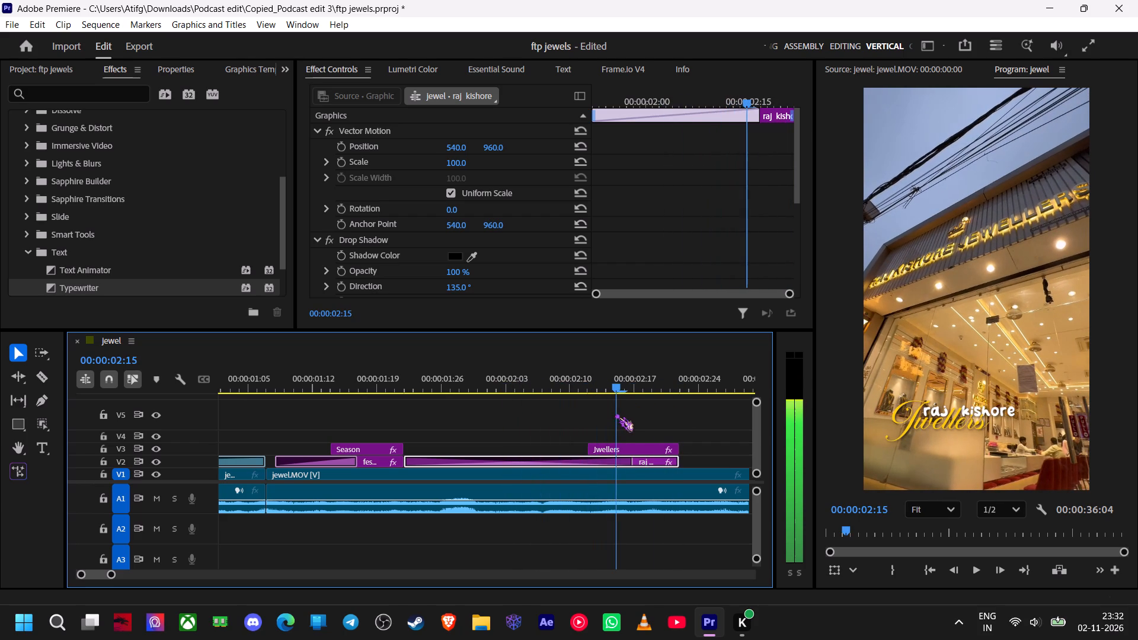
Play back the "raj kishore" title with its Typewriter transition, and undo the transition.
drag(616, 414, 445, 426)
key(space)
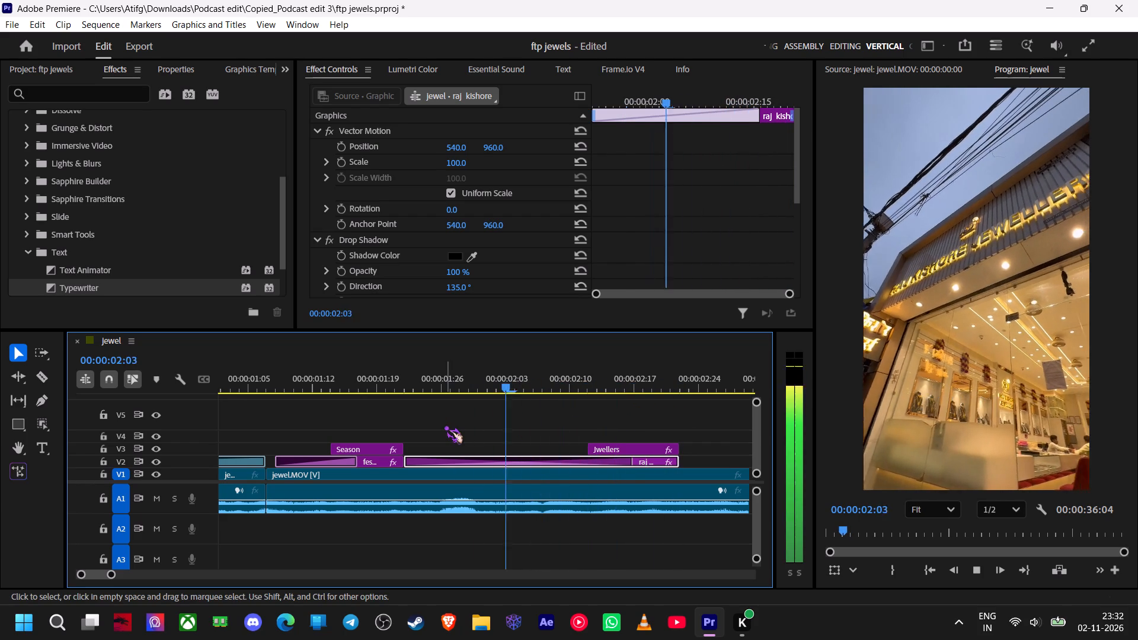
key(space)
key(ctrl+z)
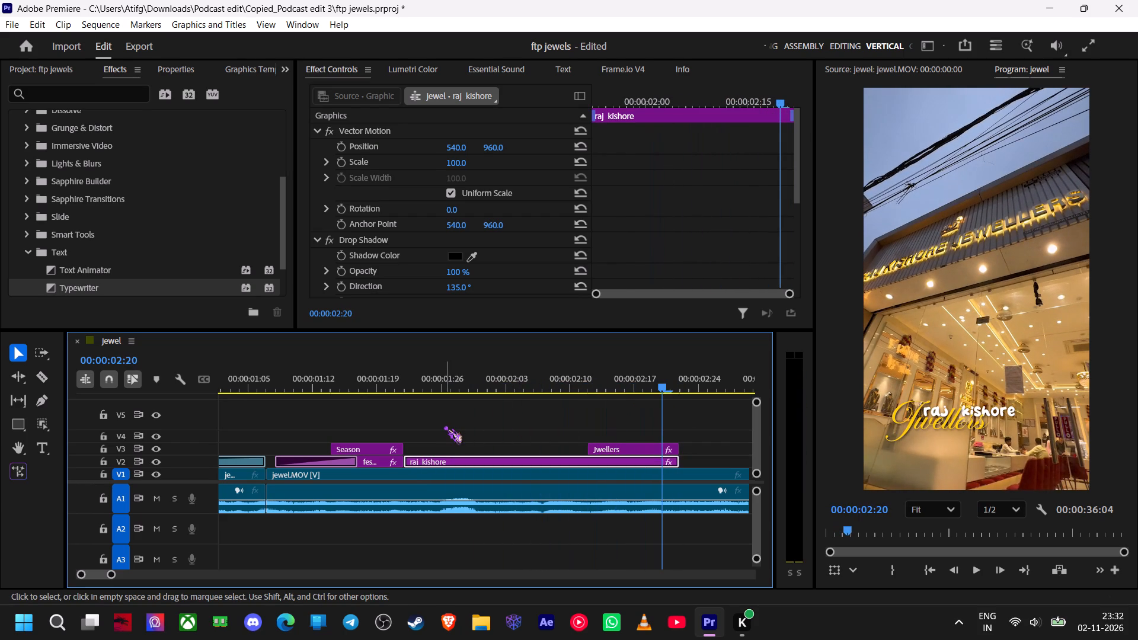
Play the section around the "raj kishore" title repeatedly to judge where each word falls in the audio.
drag(661, 382, 352, 408)
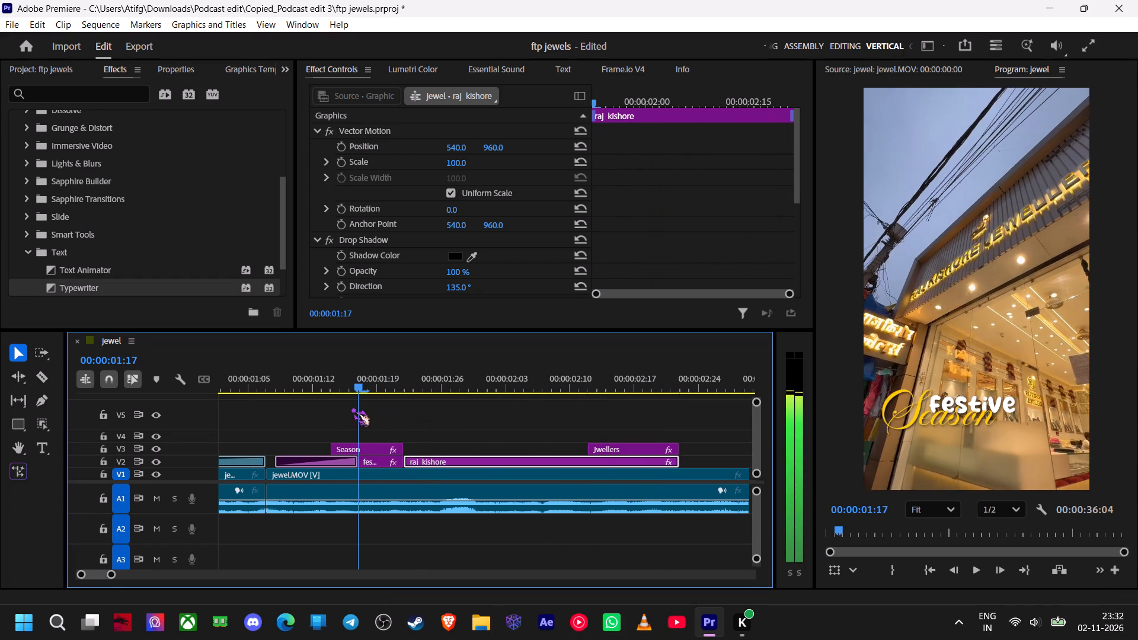
drag(352, 408, 349, 408)
key(space)
key(space)
key(space)
key(space)
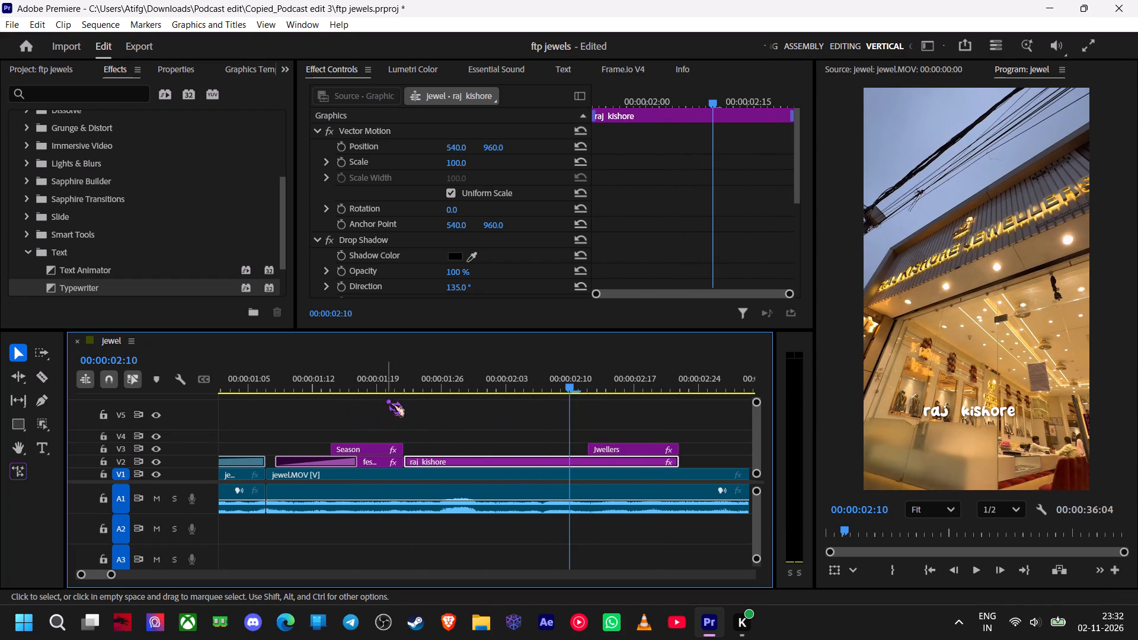
drag(566, 391, 404, 424)
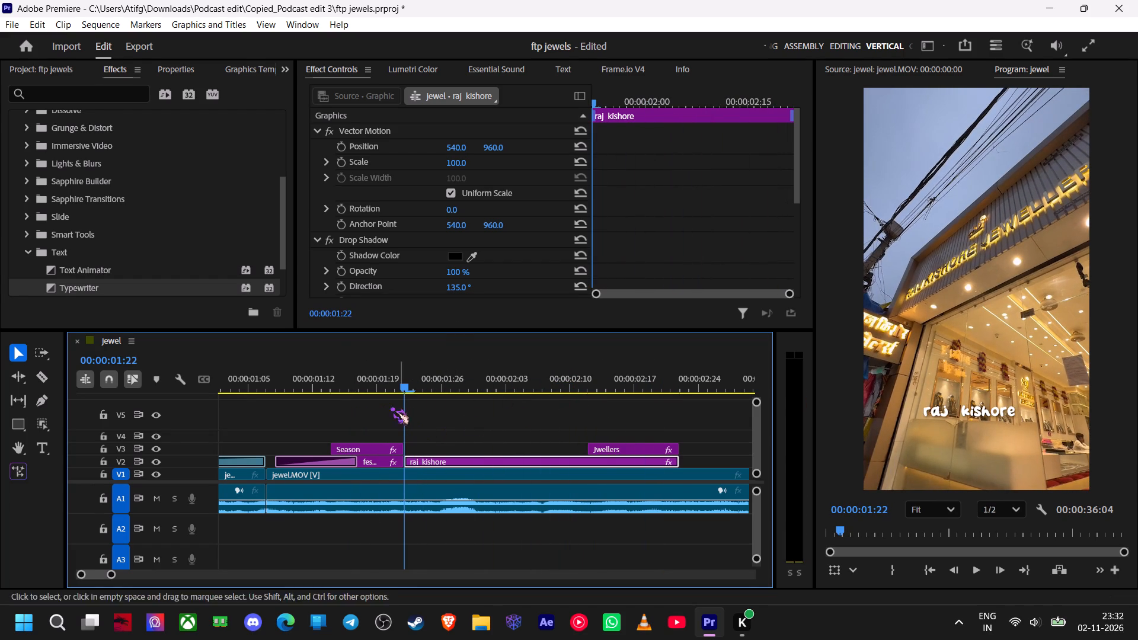
drag(283, 228, 291, 268)
key(space)
key(space)
key(space)
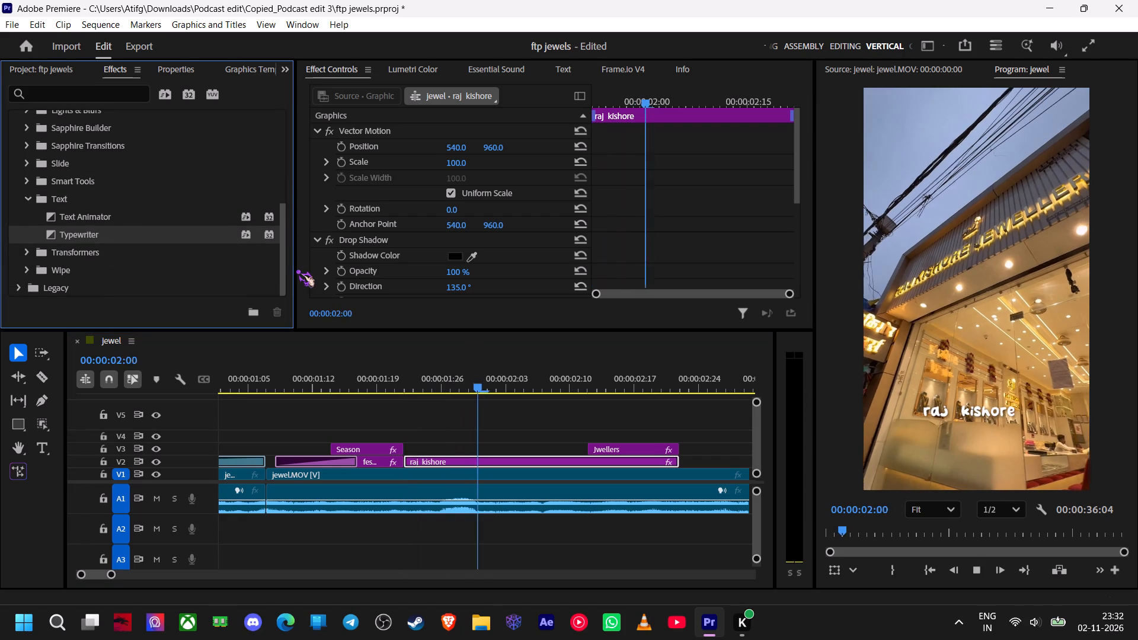
key(space)
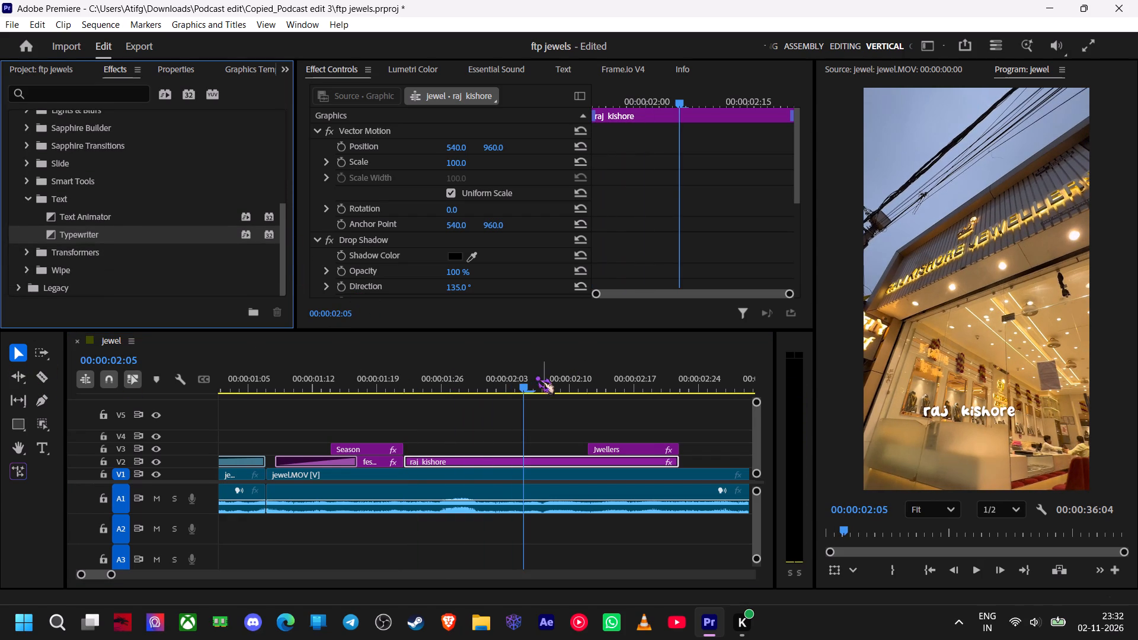
drag(523, 386, 404, 399)
key(space)
key(space)
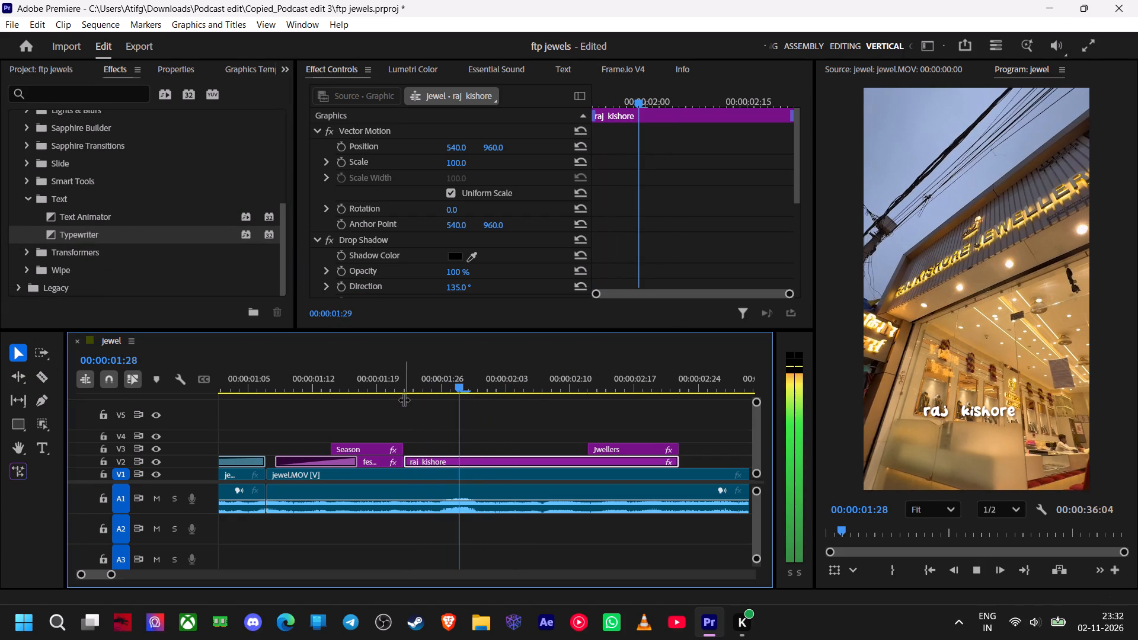
key(space)
key(space)
drag(512, 385, 404, 402)
key(space)
key(space)
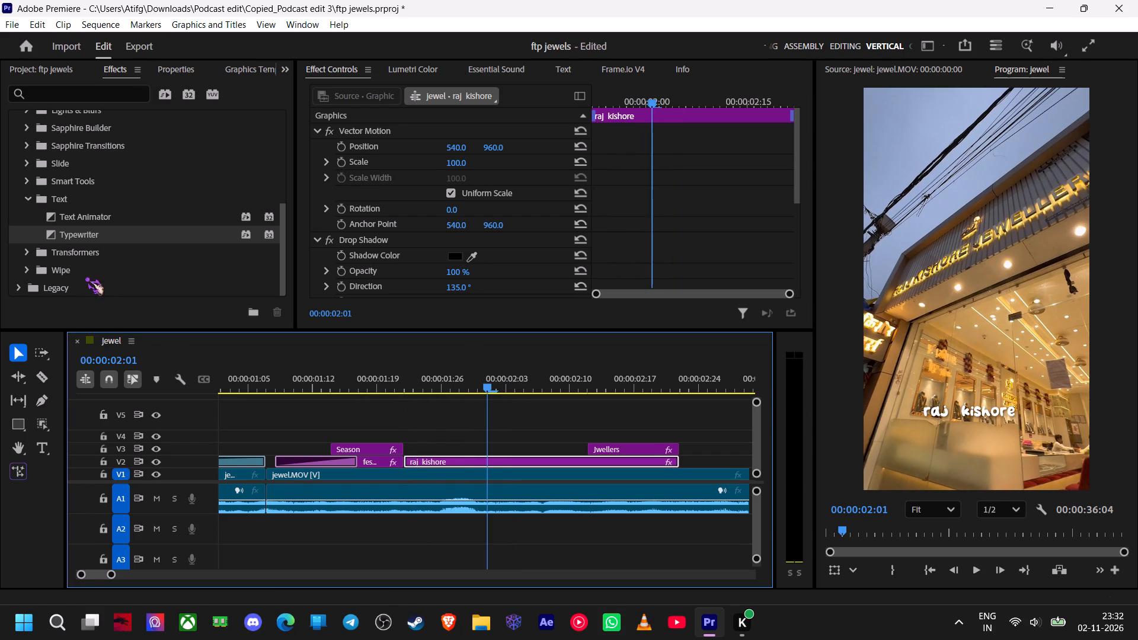
click(47, 375)
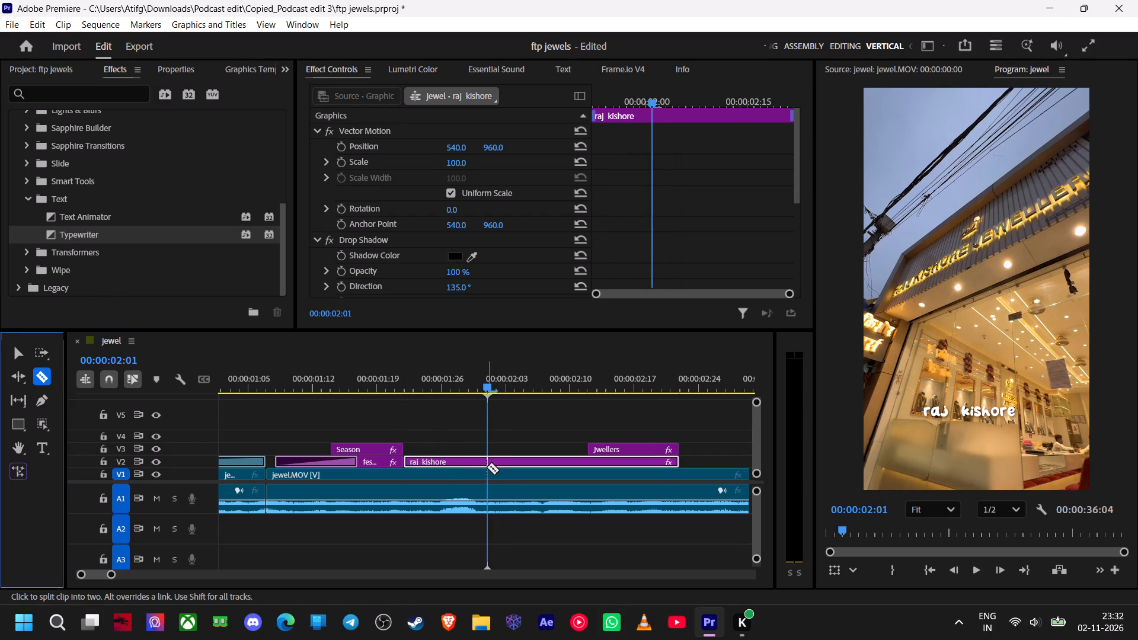
click(487, 467)
click(27, 359)
key(space)
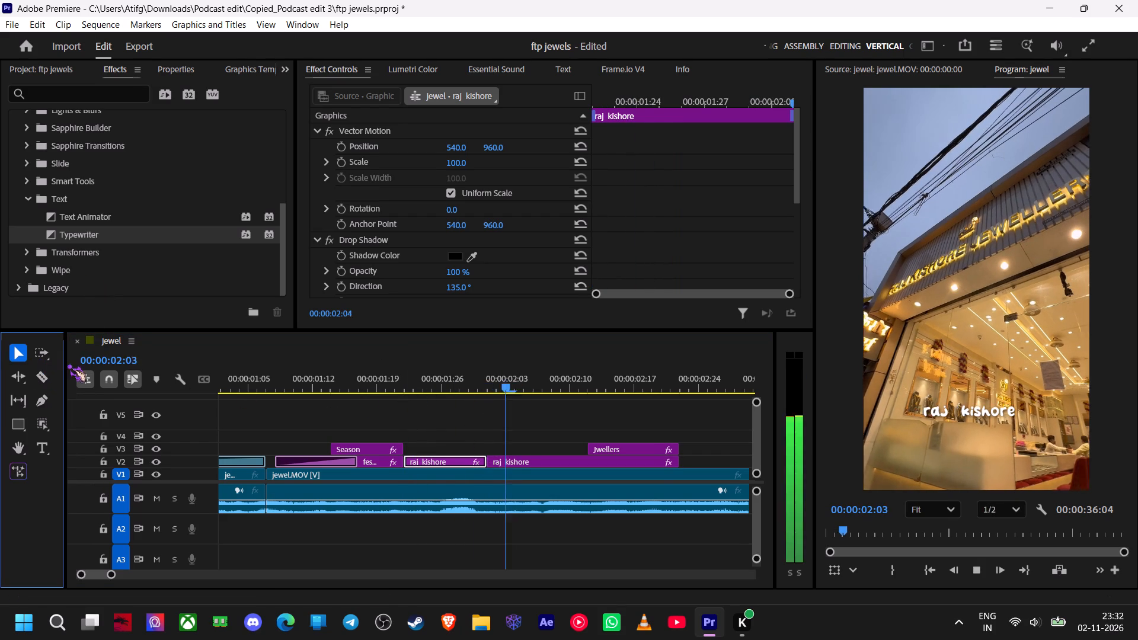
key(space)
drag(469, 380, 440, 390)
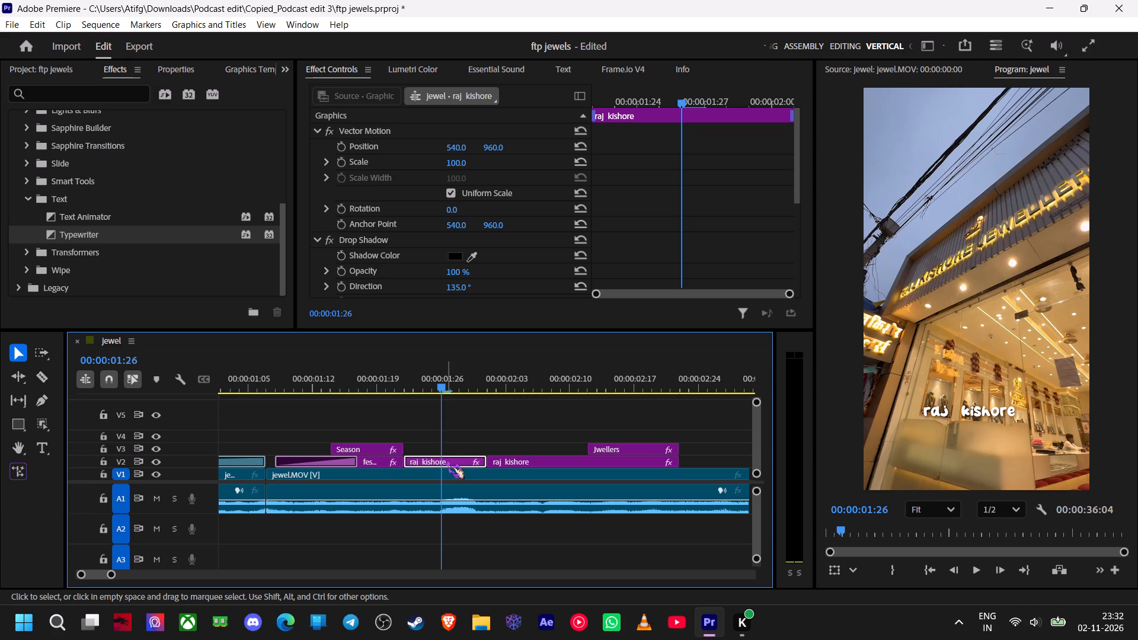
click(446, 462)
click(322, 135)
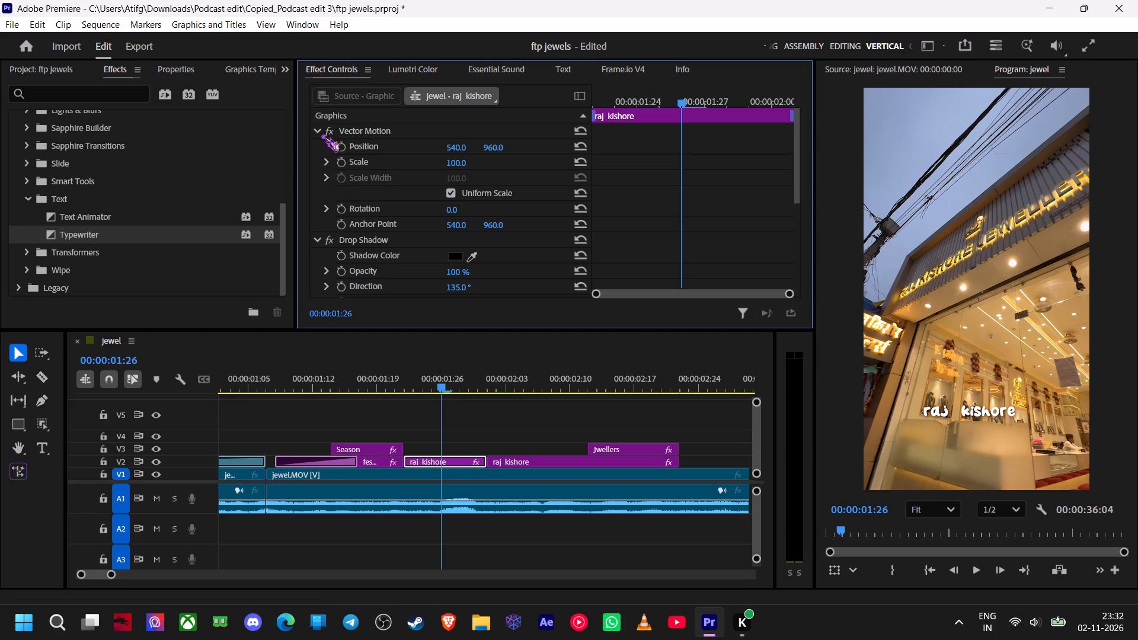
click(317, 147)
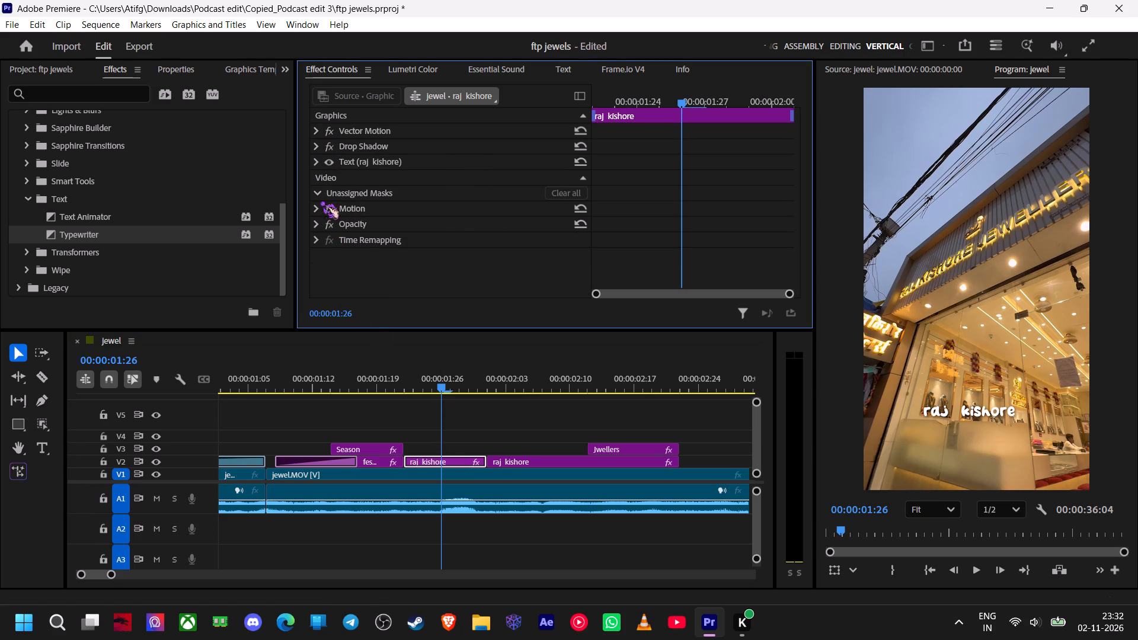
click(317, 203)
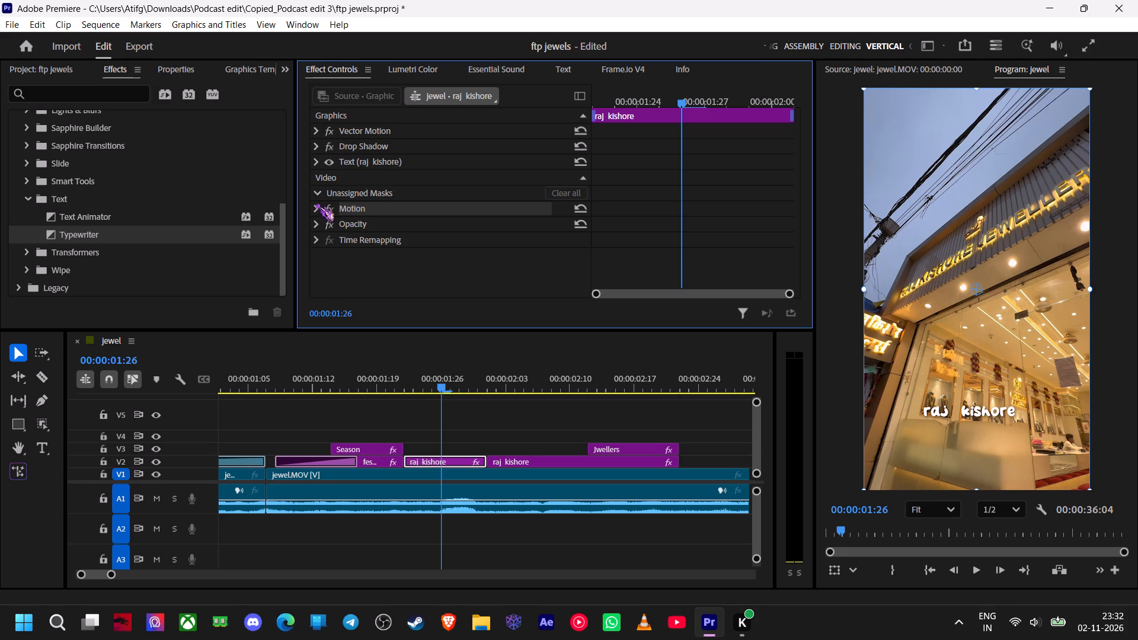
click(317, 206)
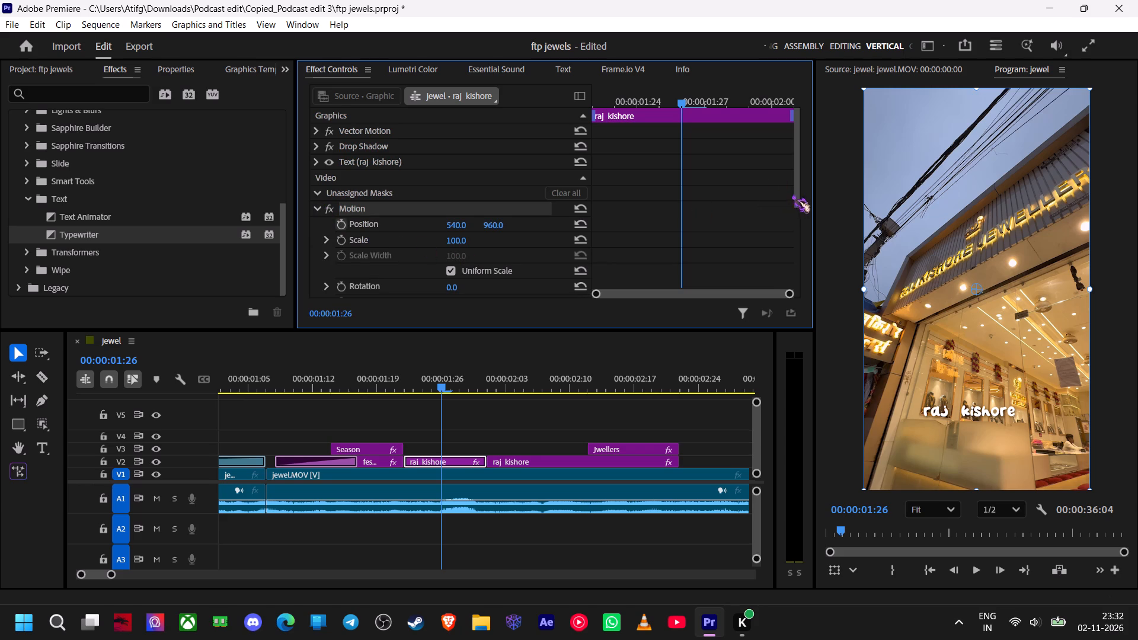
drag(797, 198, 801, 274)
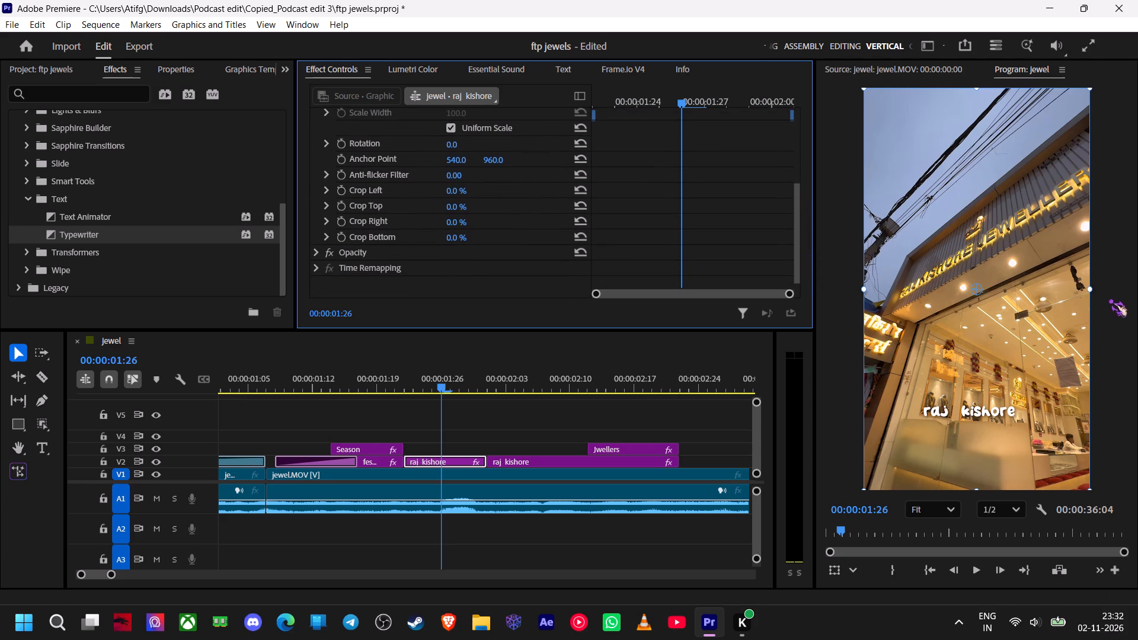
drag(1096, 291, 1020, 293)
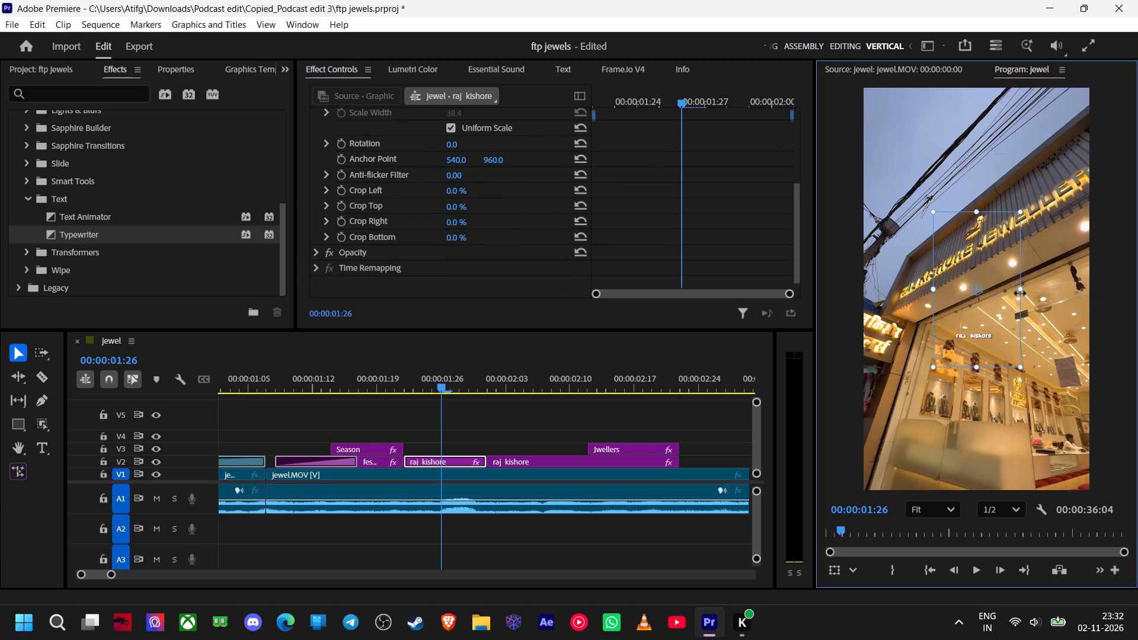
key(ctrl+z)
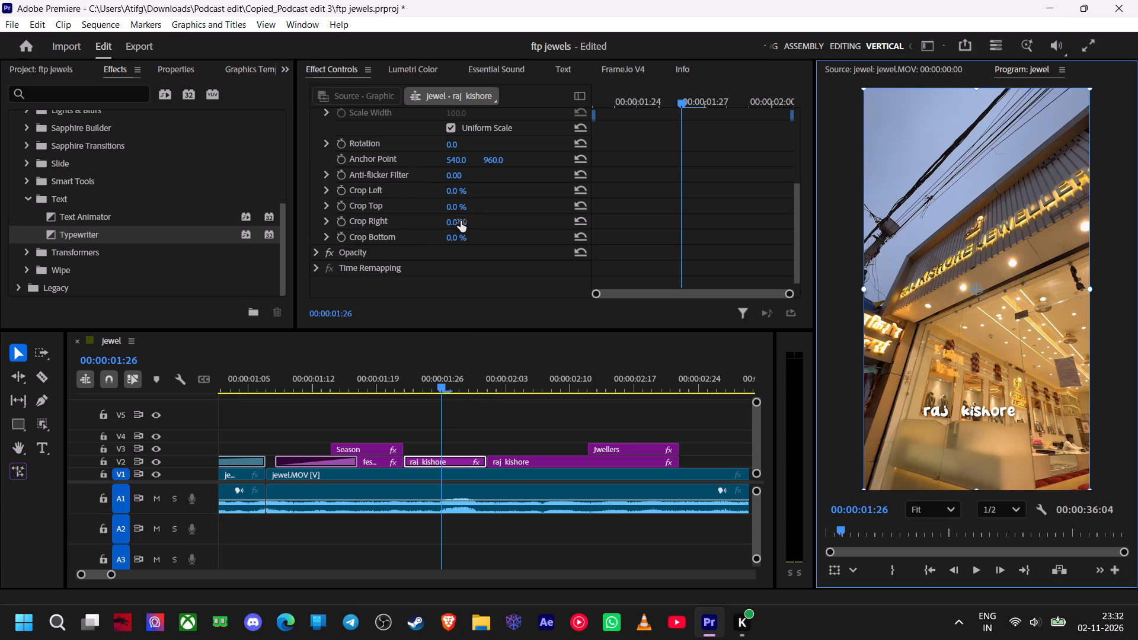
drag(461, 221, 481, 228)
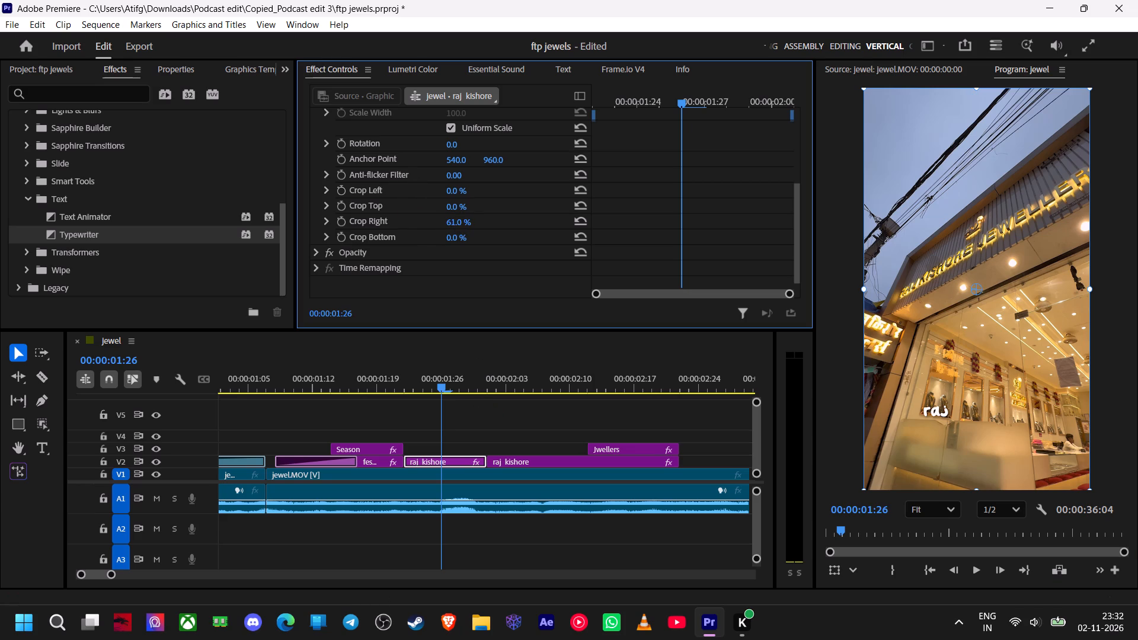
drag(481, 228, 481, 231)
drag(481, 231, 482, 232)
drag(446, 385, 311, 396)
click(341, 403)
key(space)
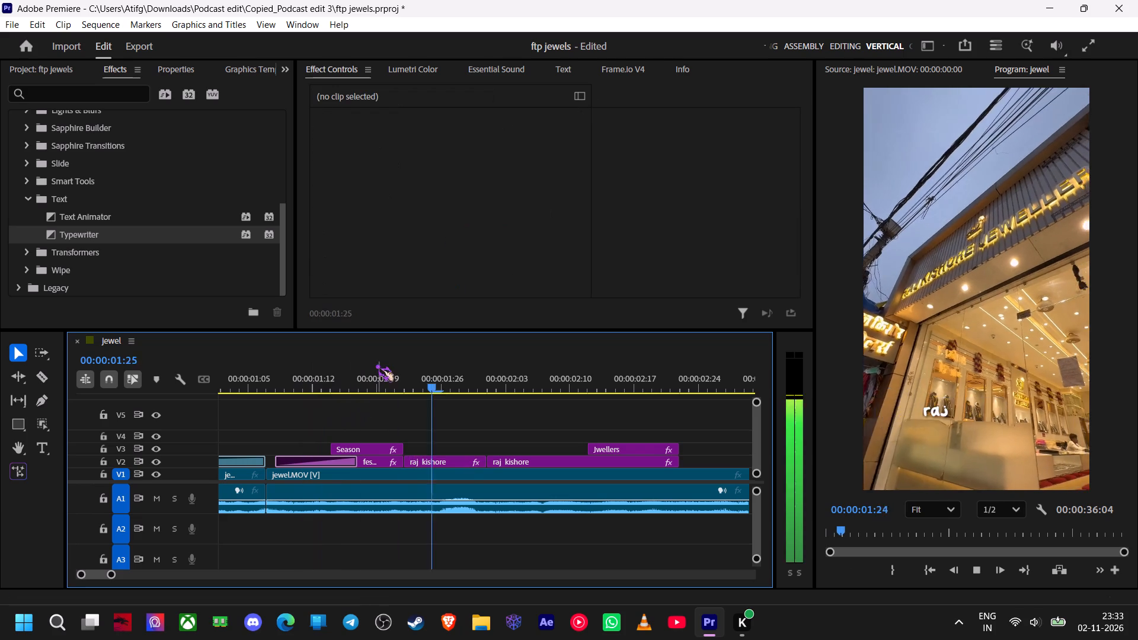
key(space)
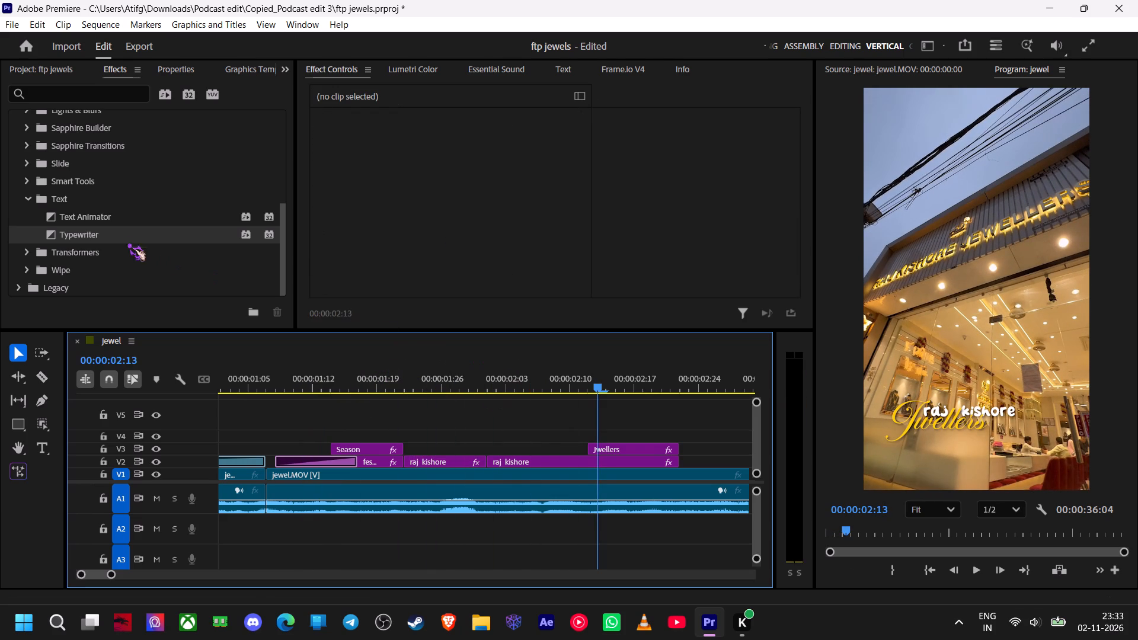
Apply Text Animator to the start of the "Jwellers" clip on V3, shorten the transition to end at about 00:00:02:19, and preview it.
drag(107, 215, 623, 447)
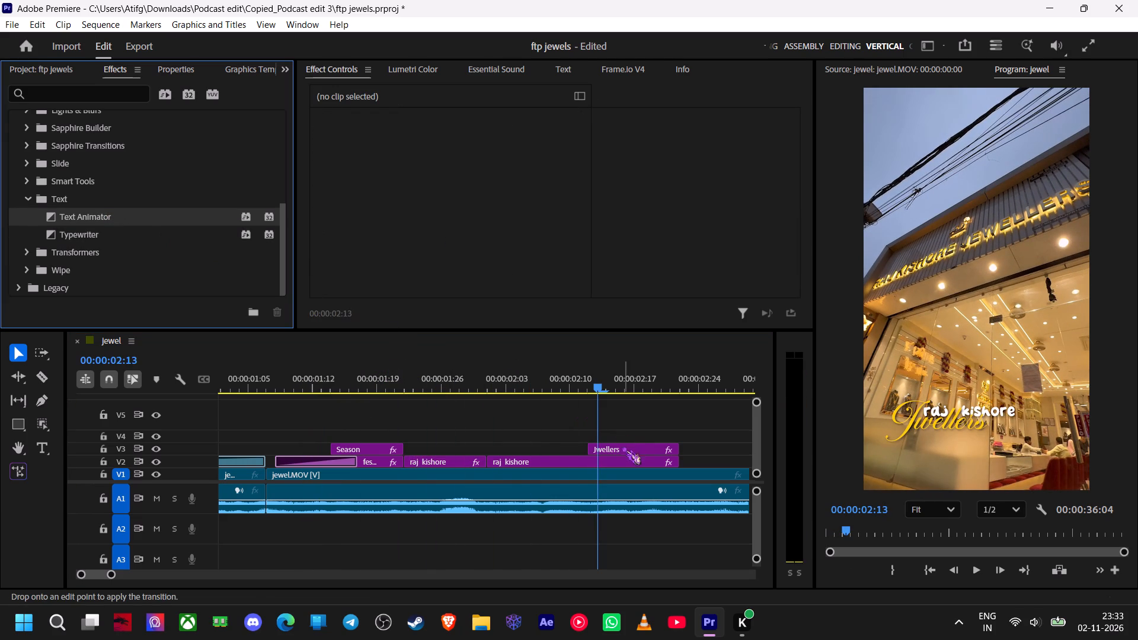
drag(623, 447, 595, 453)
drag(591, 393, 610, 399)
drag(676, 451, 675, 451)
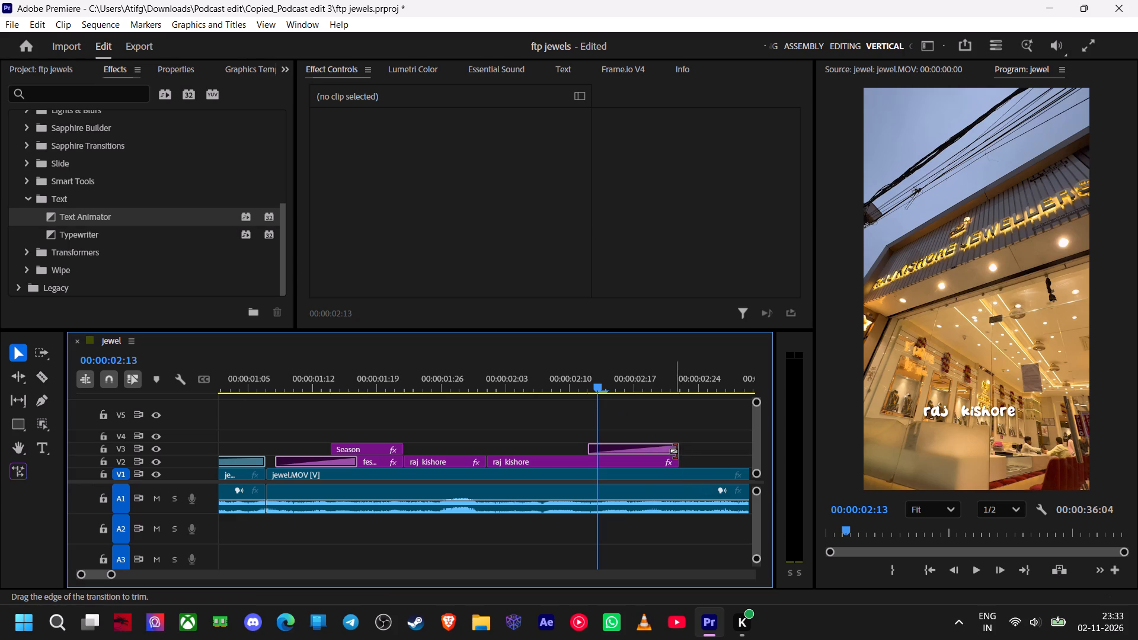
drag(675, 451, 647, 456)
key(space)
key(space)
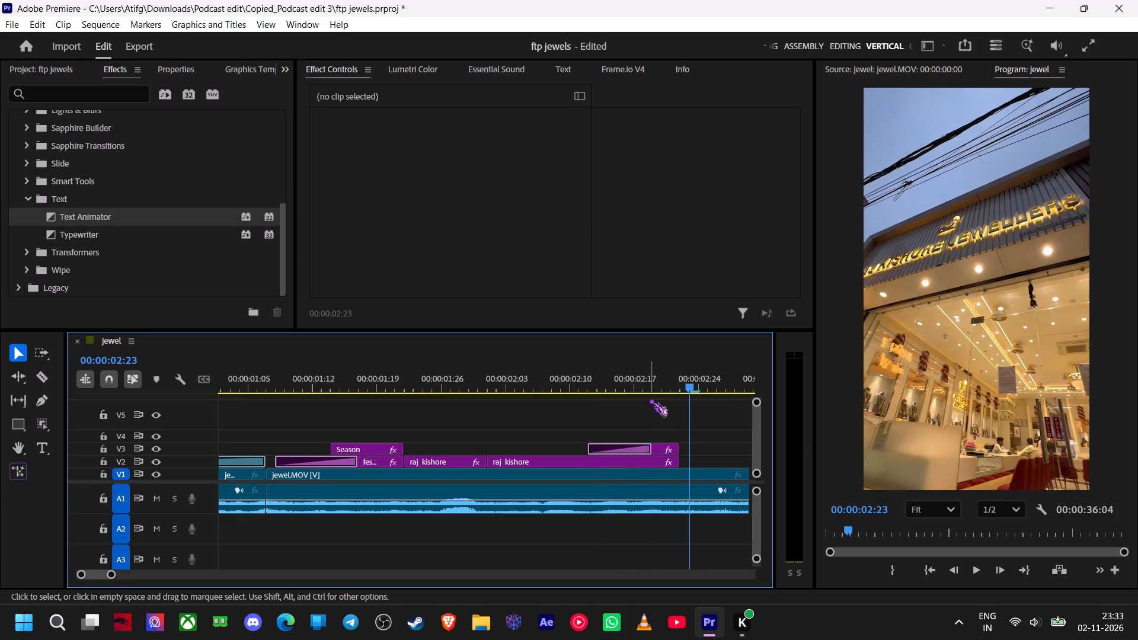
Replay the opening of the sequence through the "Season", "raj kishore" and "Jwellers" titles to check their timing against the audio.
drag(643, 375, 0, 481)
key(space)
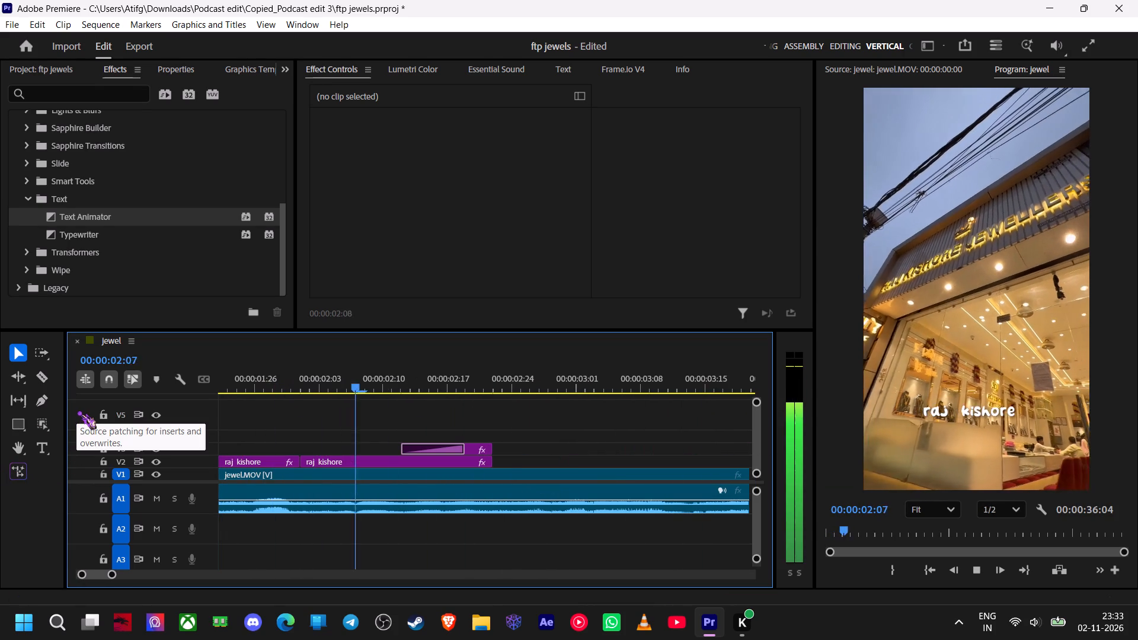
key(space)
drag(420, 377, 0, 446)
key(space)
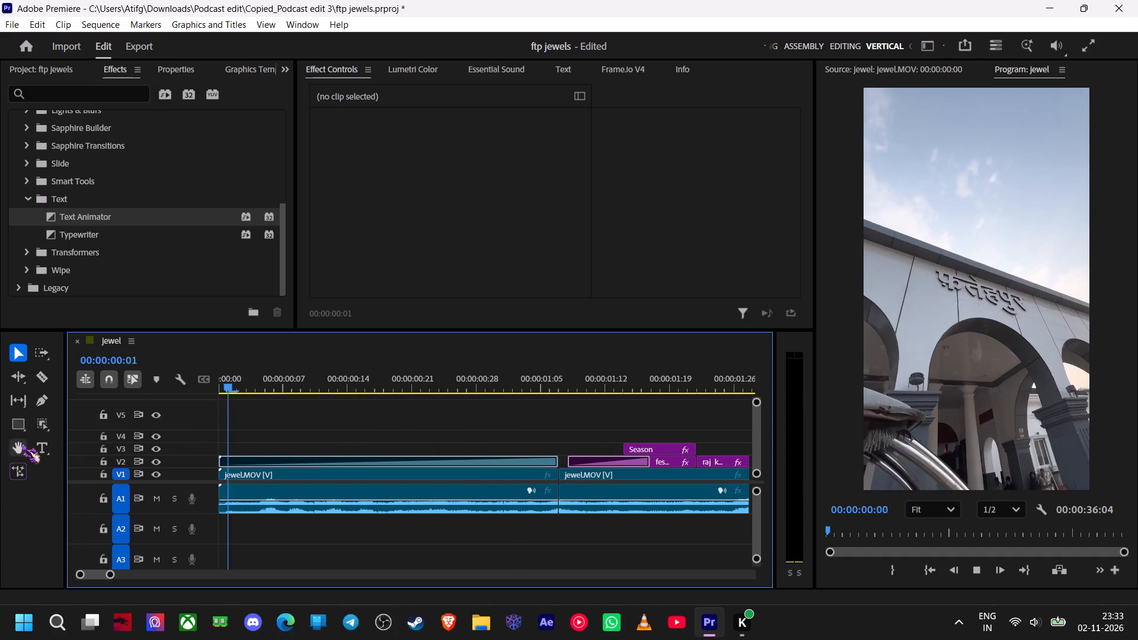
key(space)
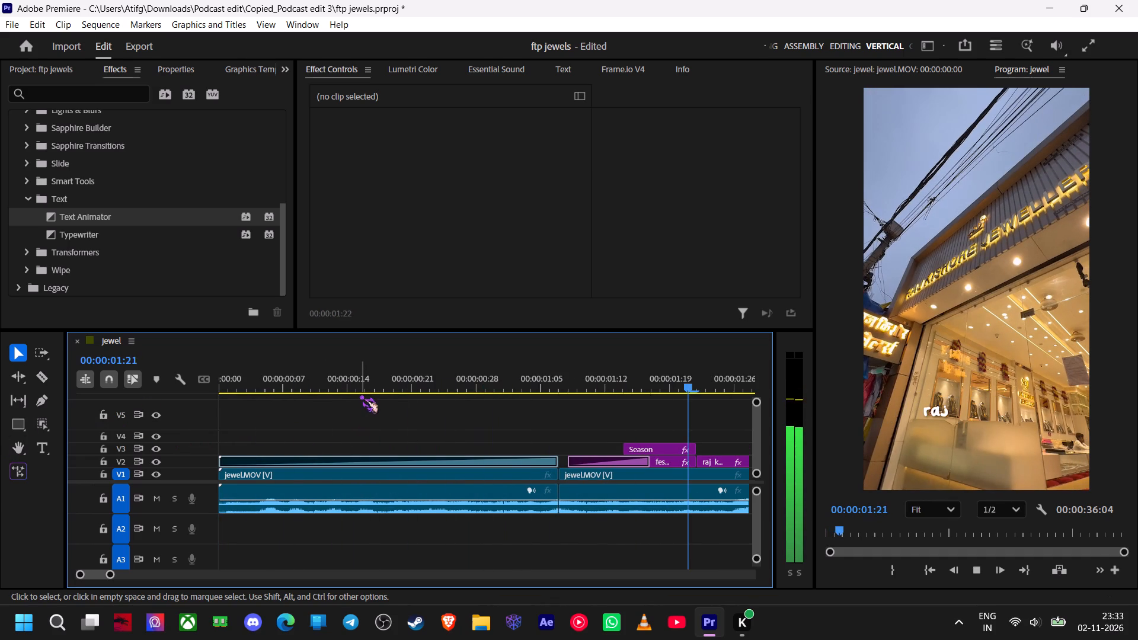
drag(506, 385, 401, 387)
key(space)
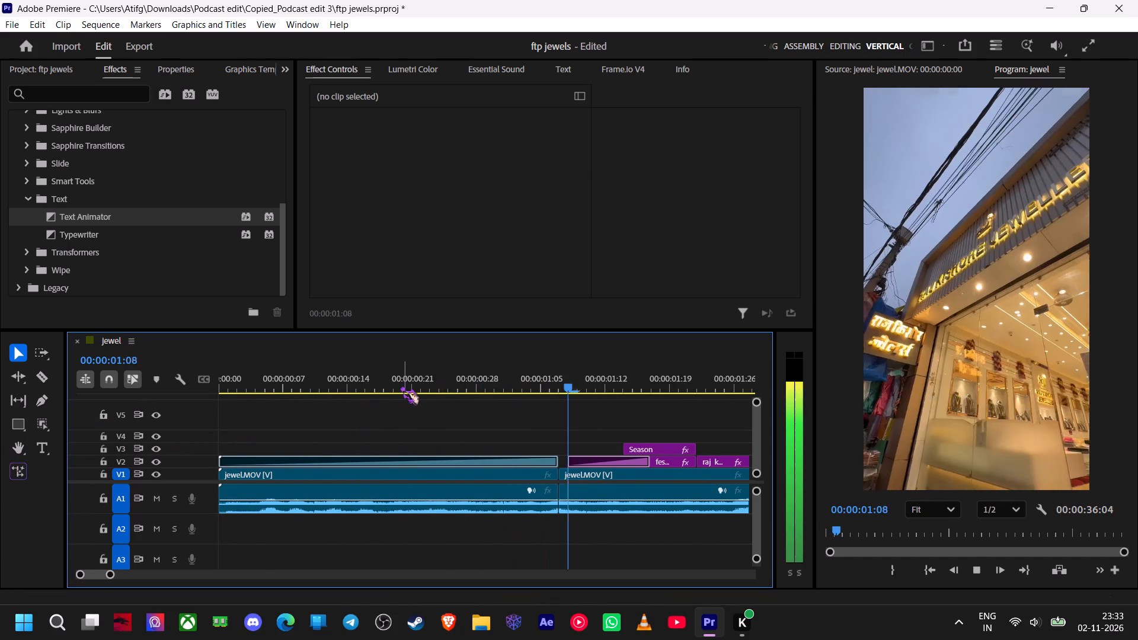
key(space)
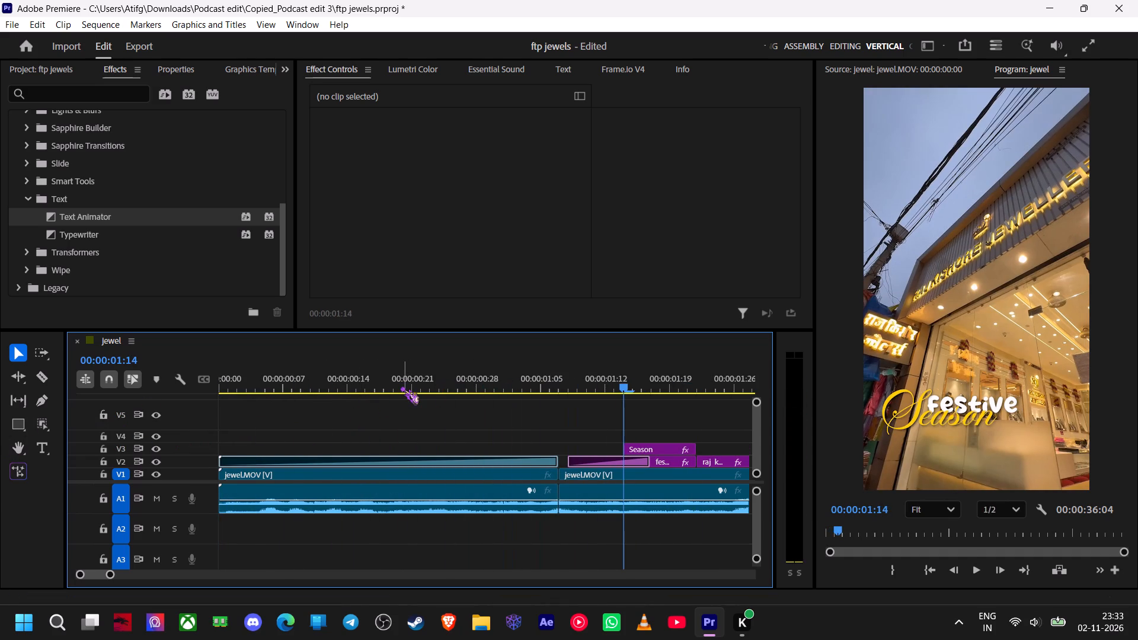
key(space)
key(space)
key(space)
key(space)
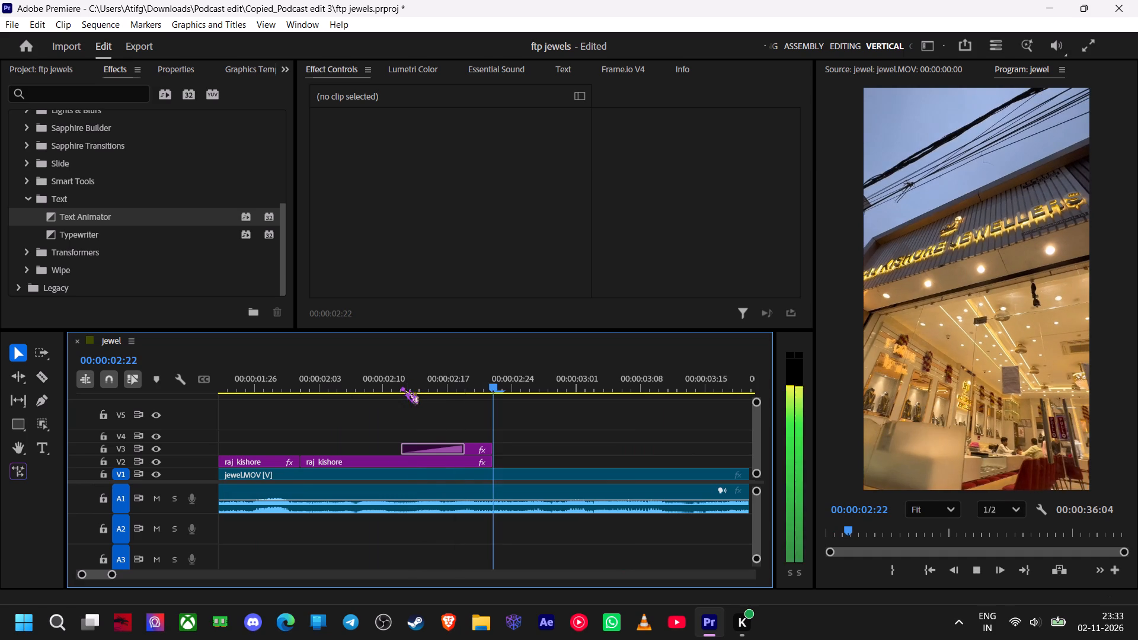
drag(469, 376, 214, 398)
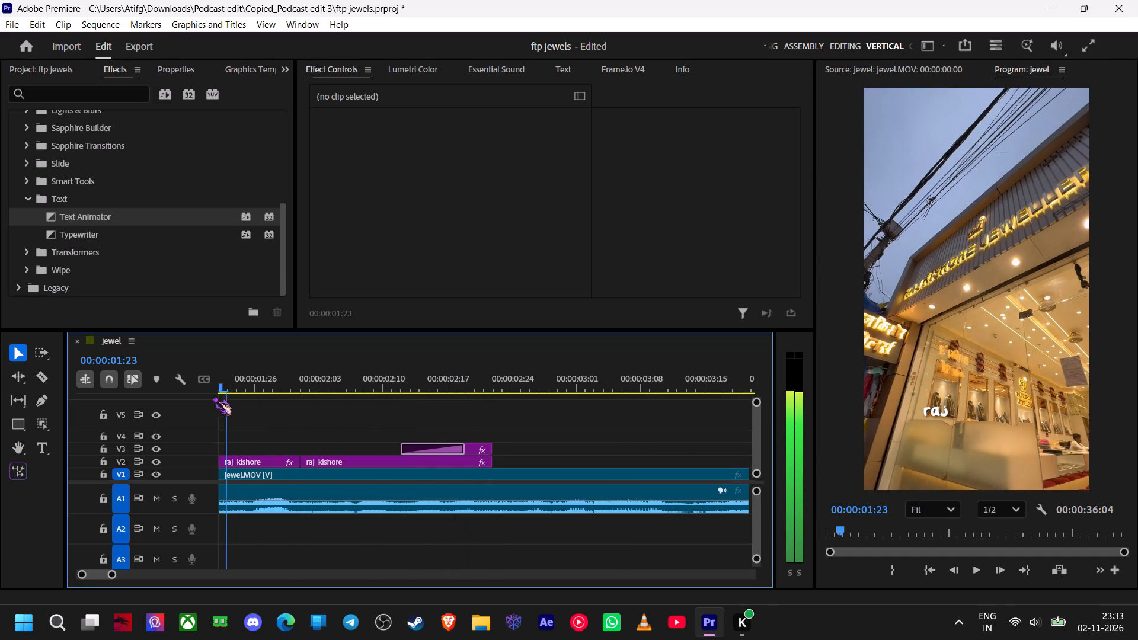
drag(214, 398, 500, 405)
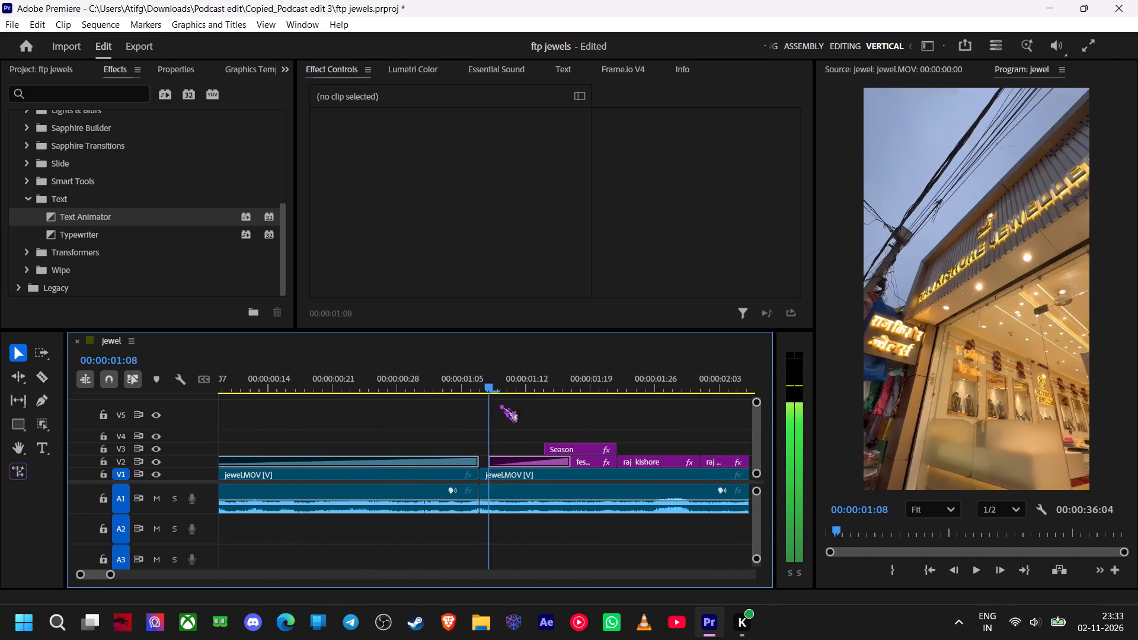
Scrub back and forth through the "Season", "raj kishore" and "Jwellers" titles to check their timing and placement over the storefront shot.
drag(500, 405, 626, 405)
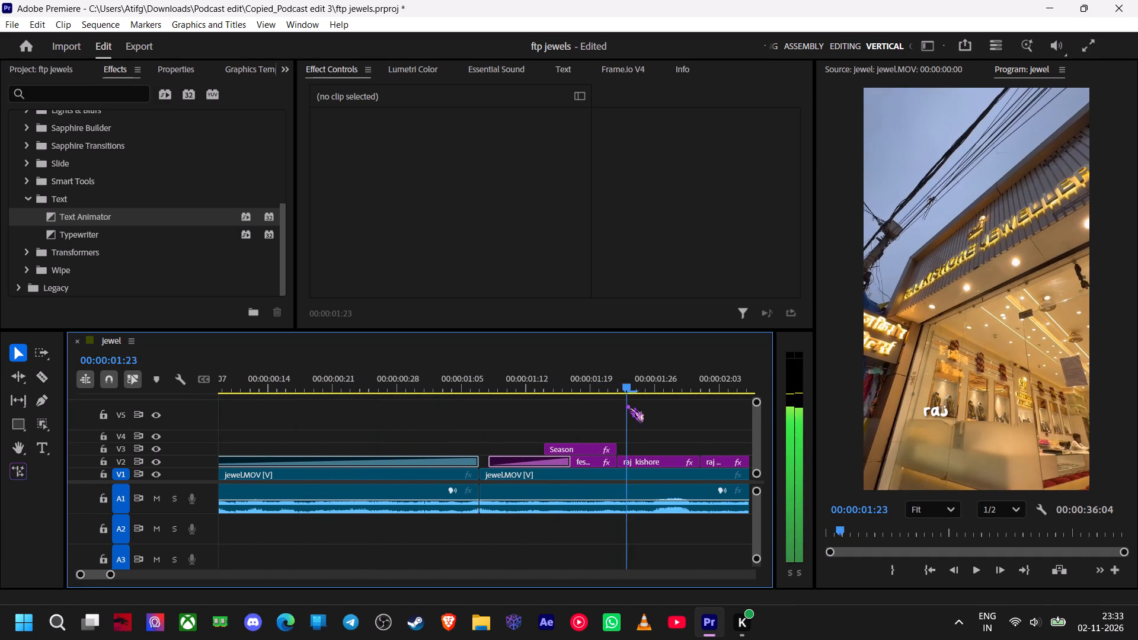
drag(626, 405, 739, 405)
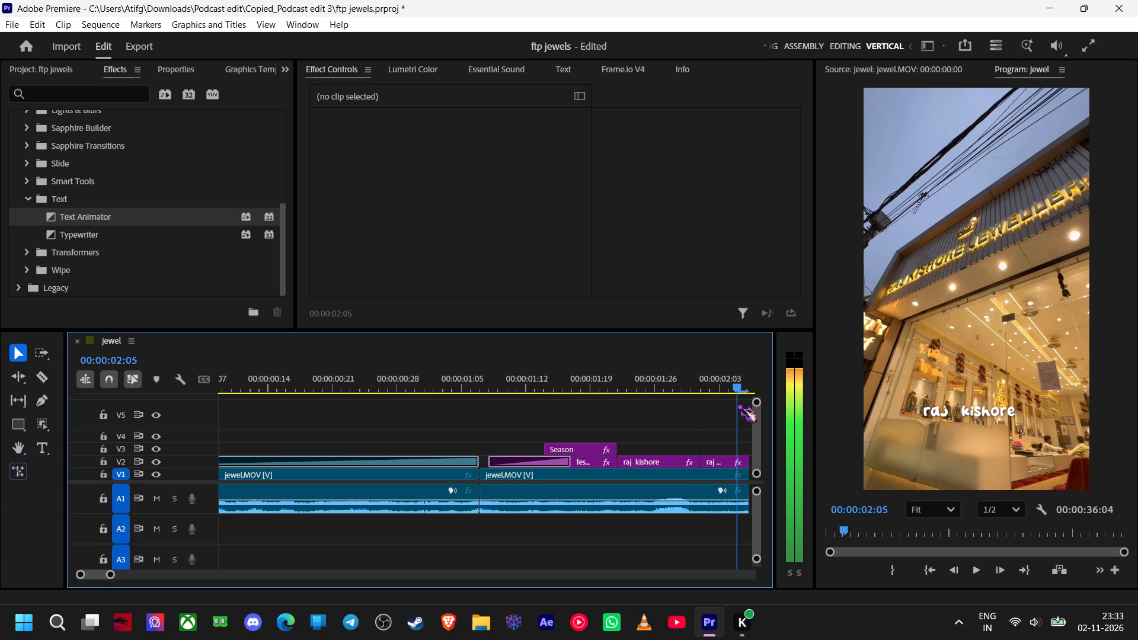
drag(739, 405, 602, 411)
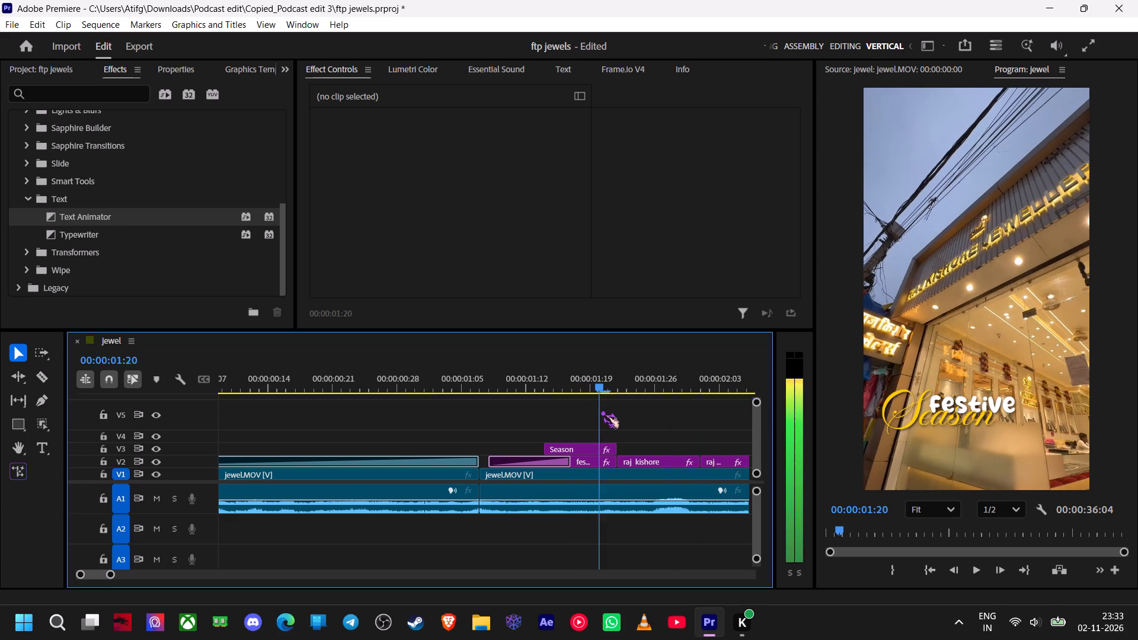
drag(602, 411, 667, 414)
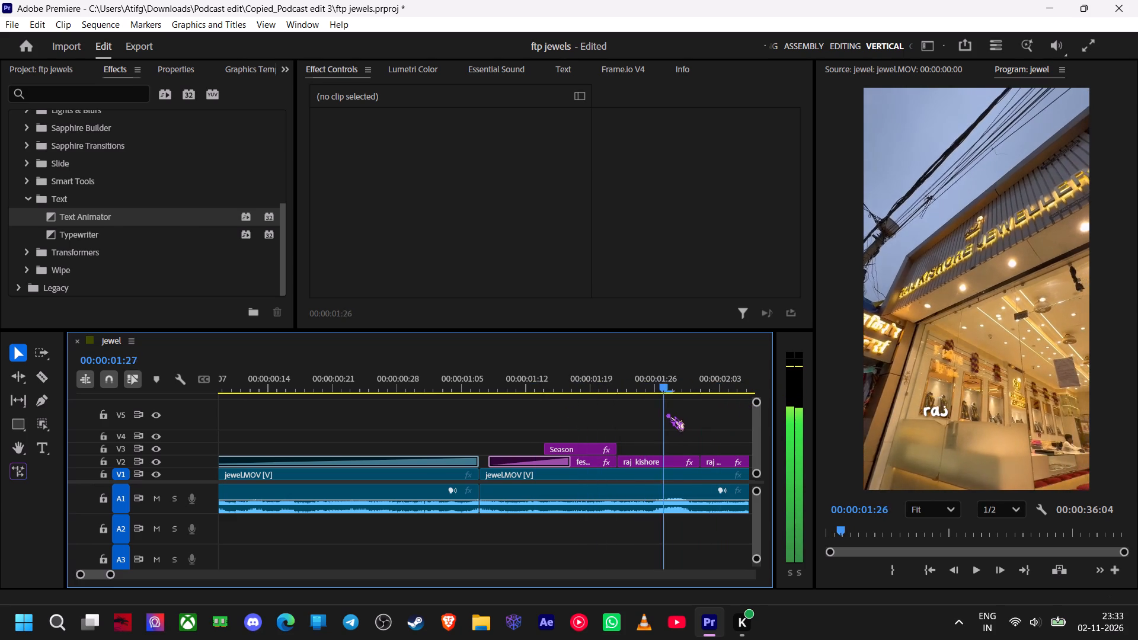
drag(667, 414, 491, 420)
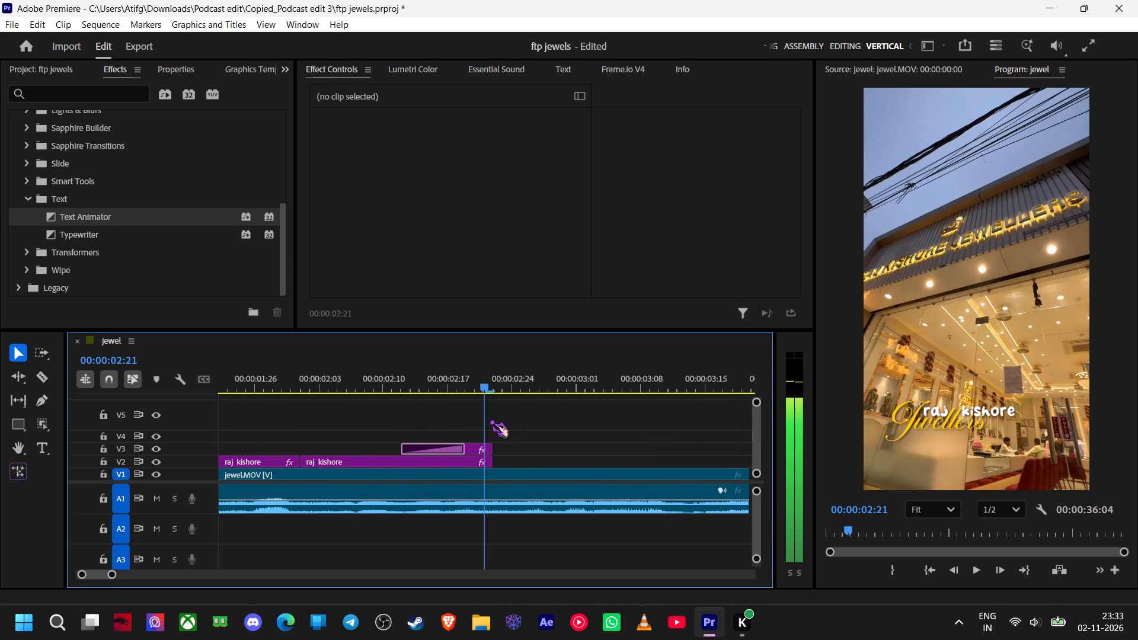
drag(491, 420, 487, 419)
drag(487, 419, 476, 417)
Shift the "Jwellers" title on V3 left by setting its Vector Motion horizontal Position to 482.
click(902, 413)
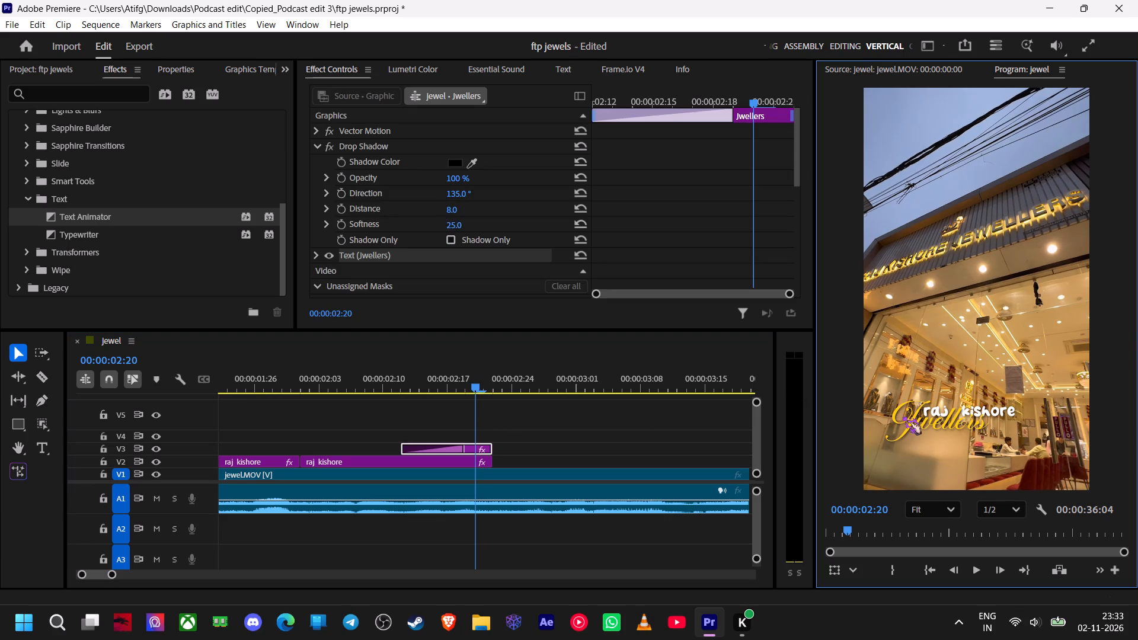
drag(903, 417, 887, 418)
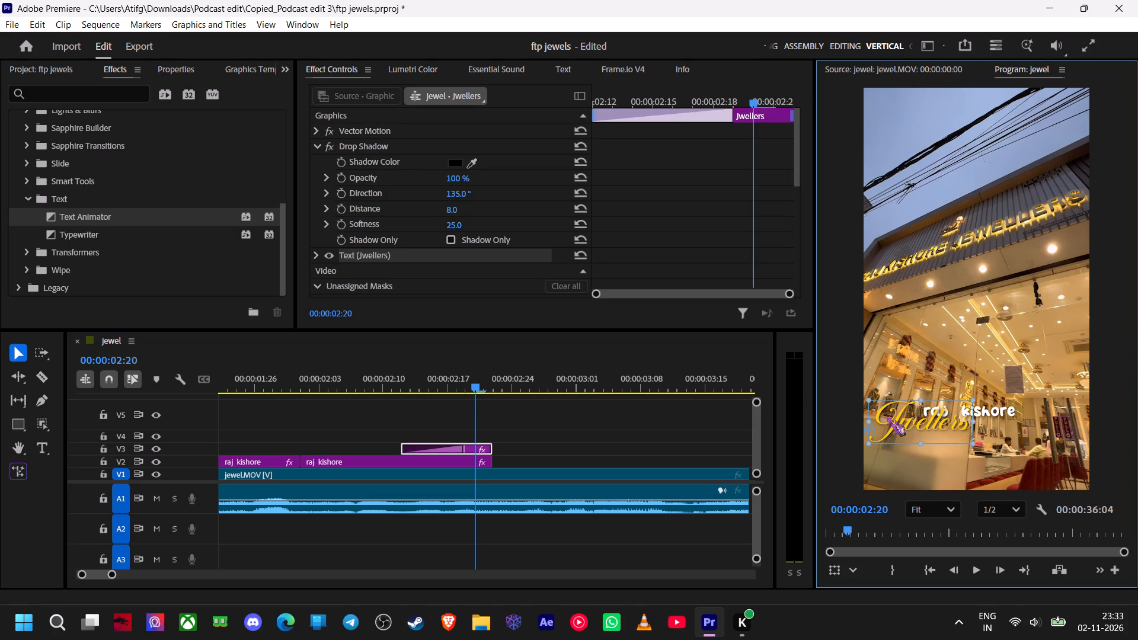
key(ctrl+z)
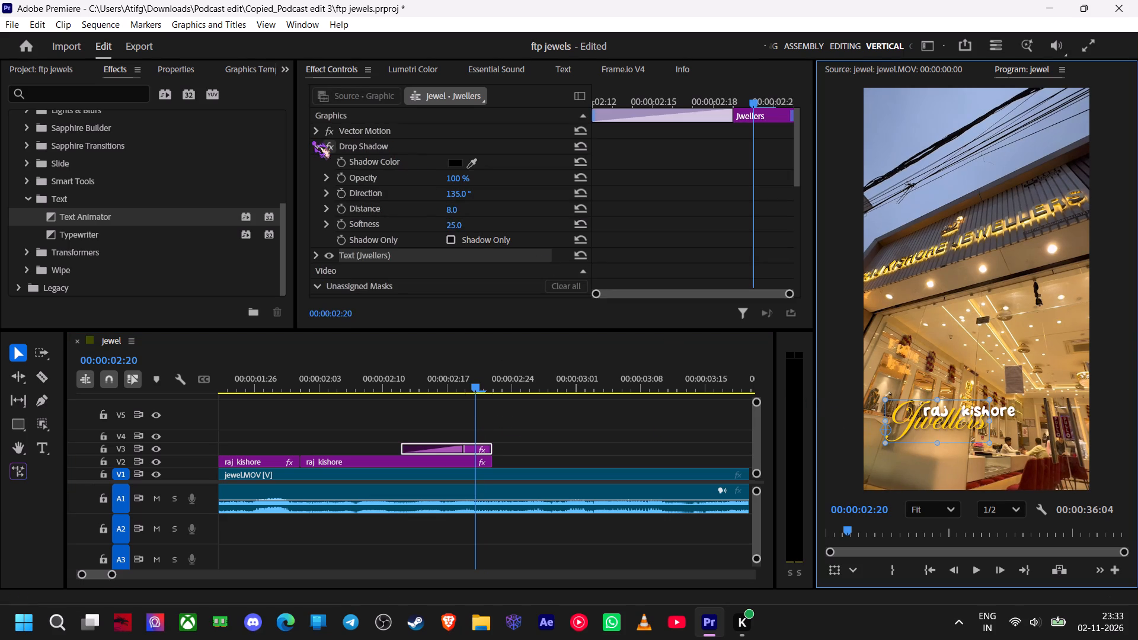
click(313, 133)
drag(458, 148, 442, 150)
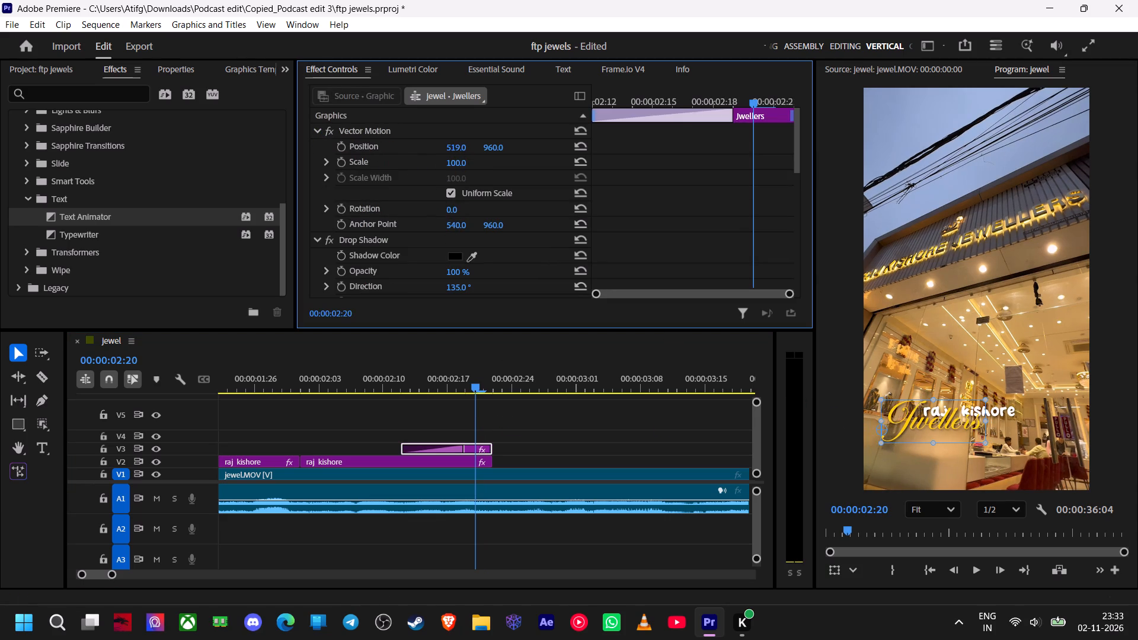
drag(442, 150, 414, 152)
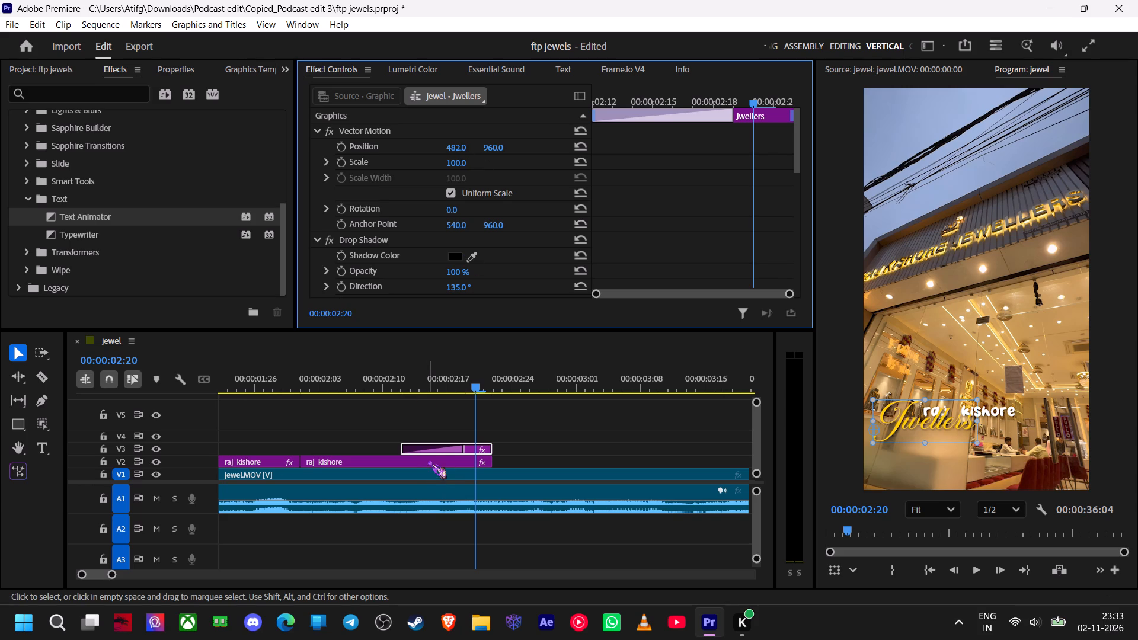
click(429, 461)
drag(456, 143, 450, 145)
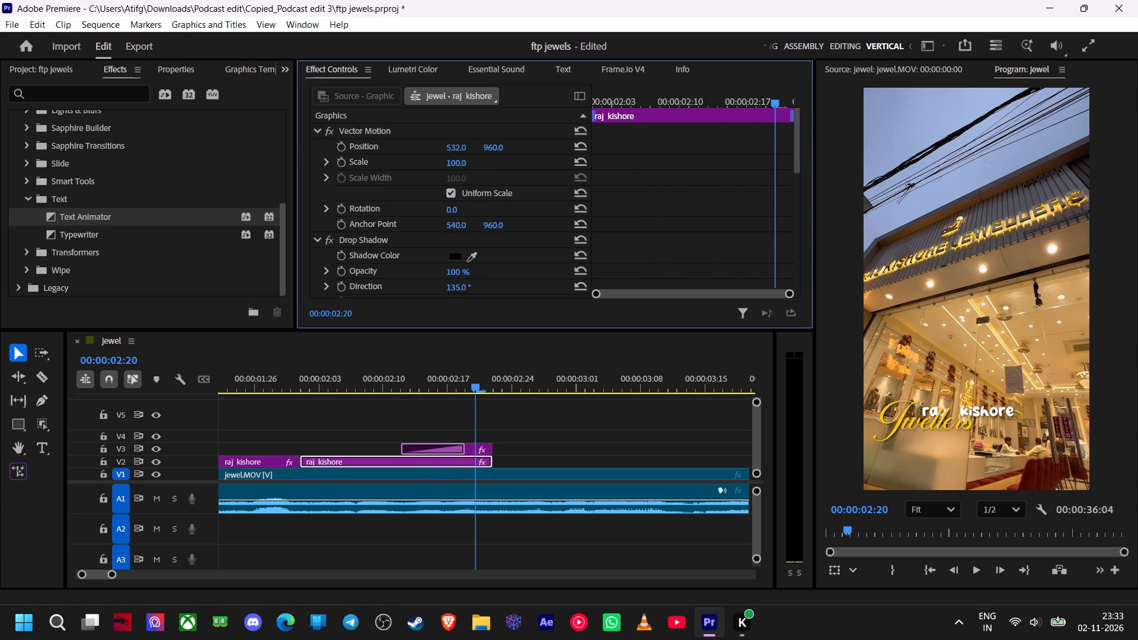
drag(450, 145, 407, 141)
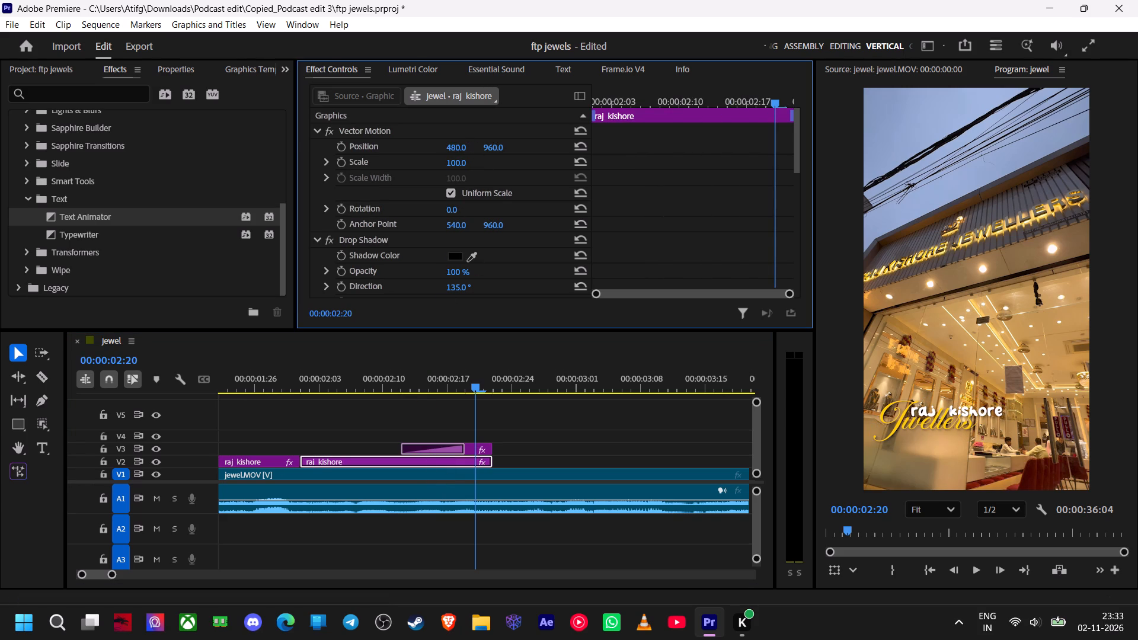
drag(407, 141, 409, 141)
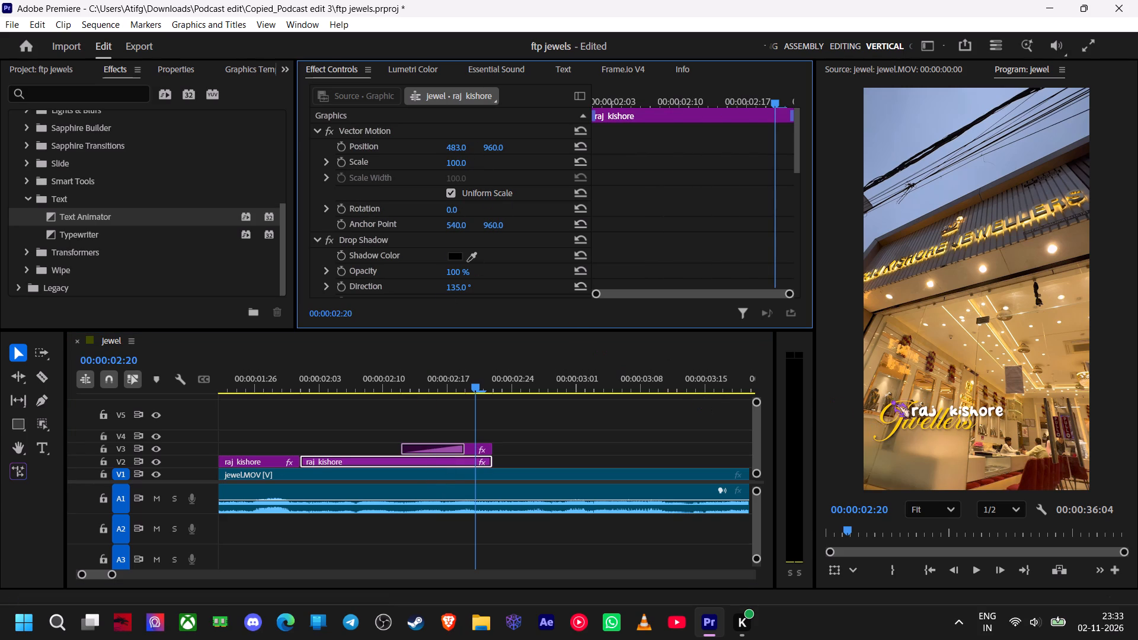
Replay and scrub the opening through the title sequence to check how "raj" lines up across the cut between the two "raj kishore" pieces.
drag(470, 387, 271, 393)
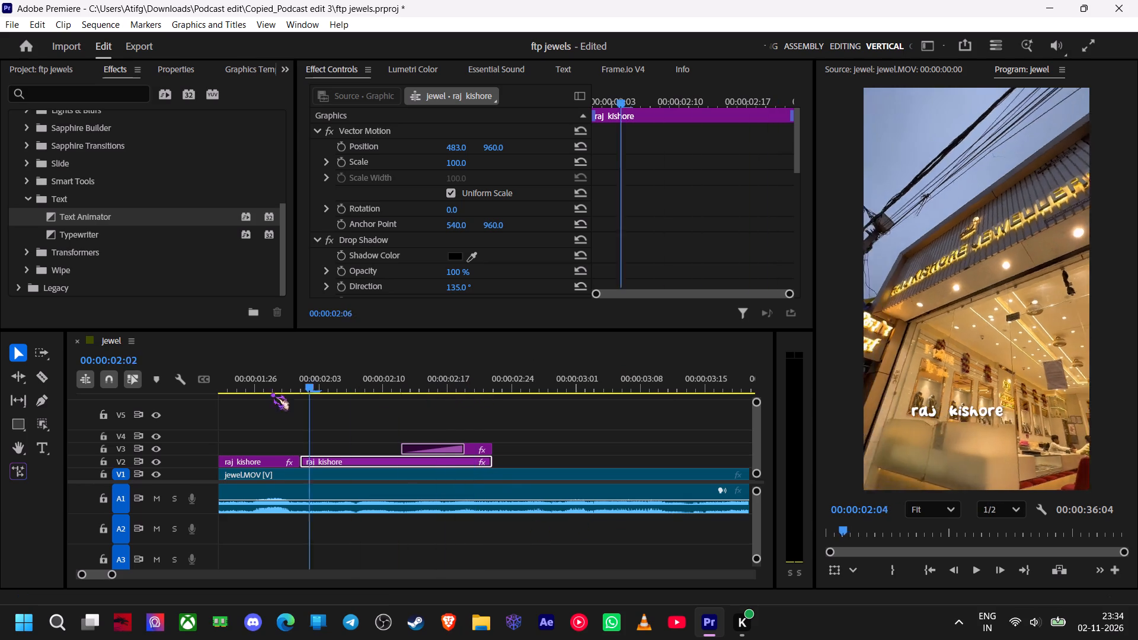
drag(271, 393, 306, 428)
key(space)
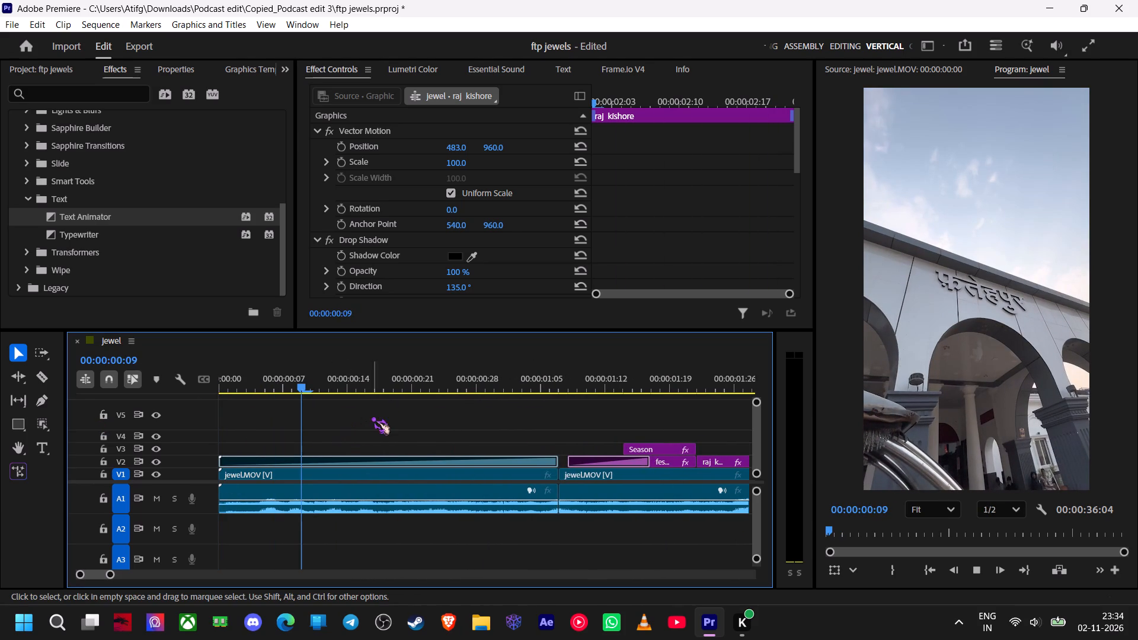
click(446, 378)
key(space)
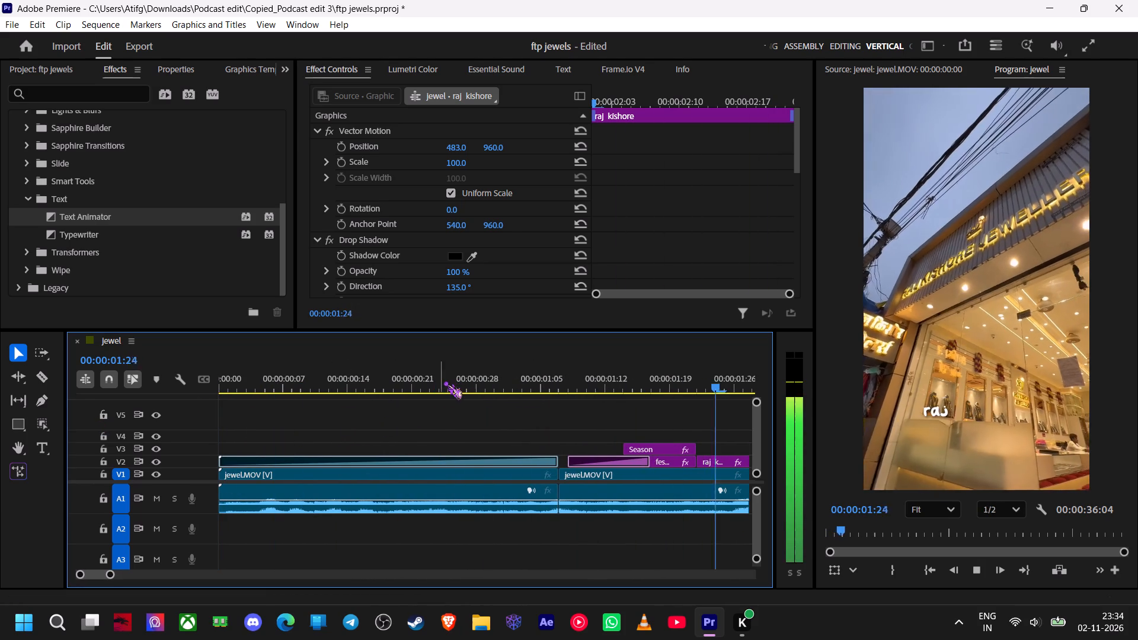
key(space)
drag(430, 381, 163, 414)
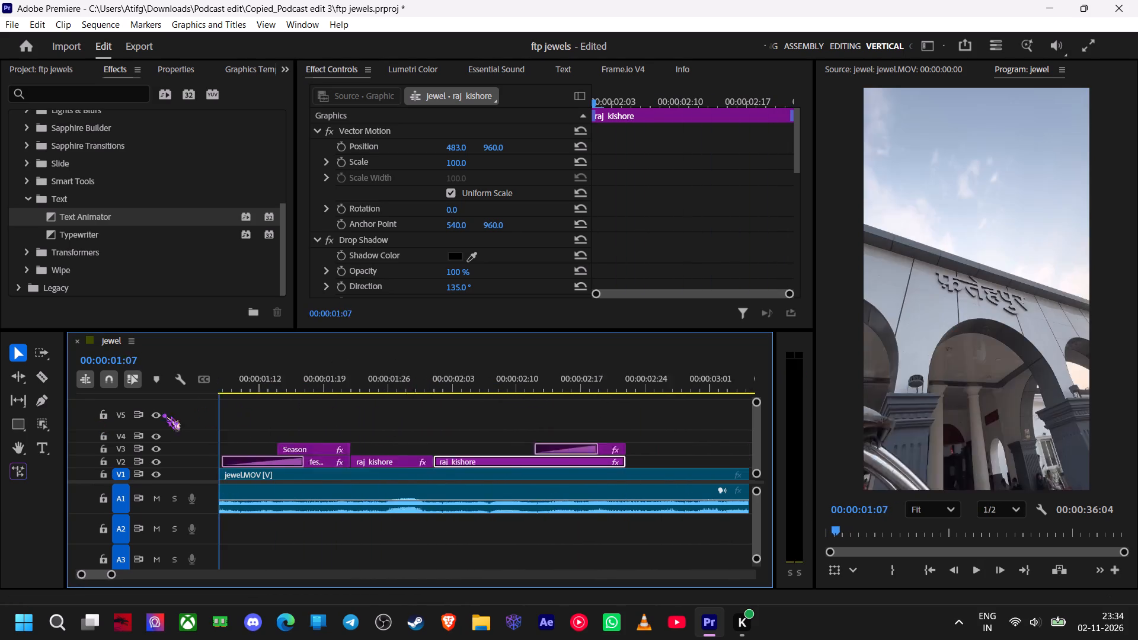
drag(163, 414, 736, 401)
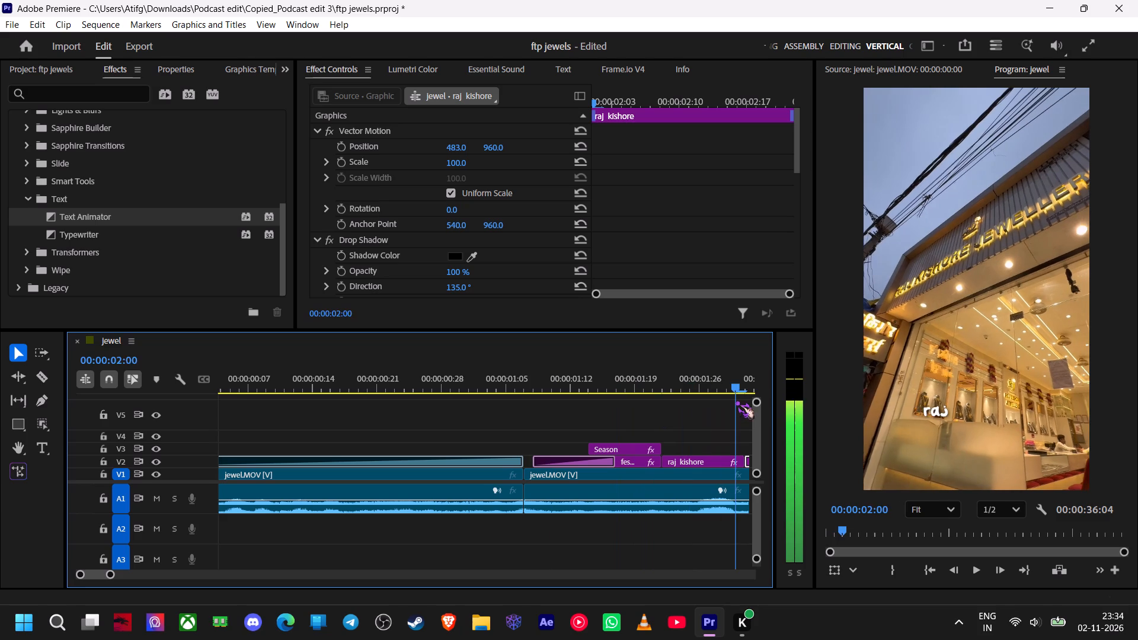
drag(736, 401, 557, 428)
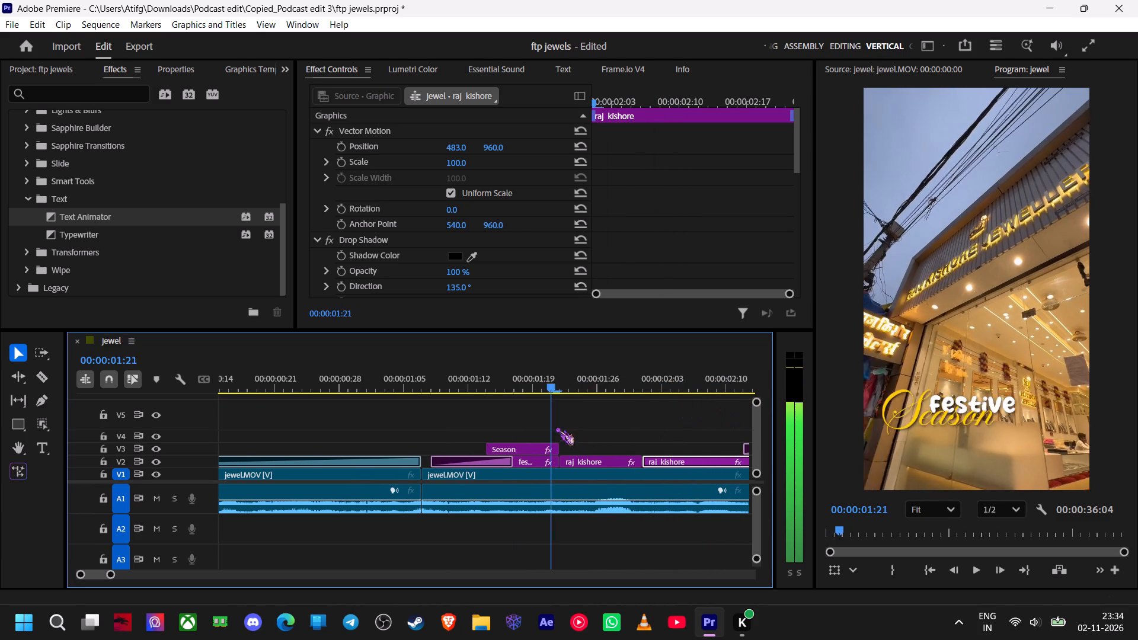
drag(557, 428, 671, 419)
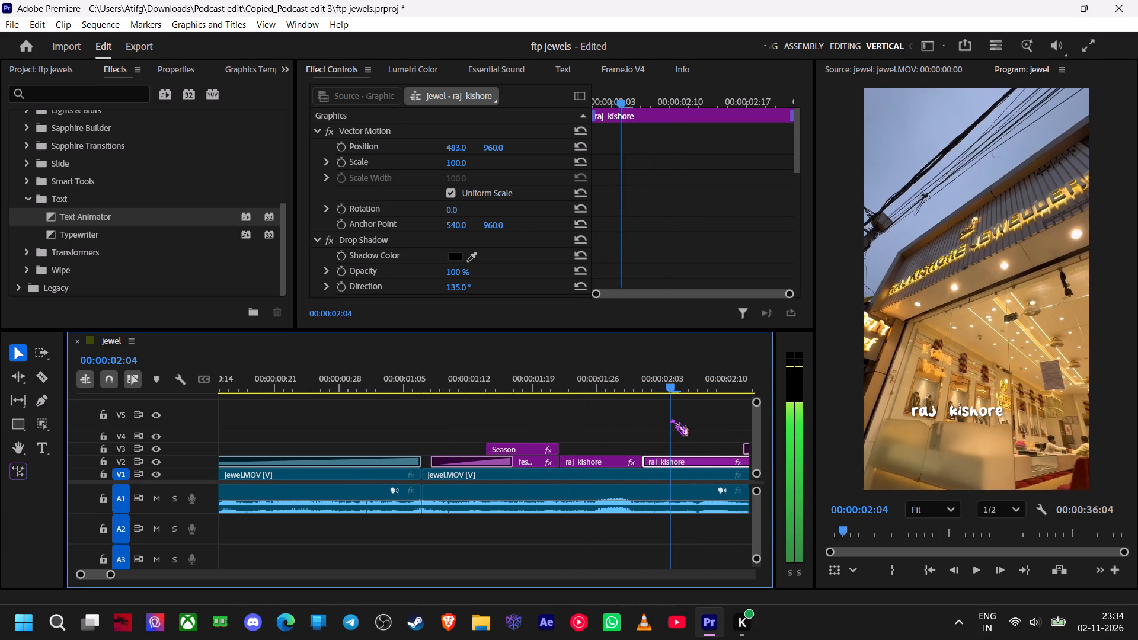
drag(671, 419, 341, 438)
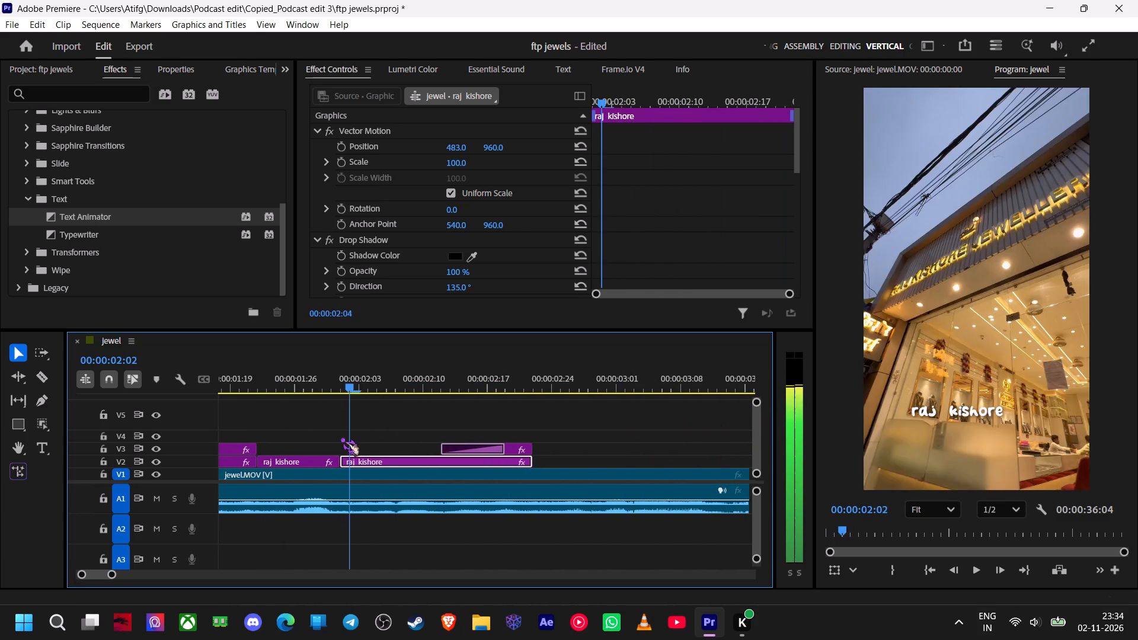
drag(341, 438, 311, 440)
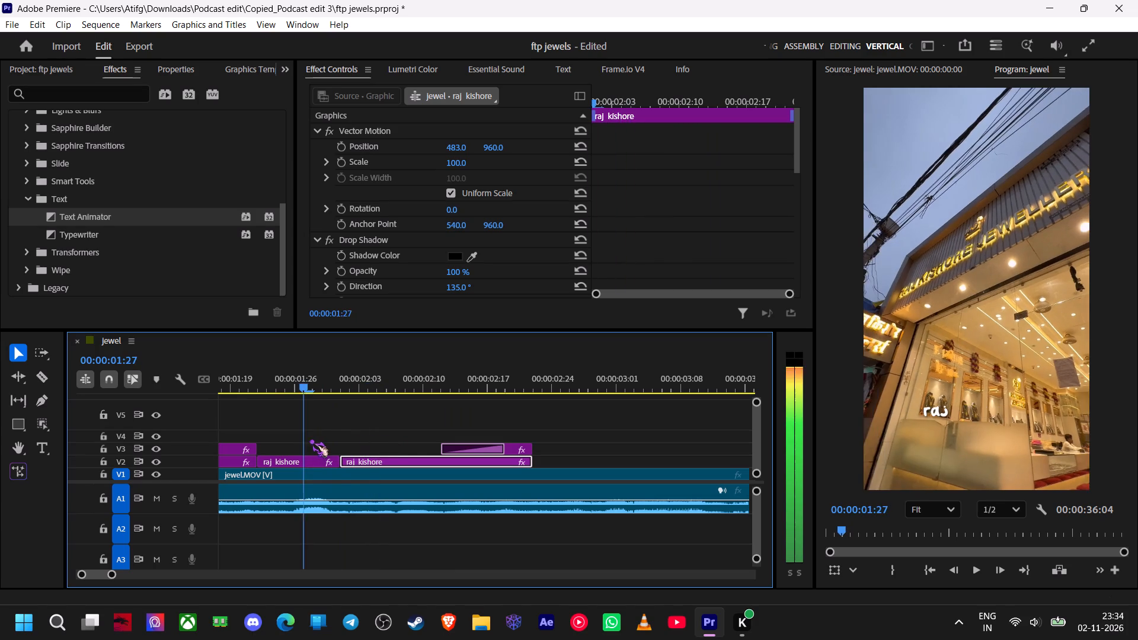
drag(311, 440, 332, 440)
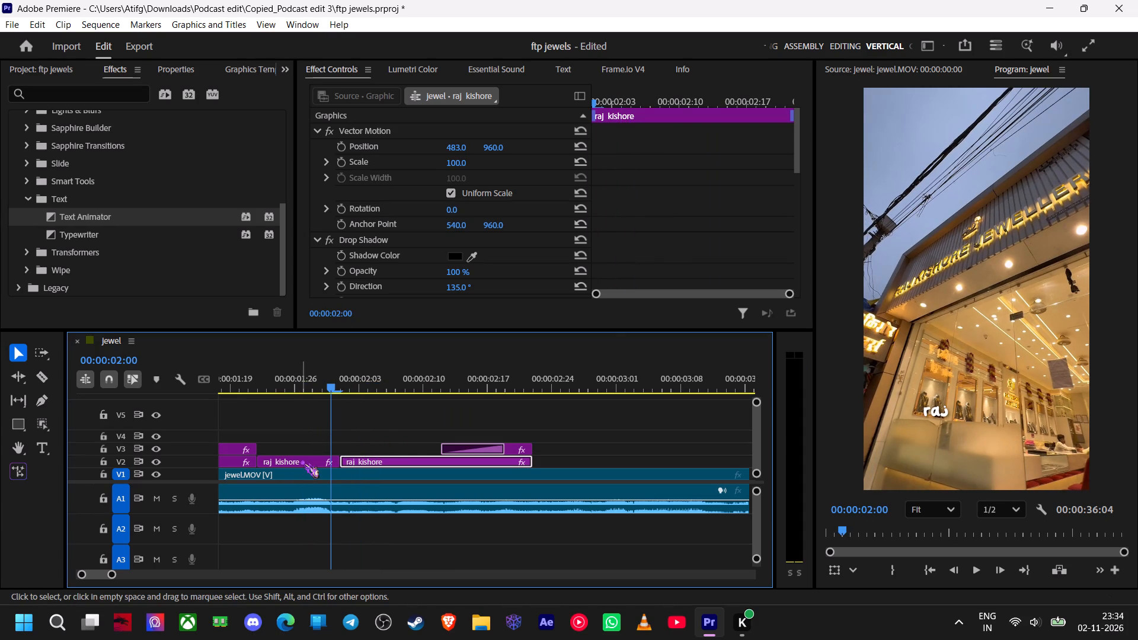
click(301, 460)
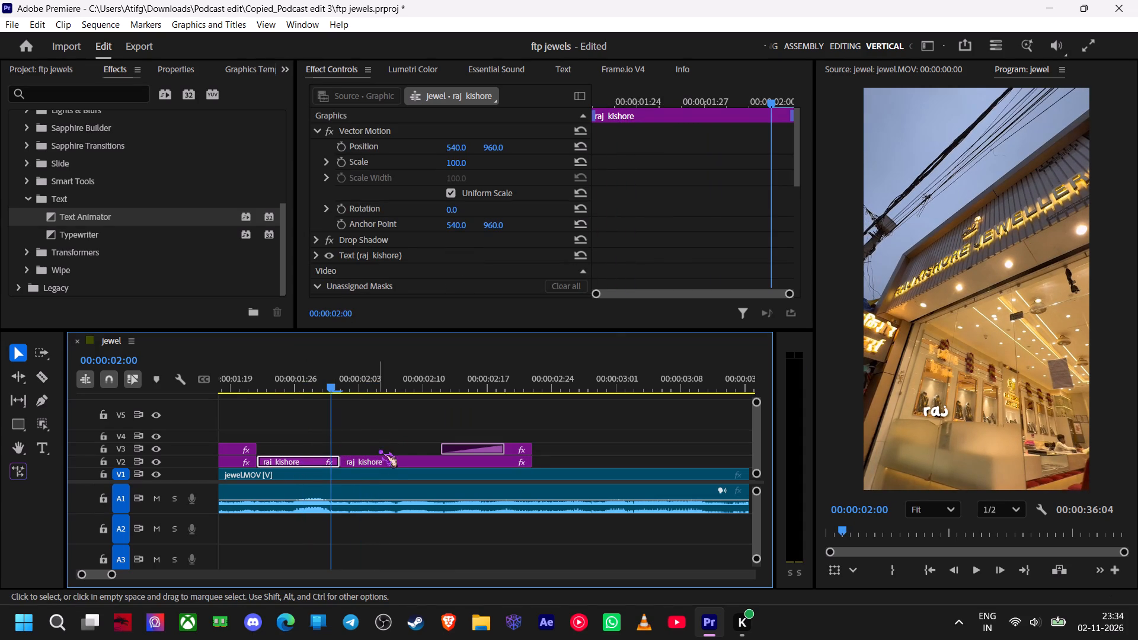
click(381, 463)
drag(338, 389, 357, 394)
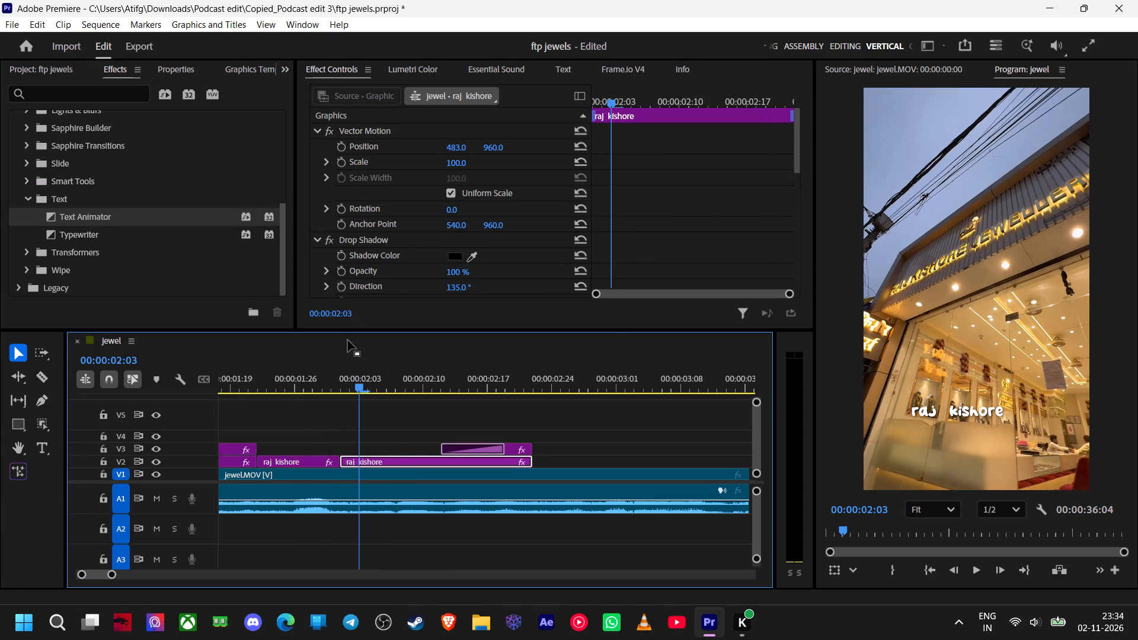
click(451, 146)
click(463, 144)
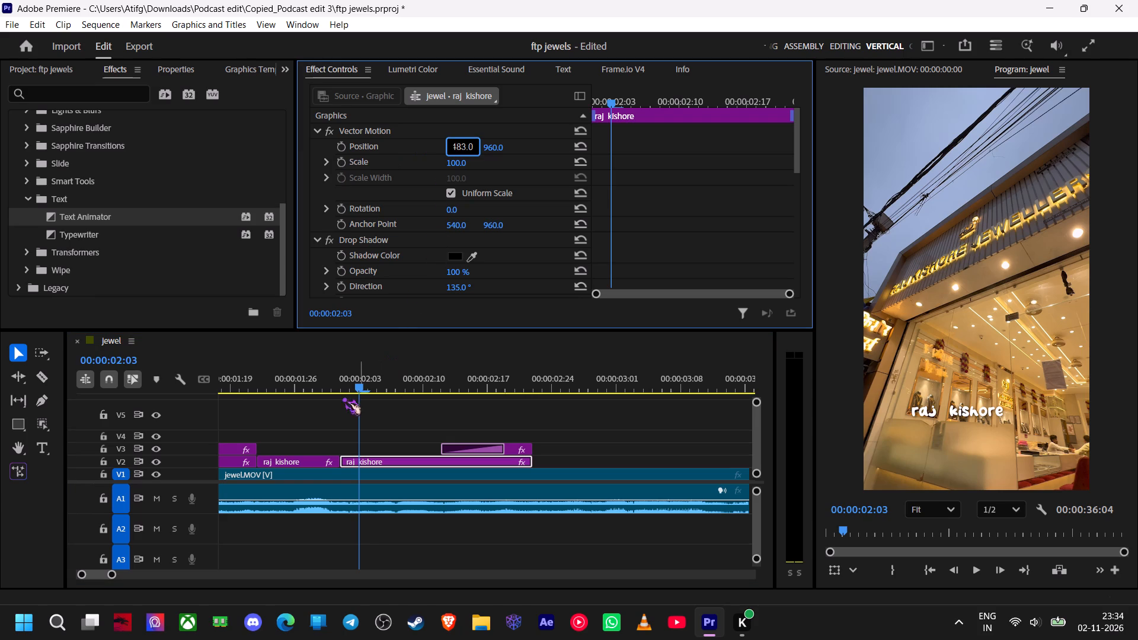
drag(354, 389, 282, 408)
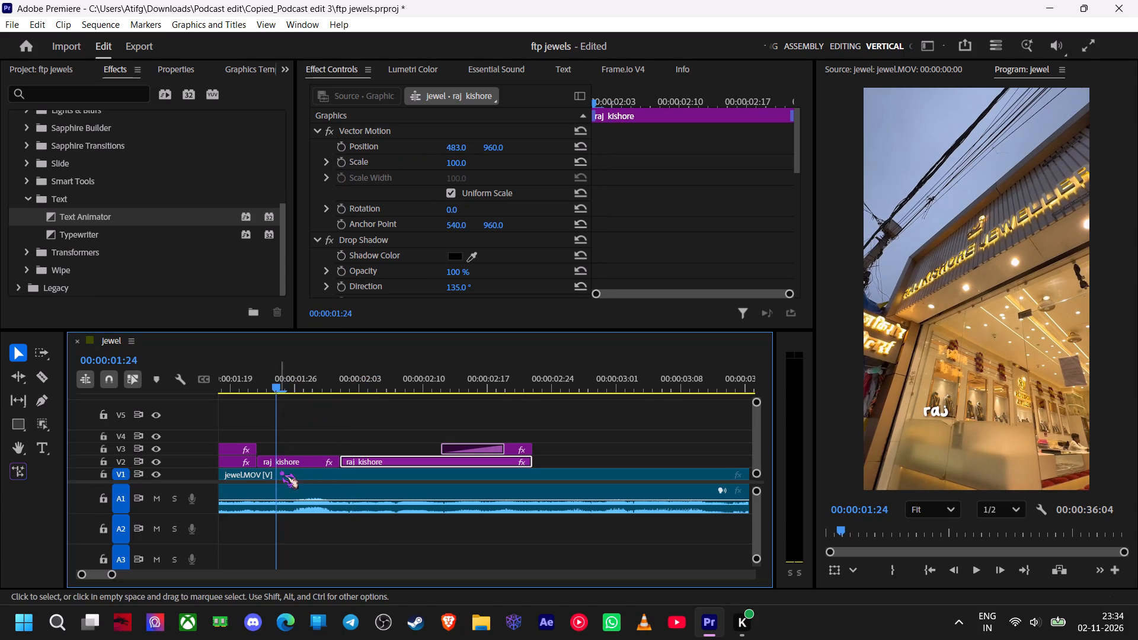
click(285, 463)
click(462, 149)
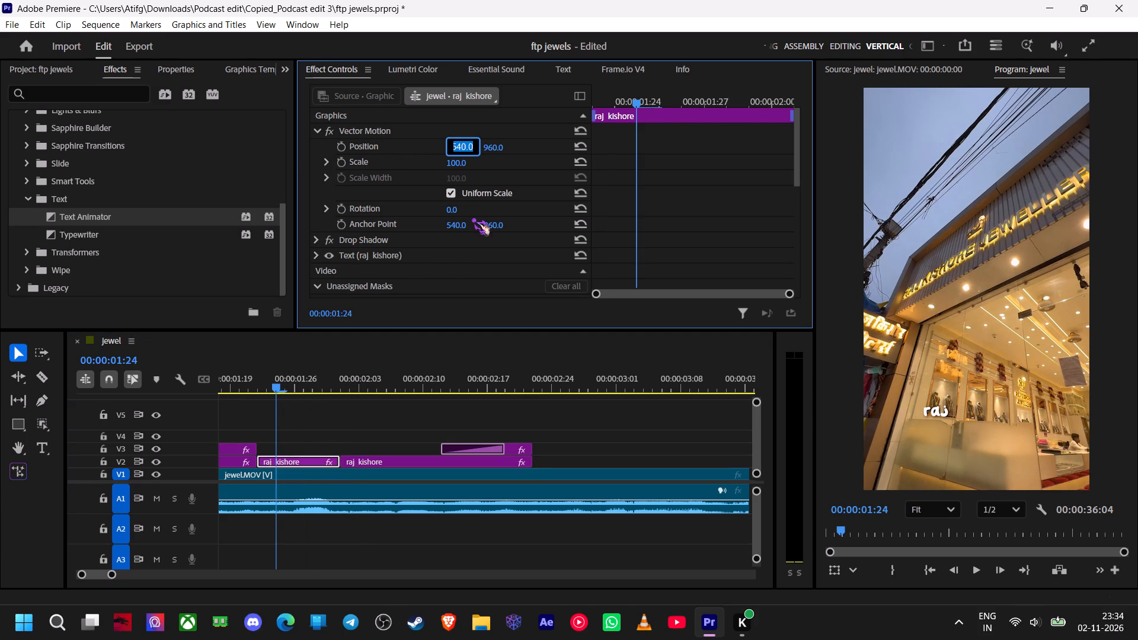
click(628, 183)
drag(452, 143, 443, 144)
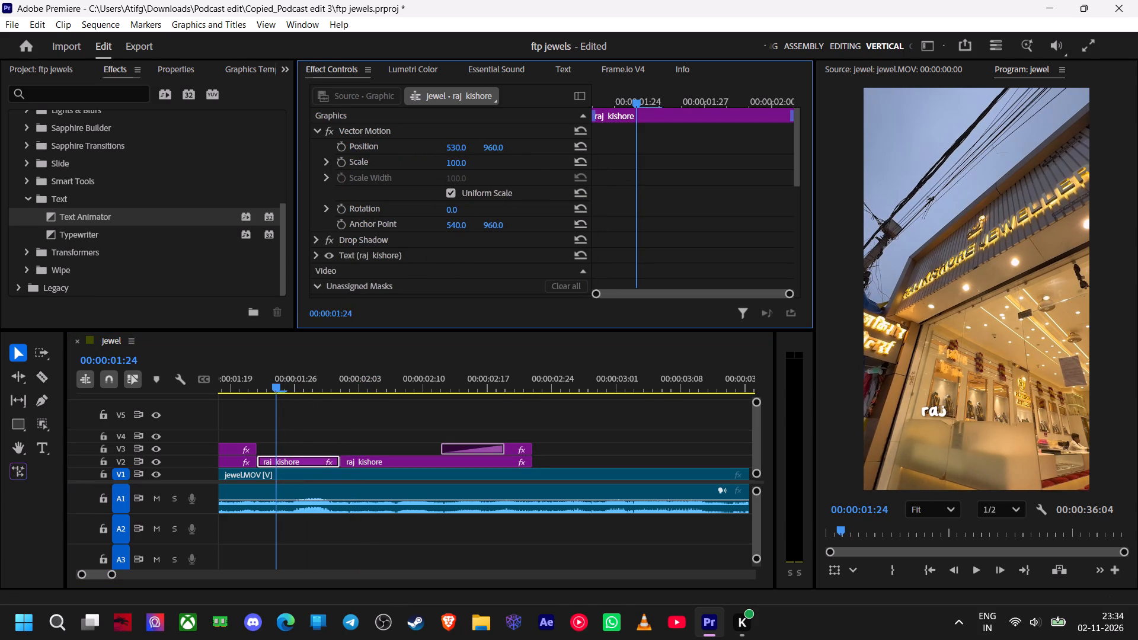
drag(443, 144, 366, 145)
click(463, 144)
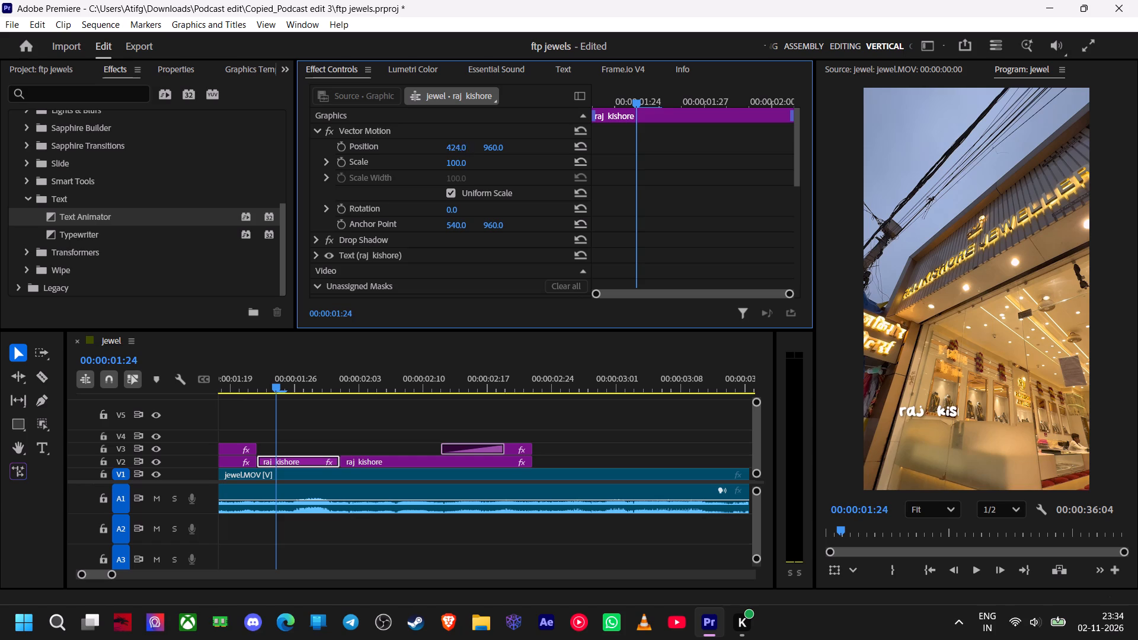
key(BackSpace)
key(4)
key(8)
key(3)
click(542, 406)
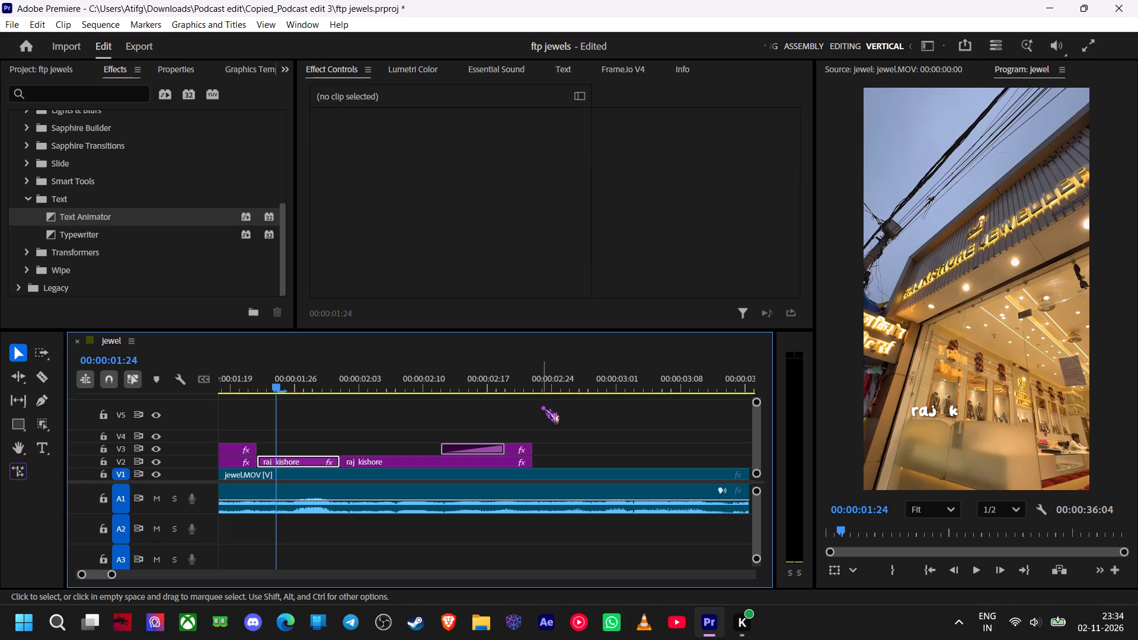
key(space)
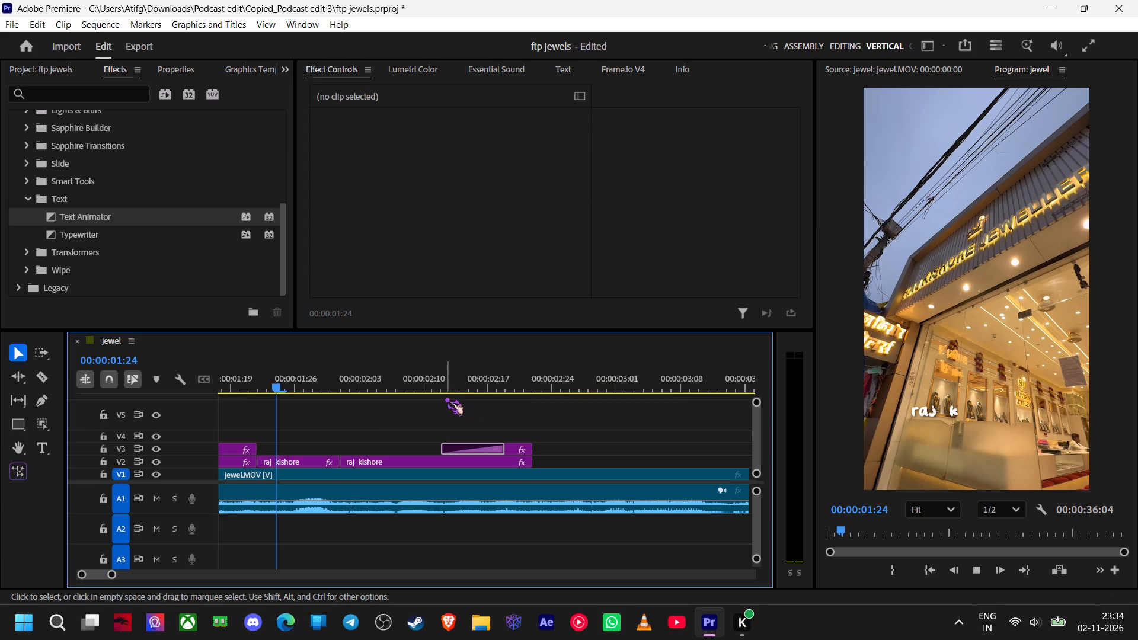
Replay and scrub from the "raj kishore" pieces through the "Jwellers" title to check their timing against the audio.
key(space)
drag(306, 364, 315, 369)
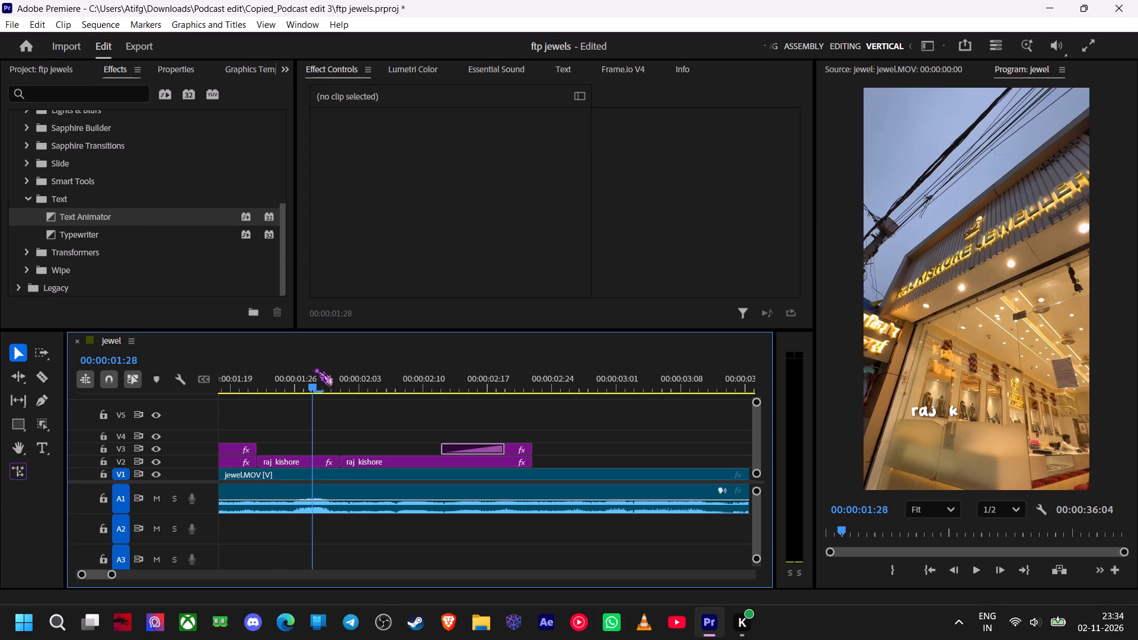
drag(315, 369, 313, 370)
key(space)
key(space)
drag(313, 370, 420, 389)
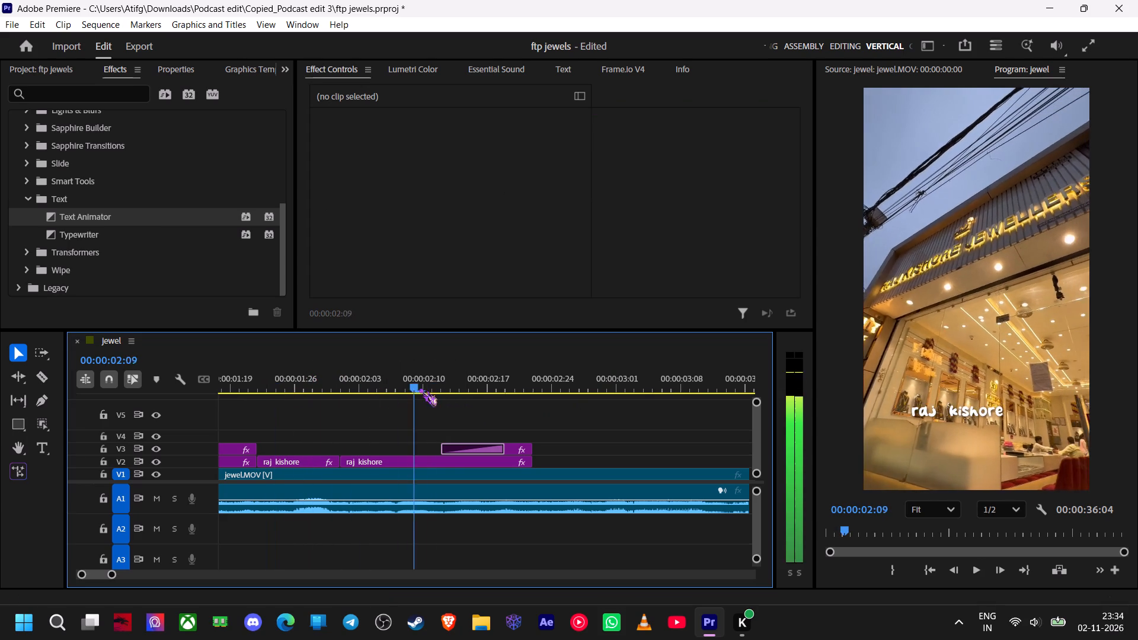
drag(420, 389, 521, 385)
key(space)
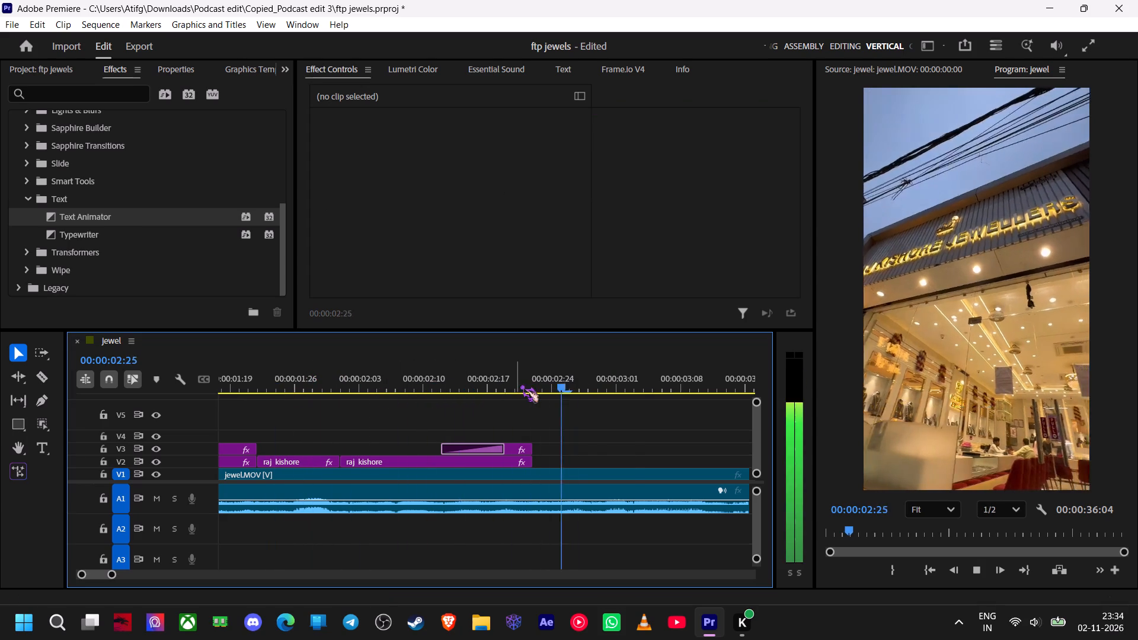
key(space)
drag(538, 384, 530, 394)
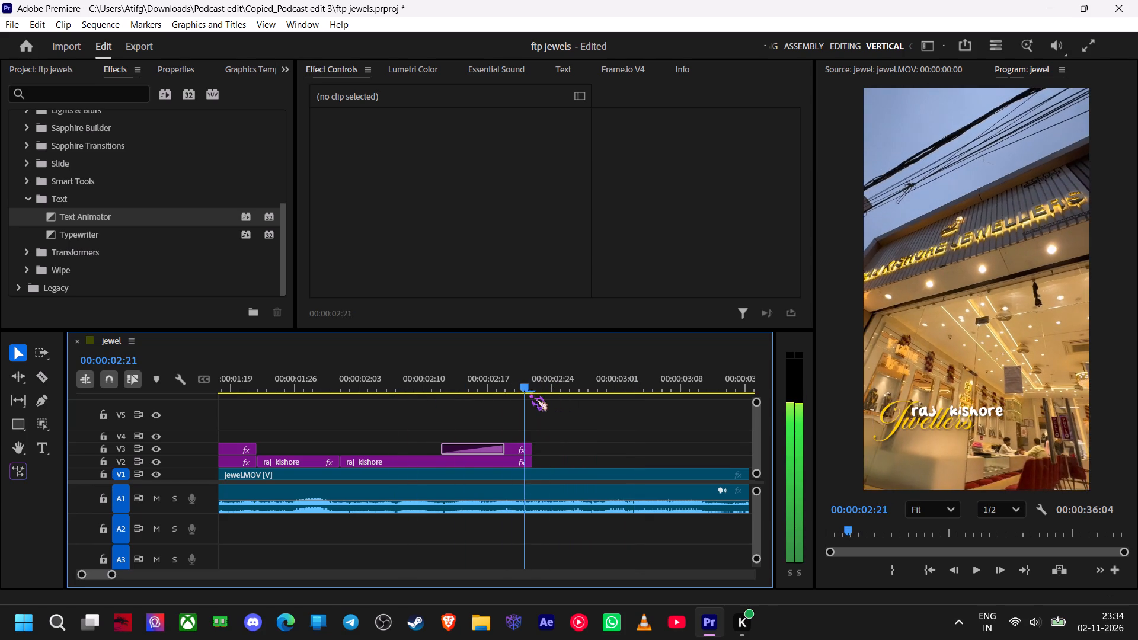
drag(530, 394, 532, 395)
key(space)
key(space)
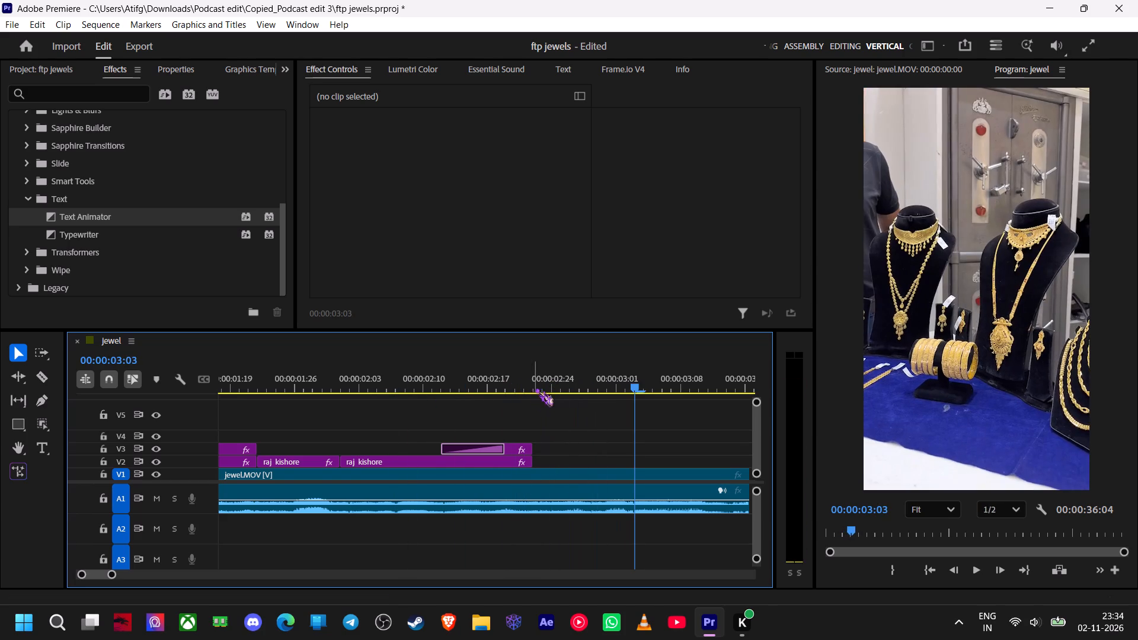
key(space)
key(space)
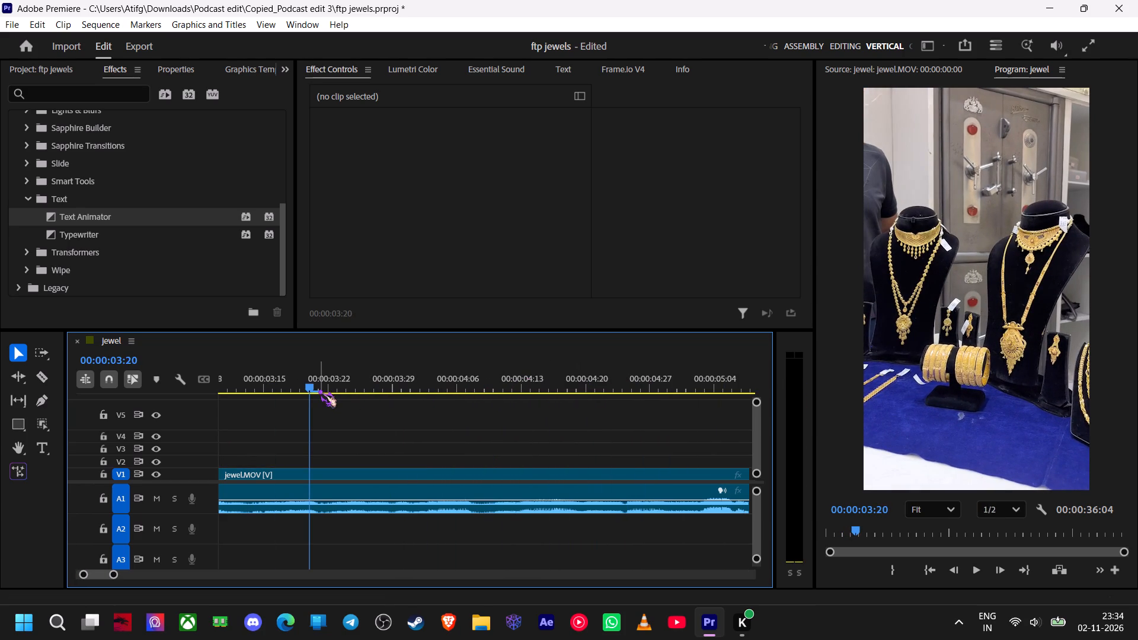
Replay from the end of the titles into the jewellery display shot to check where the titles stop against audio and picture.
drag(318, 388, 454, 398)
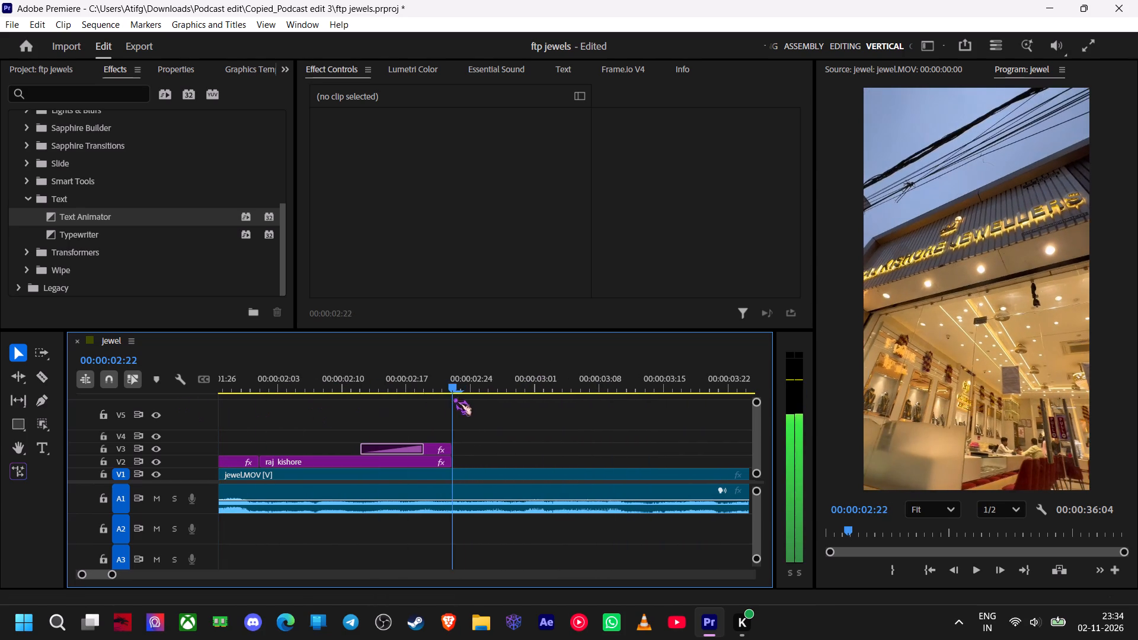
drag(454, 398, 452, 399)
key(space)
key(space)
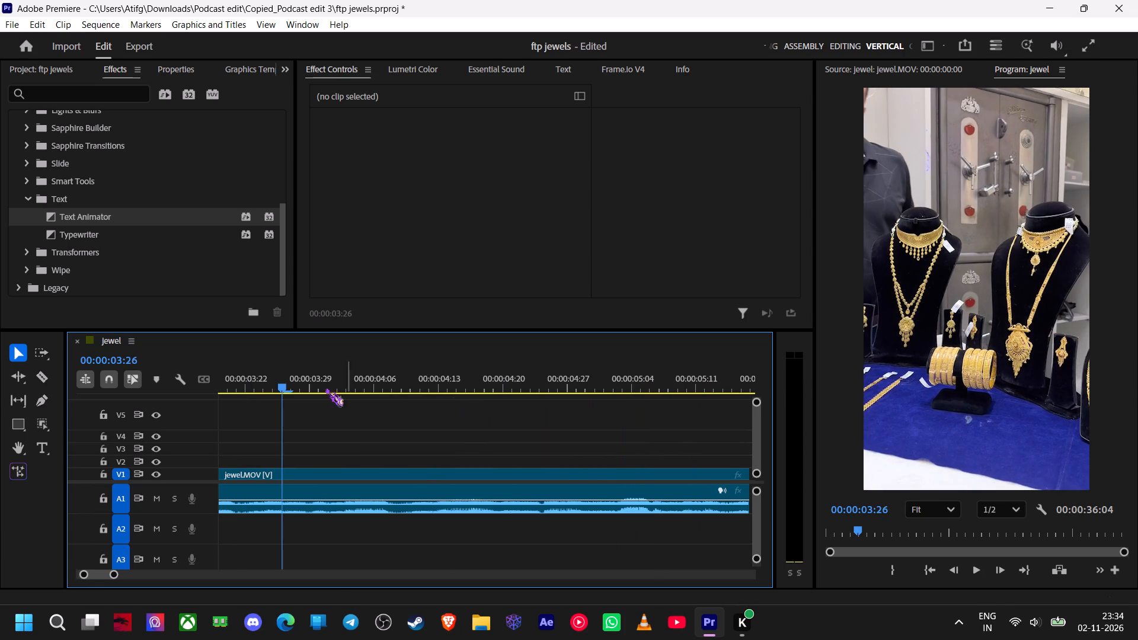
key(space)
key(space)
drag(439, 386, 351, 394)
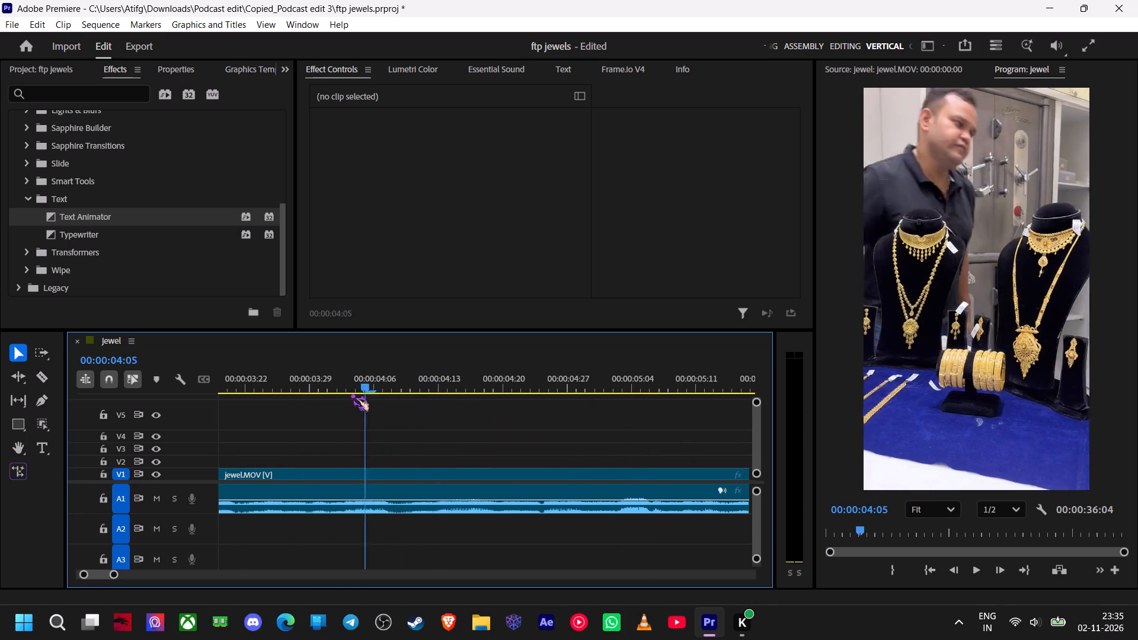
drag(351, 394, 338, 410)
key(space)
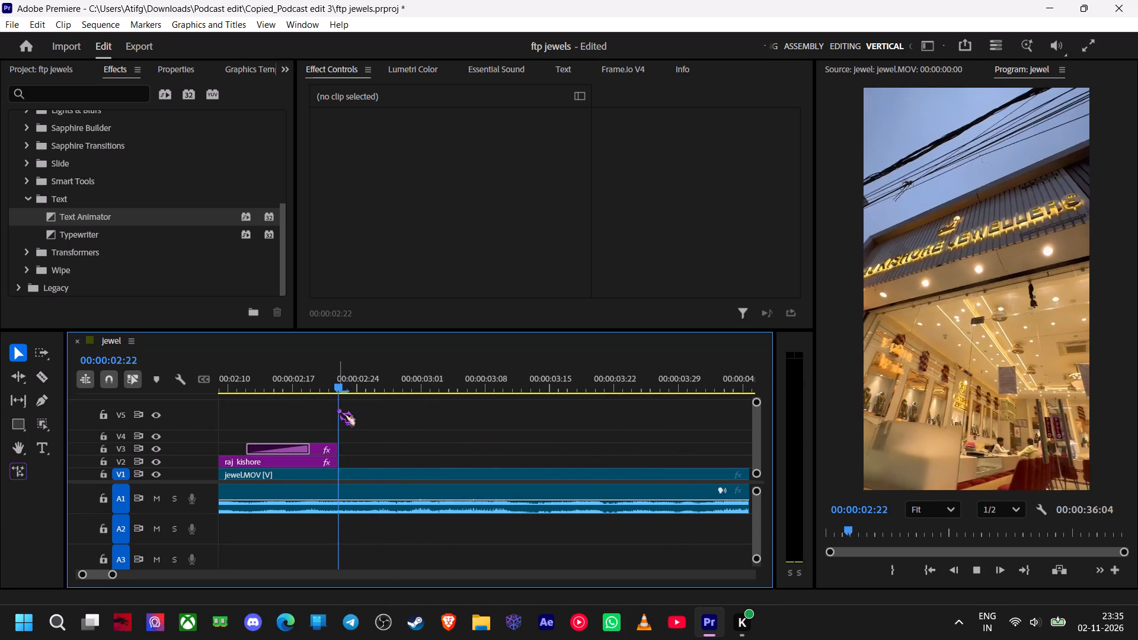
key(space)
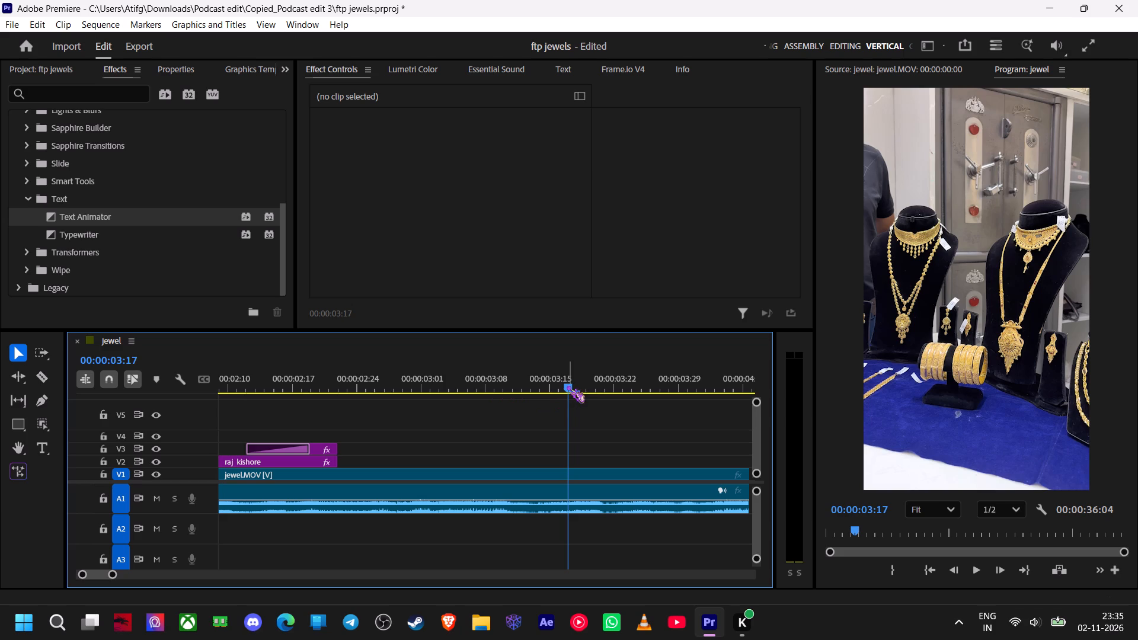
drag(567, 386, 353, 426)
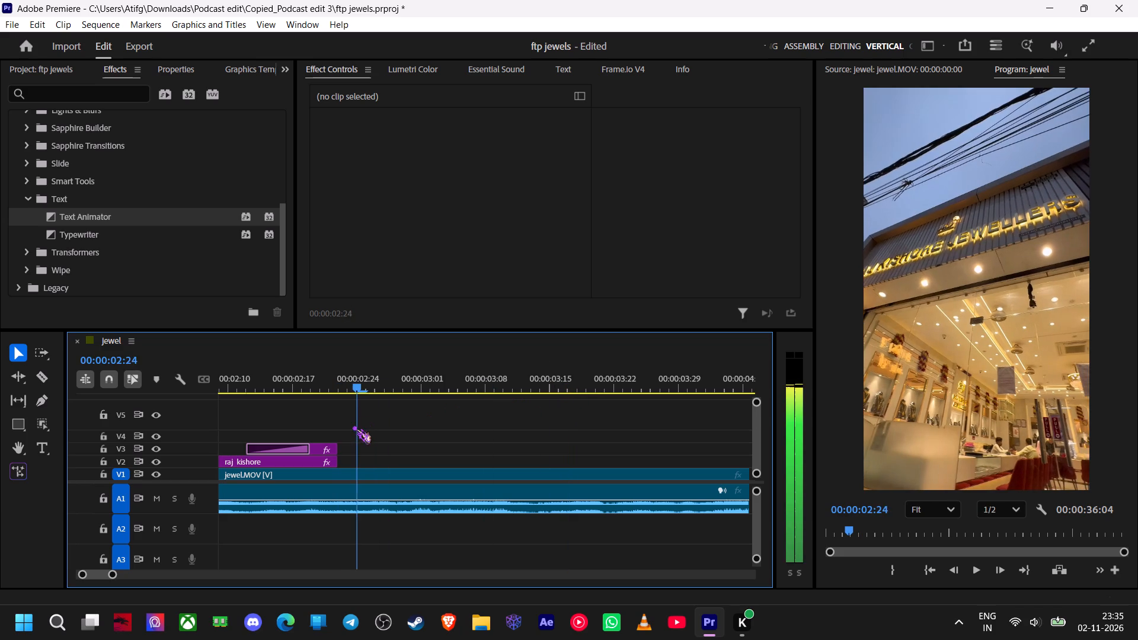
drag(353, 426, 335, 426)
key(space)
key(space)
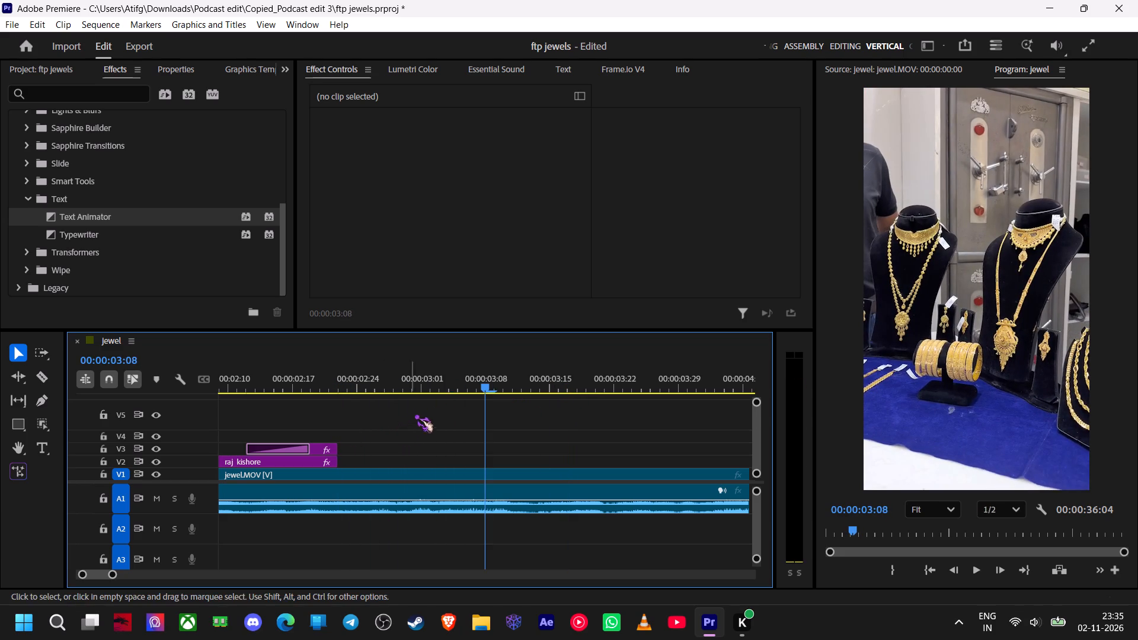
drag(491, 386, 282, 402)
key(space)
key(space)
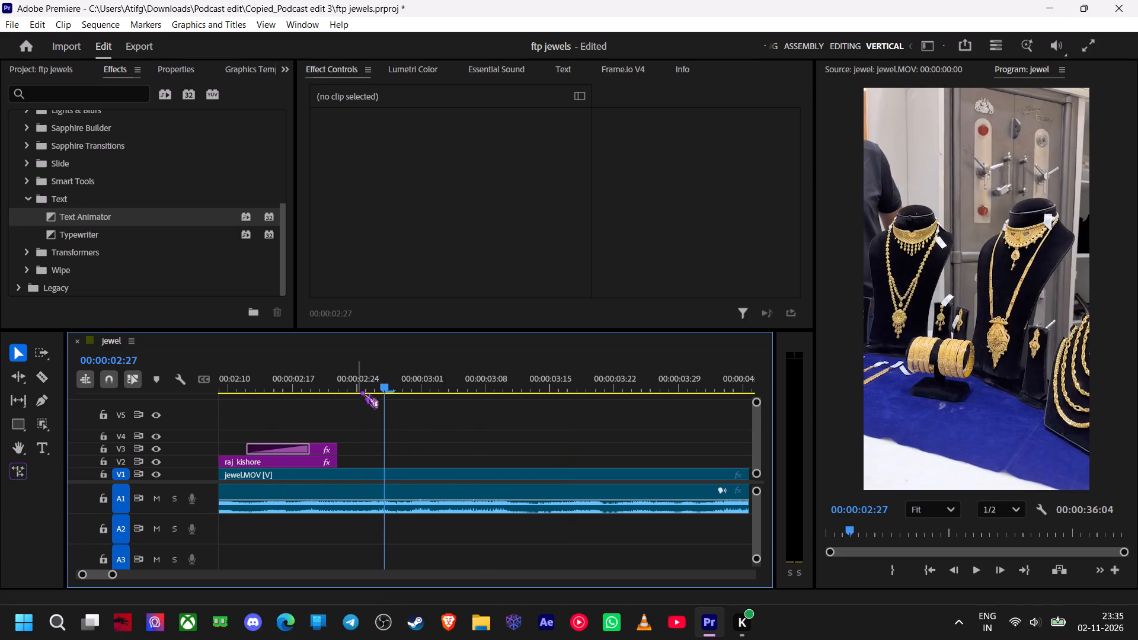
Examine the frames just after the titles end to pinpoint the change from the storefront to the jewellery display shot.
drag(381, 388, 353, 400)
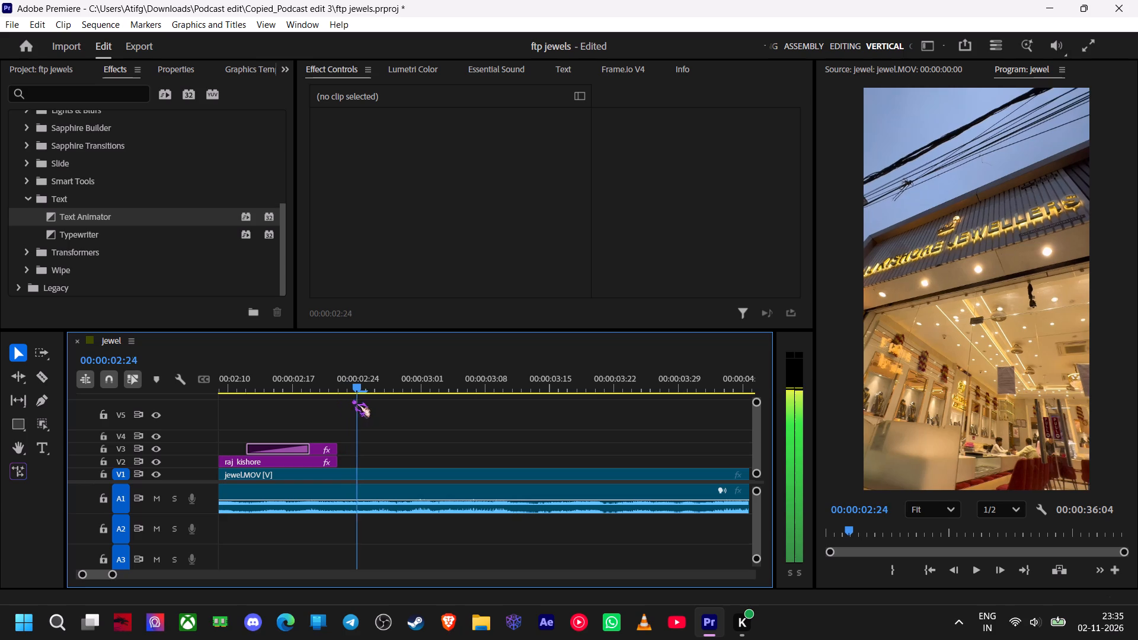
drag(353, 400, 365, 400)
key(space)
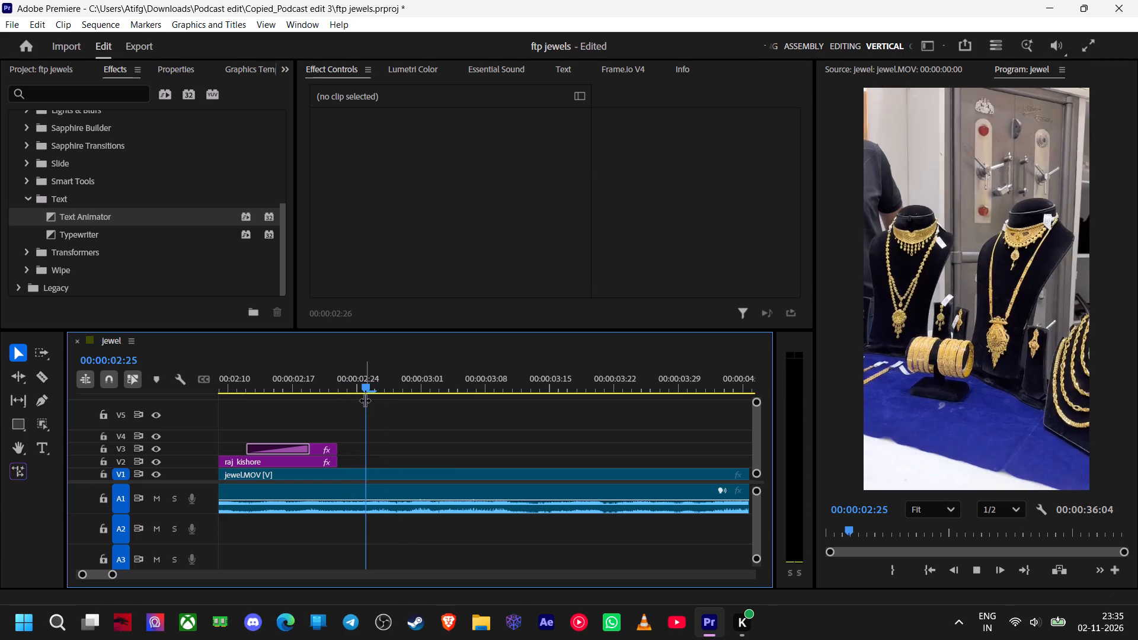
key(space)
click(365, 400)
click(366, 382)
key(space)
click(366, 381)
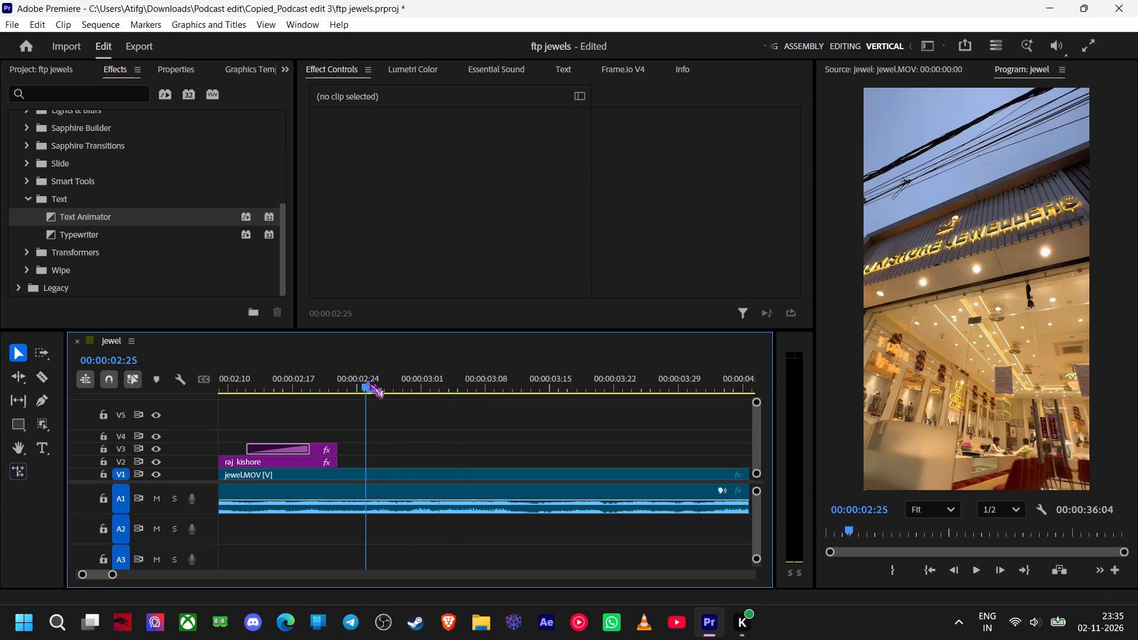
key(space)
click(366, 381)
click(370, 383)
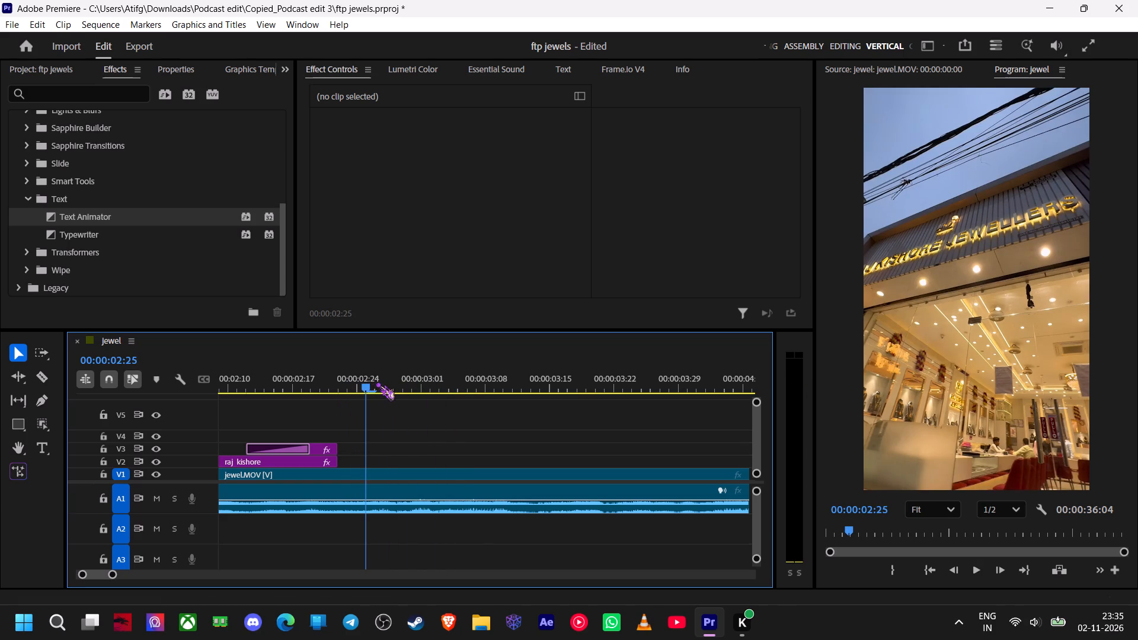
click(378, 383)
key(space)
click(378, 383)
key(space)
click(378, 383)
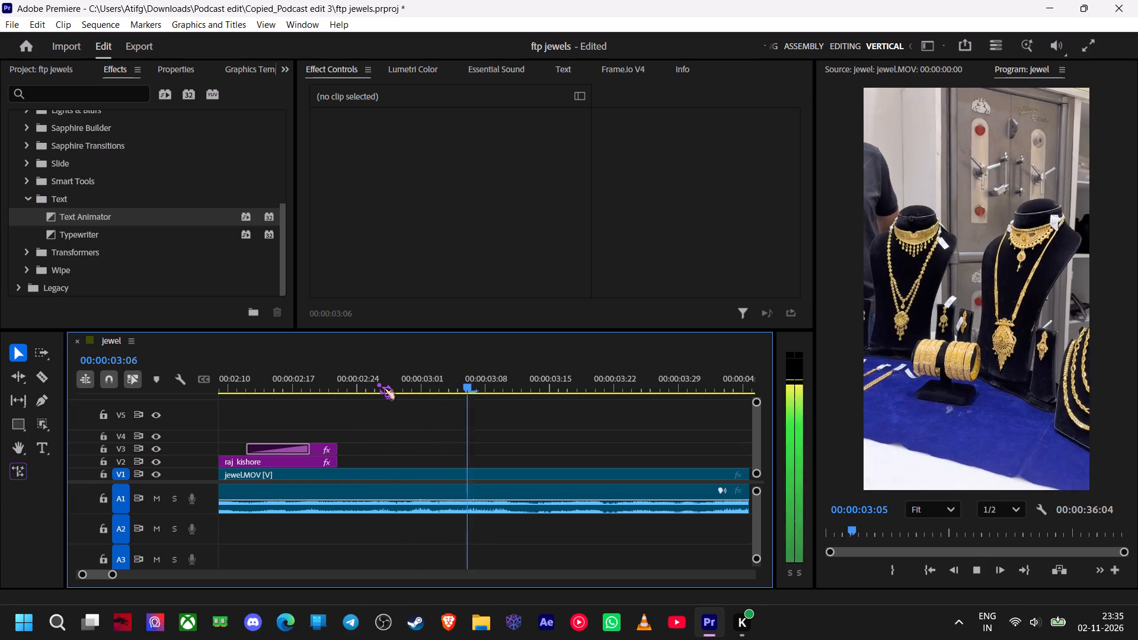
Extend the ends of the "Jwellers" title on V3 and the second "raj kishore" piece on V2 to the shot change at 00:00:02:26.
drag(337, 454, 372, 452)
drag(341, 465, 376, 462)
Lengthen the transition at the start of the "Jwellers" title on V3 so it ends at about 00:00:02:22.
drag(308, 449, 335, 452)
Replay the extended titles and scrub around their end to check how they meet the jewellery display shot.
drag(375, 388, 253, 412)
key(space)
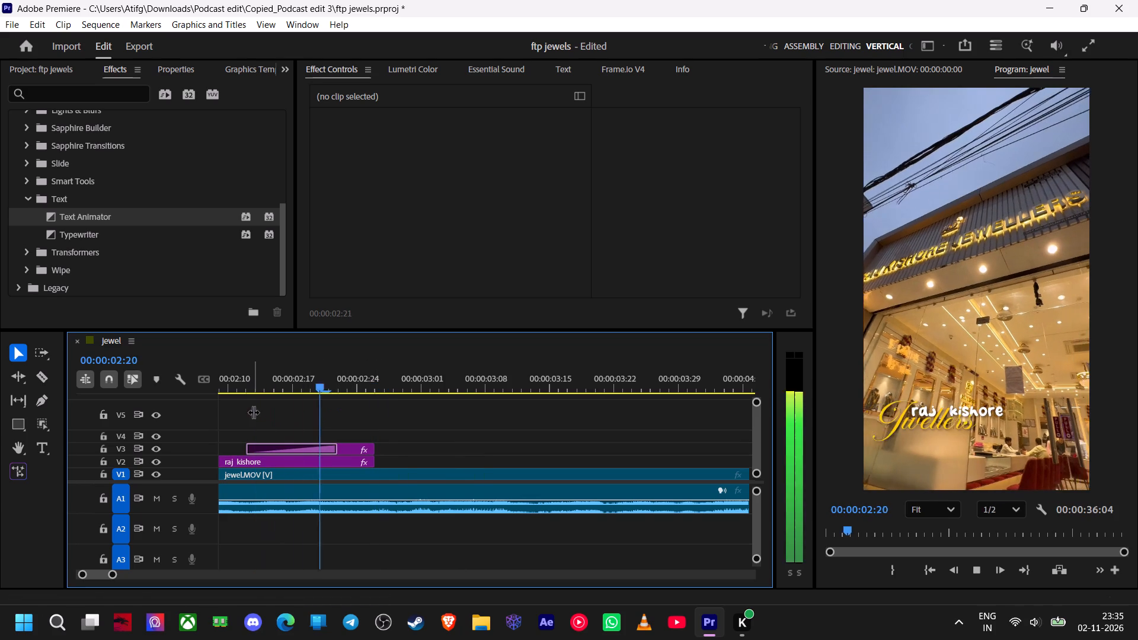
key(space)
key(space)
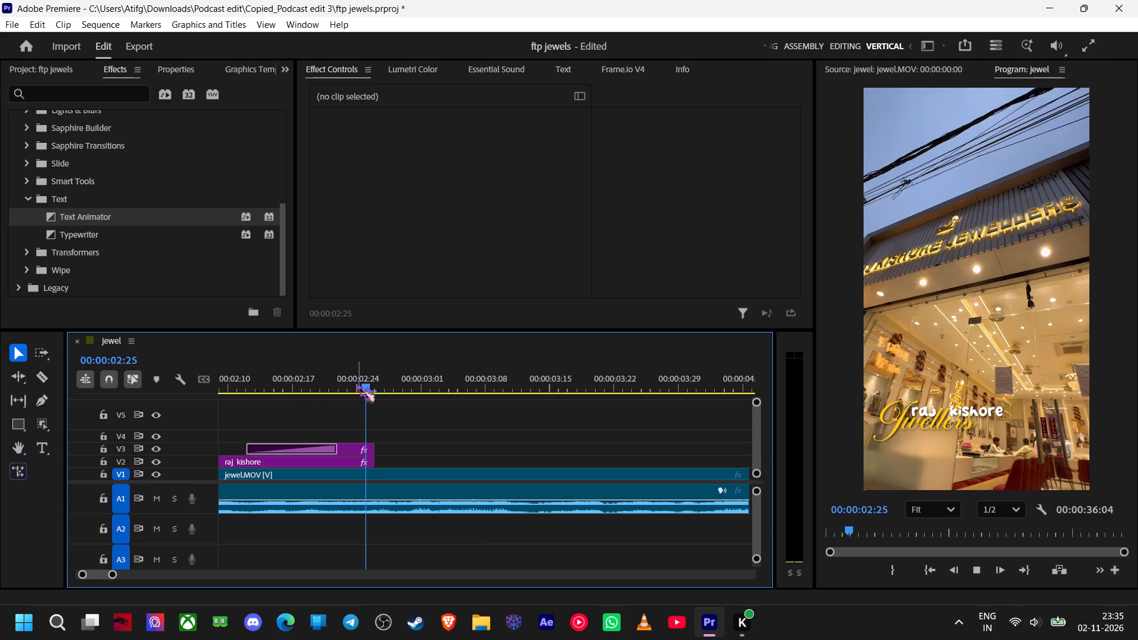
key(space)
drag(460, 386, 378, 407)
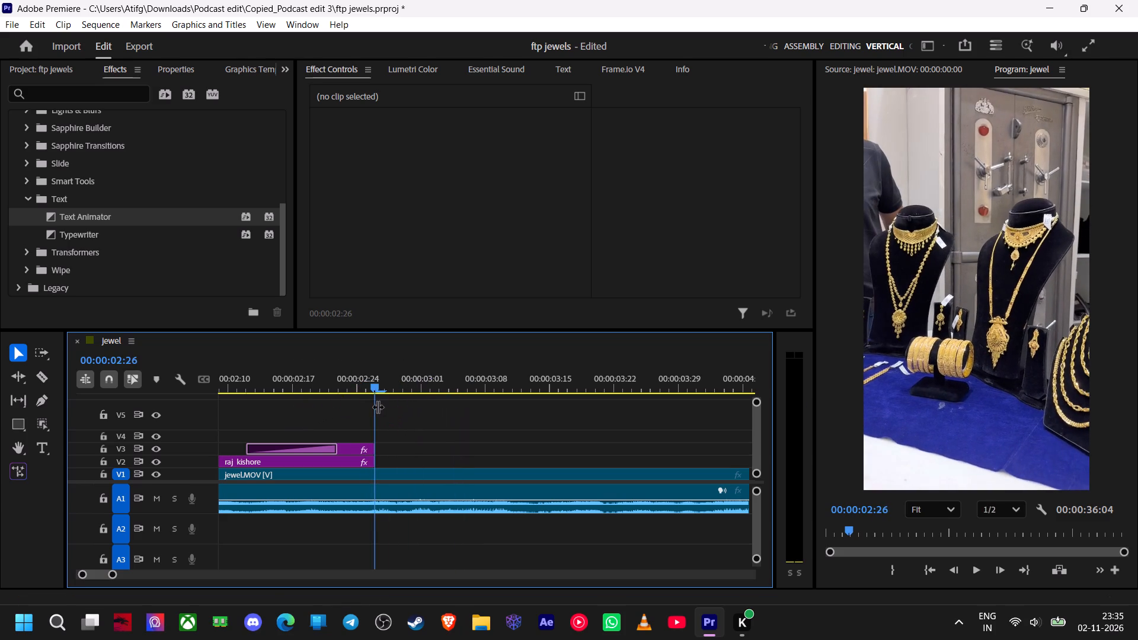
key(space)
click(387, 405)
drag(390, 380, 361, 388)
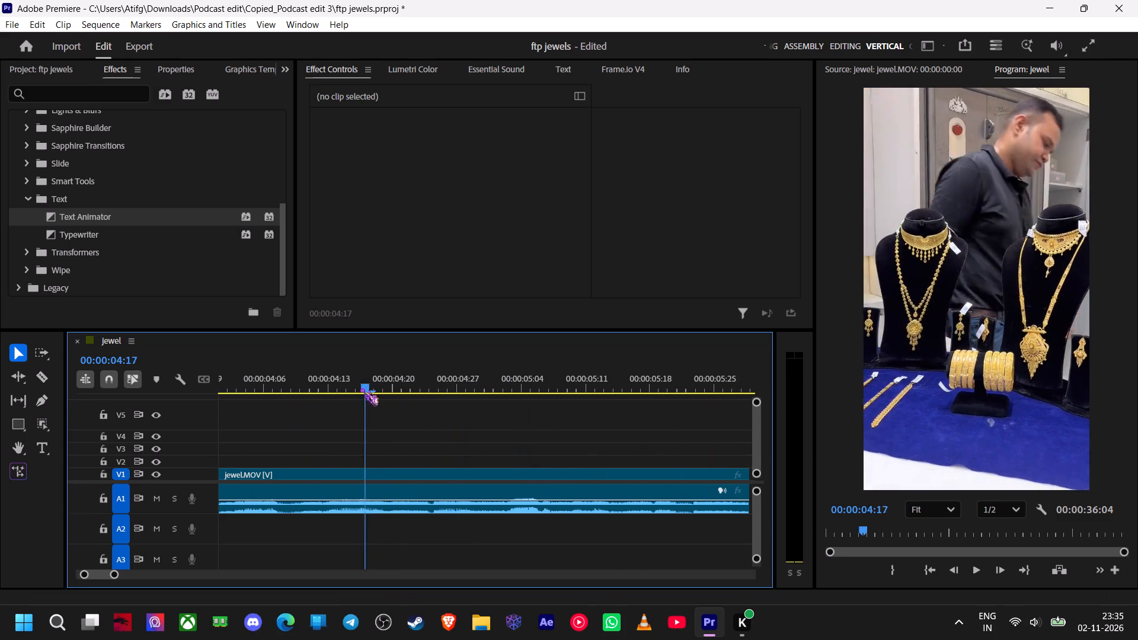
drag(361, 388, 576, 388)
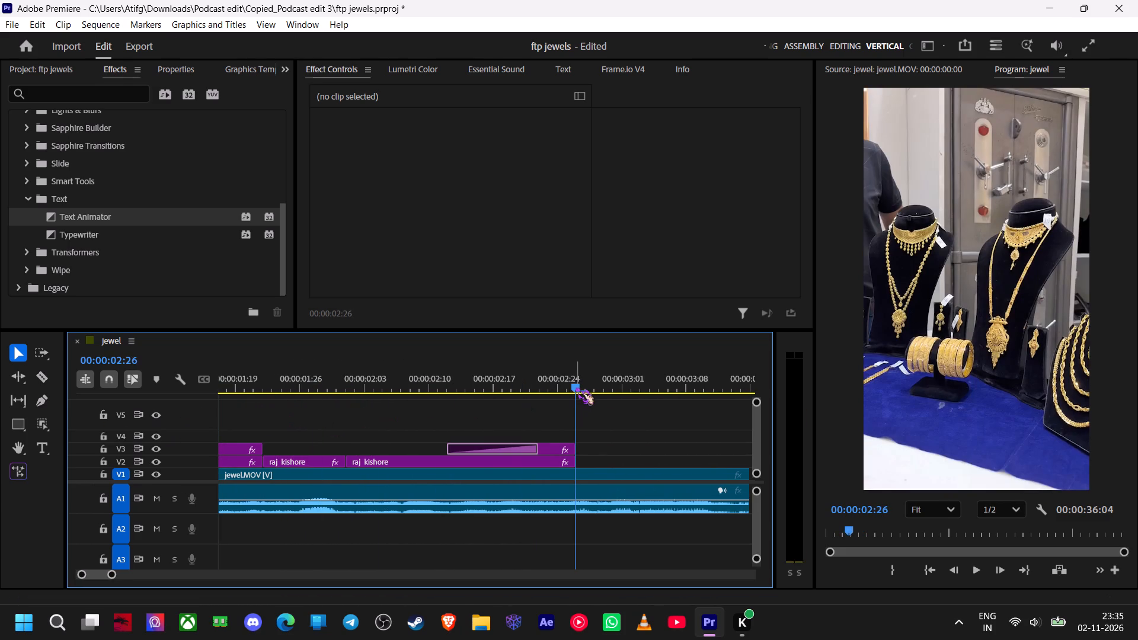
key(space)
key(space)
click(576, 388)
key(space)
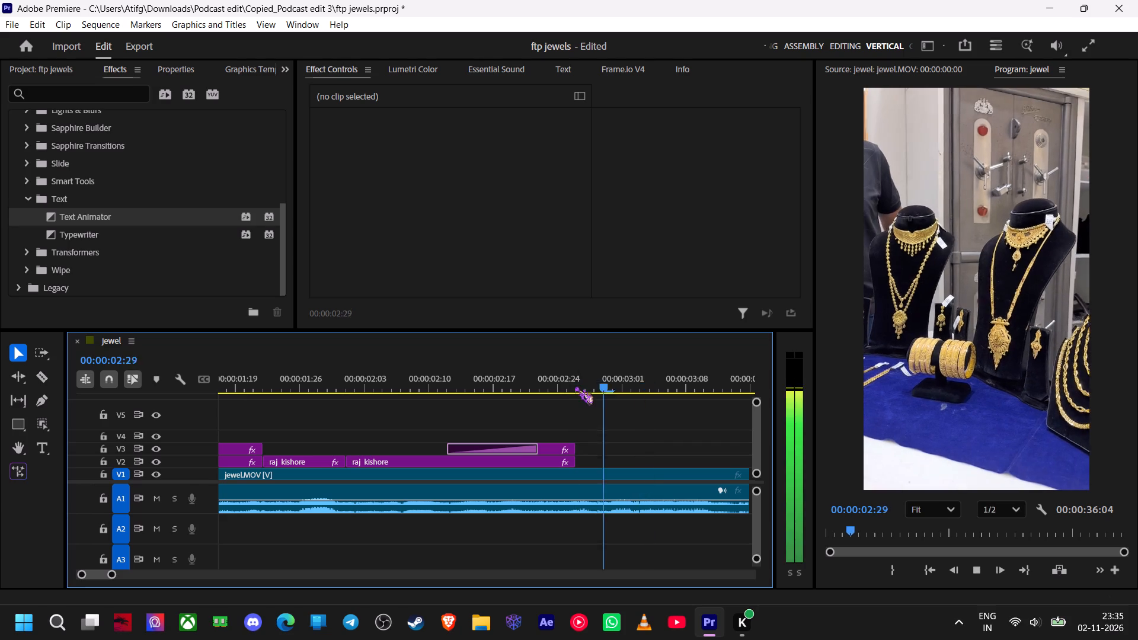
click(575, 386)
Split the jewel.MOV clip and its linked audio at 00:00:02:26, where the titles end, using the Razor tool.
drag(574, 385, 519, 424)
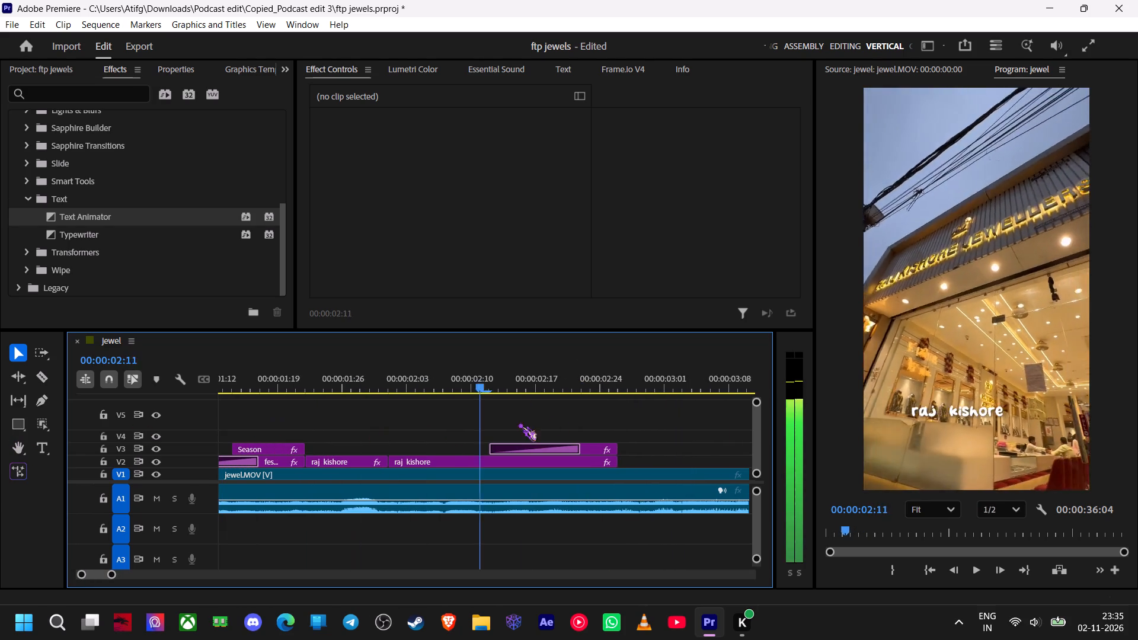
drag(519, 424, 618, 408)
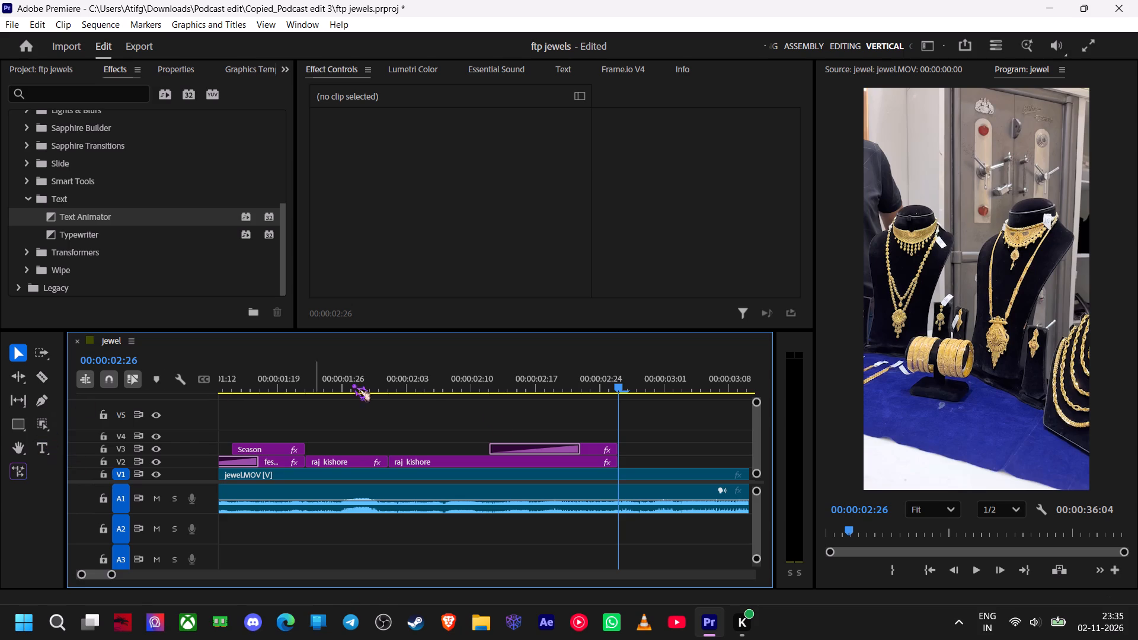
click(41, 386)
click(42, 385)
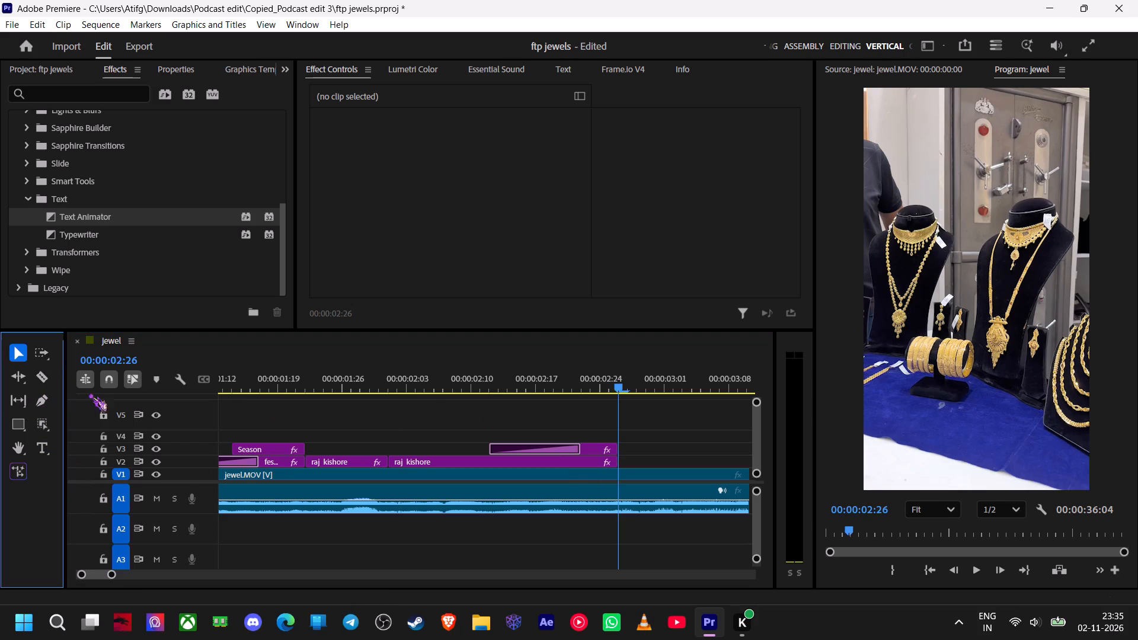
click(43, 375)
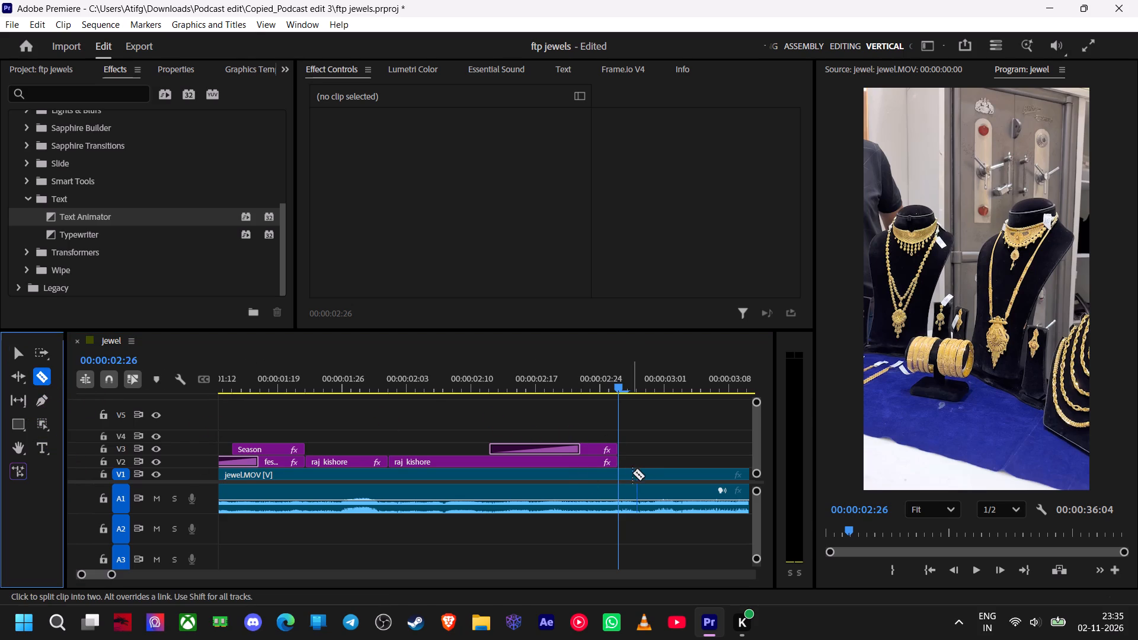
click(621, 476)
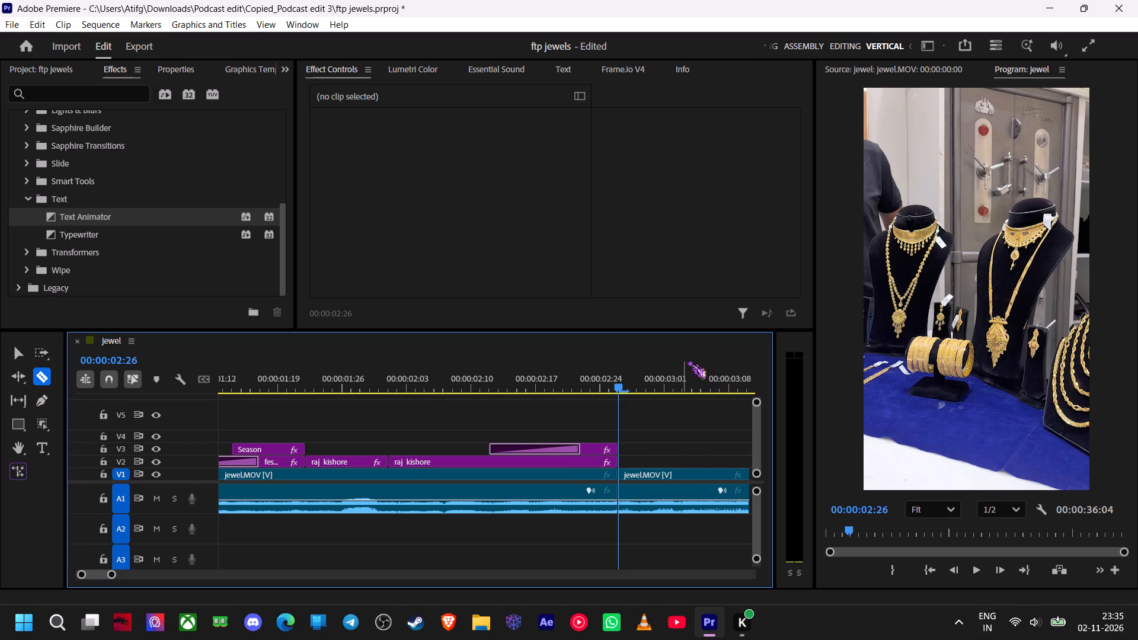
Play through the jewellery display shot and split jewel.MOV with its linked audio at 00:00:03:24 using the Razor tool.
key(space)
key(space)
key(space)
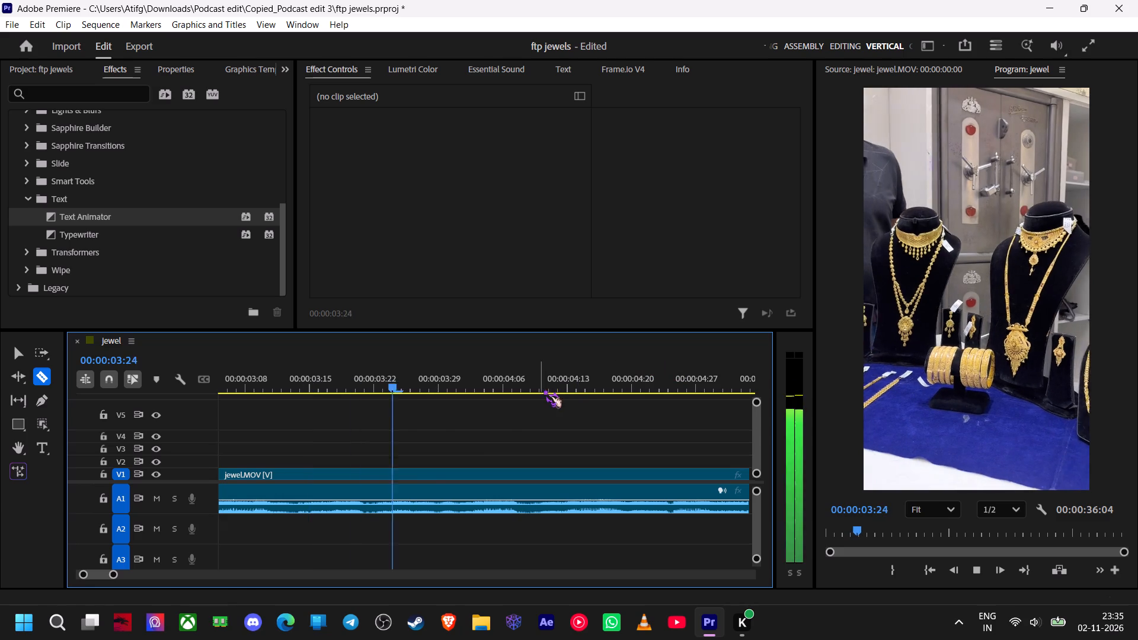
key(space)
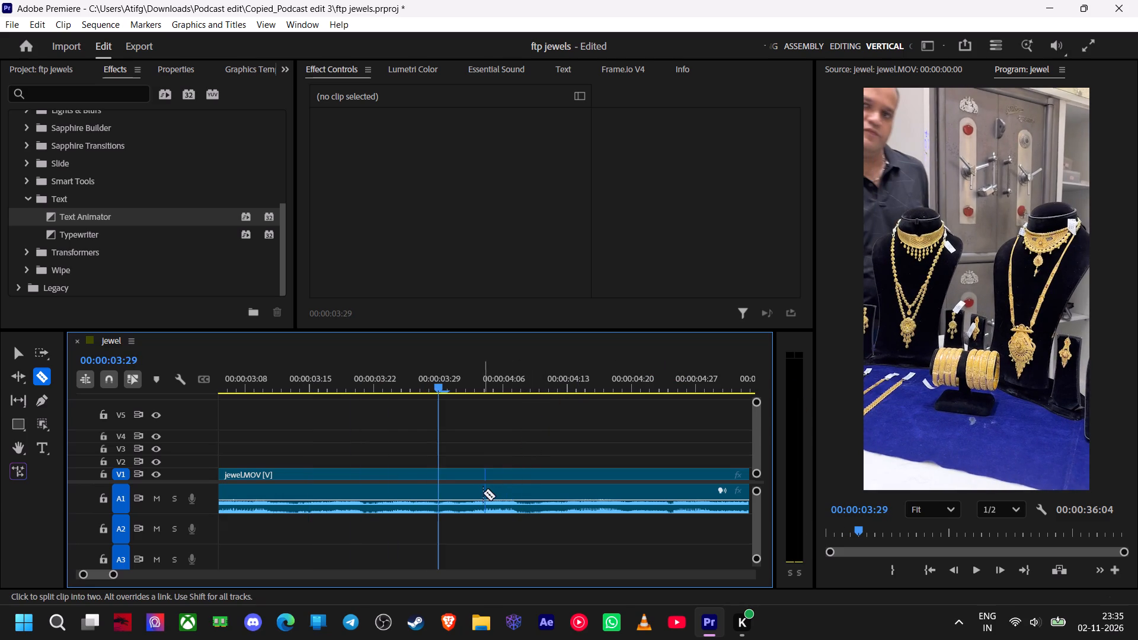
key(space)
key(space)
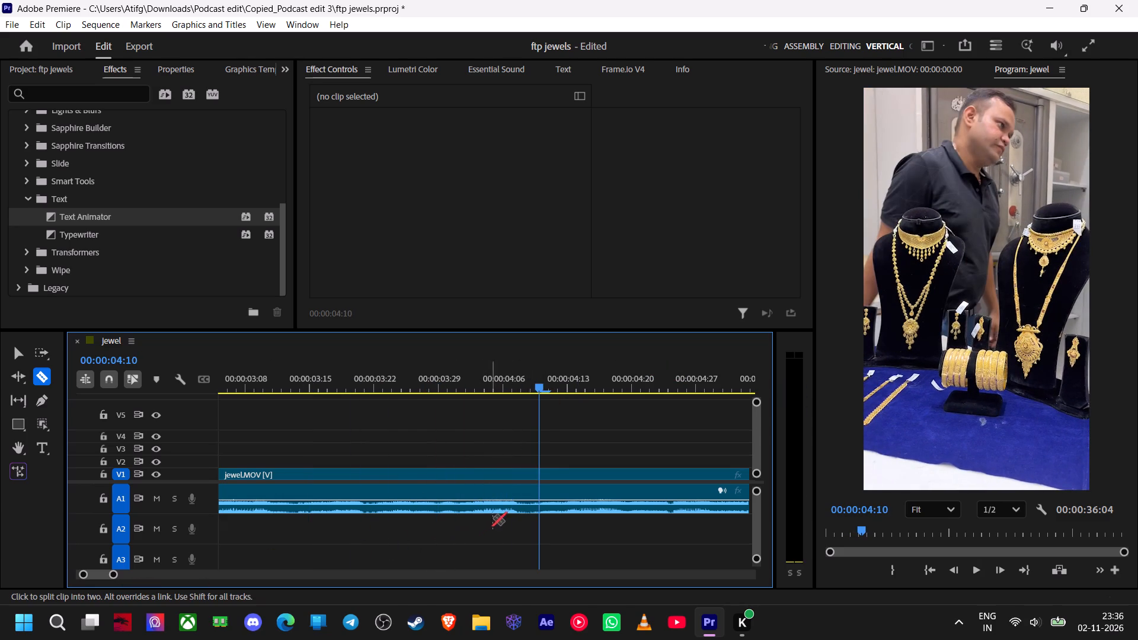
key(space)
key(space)
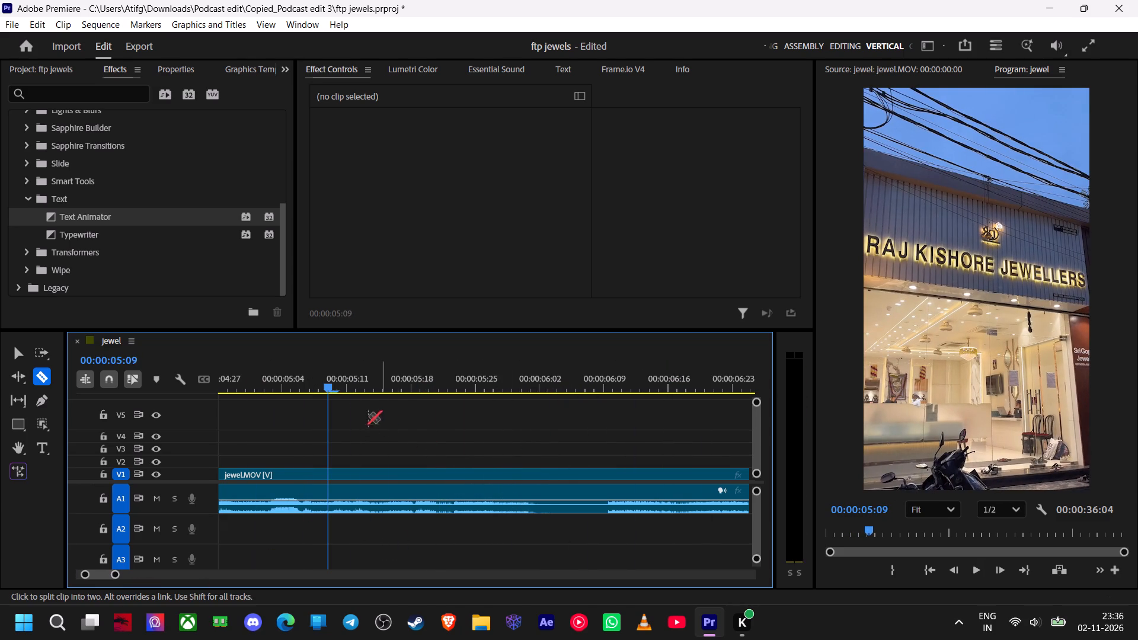
drag(326, 384, 250, 404)
key(space)
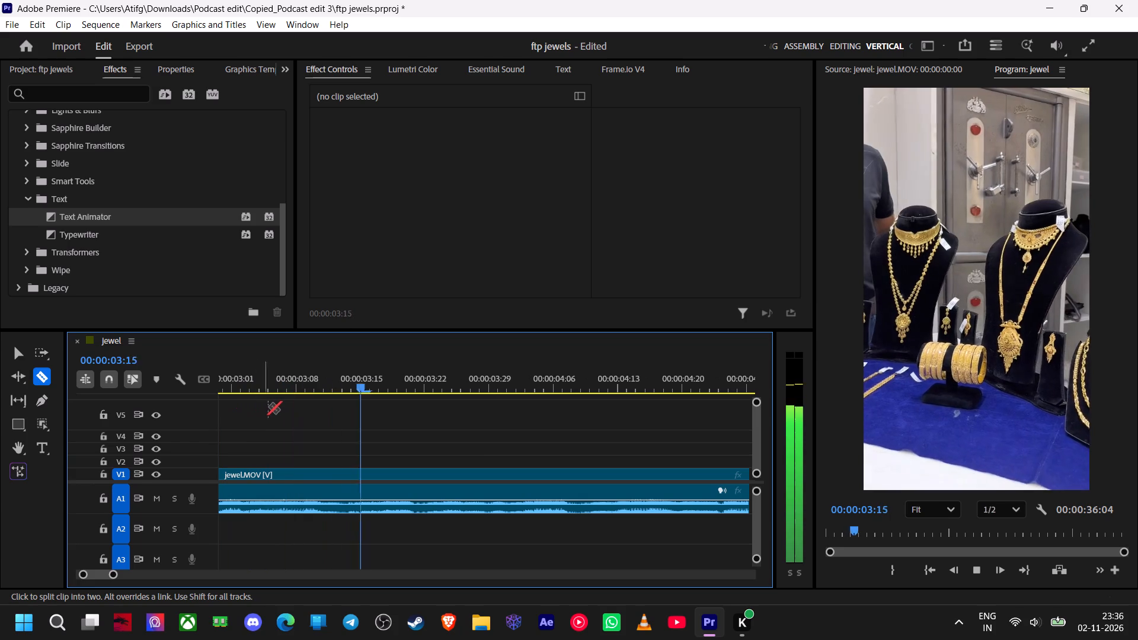
key(space)
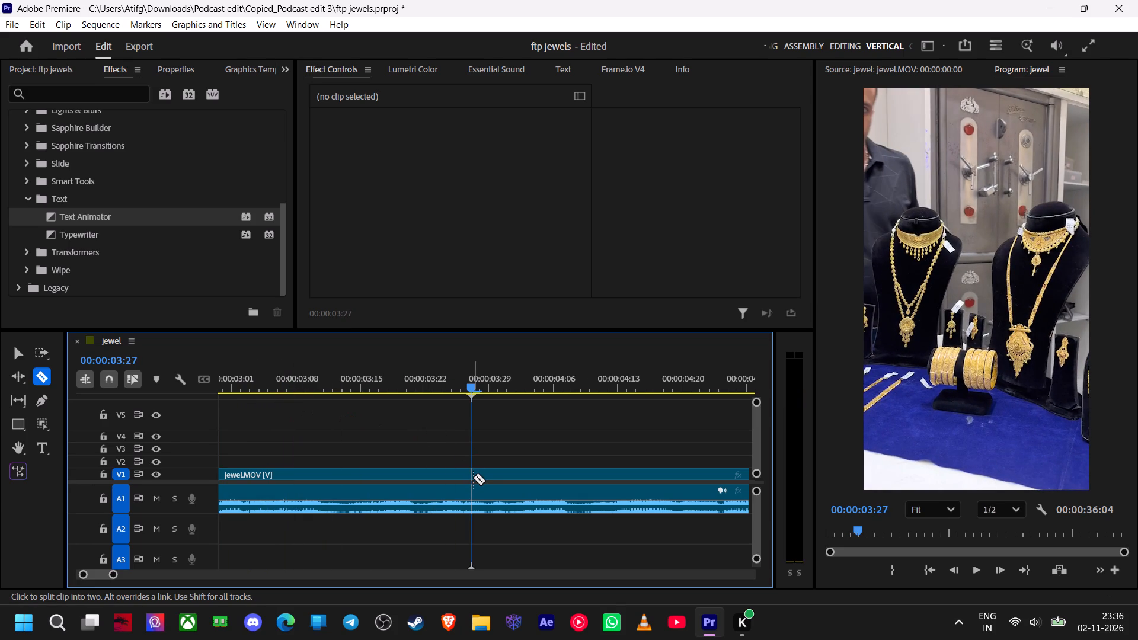
click(446, 476)
Check the new cut and duplicate the jewellery display video piece from V1 onto V2 directly above itself, without its audio.
drag(472, 390, 445, 401)
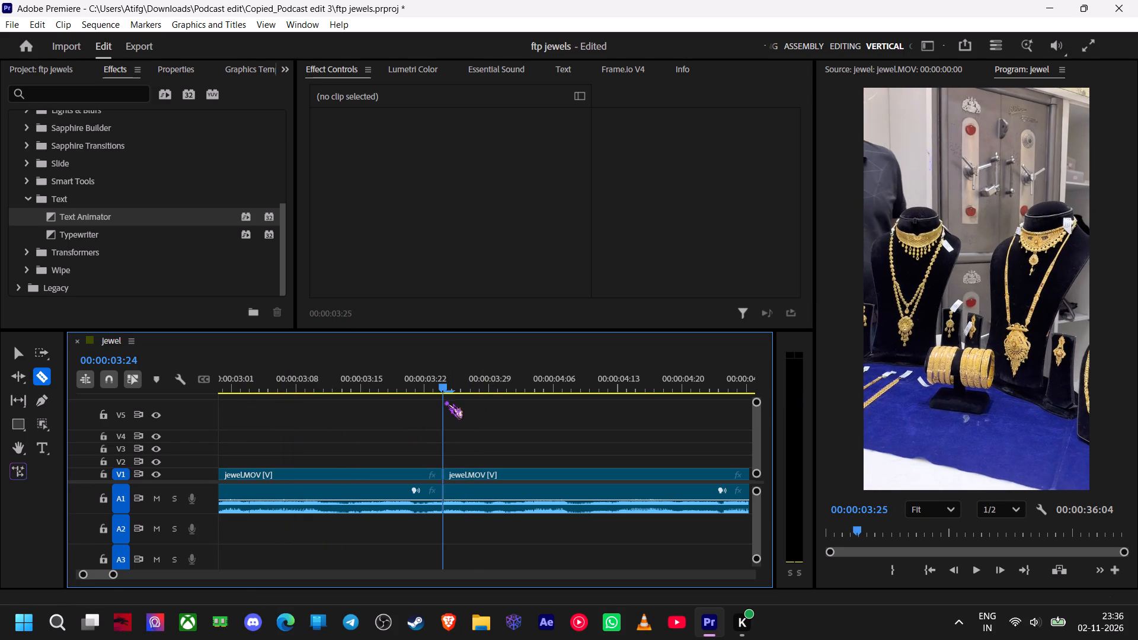
drag(445, 401, 439, 405)
key(space)
key(space)
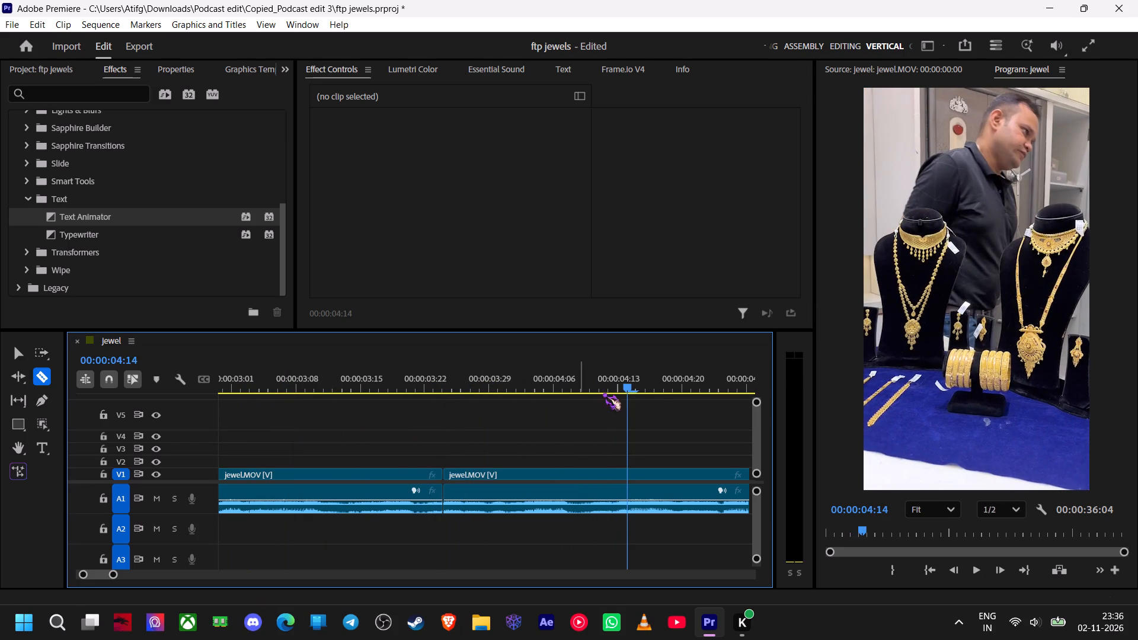
drag(628, 386, 347, 476)
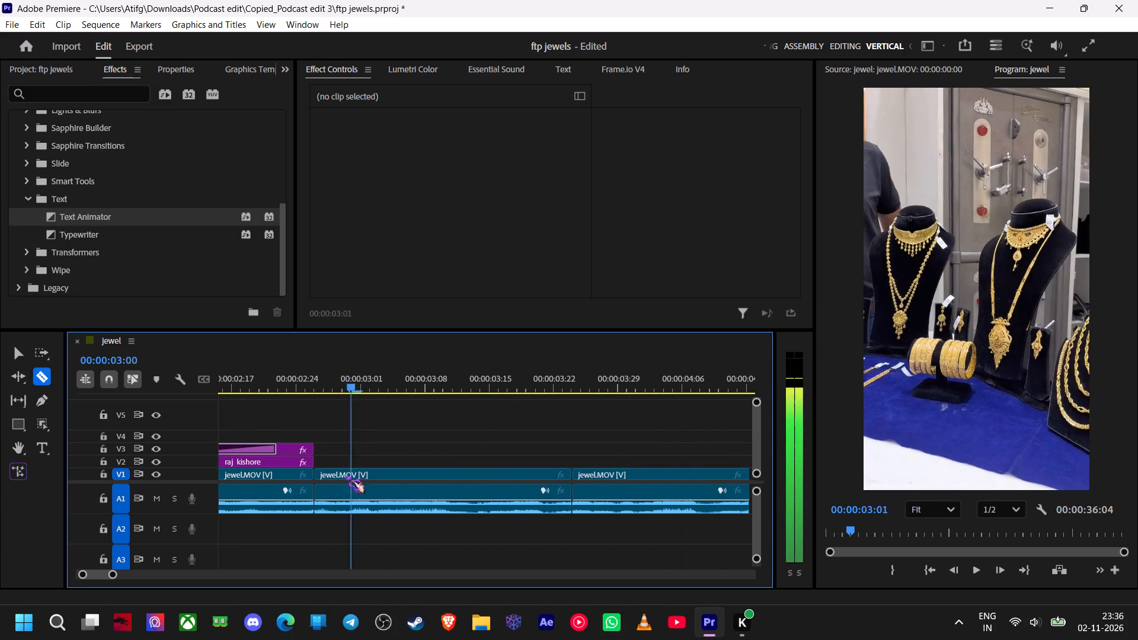
drag(347, 476, 338, 476)
click(18, 355)
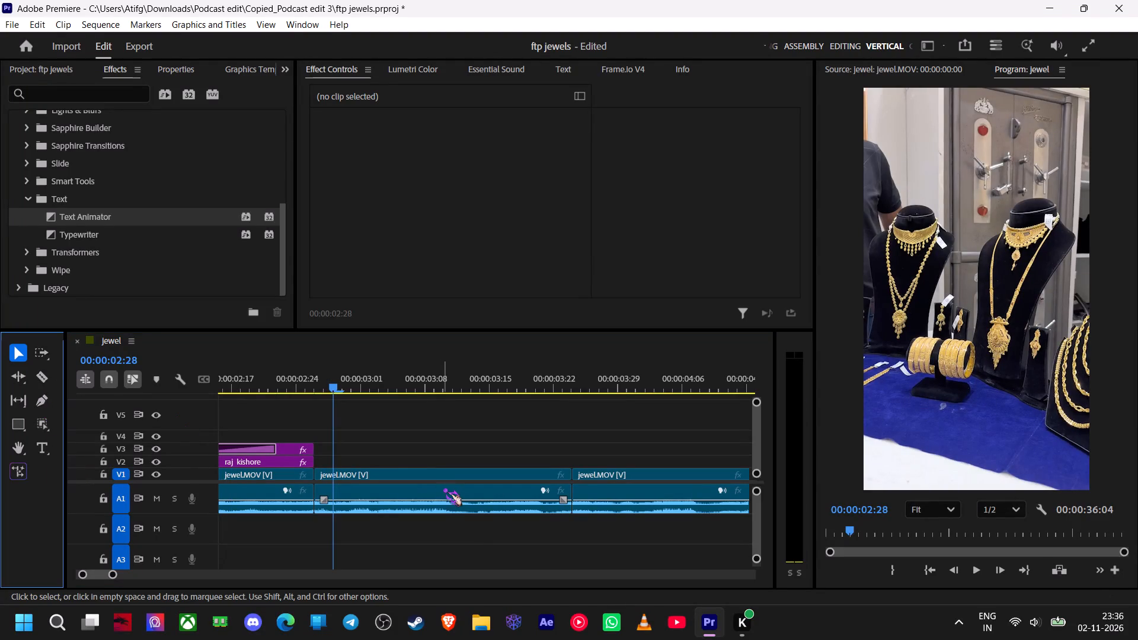
alt+drag(451, 476, 447, 461)
click(428, 469)
click(432, 460)
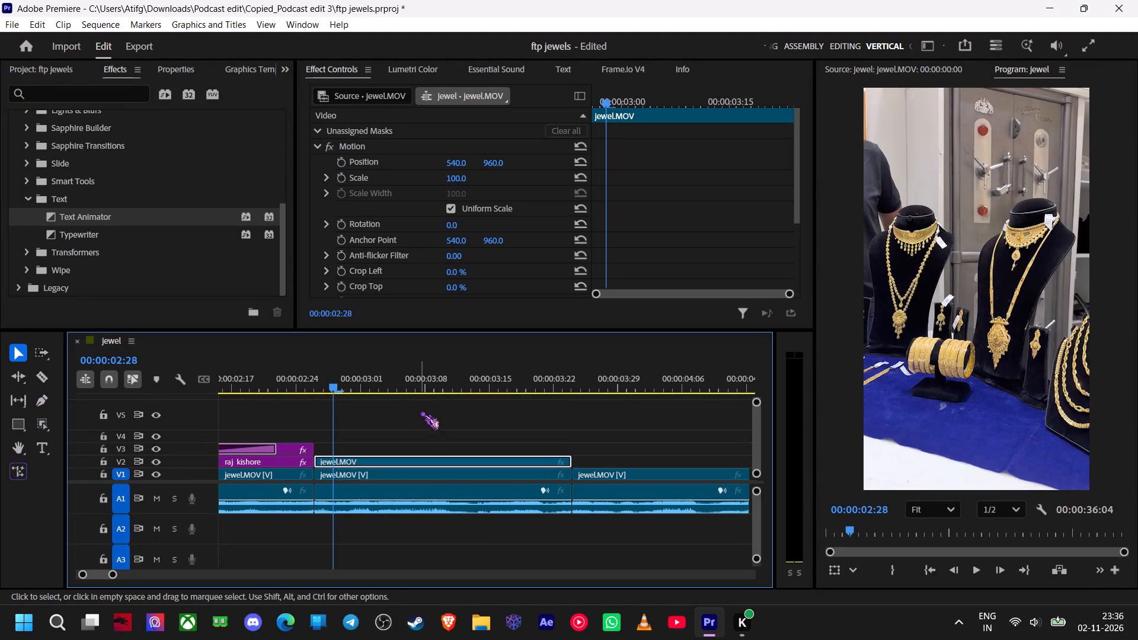
Create an object mask on the V2 clip at 00:00:02:28 covering both necklace busts, the bangle stand, the nearby earring stand and the multi-chain display.
click(47, 424)
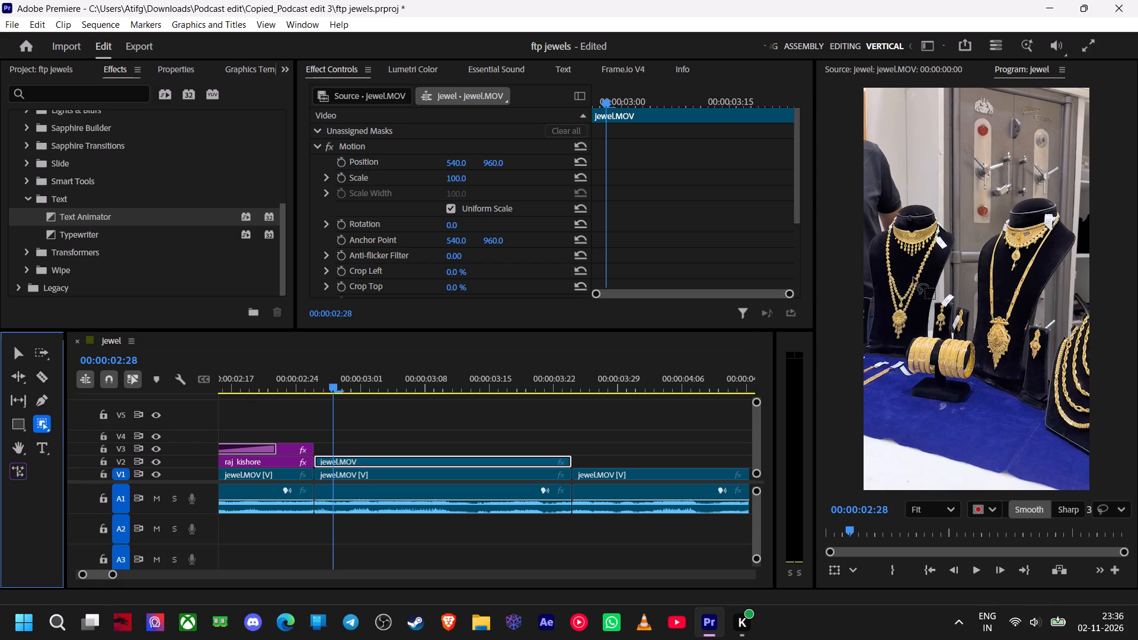
click(1037, 213)
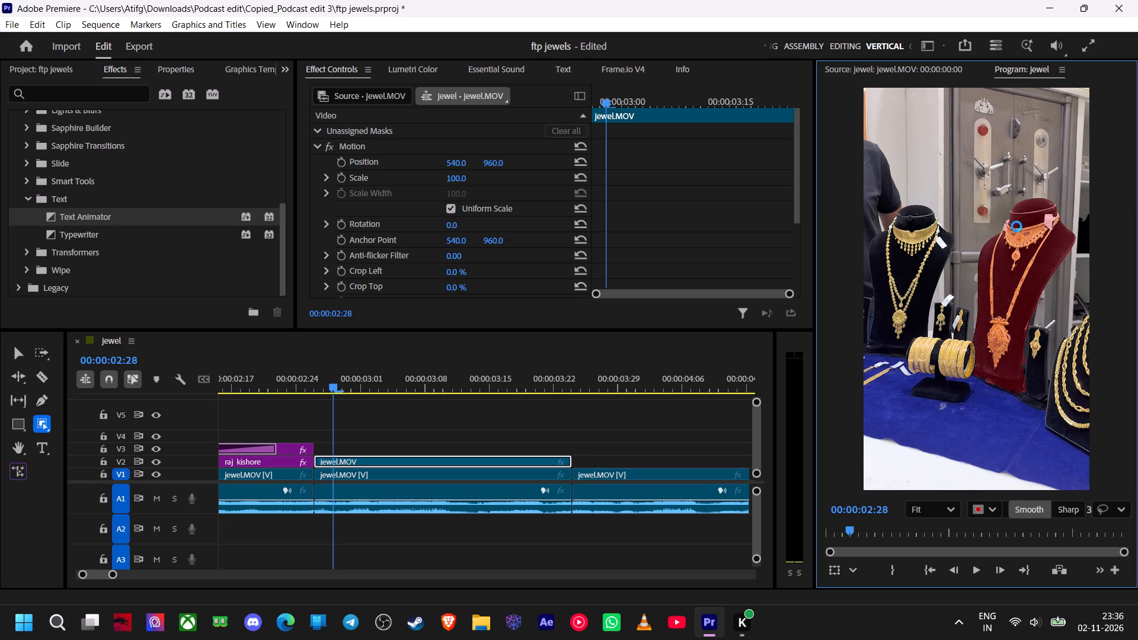
click(917, 250)
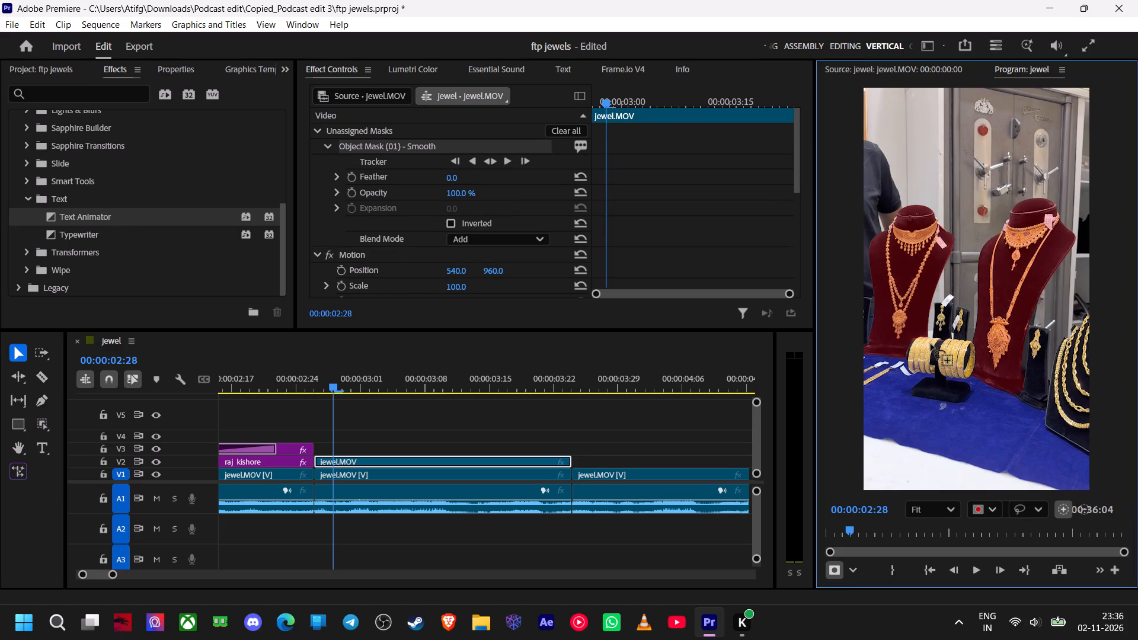
click(931, 350)
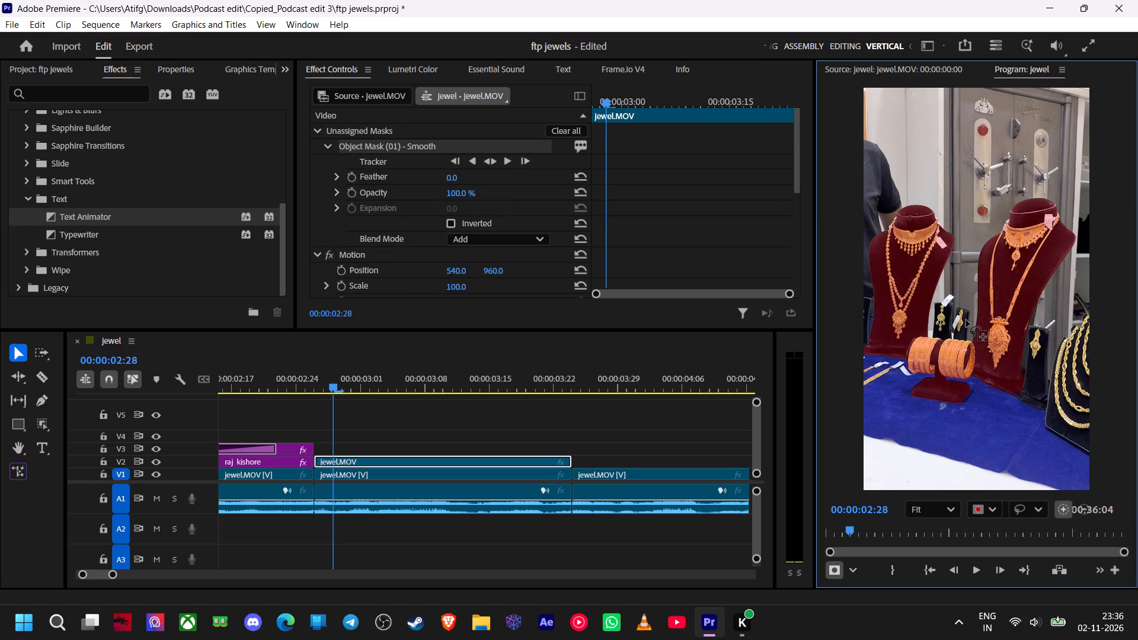
click(964, 320)
click(941, 320)
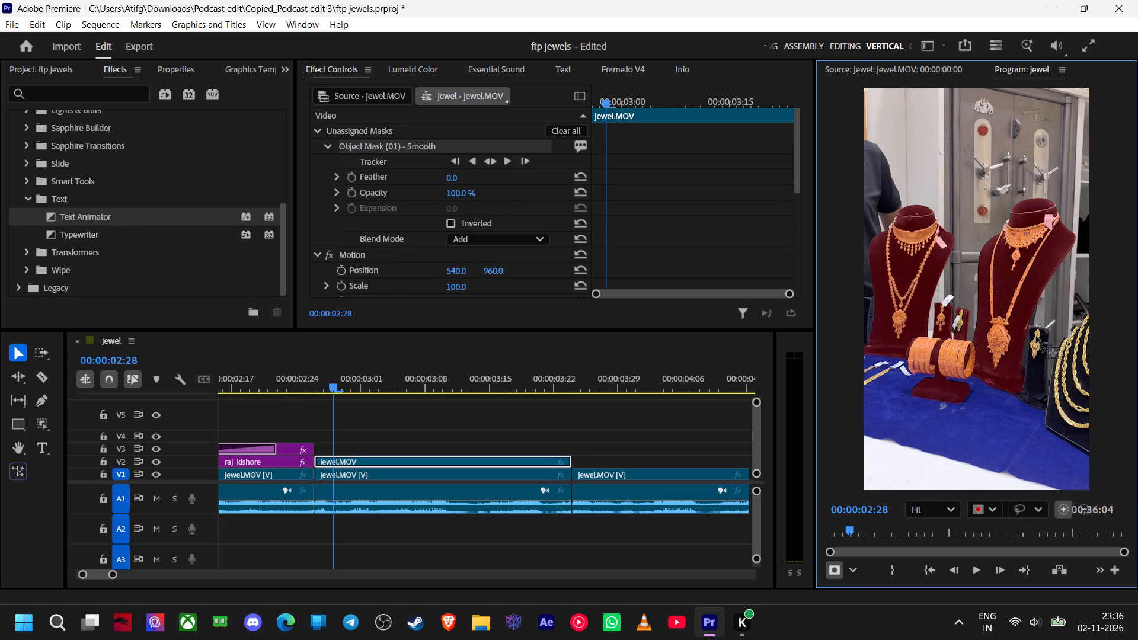
click(1038, 339)
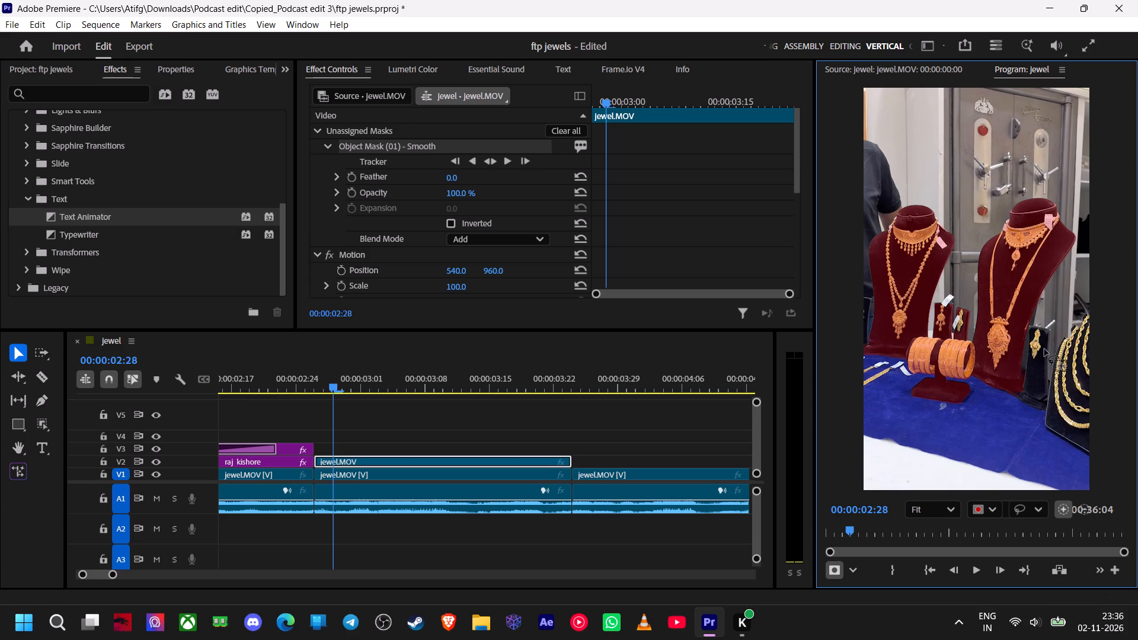
click(1044, 349)
click(1081, 367)
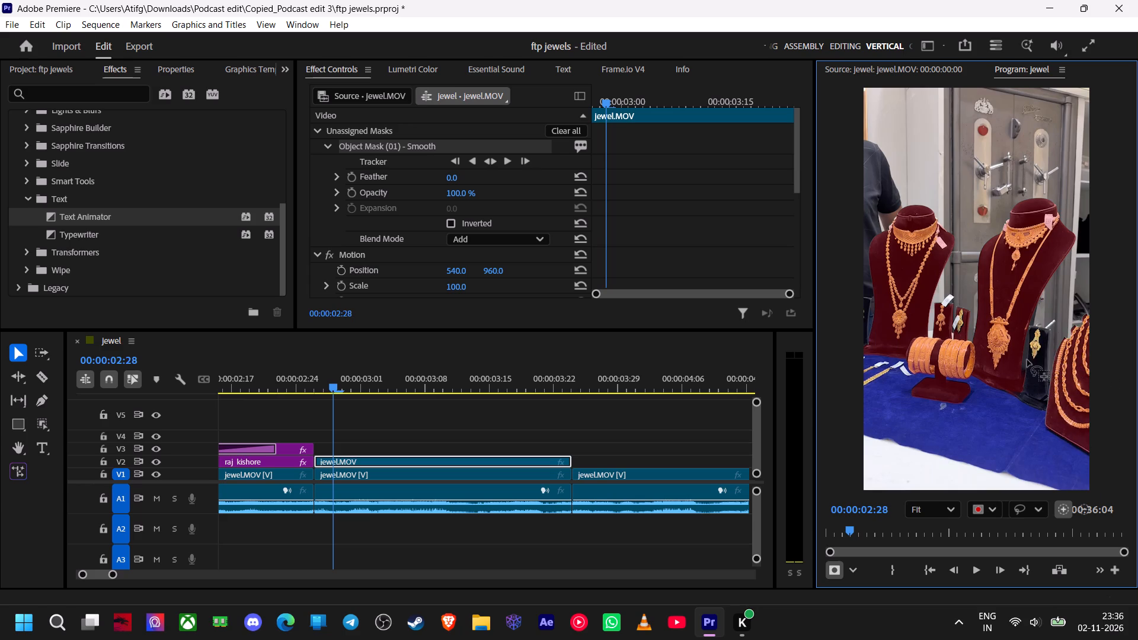
Add the remaining small earring stand beside the multi-chain display to the object mask by lassoing it, and fit the preview to the frame.
click(1034, 334)
ctrl+scroll(1043, 365, up, 5)
drag(1005, 296, 1010, 315)
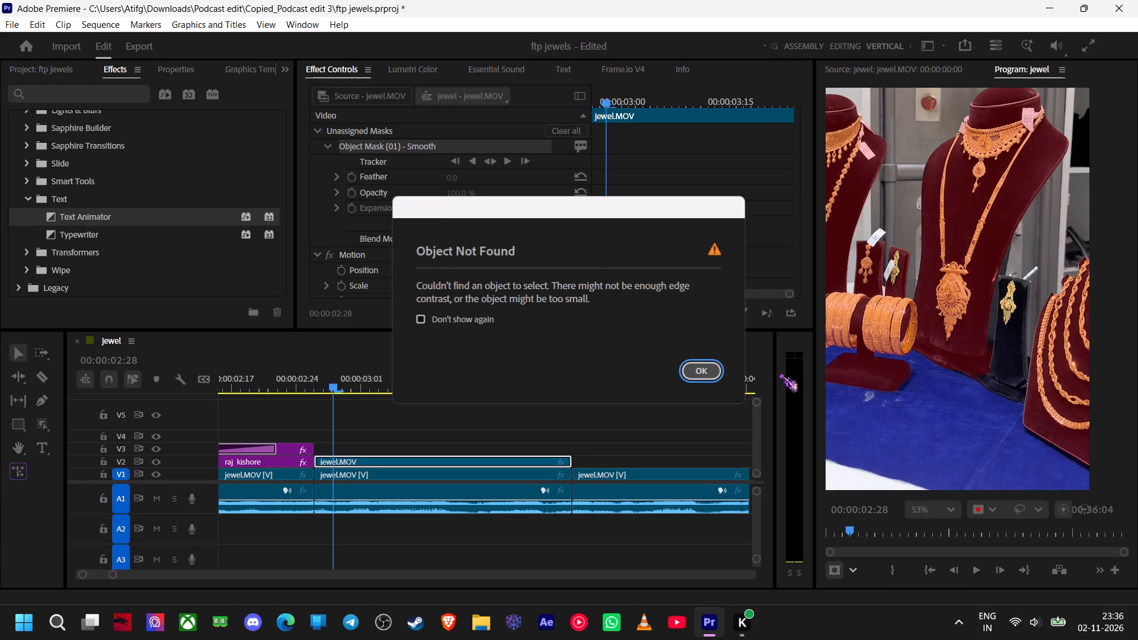
click(694, 369)
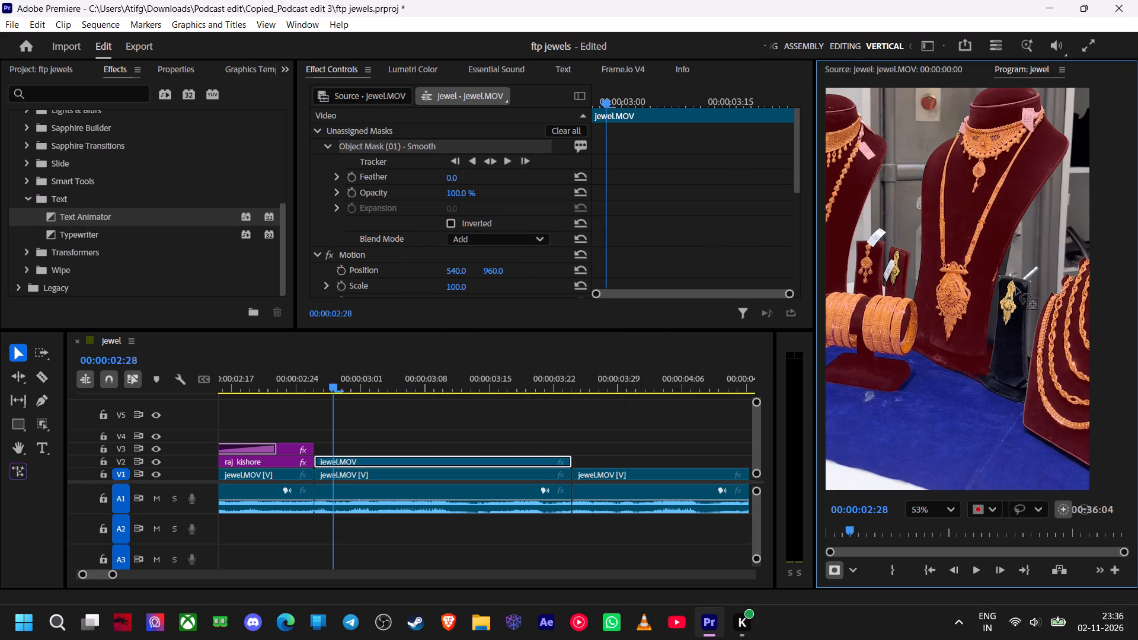
click(1016, 287)
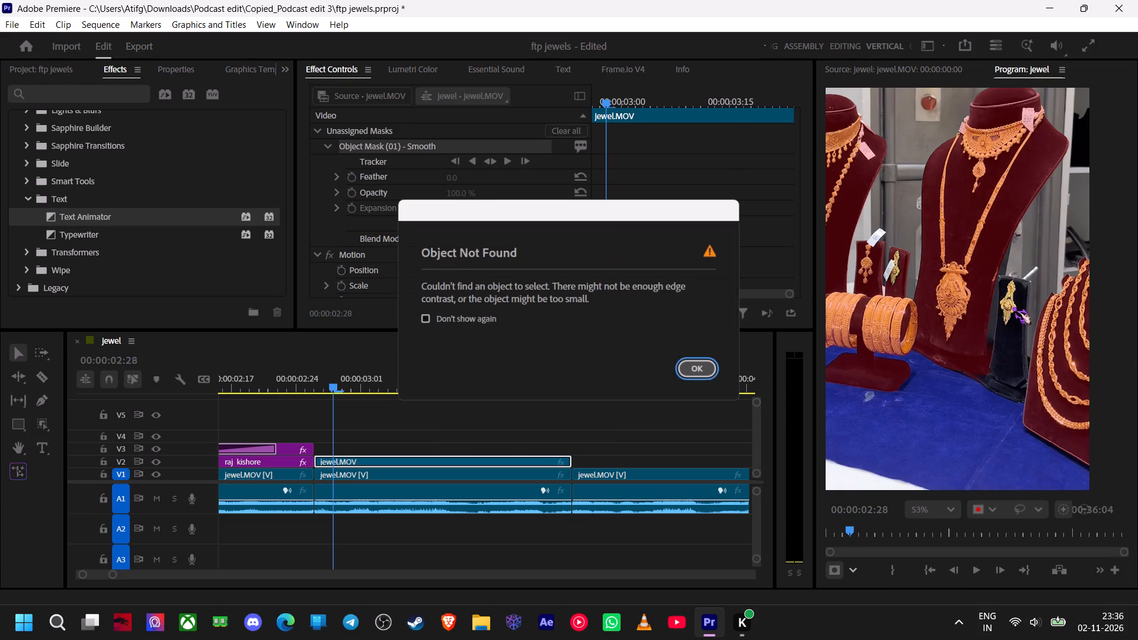
click(715, 369)
drag(1037, 280, 1030, 310)
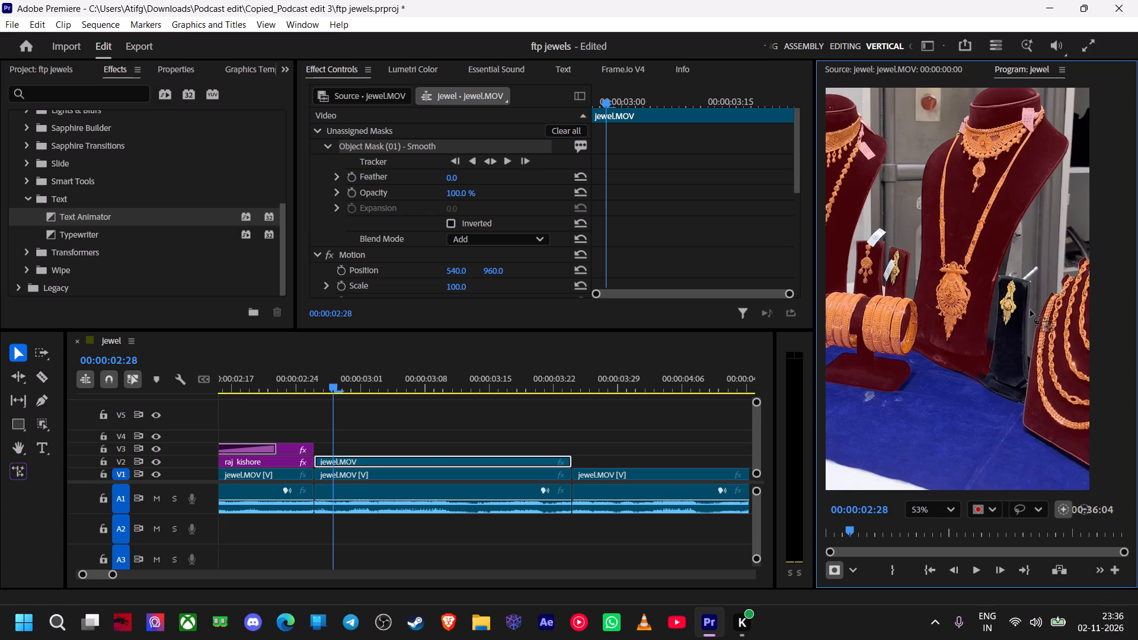
drag(1030, 310, 1034, 327)
drag(1034, 327, 1027, 337)
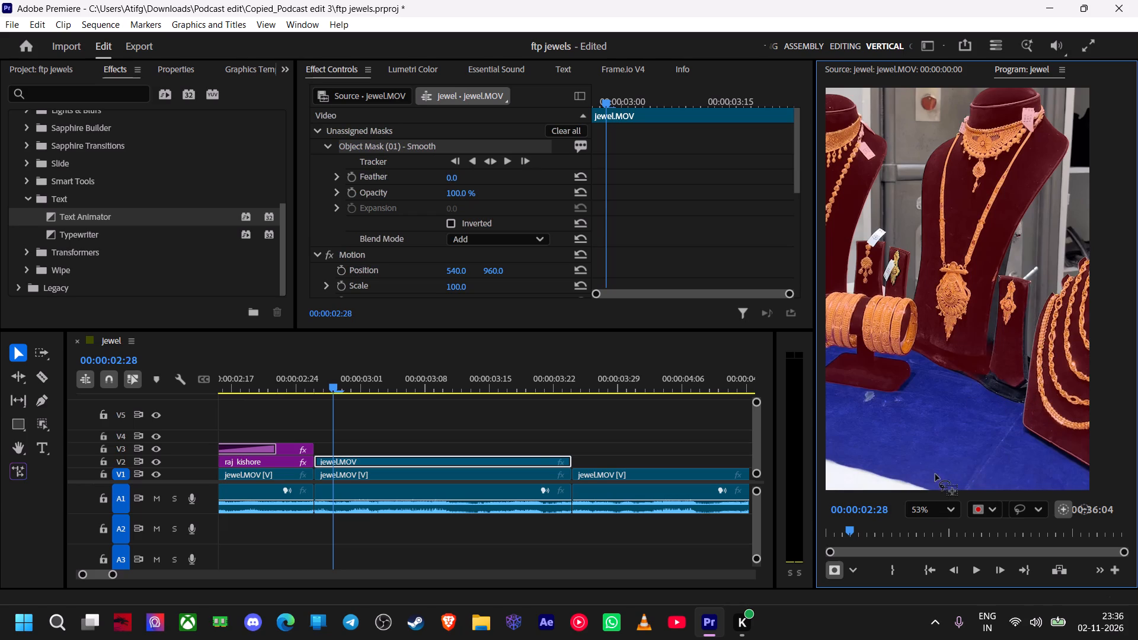
click(924, 512)
click(929, 300)
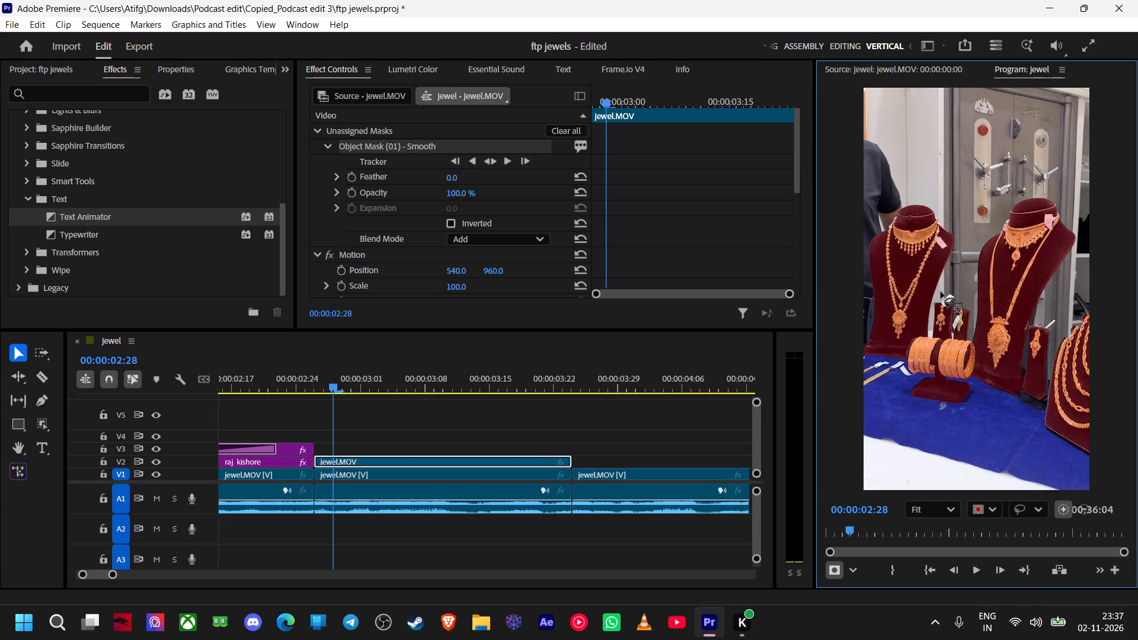
Convert the object mask on the V2 jewellery clip into an opacity mask.
right_click(1006, 308)
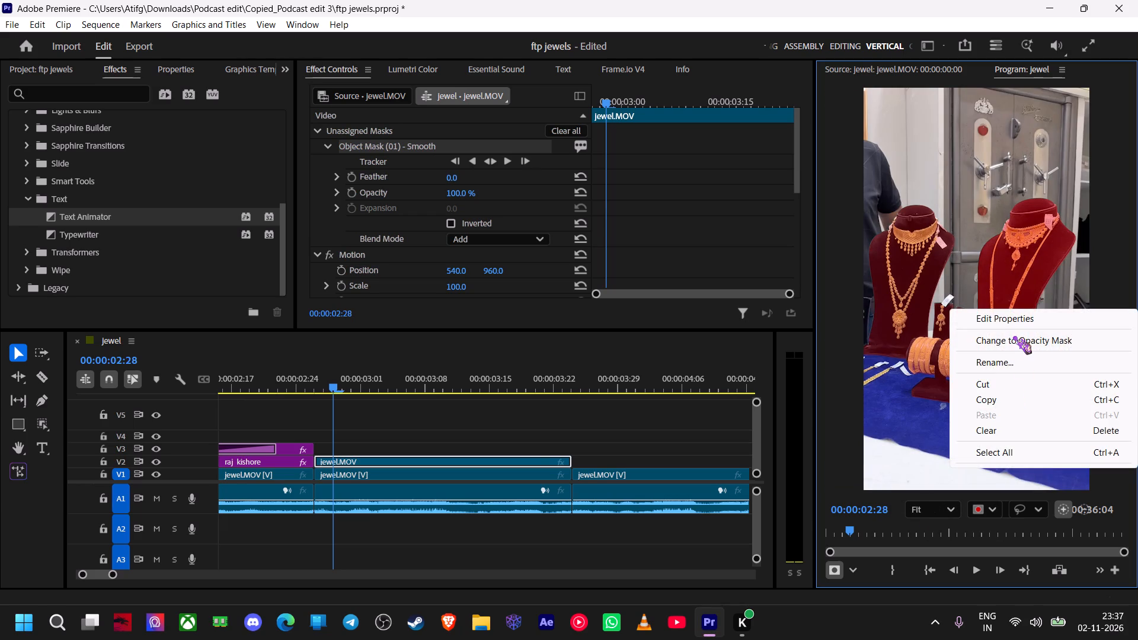
click(1014, 336)
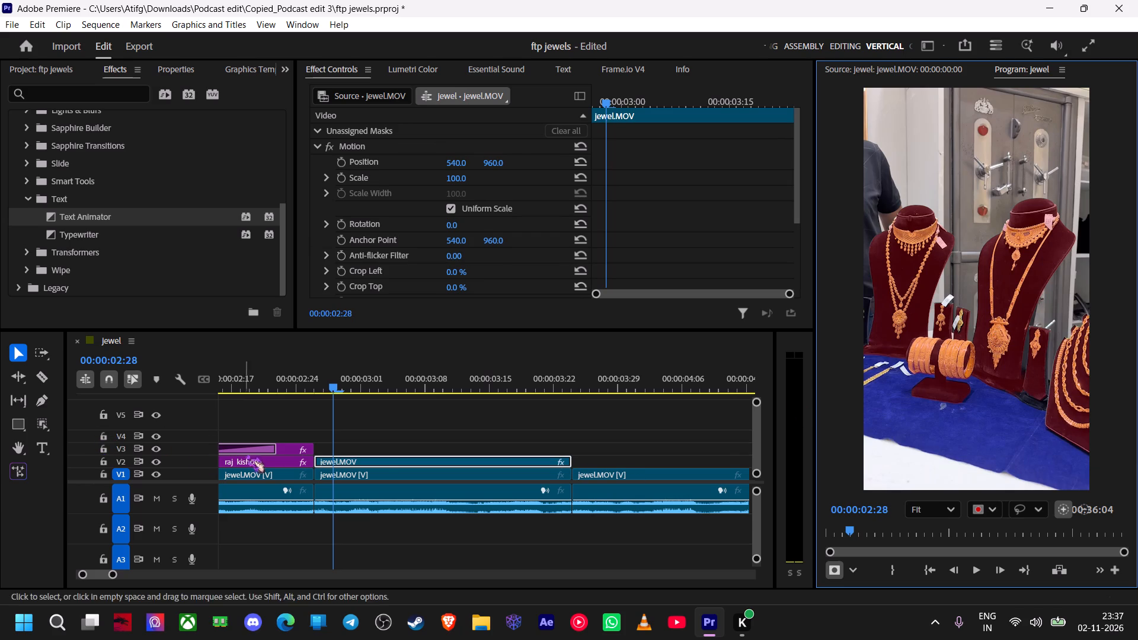
Check the masked jewellery cutout by hiding V1 and V2 in turn, show both tracks again, and deselect the clip.
click(156, 475)
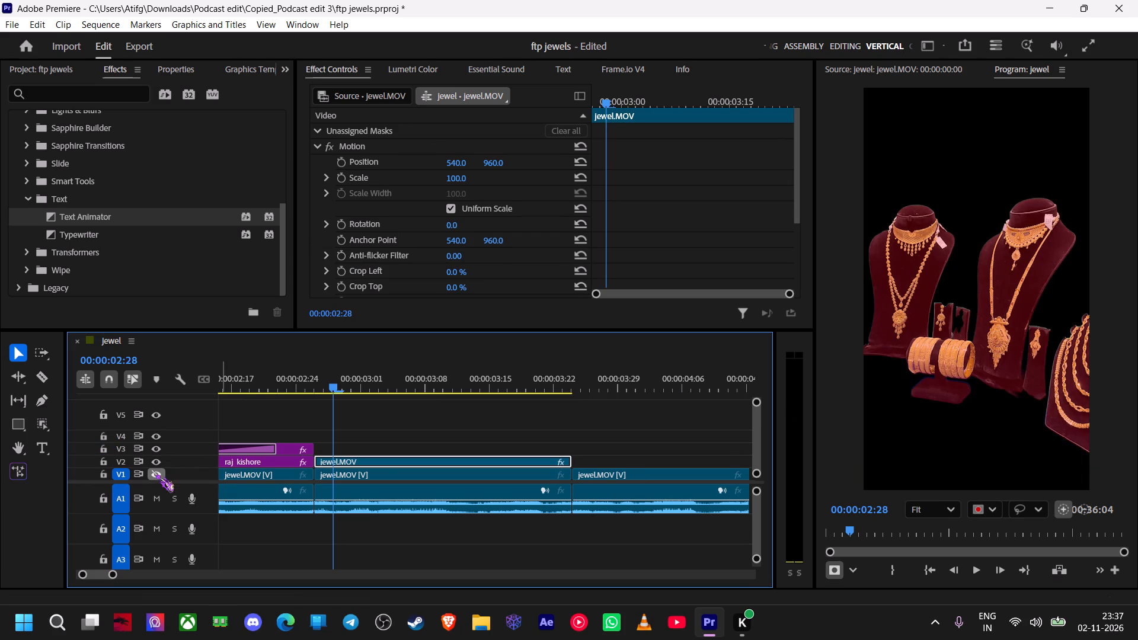
click(158, 461)
click(156, 475)
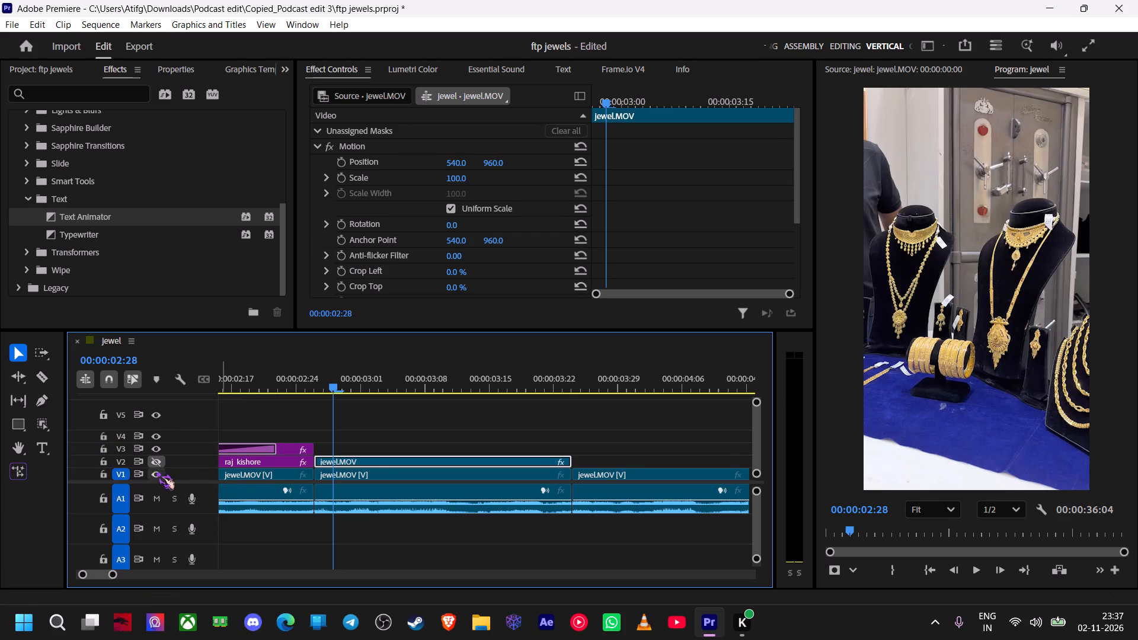
click(157, 463)
click(446, 424)
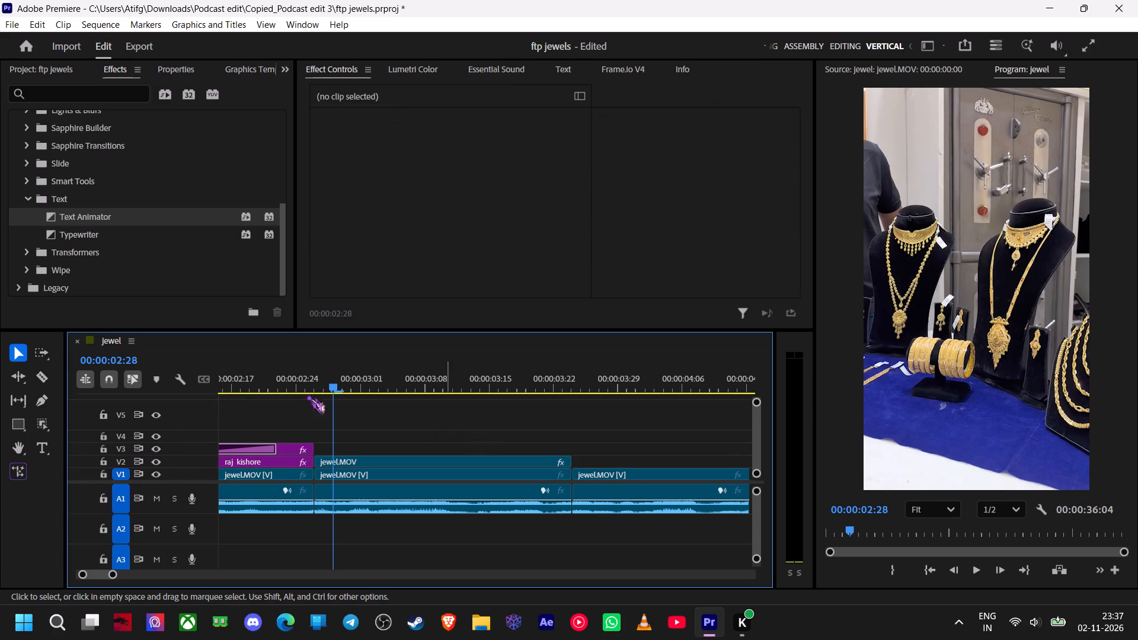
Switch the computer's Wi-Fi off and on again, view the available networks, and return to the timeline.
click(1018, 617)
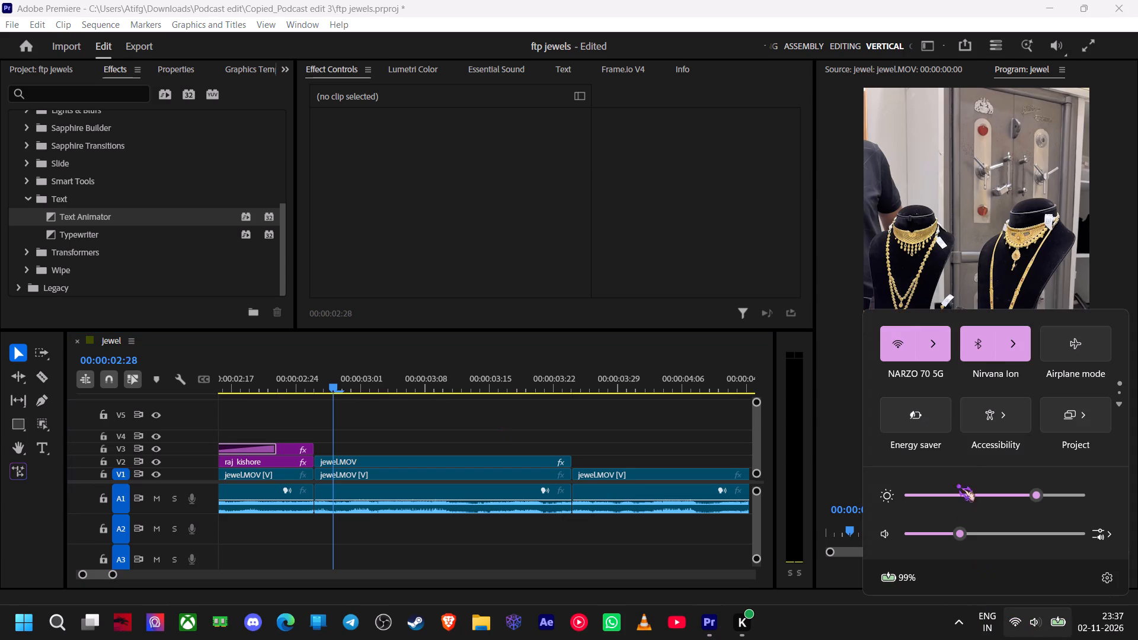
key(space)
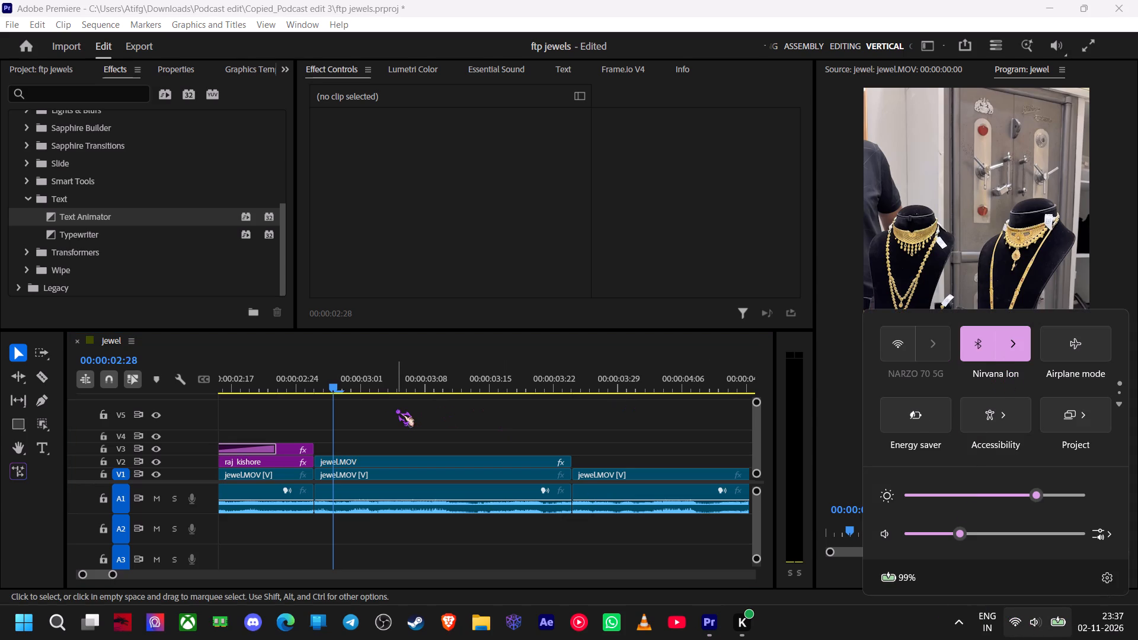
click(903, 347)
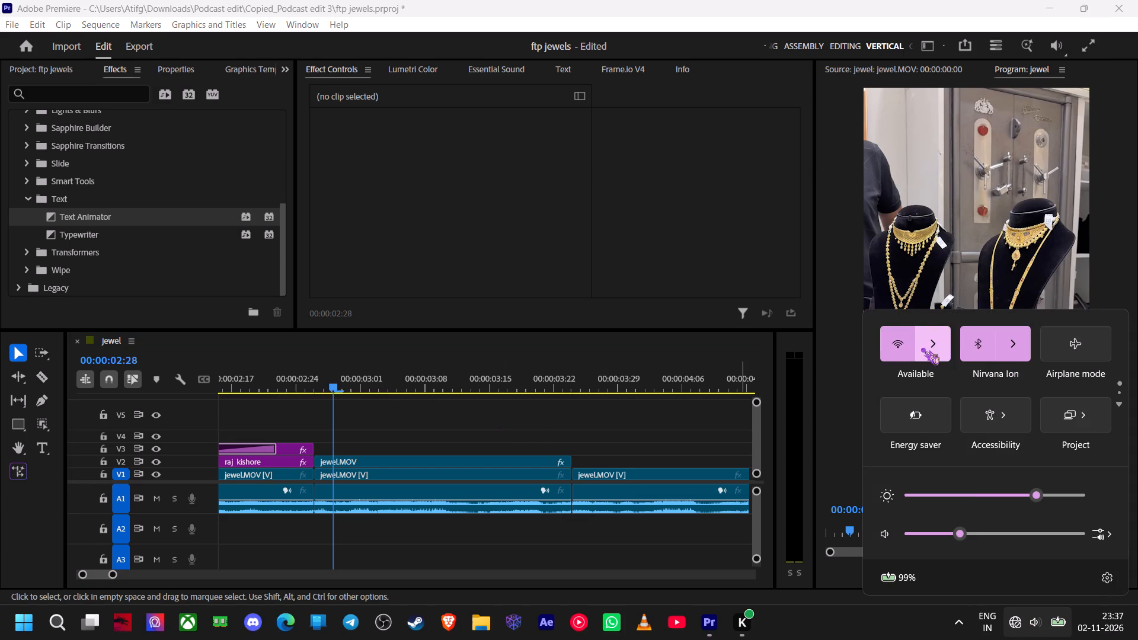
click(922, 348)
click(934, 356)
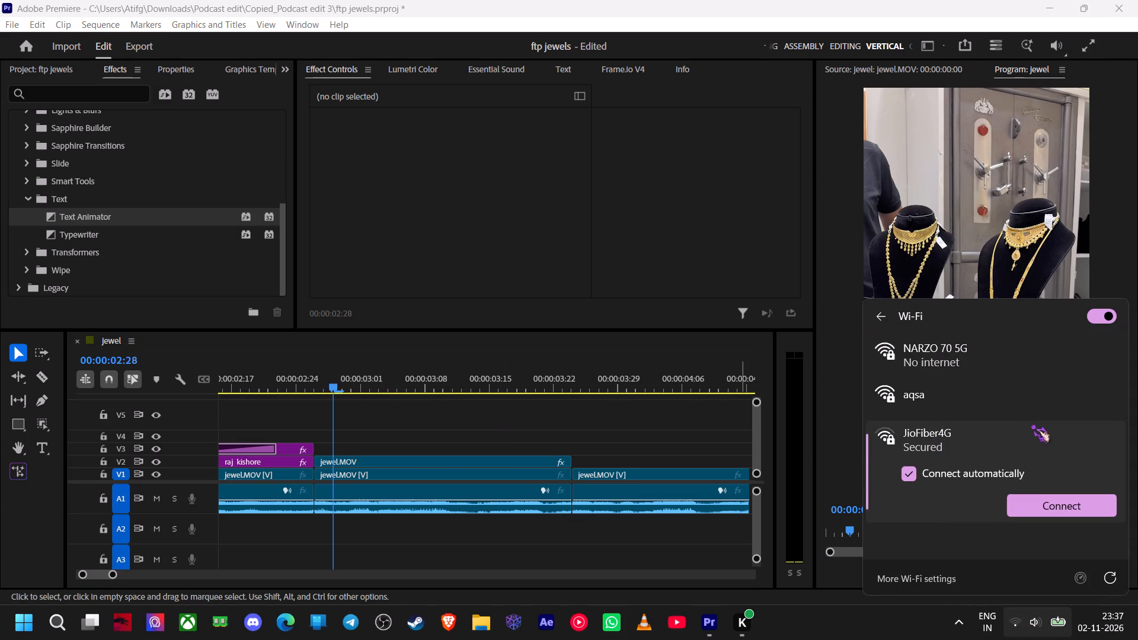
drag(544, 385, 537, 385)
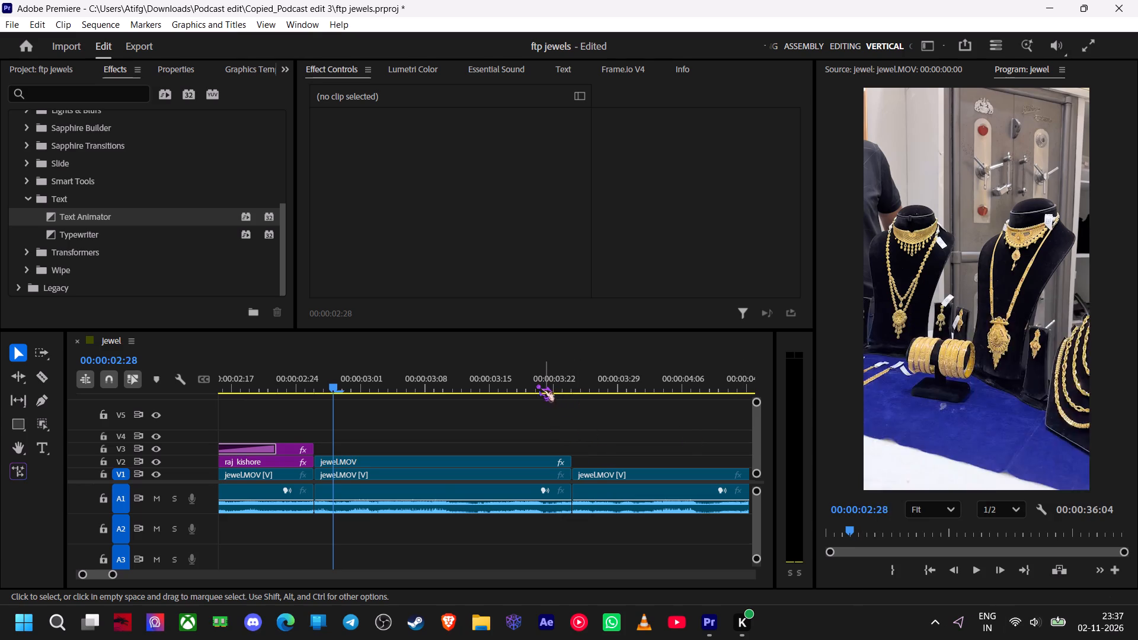
Play the timeline from 00:00:02:16 through the cut into the jewellery display shot.
drag(537, 385, 341, 415)
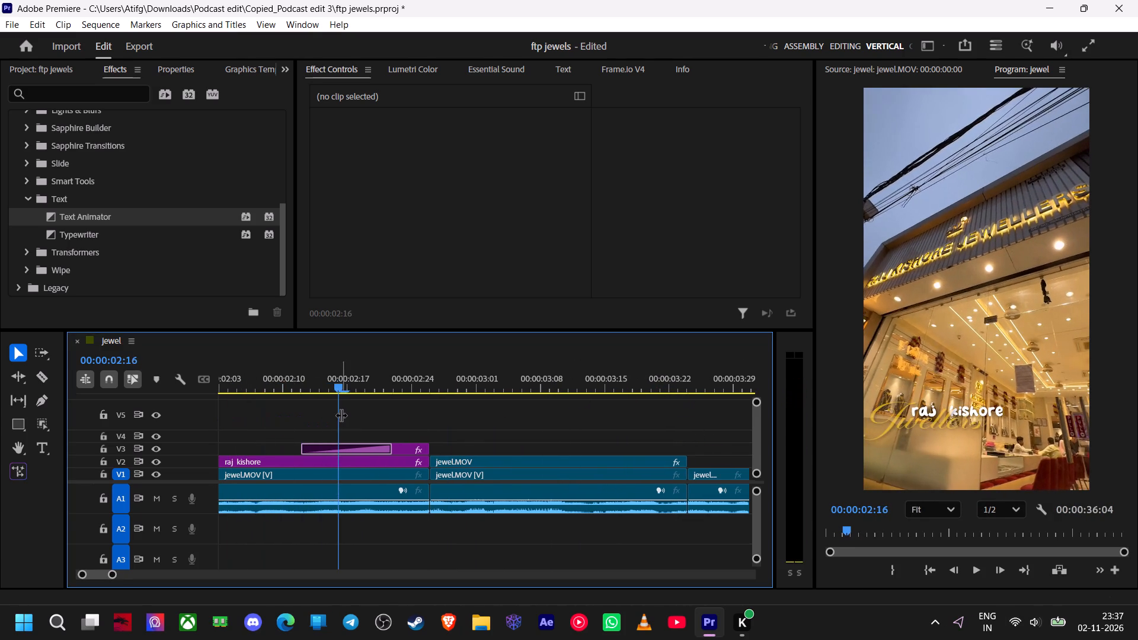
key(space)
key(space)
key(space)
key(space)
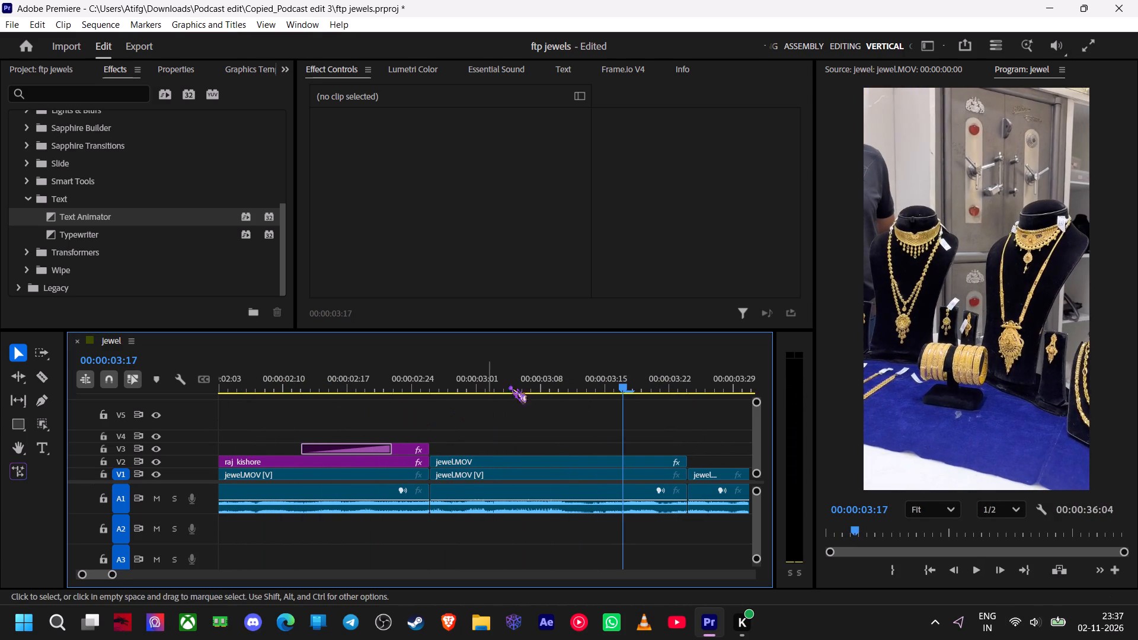
Select the masked V2 jewellery clip with the playhead at 00:00:02:26 and search the effects for "glow".
drag(622, 382, 431, 426)
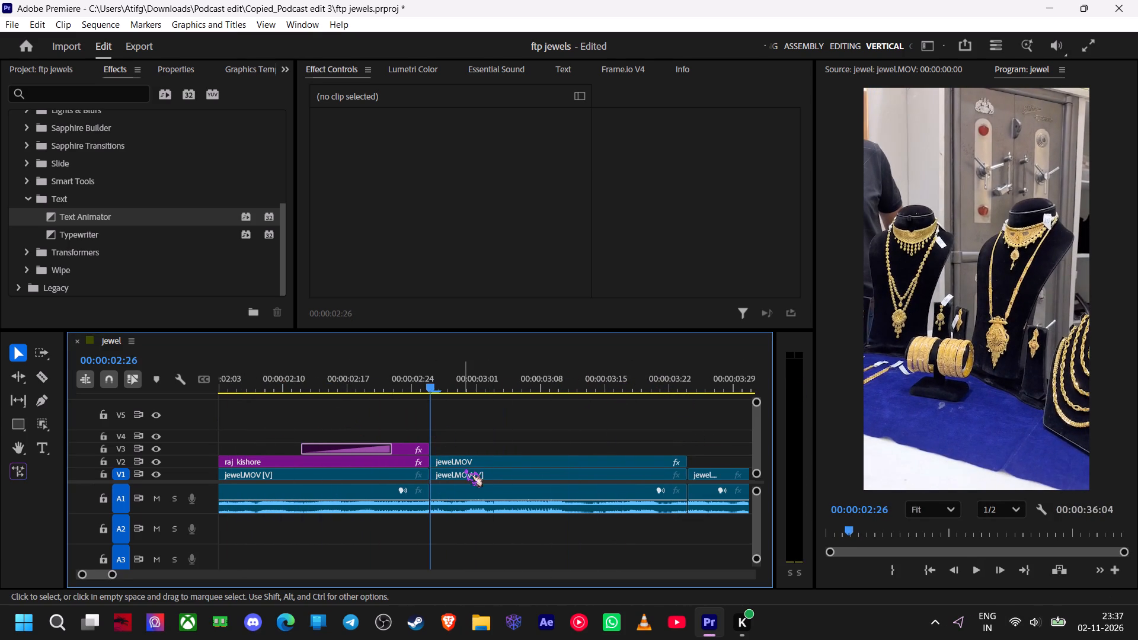
click(470, 459)
click(100, 87)
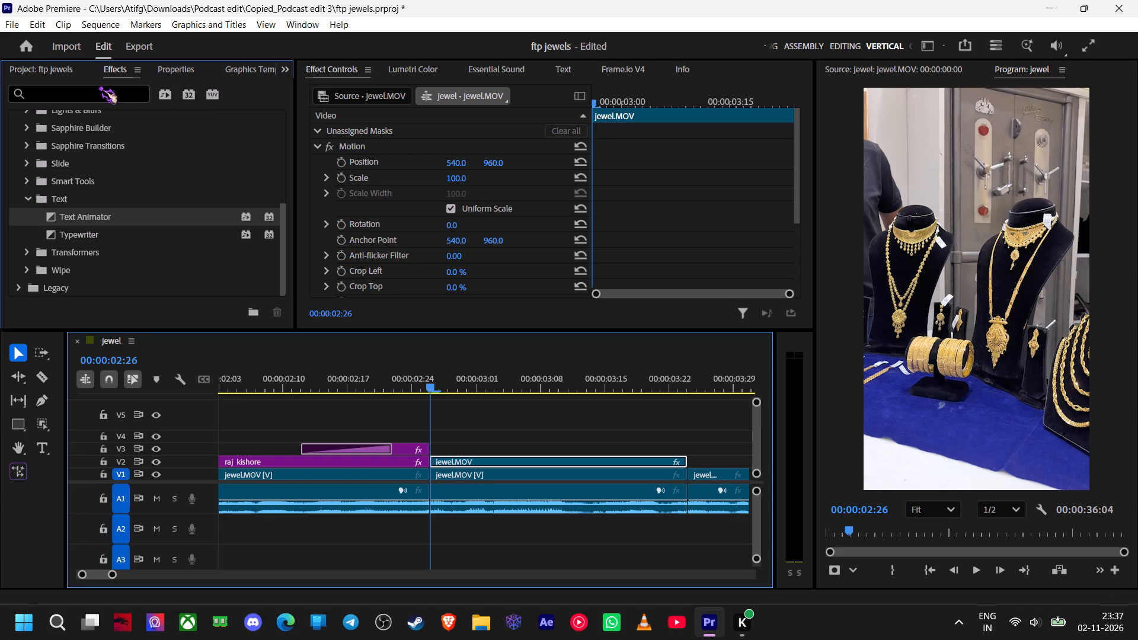
click(98, 94)
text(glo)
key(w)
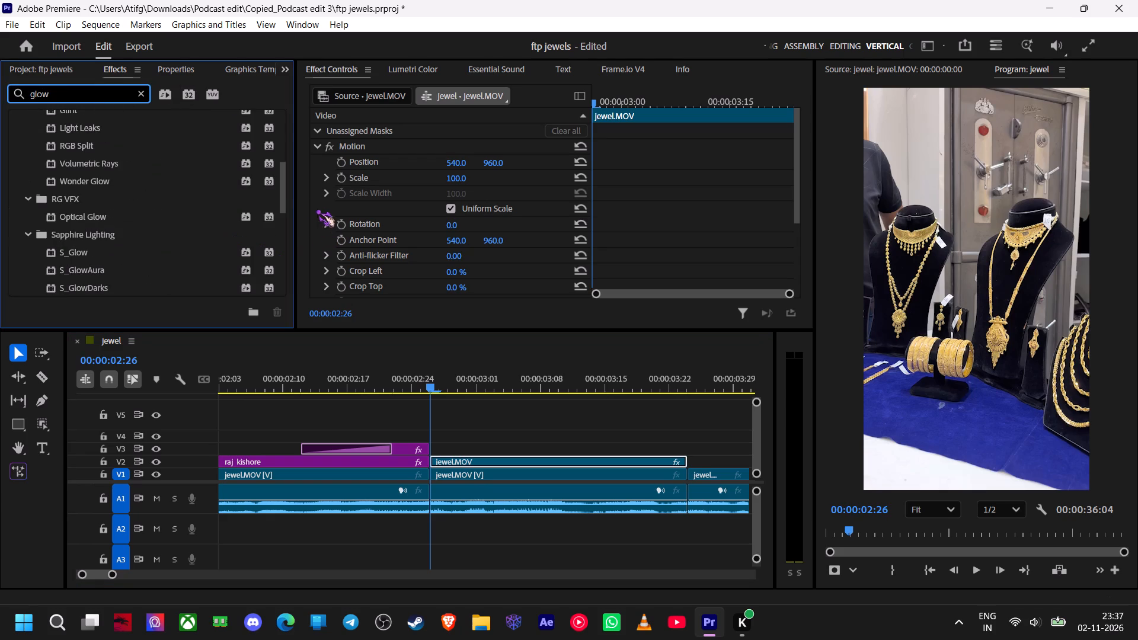
Find the Light Sweep transition by searching the effects for "swe" and apply it to the start of the V2 jewel.MOV clip.
click(282, 192)
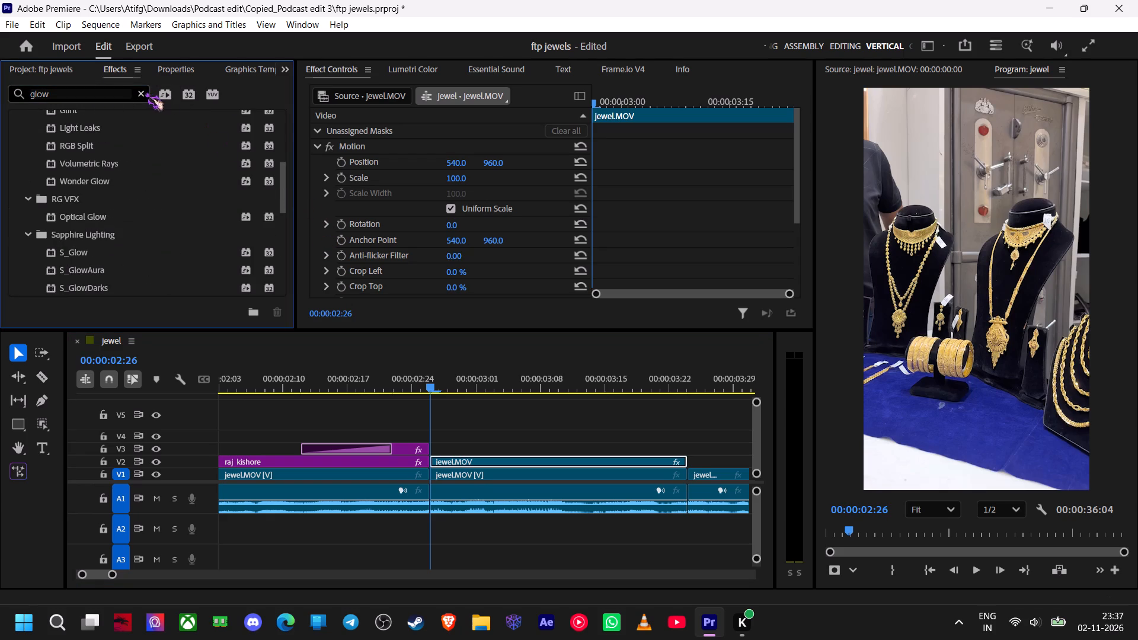
click(142, 93)
click(117, 93)
key(w)
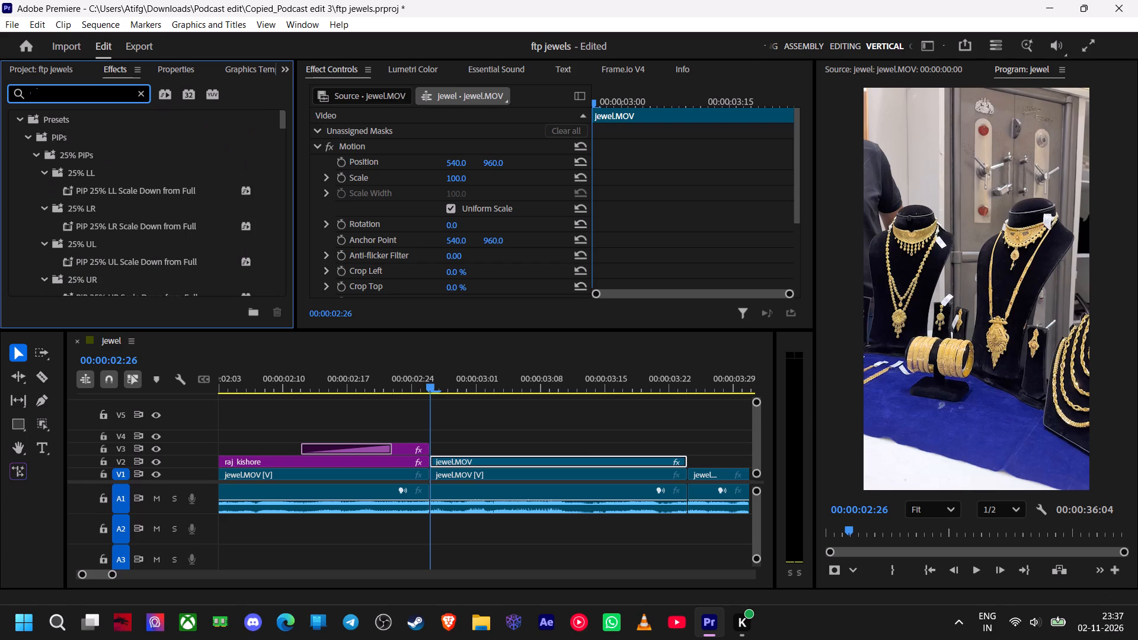
key(BackSpace)
text(sw)
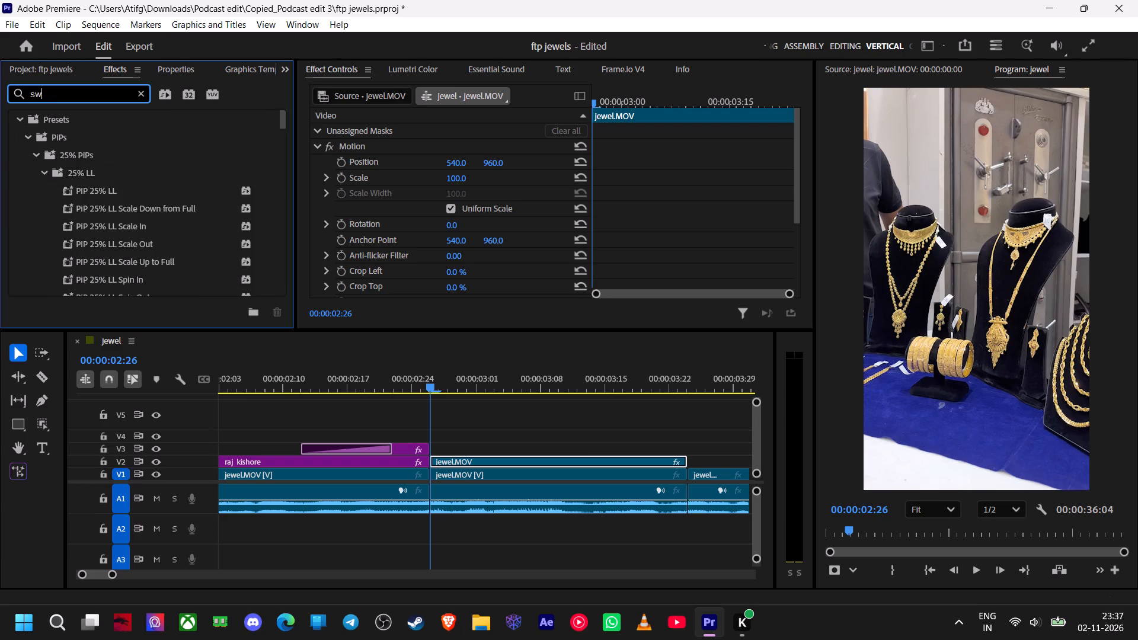
text(ip)
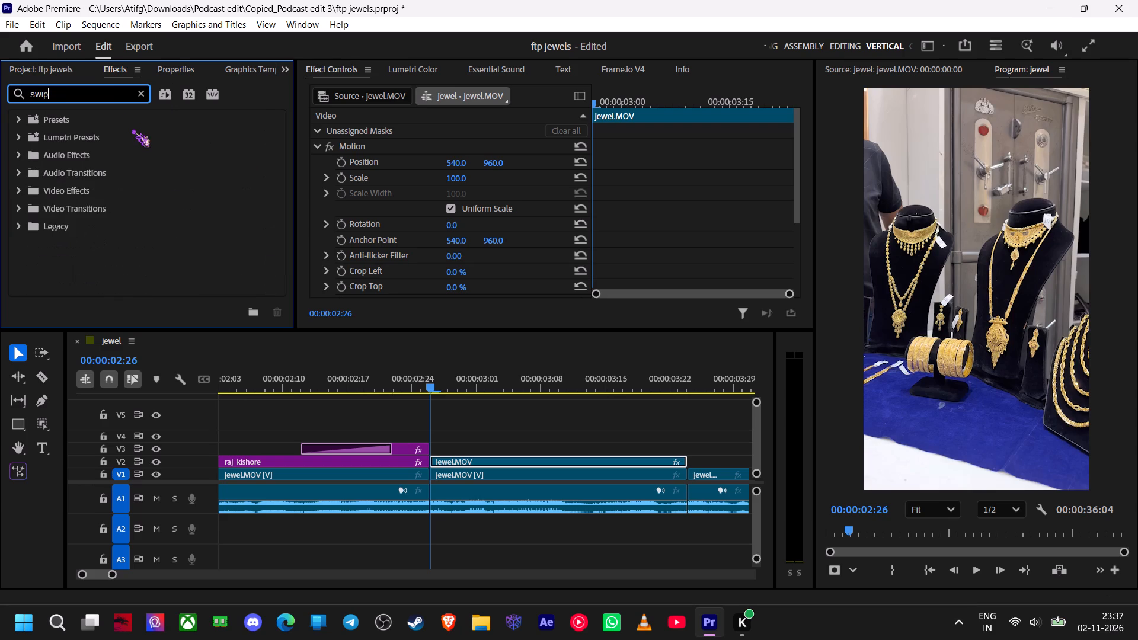
key(BackSpace)
key(BackSpace)
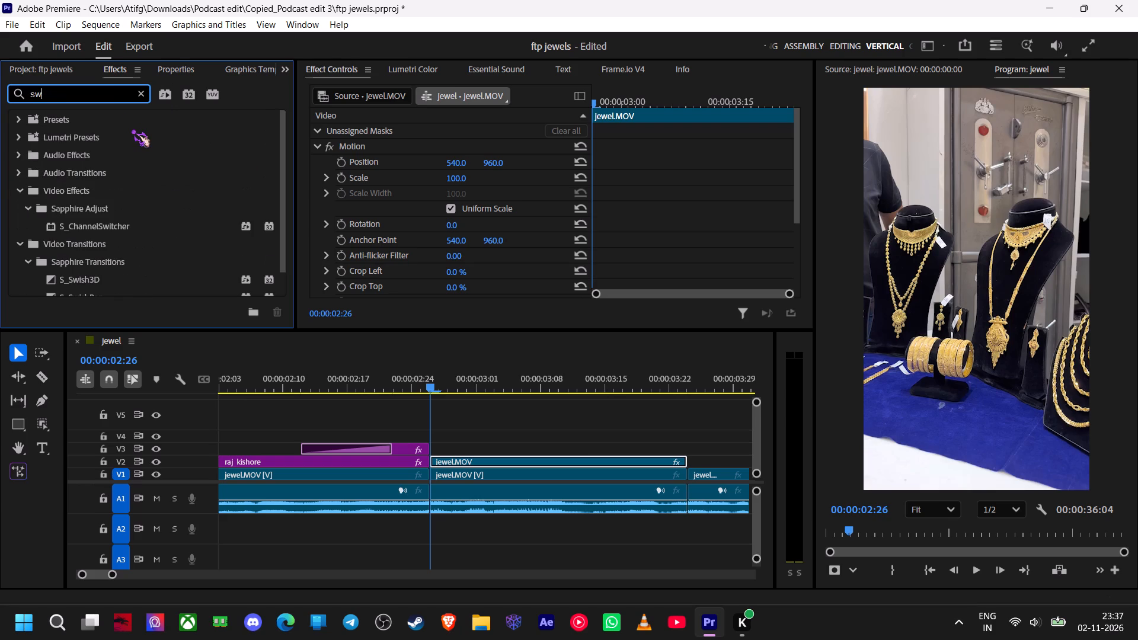
key(e)
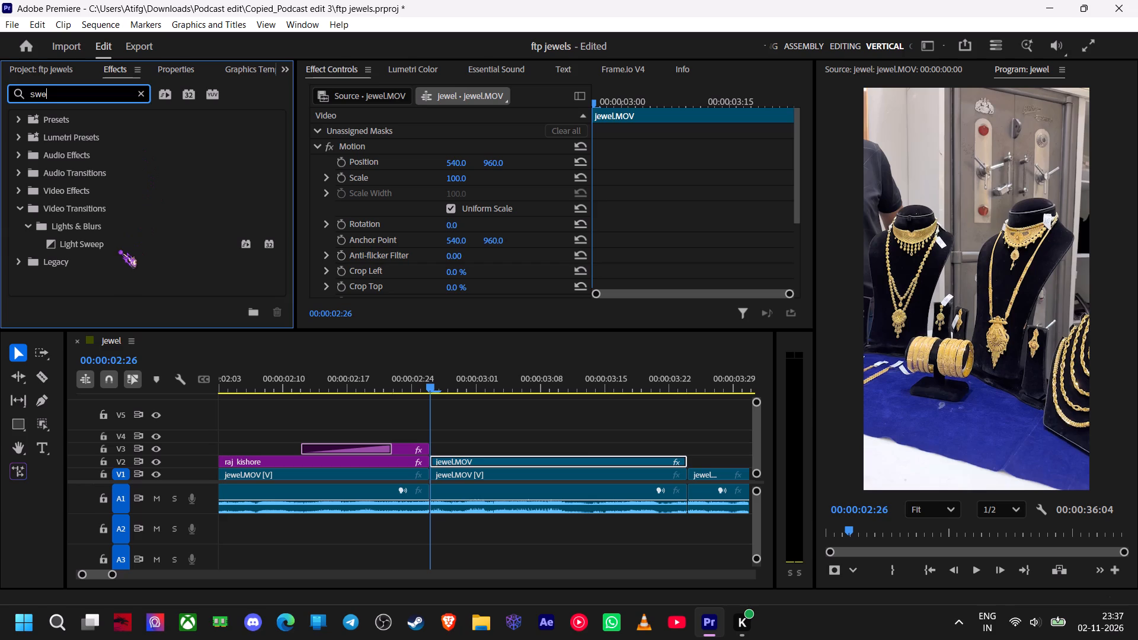
drag(114, 241, 476, 462)
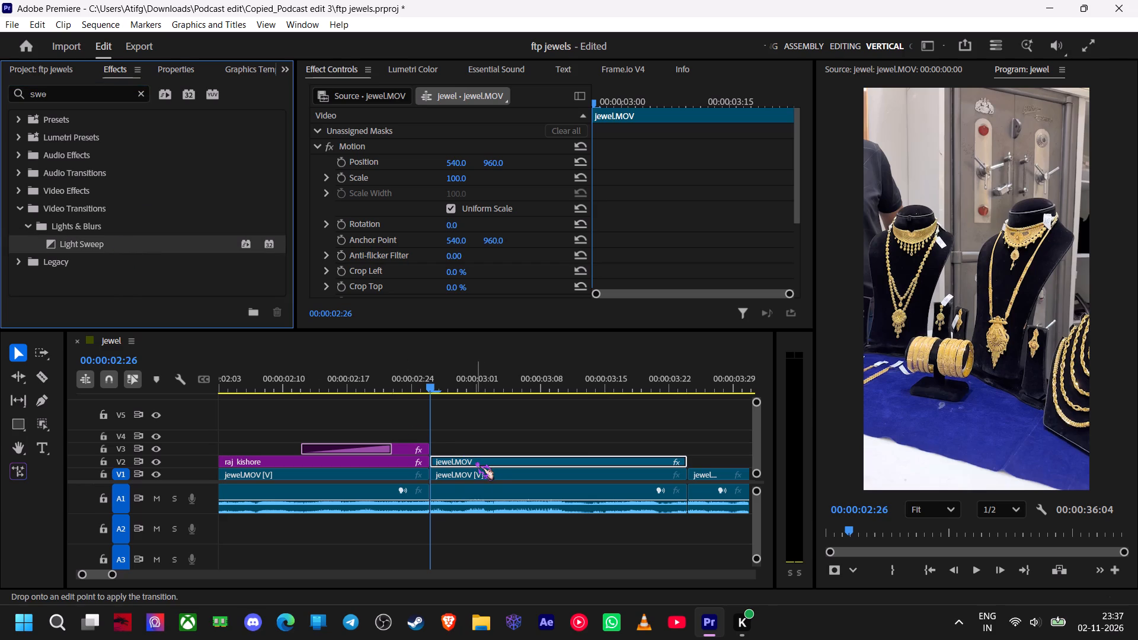
drag(476, 462, 440, 457)
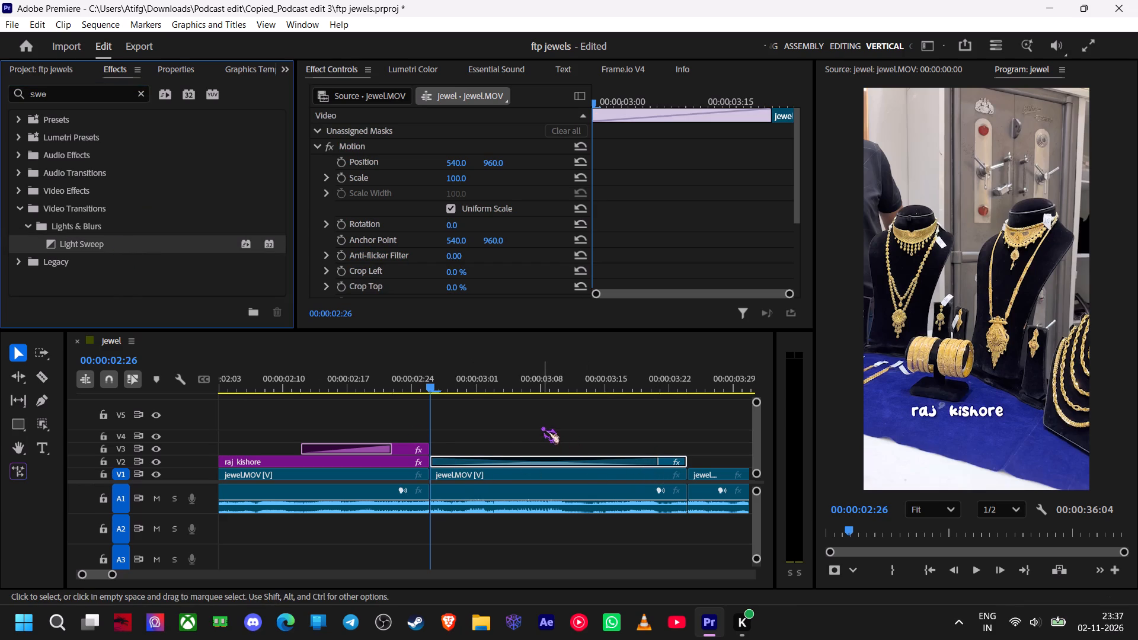
Play back the cut around 00:00:02:26 to check the light sweep on the V2 jewellery clip.
key(space)
drag(422, 374, 388, 381)
key(space)
key(space)
drag(545, 383, 427, 390)
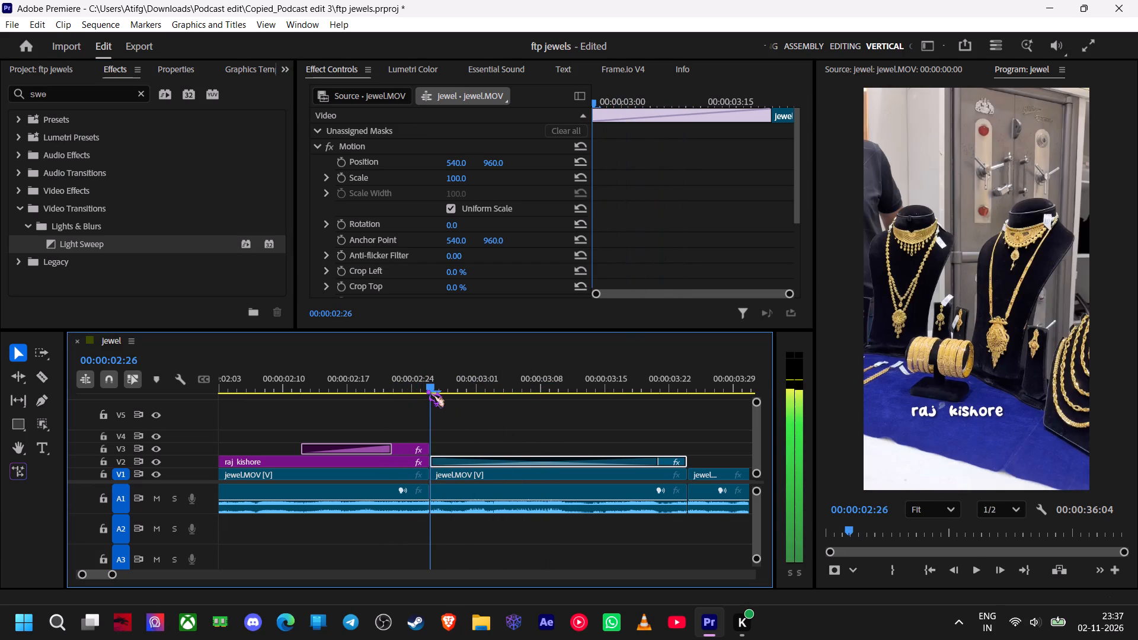
drag(427, 390, 430, 393)
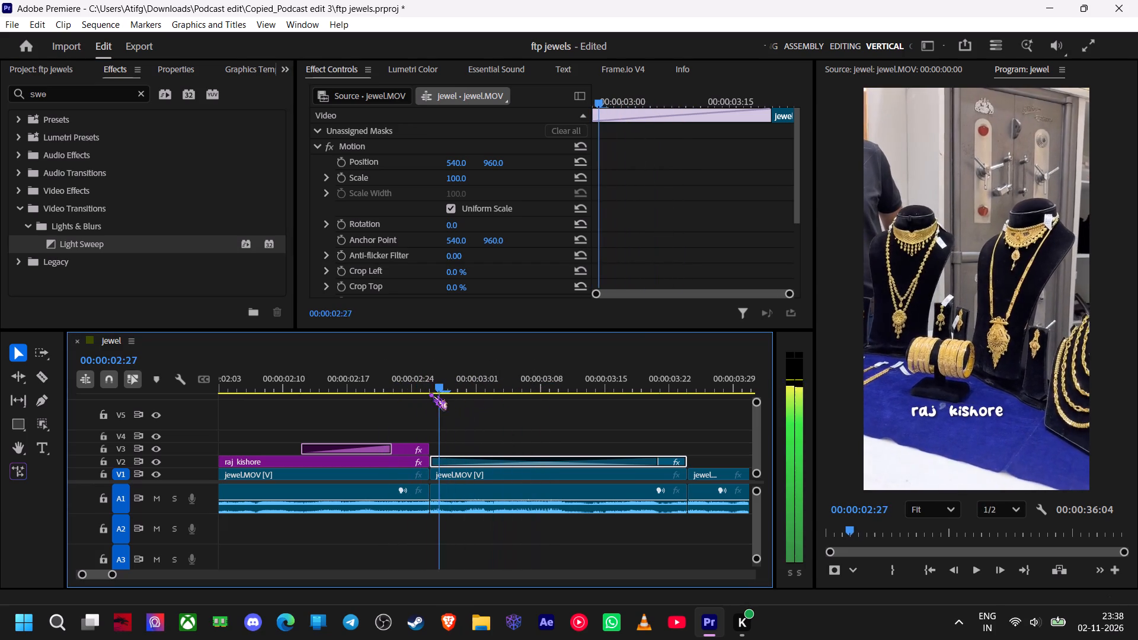
drag(430, 393, 427, 395)
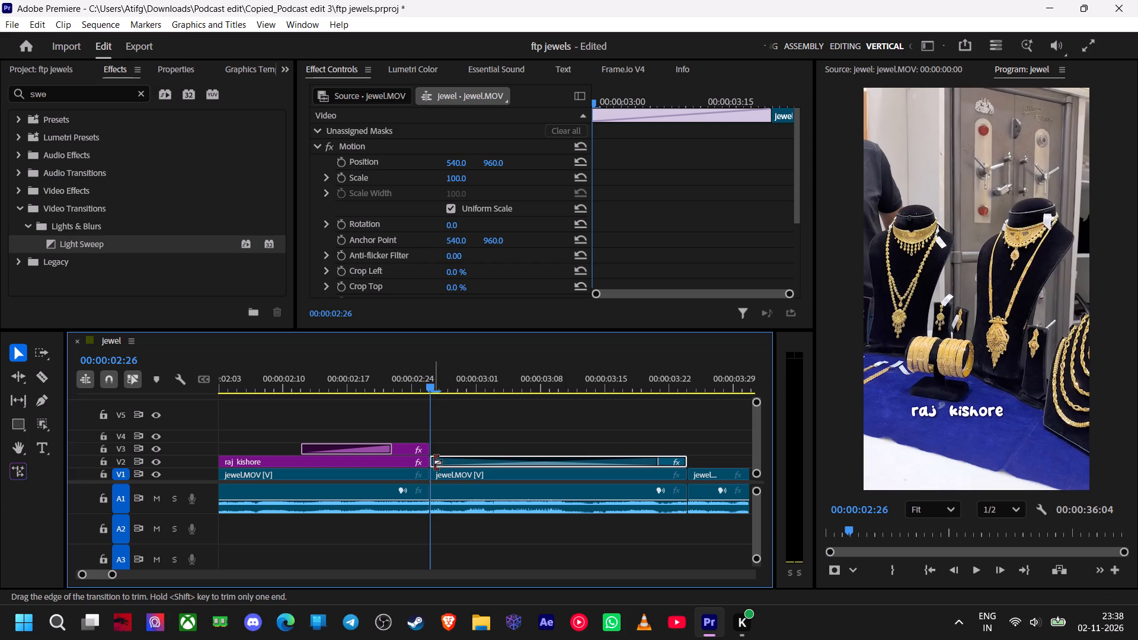
Undo the Light Sweep transition on the V2 jewel.MOV clip.
drag(429, 460, 444, 459)
key(ctrl+z)
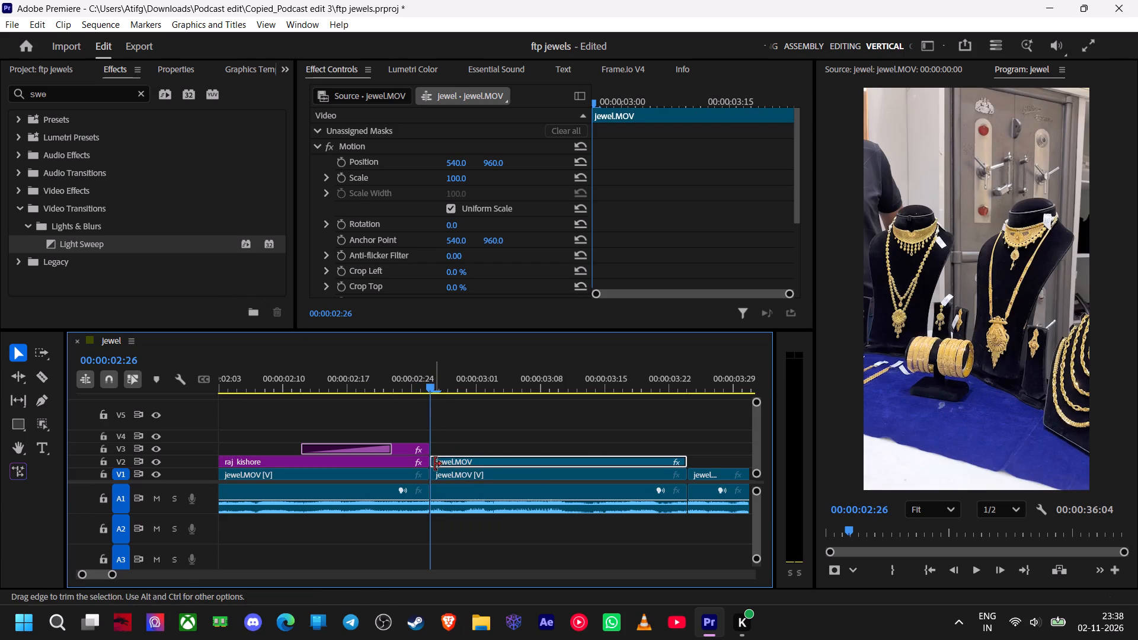
Trim the start of the V2 jewel.MOV clip three frames later and play back the cut.
drag(434, 464, 458, 464)
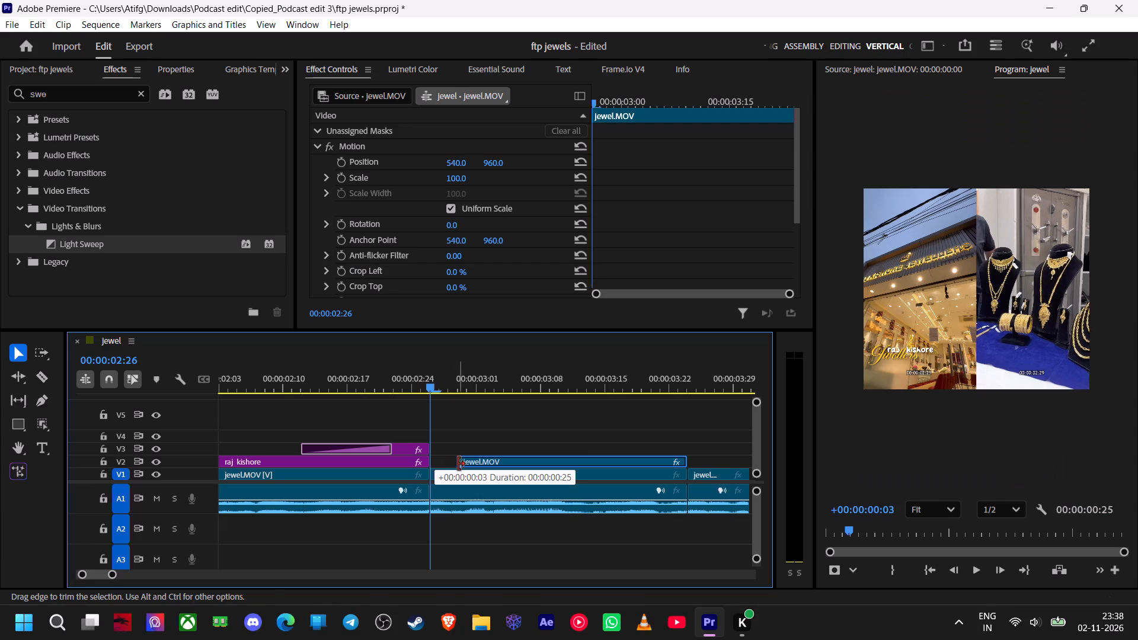
drag(458, 464, 459, 464)
drag(429, 388, 394, 392)
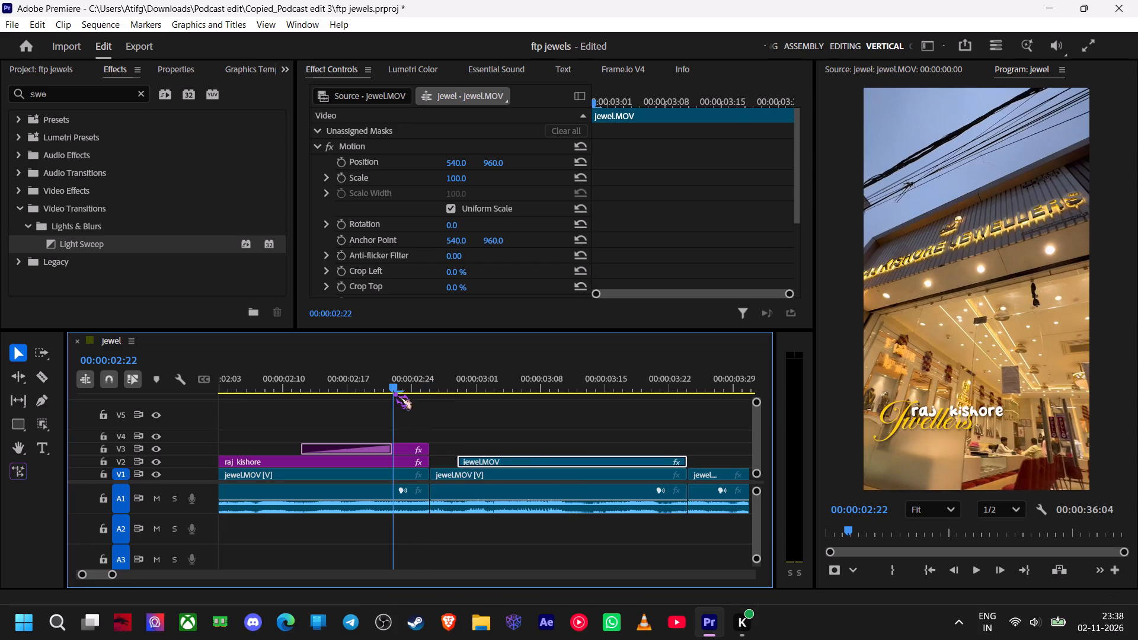
key(space)
key(space)
drag(537, 384, 394, 413)
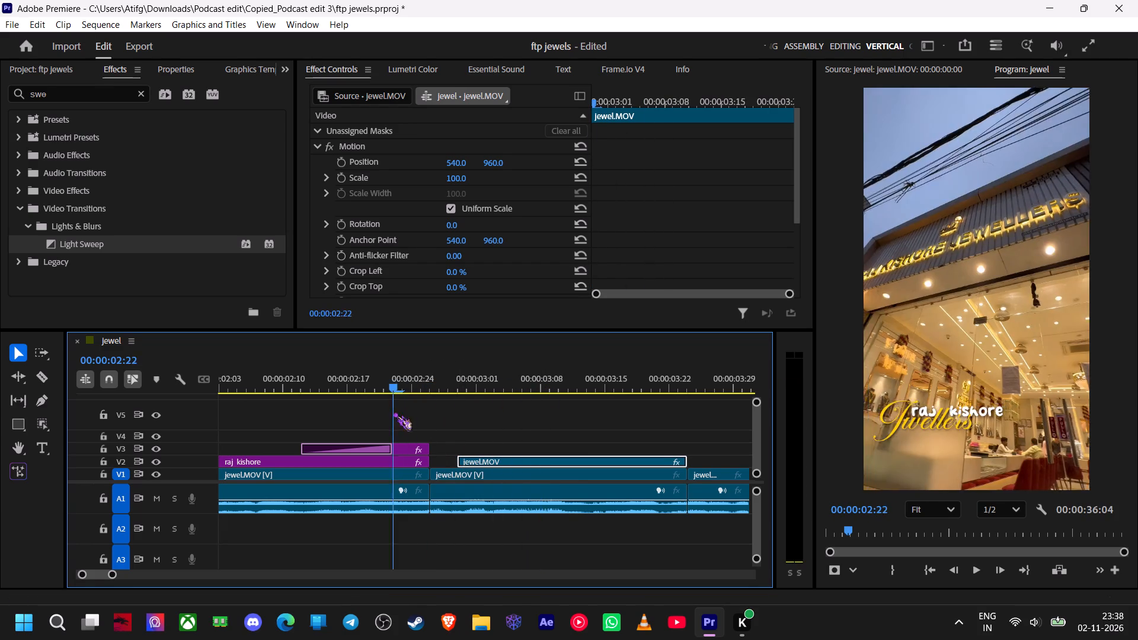
drag(394, 413, 418, 413)
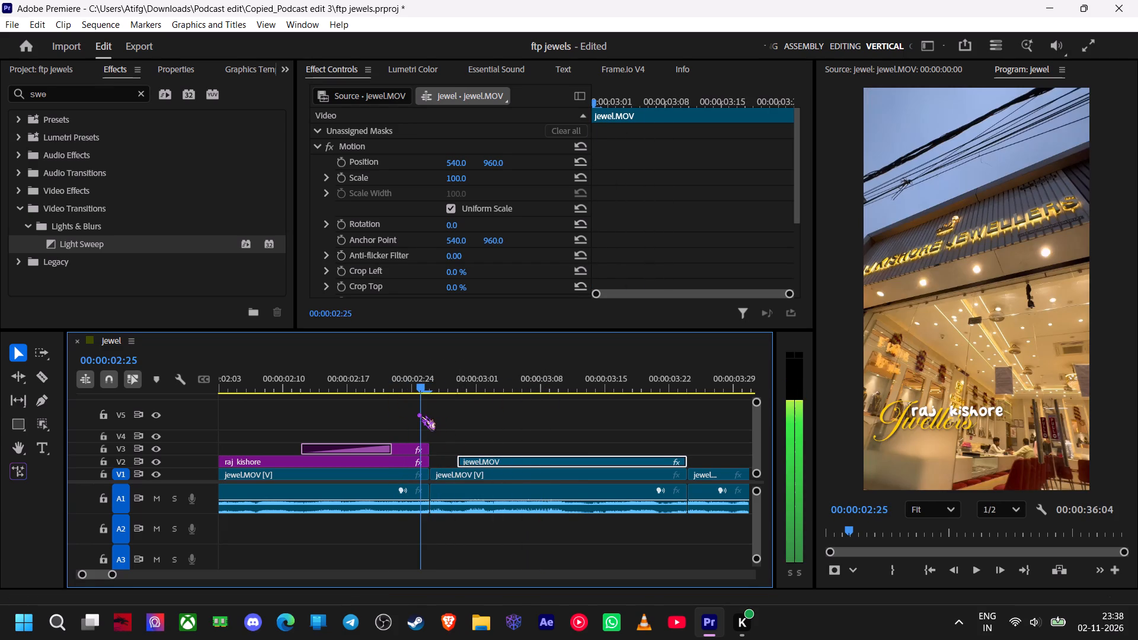
drag(418, 413, 423, 416)
key(space)
key(space)
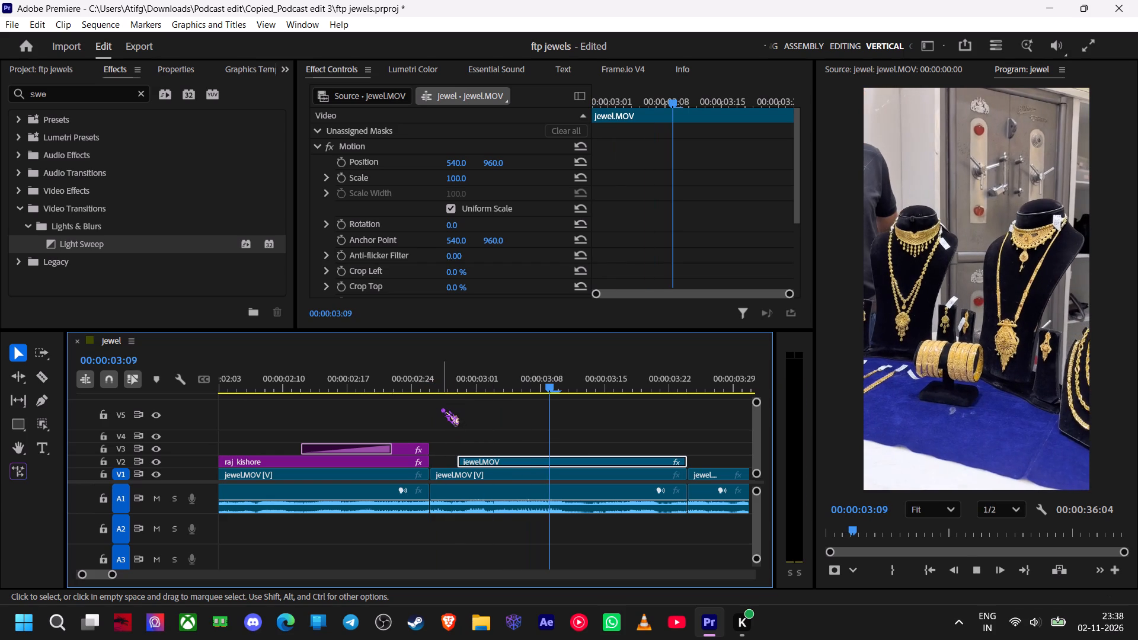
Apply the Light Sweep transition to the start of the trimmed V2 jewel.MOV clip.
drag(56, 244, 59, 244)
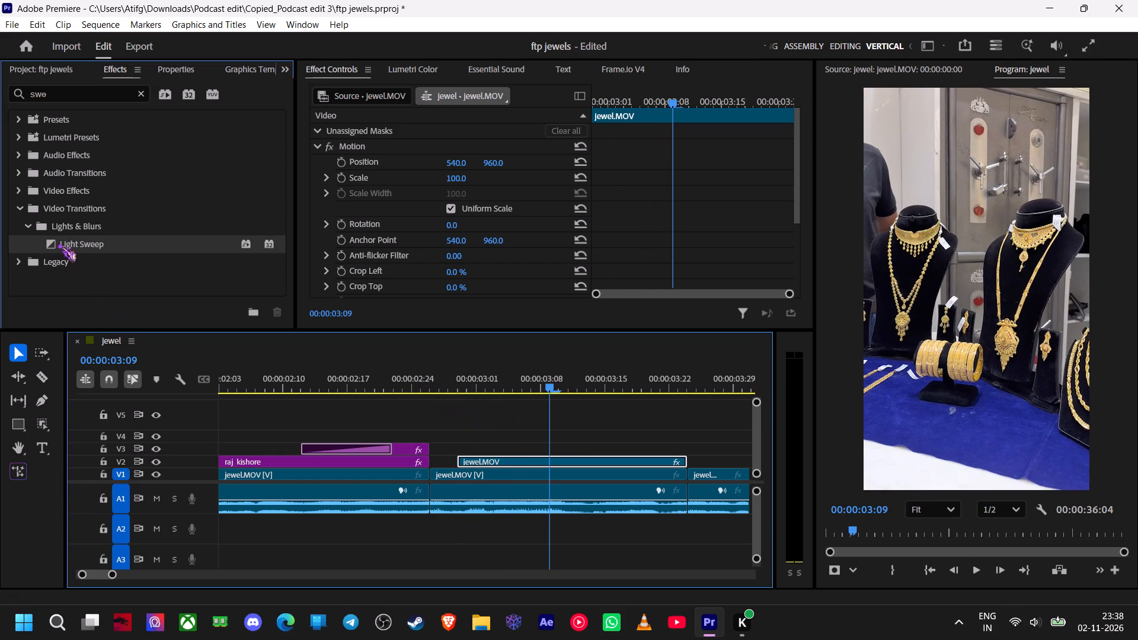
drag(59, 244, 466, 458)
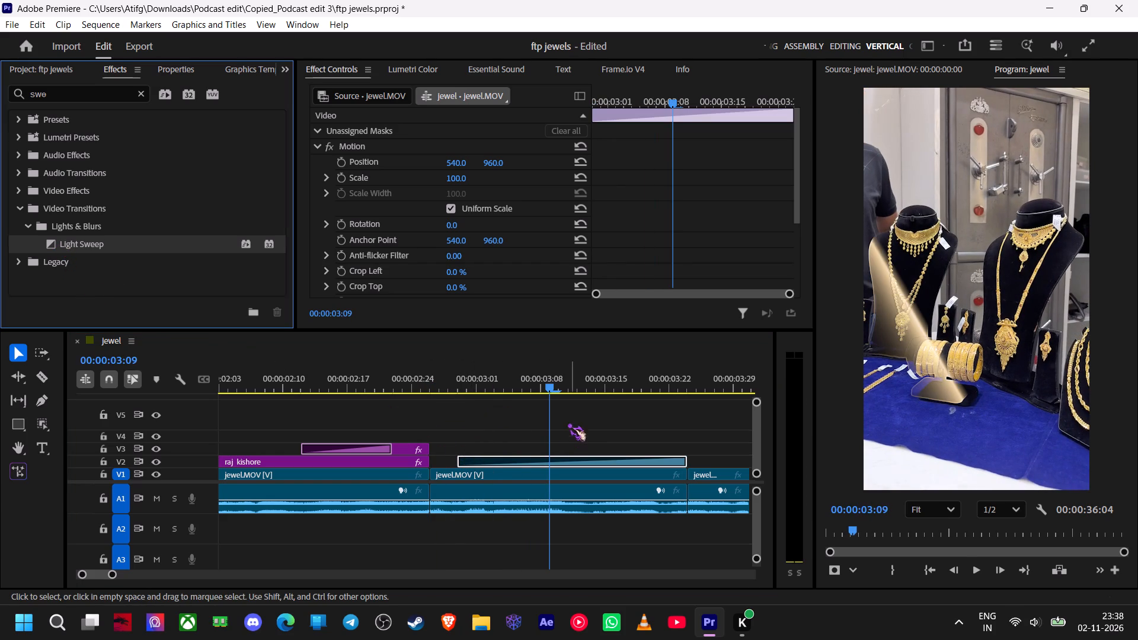
Play back and scrub the section from the shopfront shot through the jewellery display to examine the light sweep over the masked jewellery.
drag(549, 389, 435, 409)
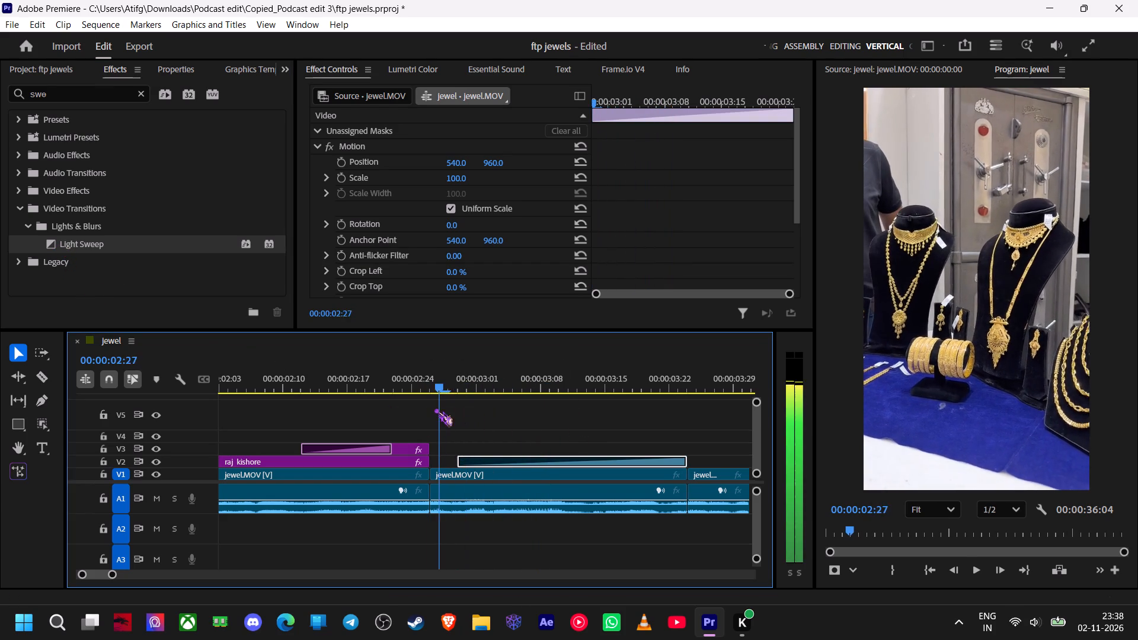
drag(435, 409, 434, 409)
key(space)
key(space)
drag(515, 379, 320, 391)
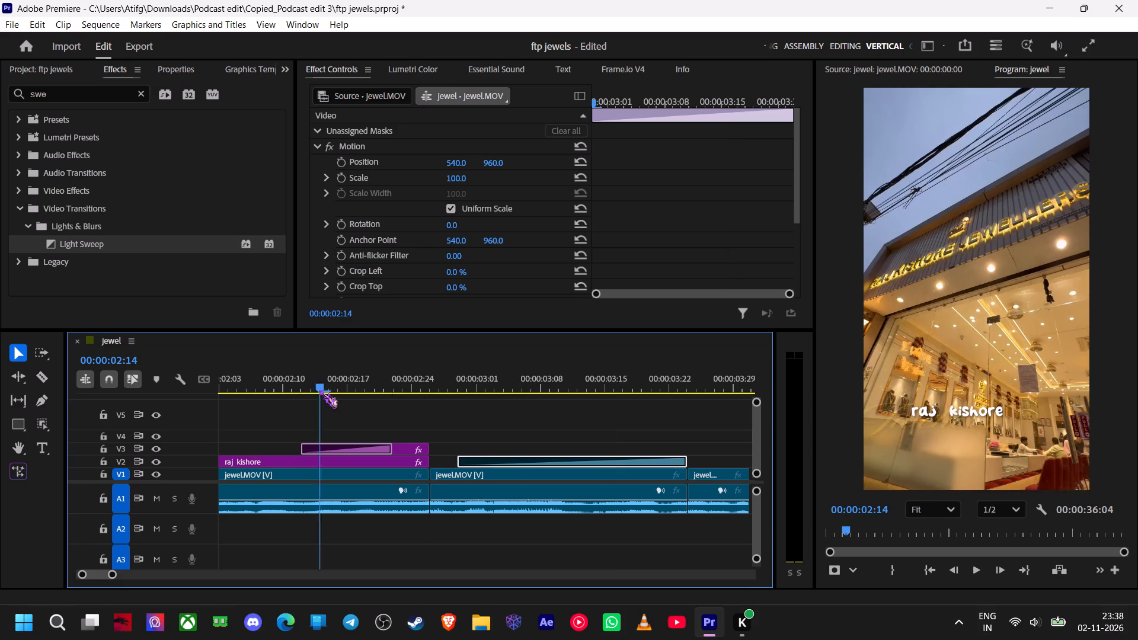
drag(320, 391, 316, 392)
key(space)
key(space)
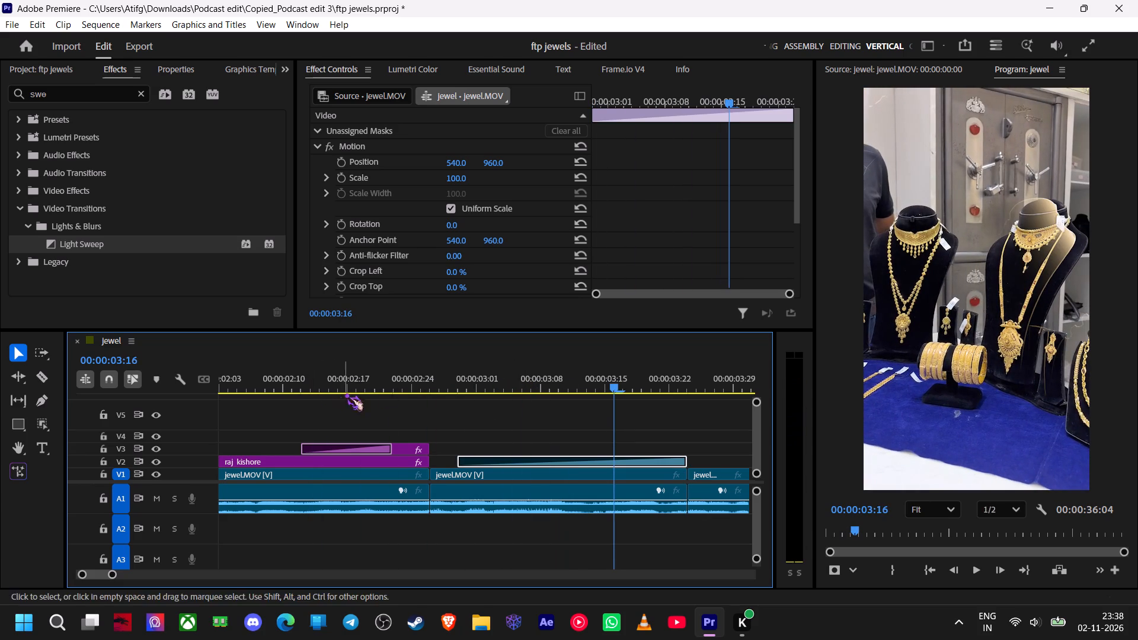
drag(402, 382, 307, 388)
key(space)
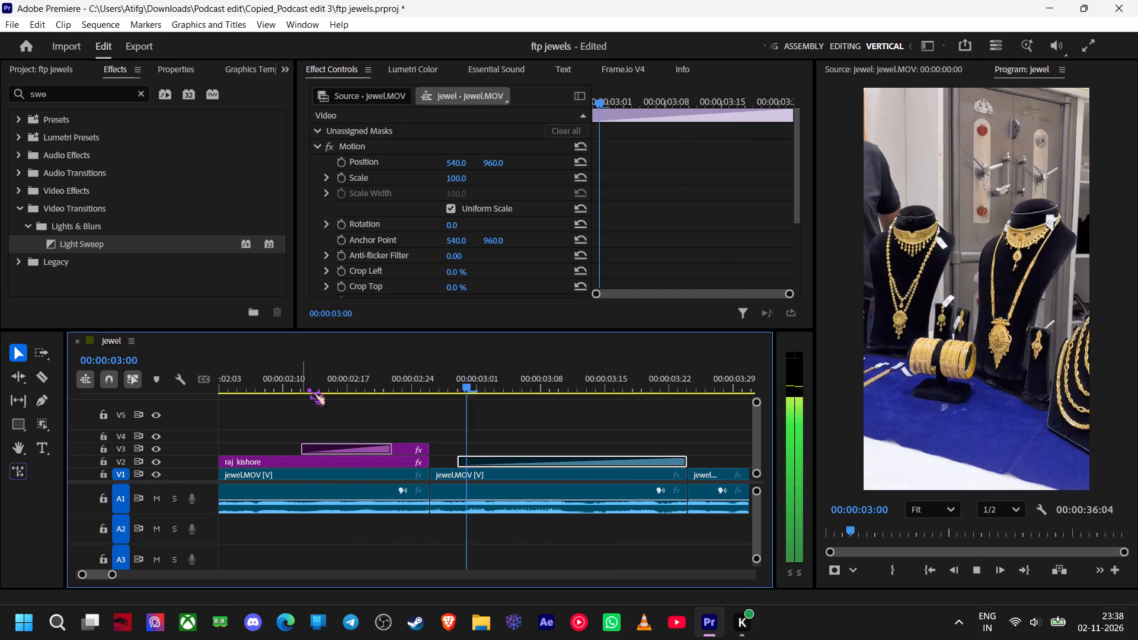
key(space)
key(space)
key(space)
key(space)
key(space)
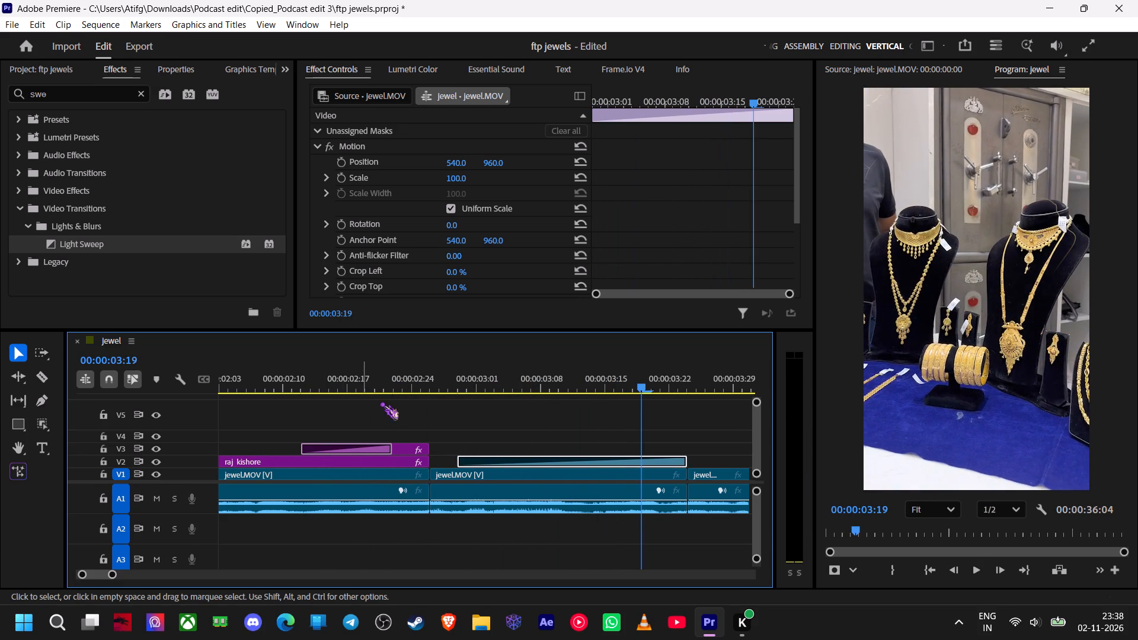
drag(634, 388, 610, 396)
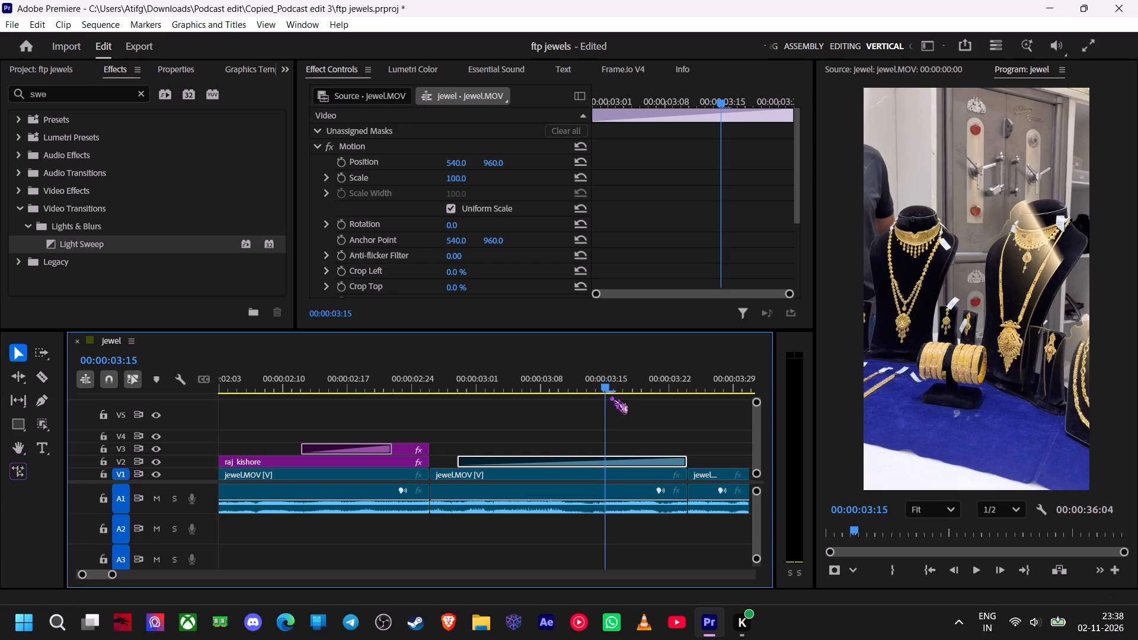
drag(610, 396, 617, 396)
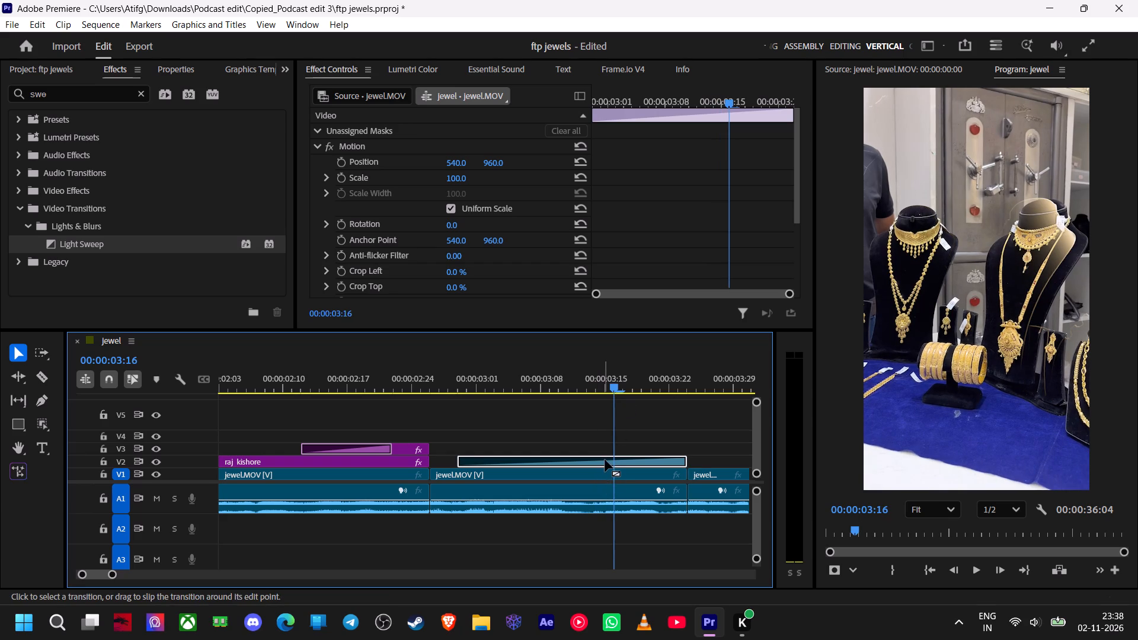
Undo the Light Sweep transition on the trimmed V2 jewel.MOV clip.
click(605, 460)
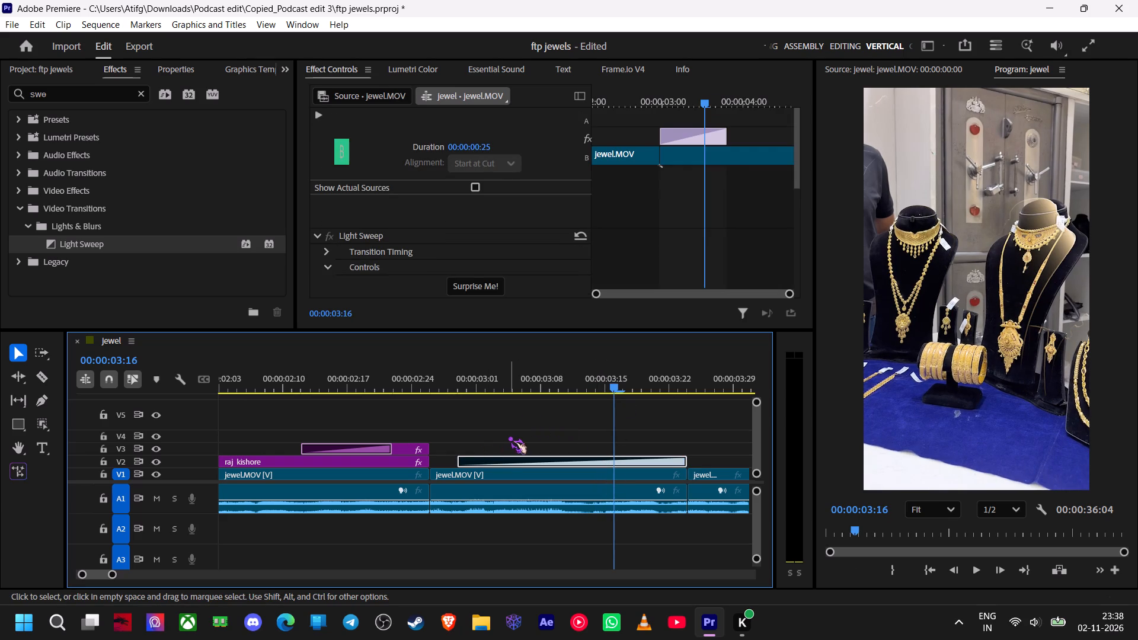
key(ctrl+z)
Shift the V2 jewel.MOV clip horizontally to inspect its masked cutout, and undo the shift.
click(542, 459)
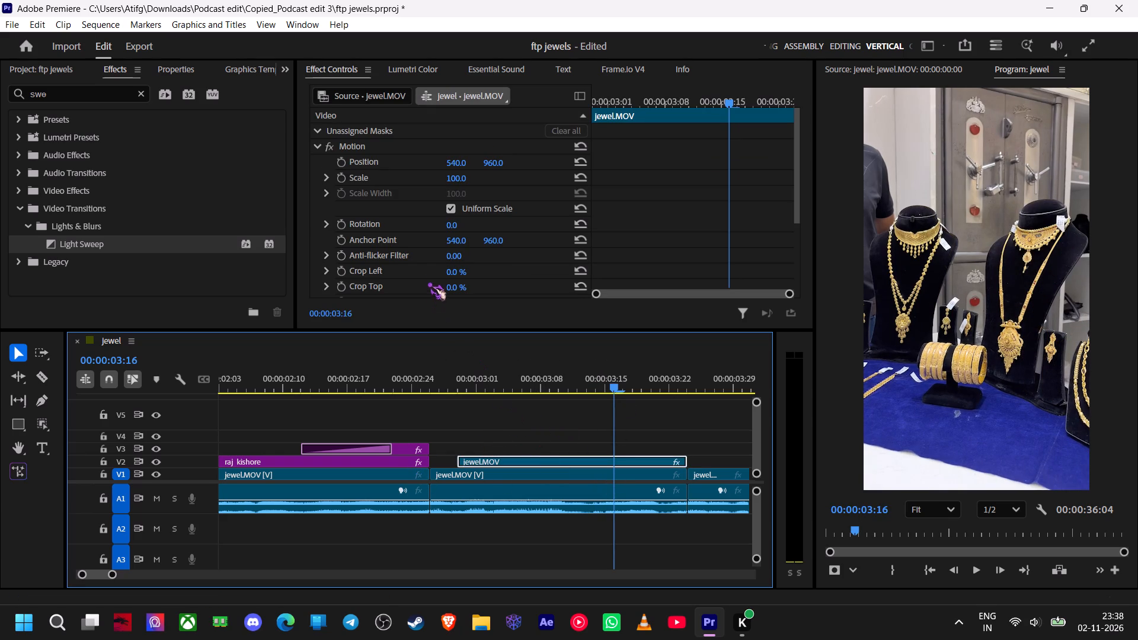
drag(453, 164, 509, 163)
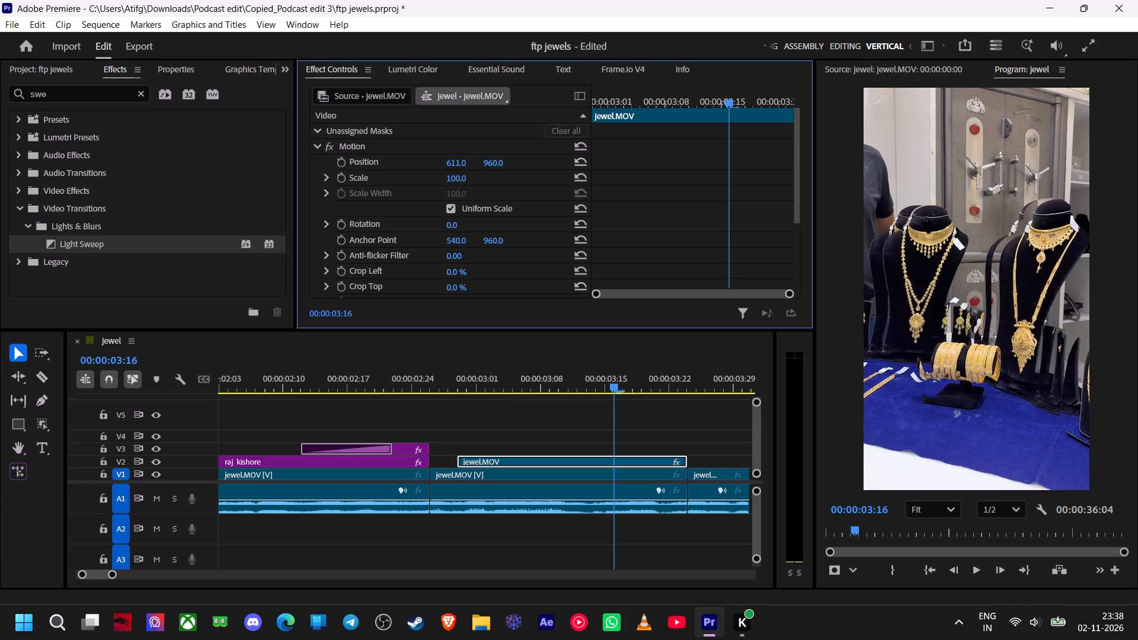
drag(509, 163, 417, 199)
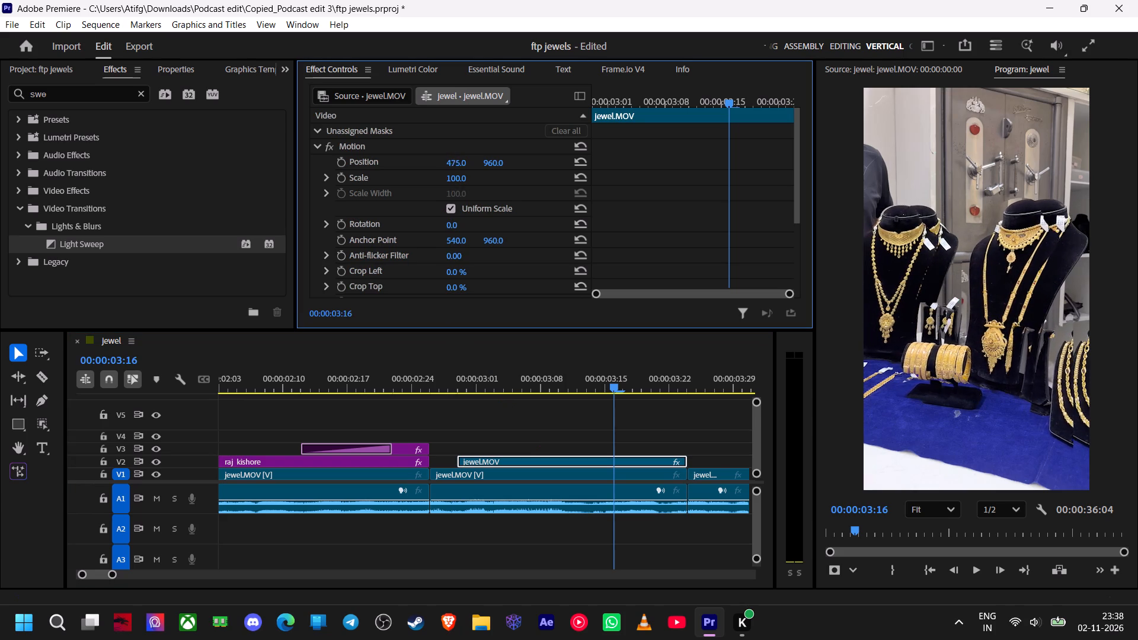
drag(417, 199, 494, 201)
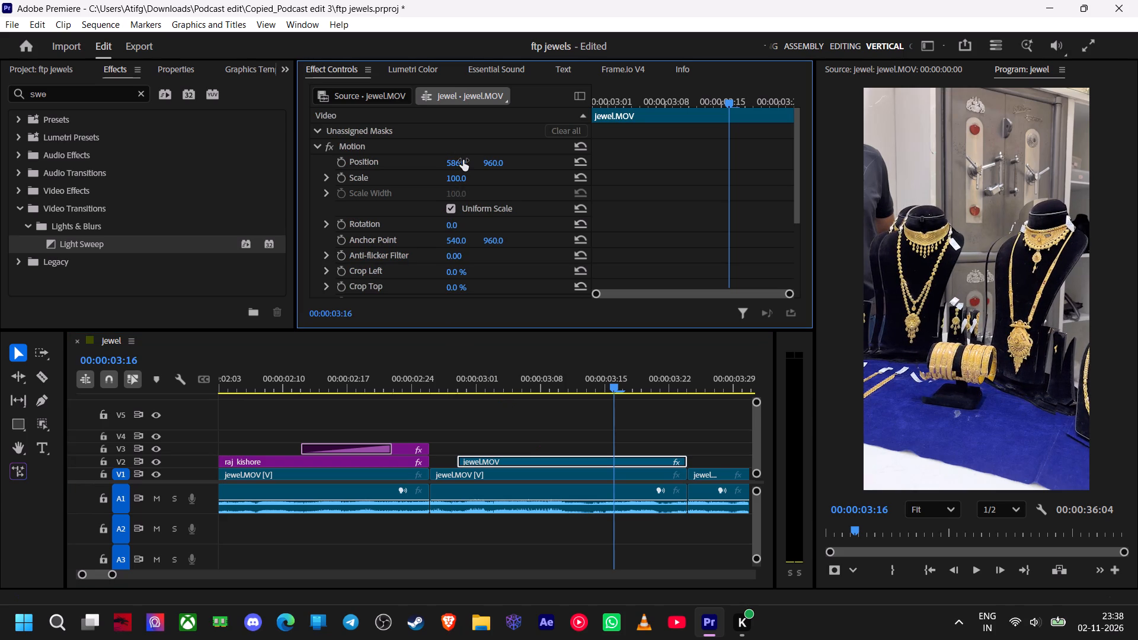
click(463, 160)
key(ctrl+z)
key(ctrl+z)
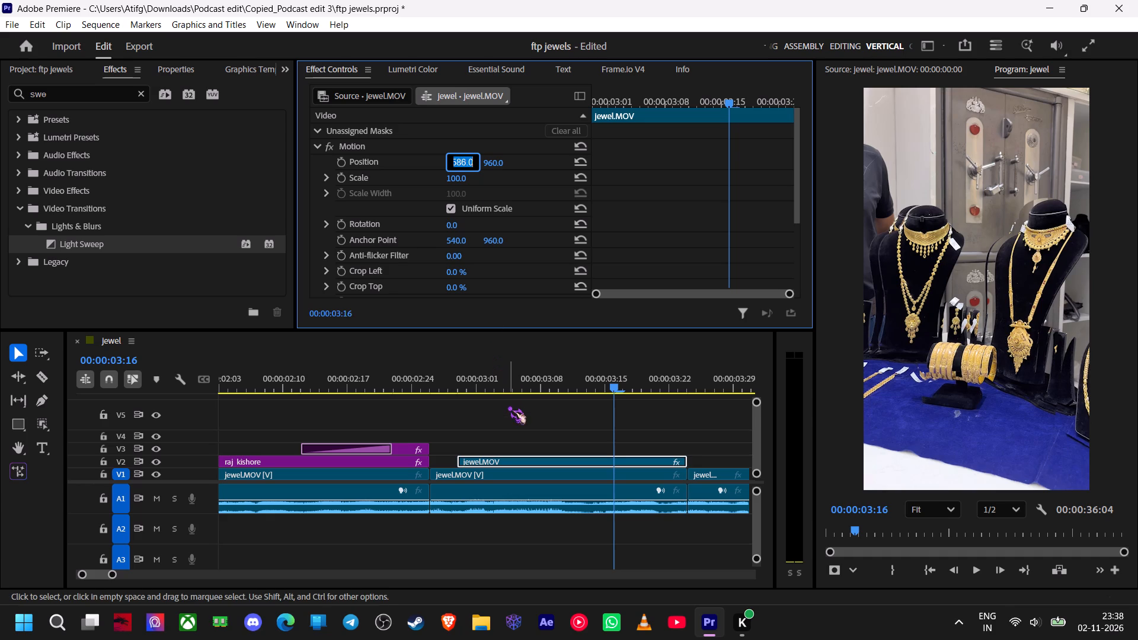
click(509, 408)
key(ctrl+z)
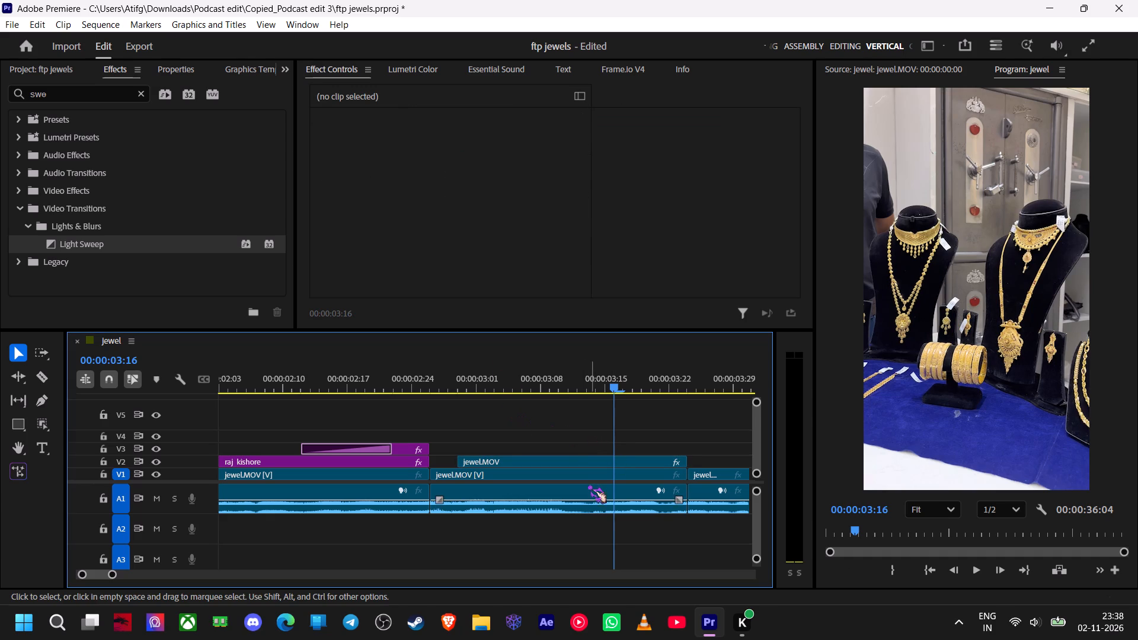
Activate the Object Mask tool for the V2 jewel.MOV clip and hide track V1 to isolate the masked jewellery.
click(584, 461)
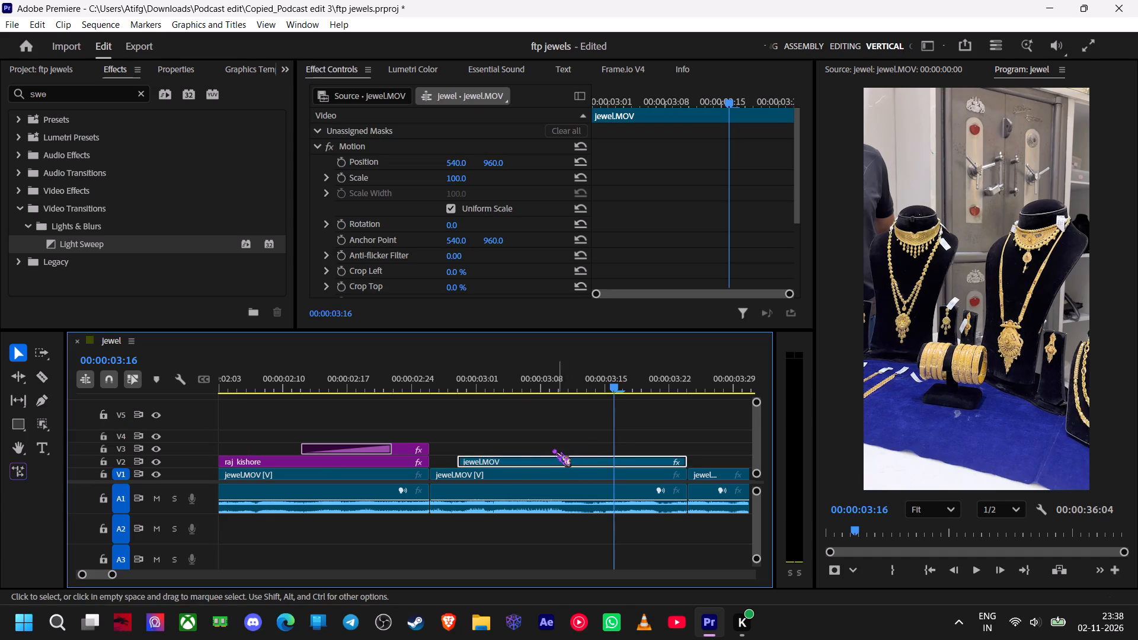
click(41, 418)
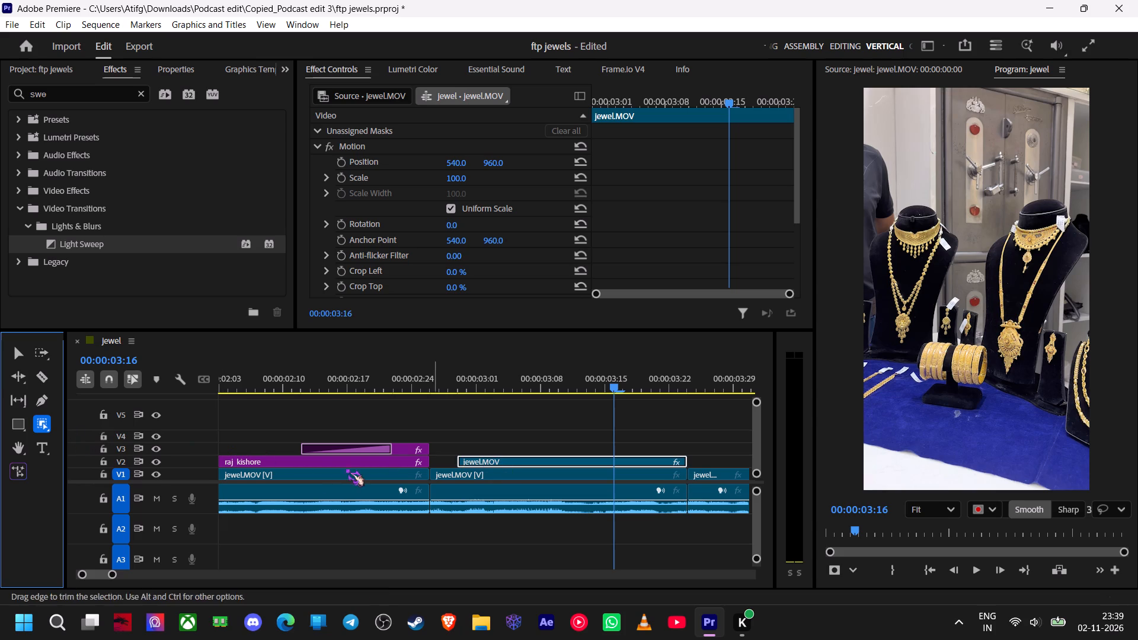
click(156, 472)
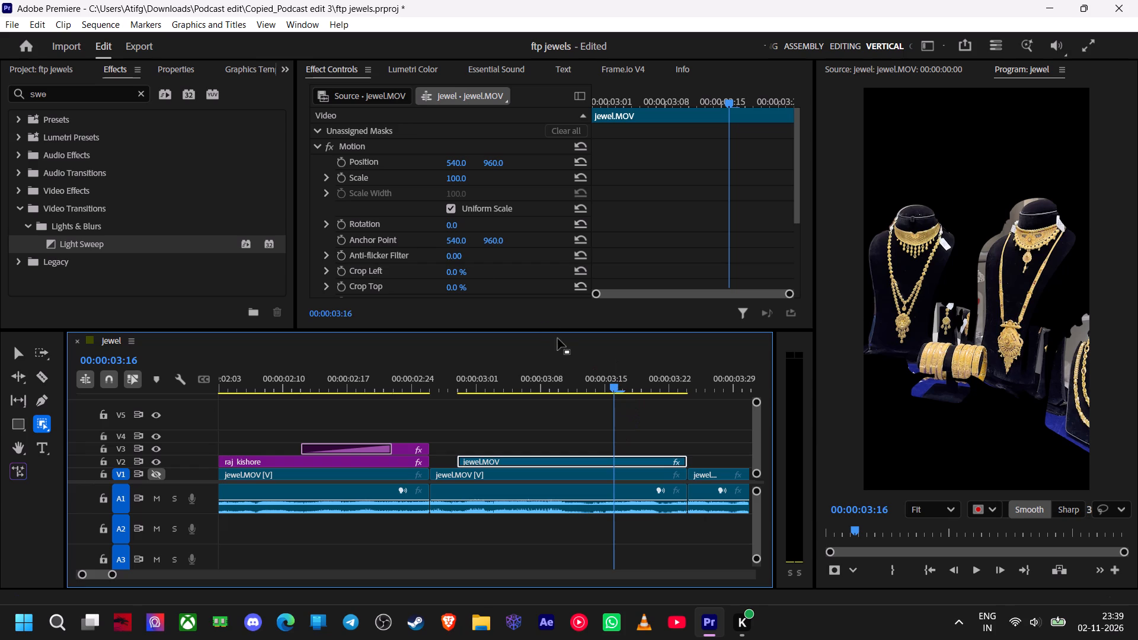
Delete the object mask from the V2 jewel.MOV clip's Opacity effect.
click(317, 142)
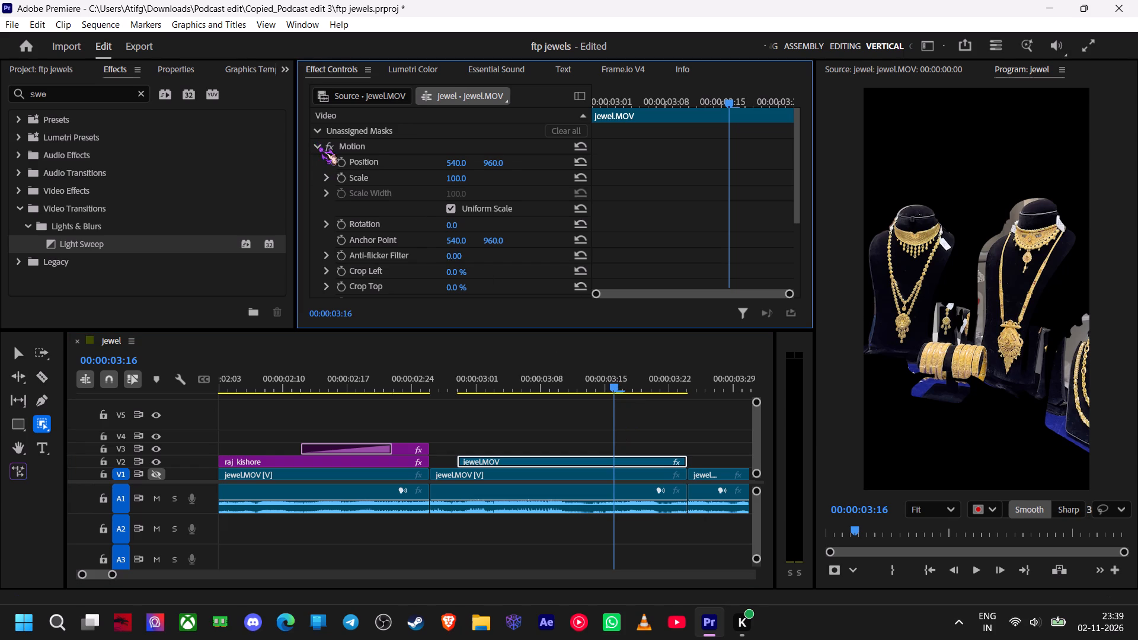
click(314, 130)
click(316, 129)
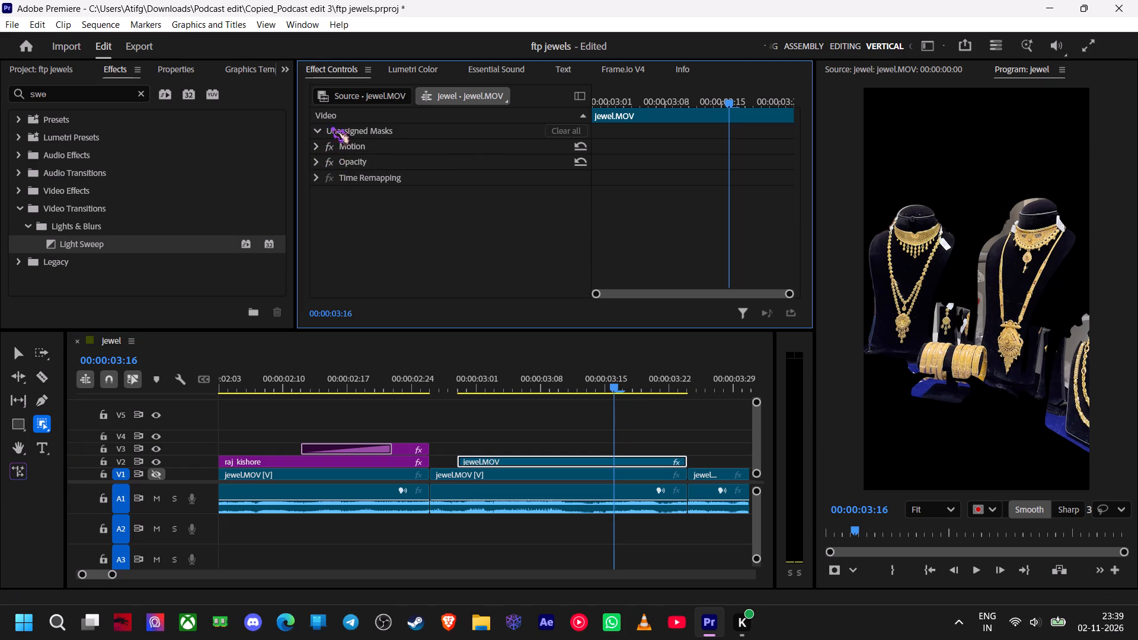
click(383, 129)
key(Delete)
key(Delete)
click(387, 162)
key(Delete)
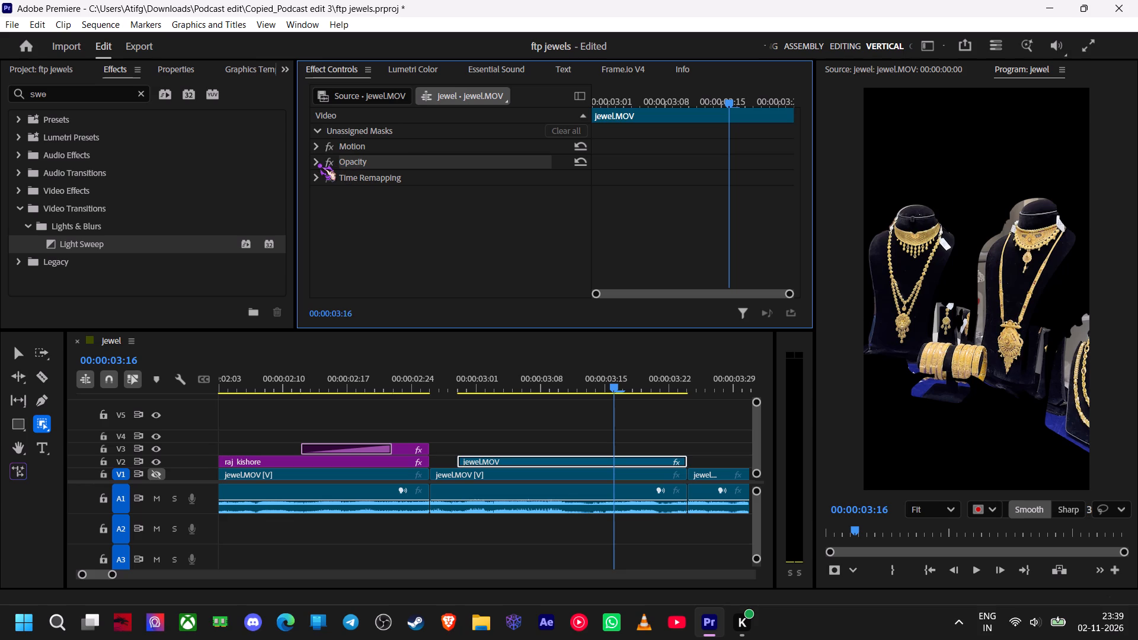
click(318, 164)
click(391, 178)
key(Delete)
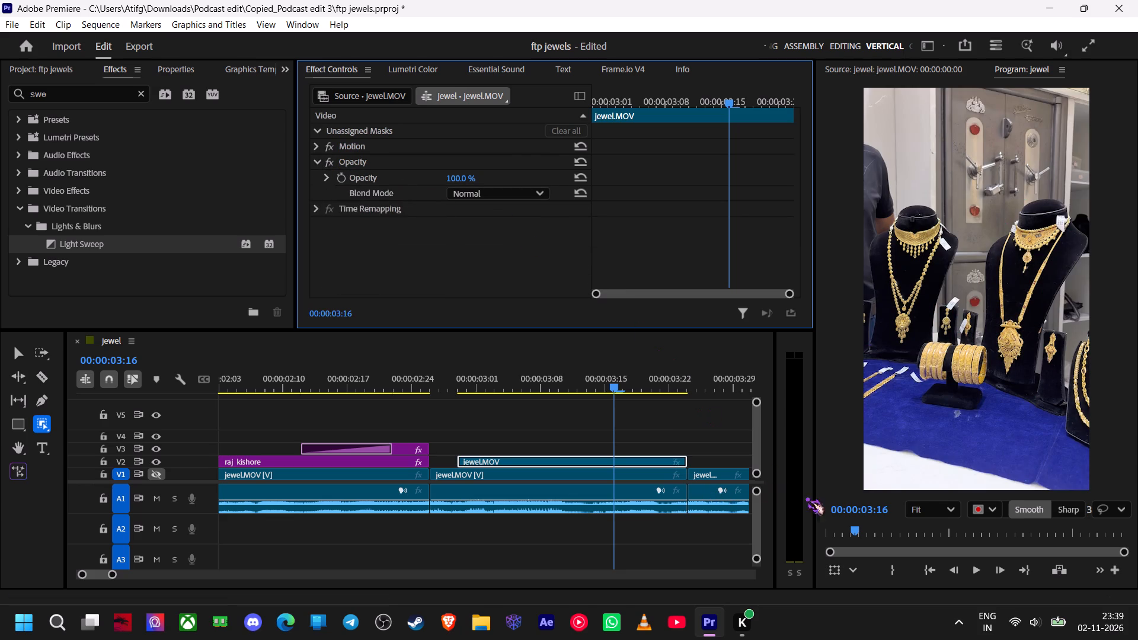
Create a Smooth object mask on the V2 jewel.MOV clip covering both necklace busts, the bangle stand and the necklaces at the frame's edge.
click(931, 250)
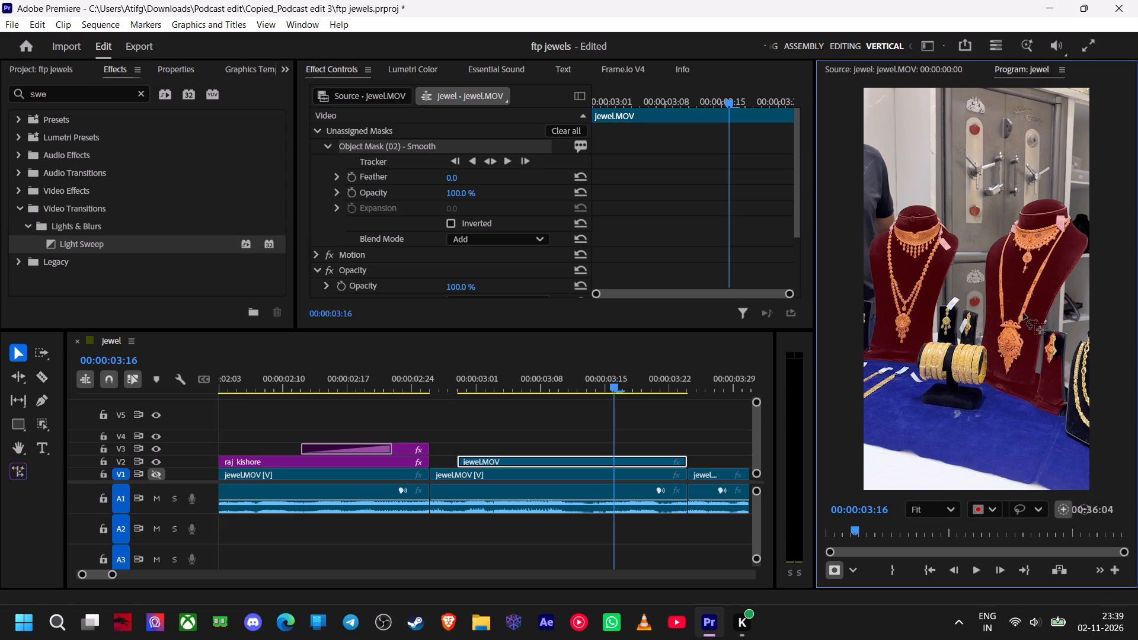
click(1028, 264)
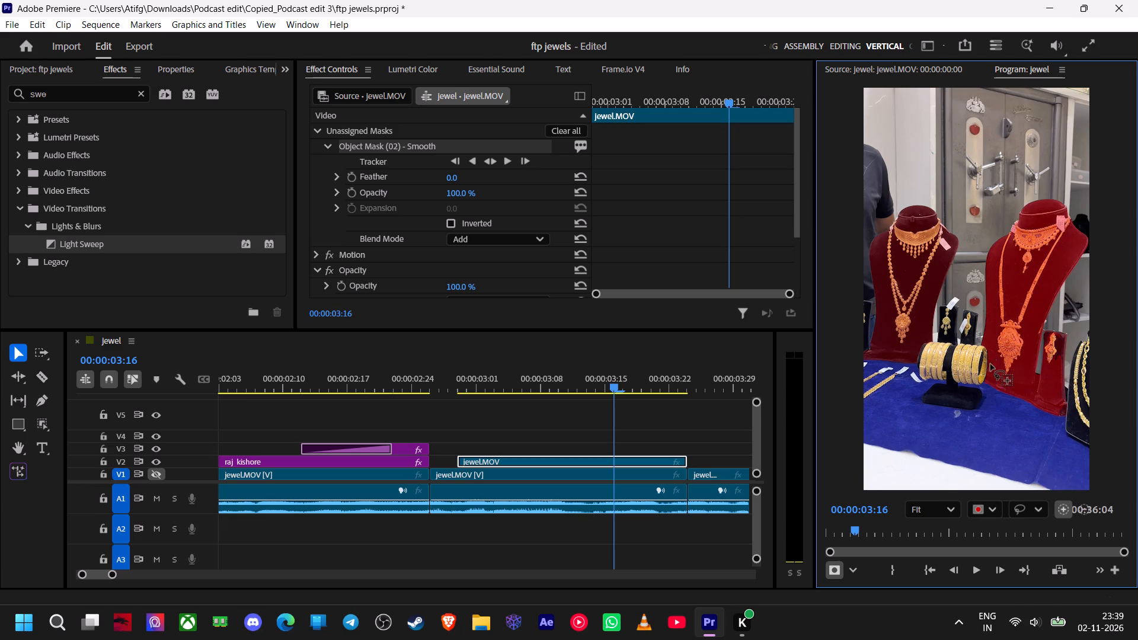
click(963, 373)
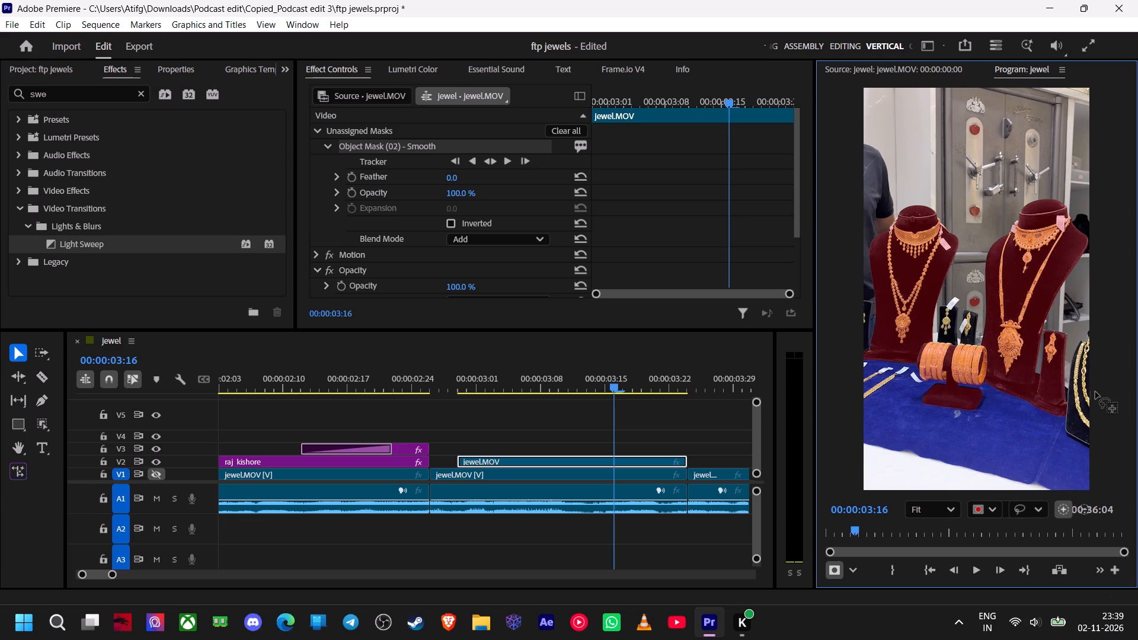
click(1086, 392)
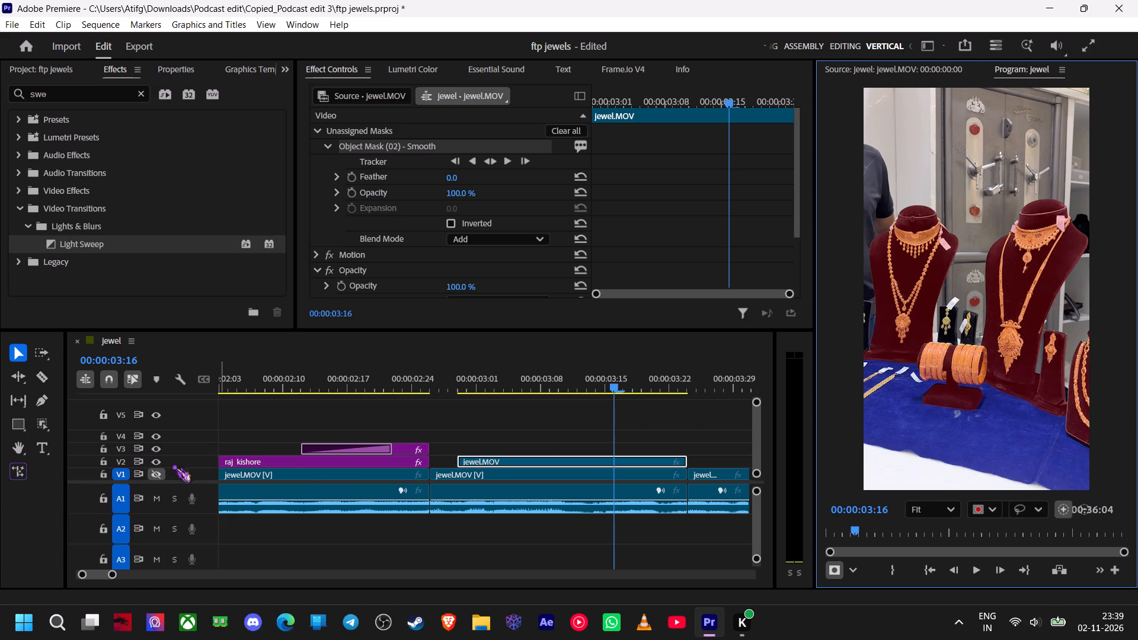
Toggle the V1 and V2 track outputs to check the object mask, leaving both tracks switched on.
click(160, 473)
click(160, 473)
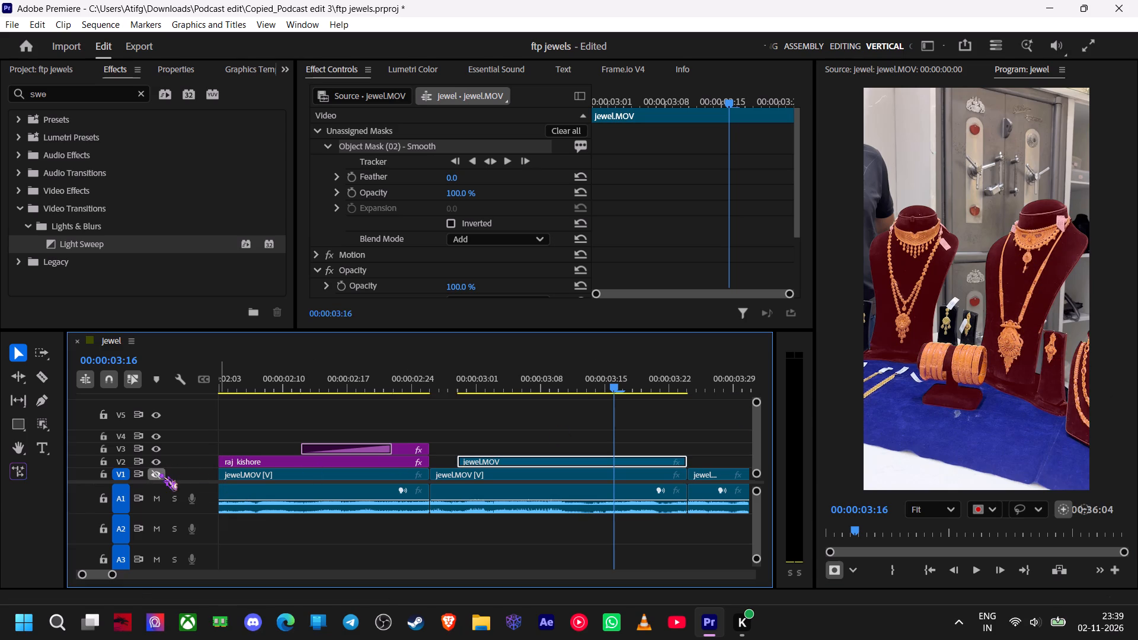
click(158, 459)
click(158, 459)
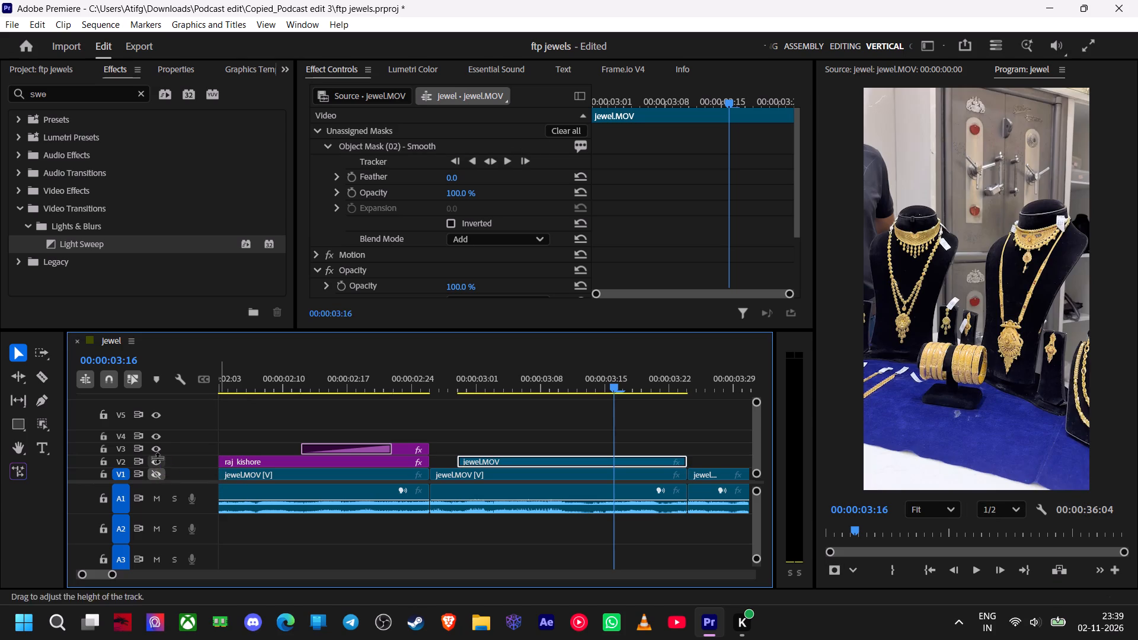
click(159, 473)
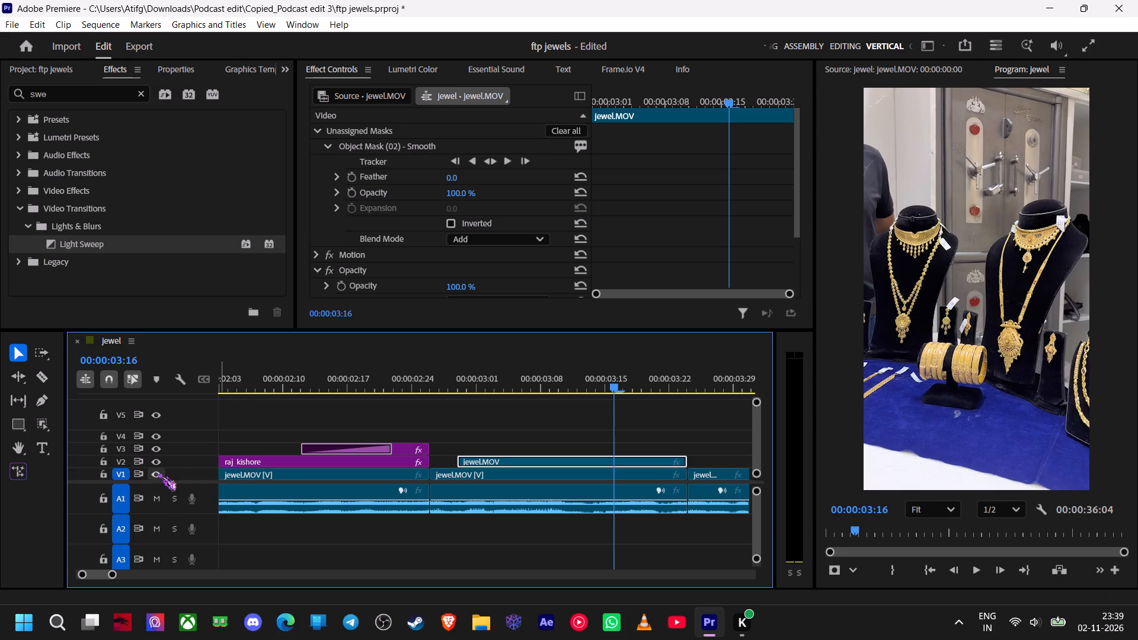
click(159, 473)
click(159, 473)
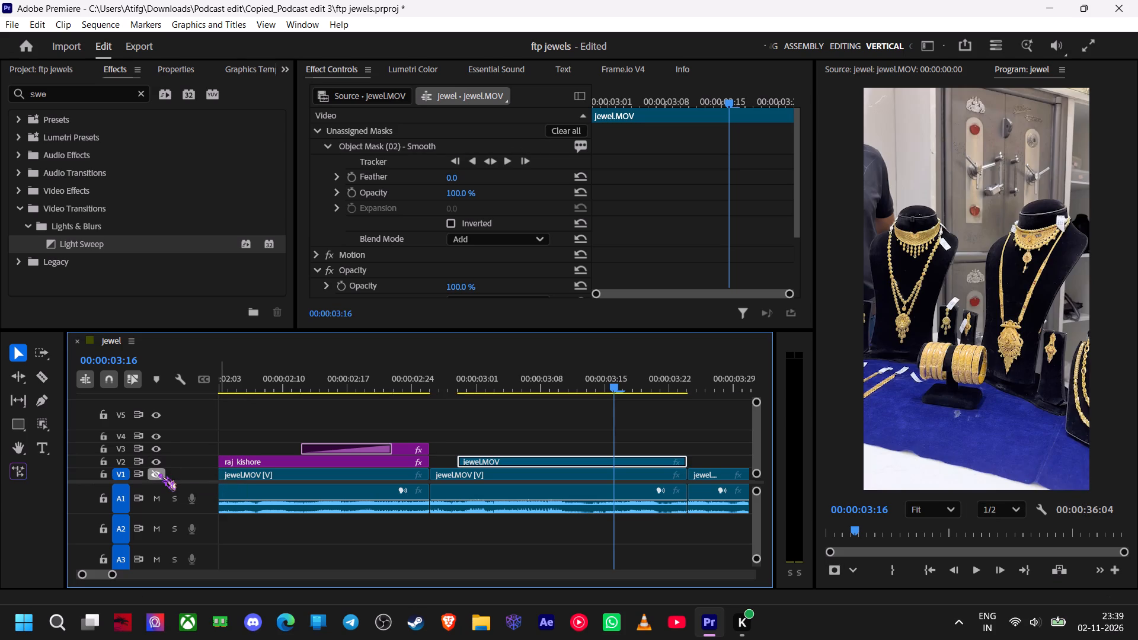
click(156, 462)
click(156, 462)
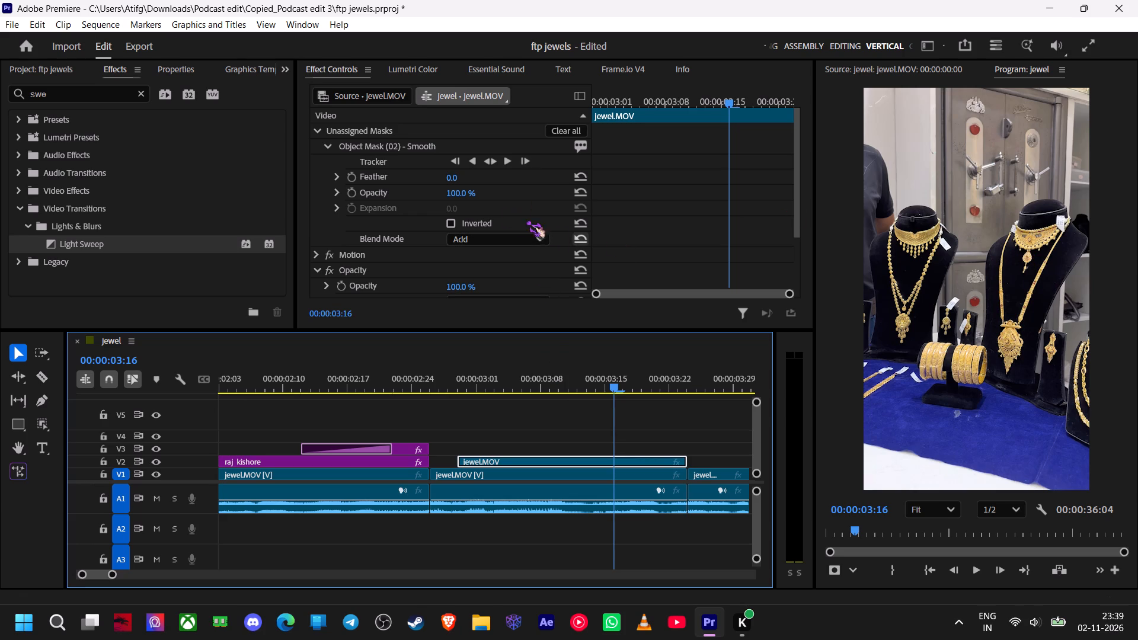
Add another Smooth object mask starting from the left-hand necklace bust, and check it by switching tracks V3 and V2 off and on.
click(47, 421)
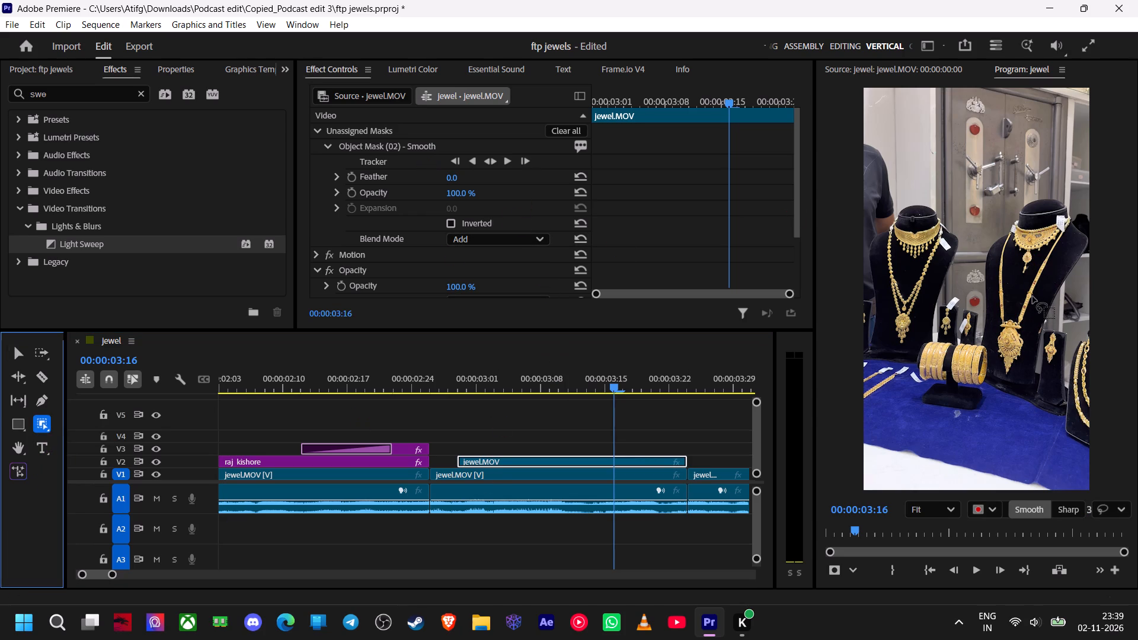
click(897, 275)
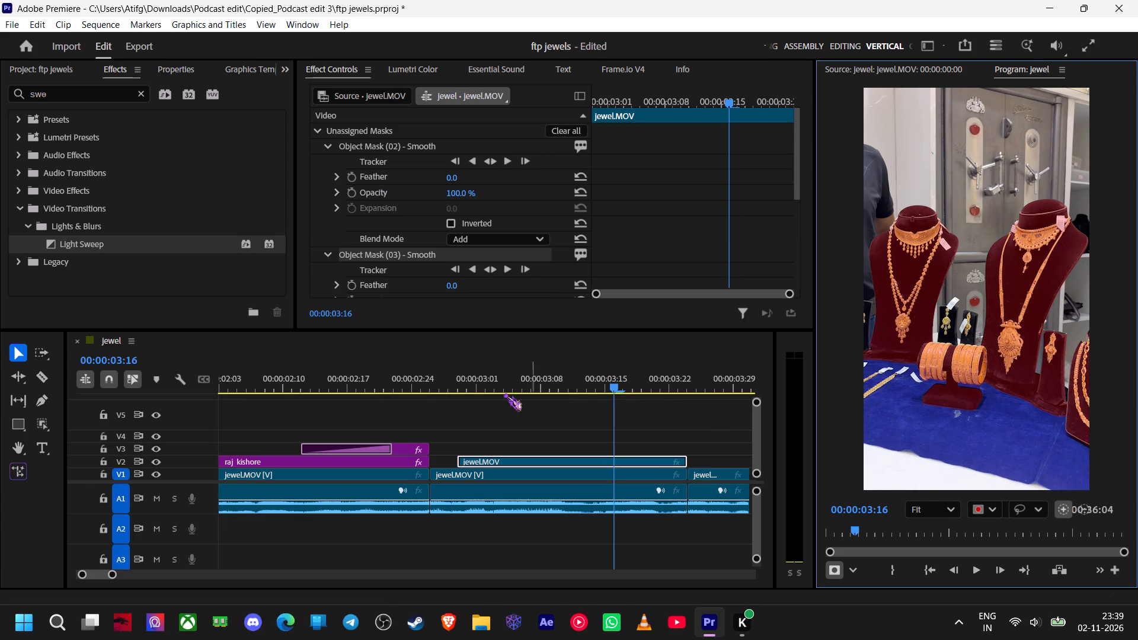
click(164, 451)
click(159, 461)
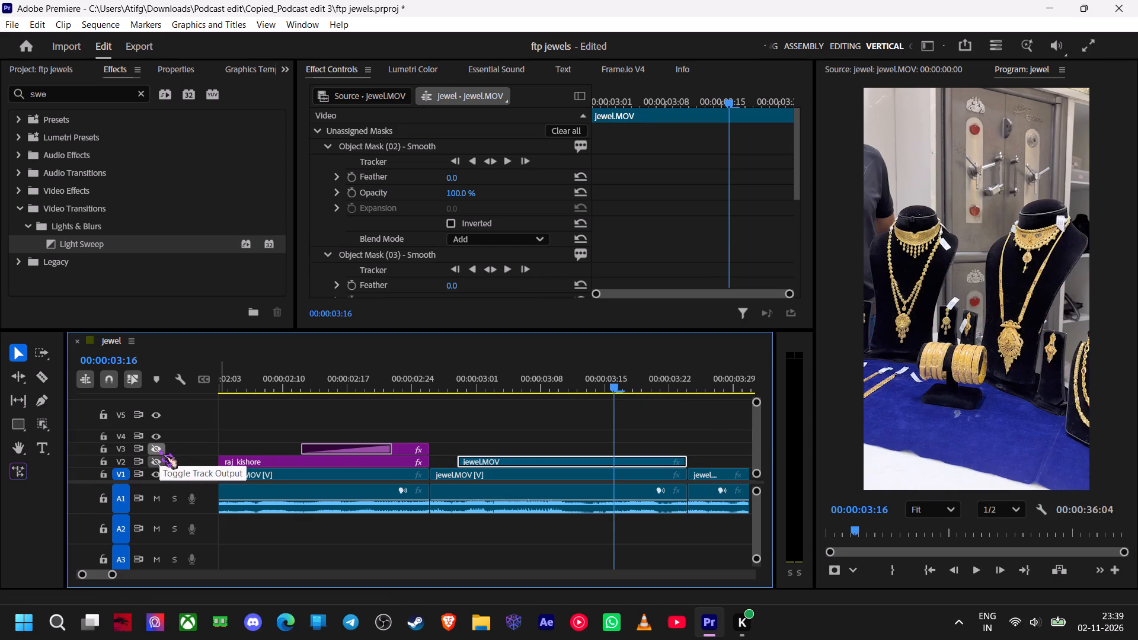
click(159, 448)
click(157, 459)
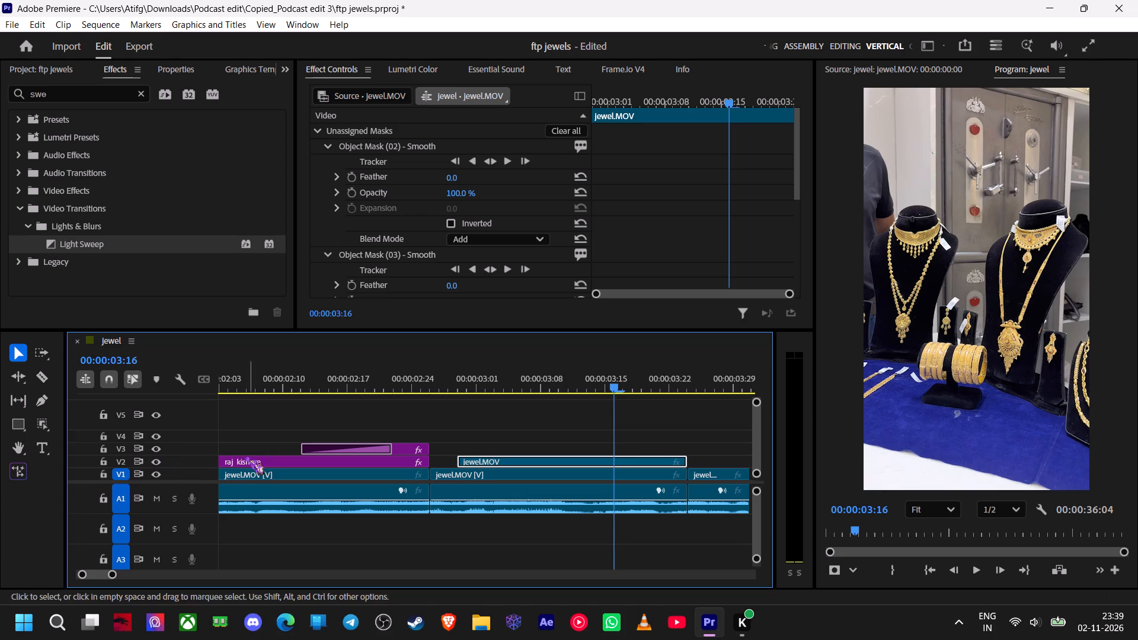
Add one more Smooth object mask on the V2 jewel.MOV clip starting from the left-hand necklace bust.
click(39, 427)
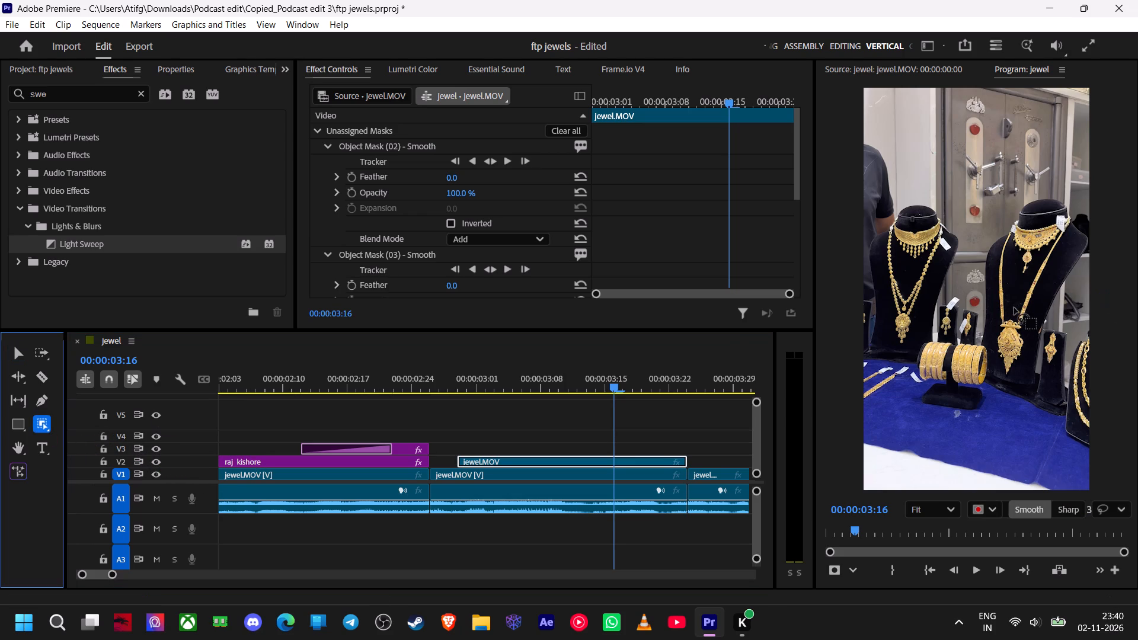
click(891, 287)
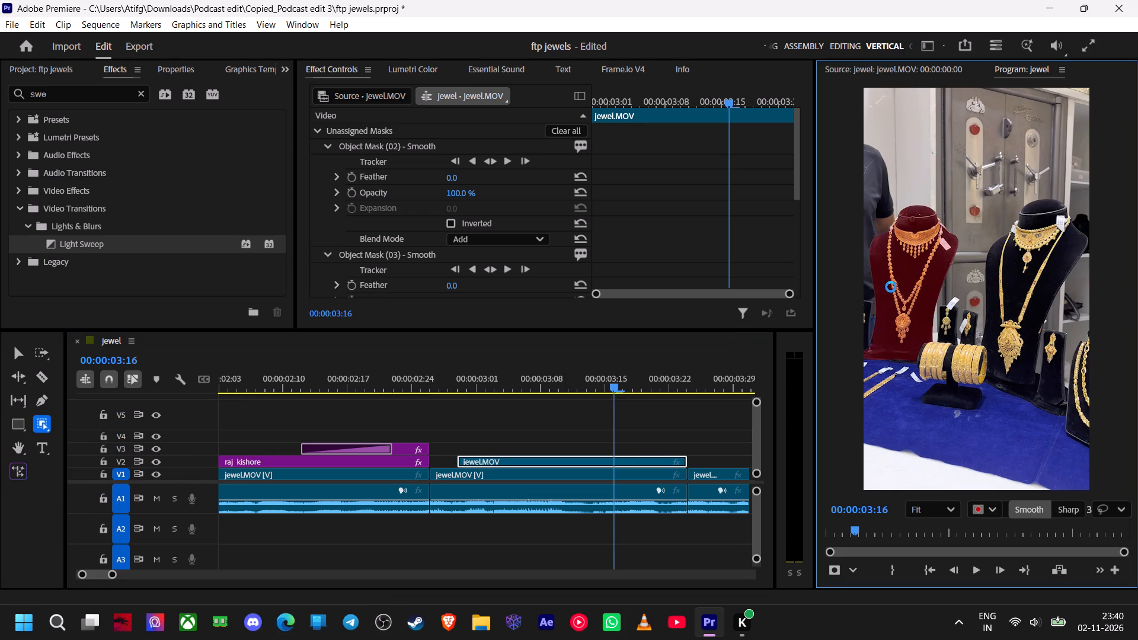
Track Object Mask (02) in both directions across the V2 jewel.MOV clip and change it to an opacity mask.
ctrl+scroll(1031, 314, up, 6)
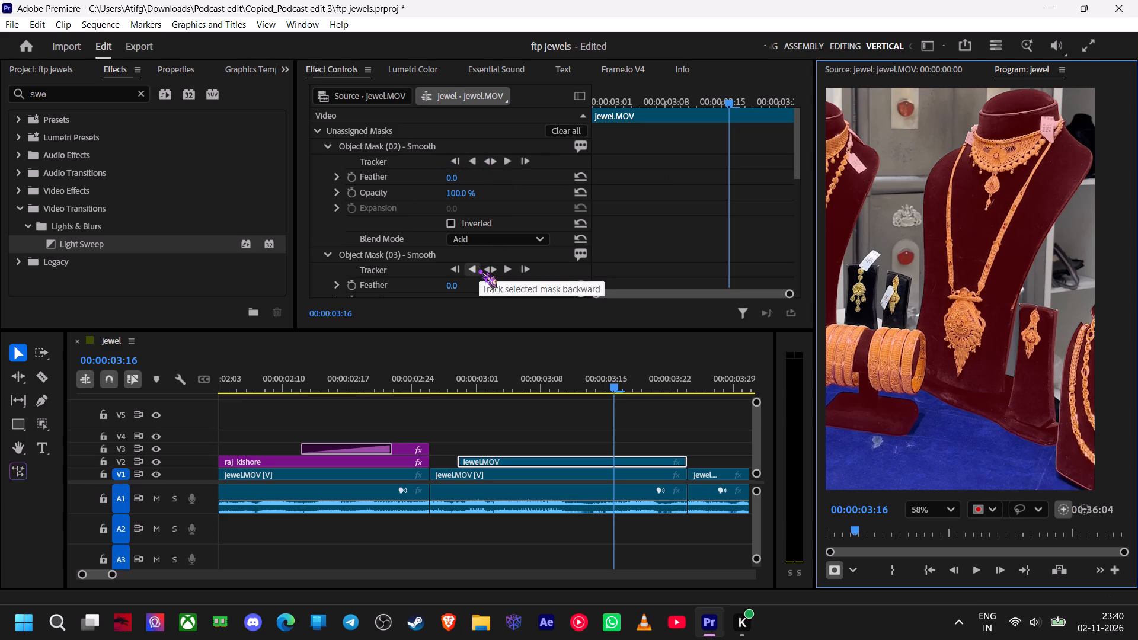
click(487, 157)
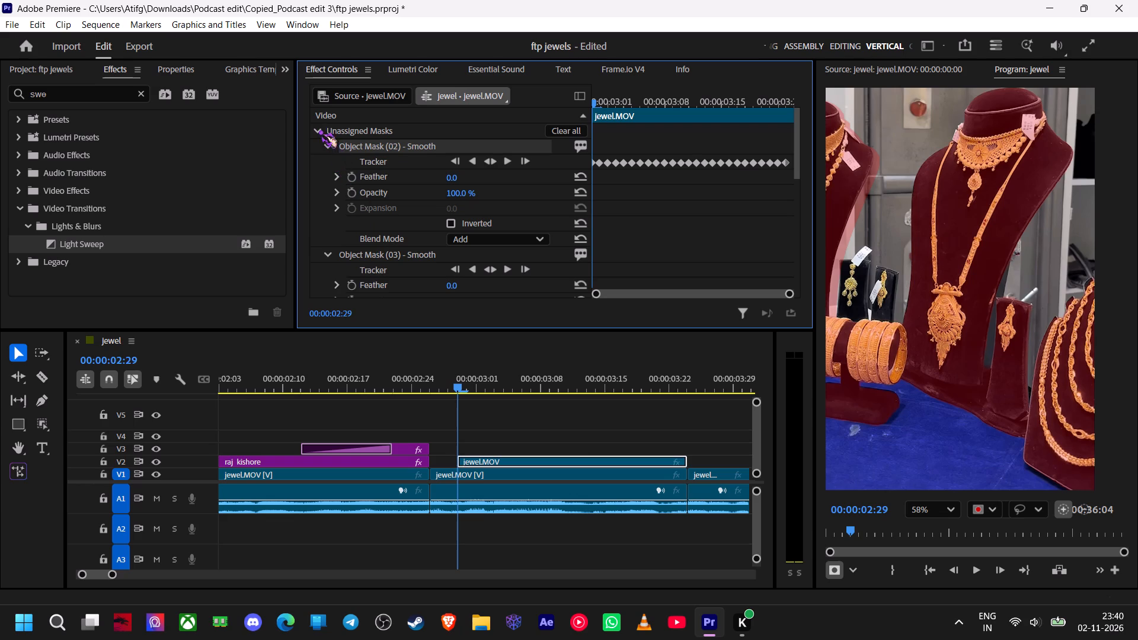
right_click(381, 147)
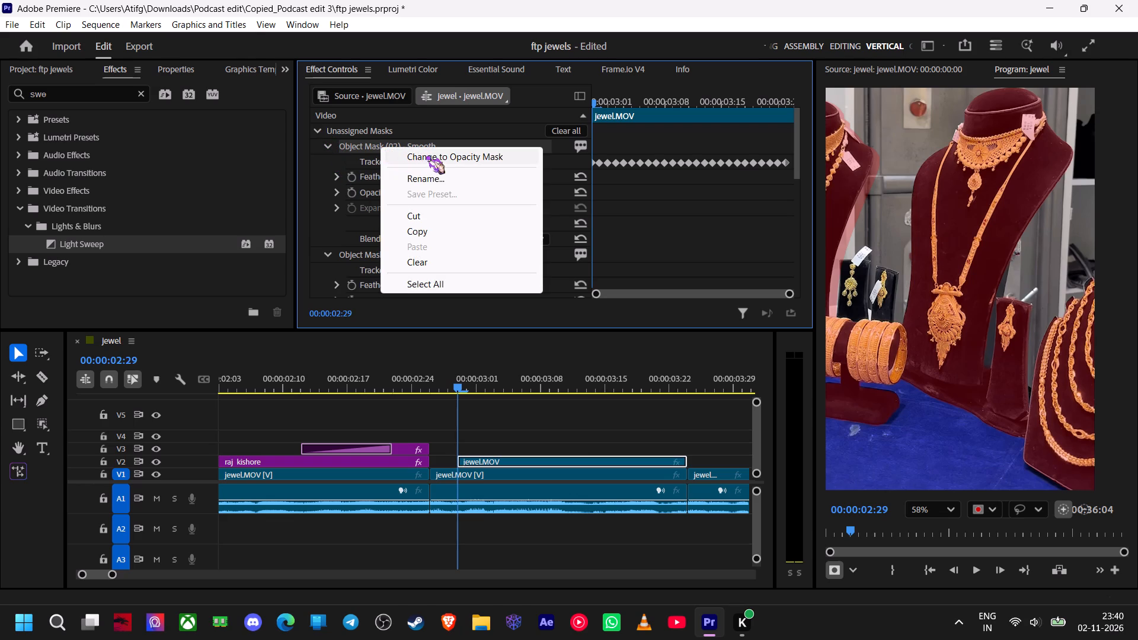
click(427, 156)
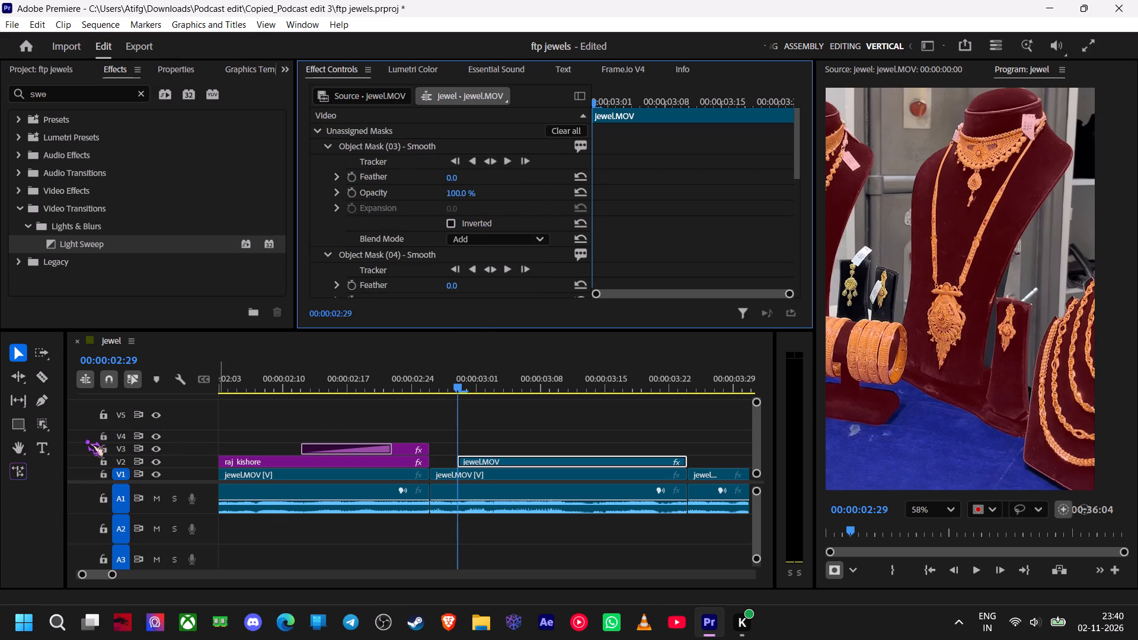
Hide track V1 to check the masked jewellery cutout, show the track again and deselect the clip.
click(162, 475)
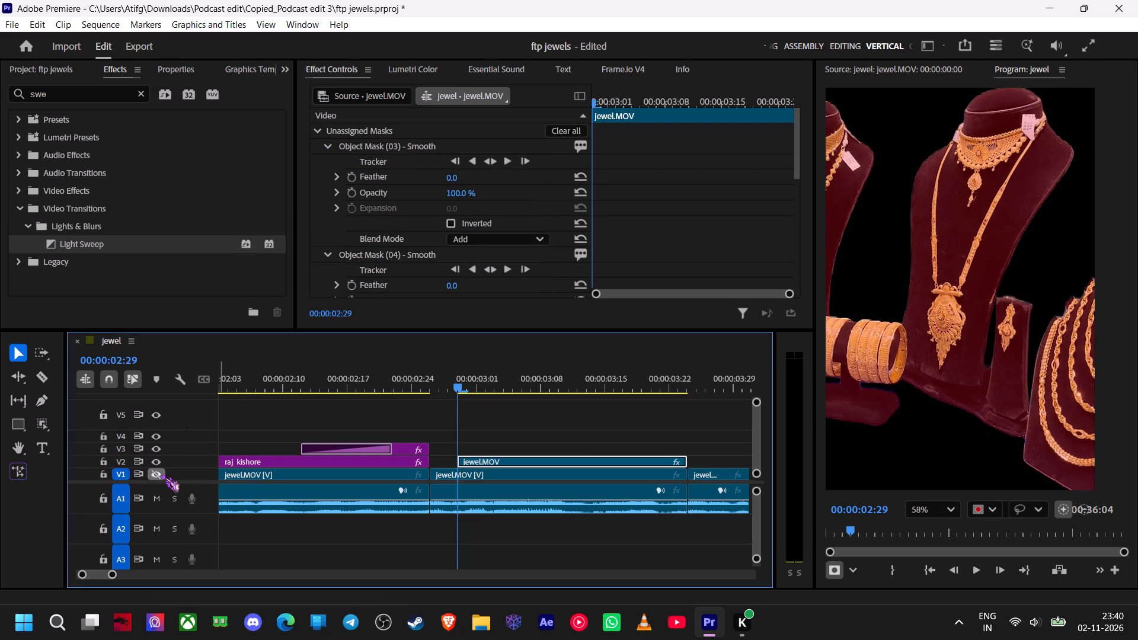
click(162, 475)
click(557, 421)
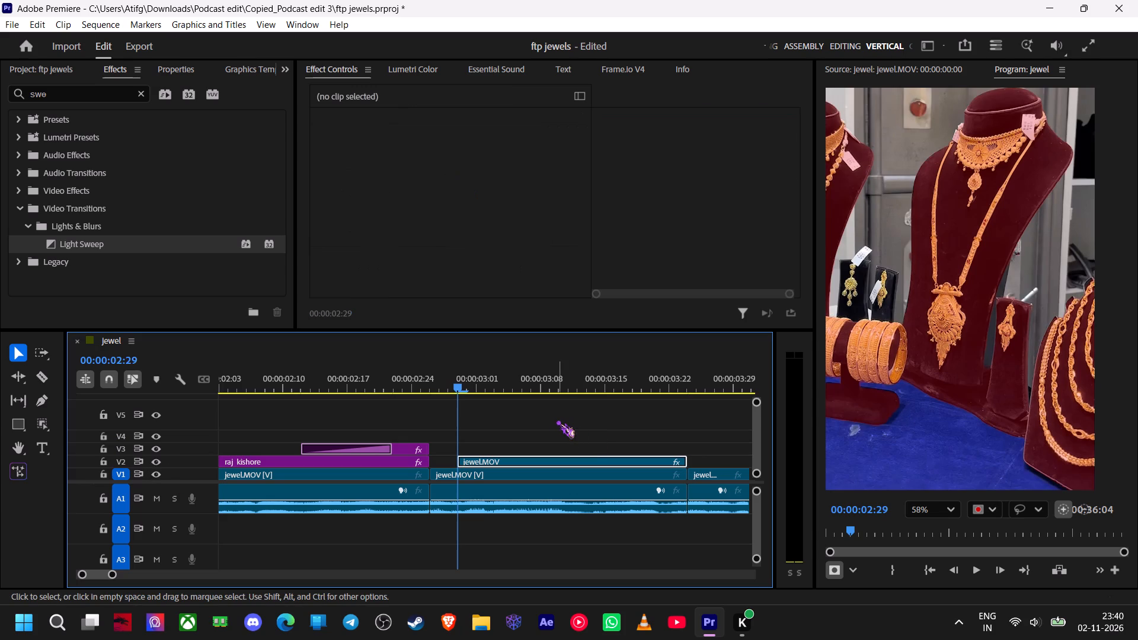
Apply the Light Sweep transition to the start of the masked V2 jewel.MOV clip.
click(925, 507)
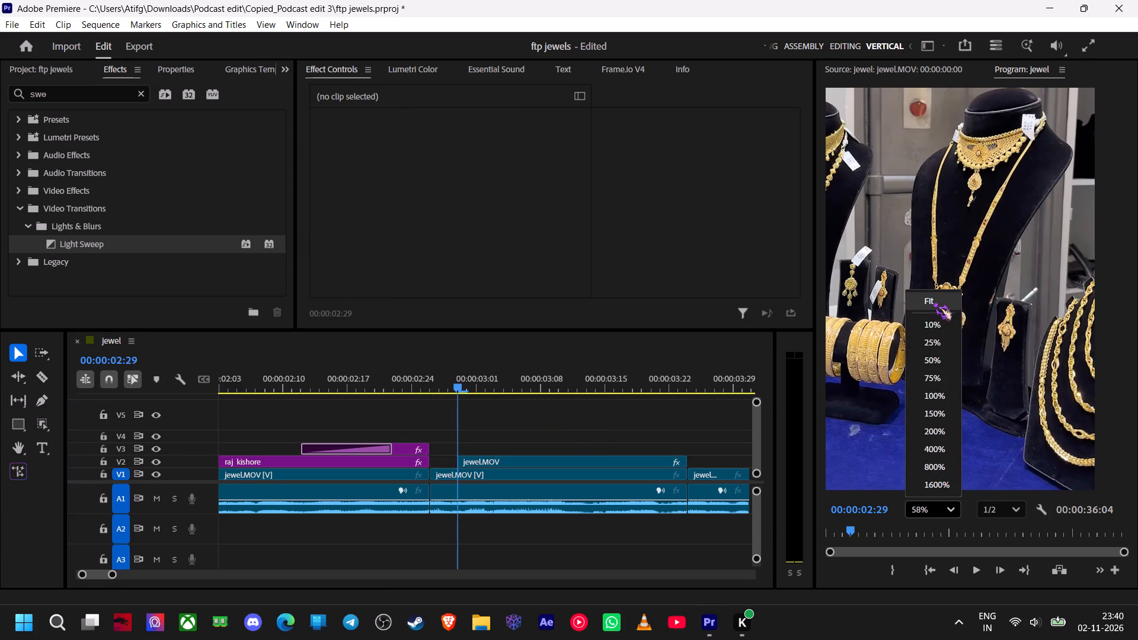
click(934, 303)
drag(110, 244, 489, 462)
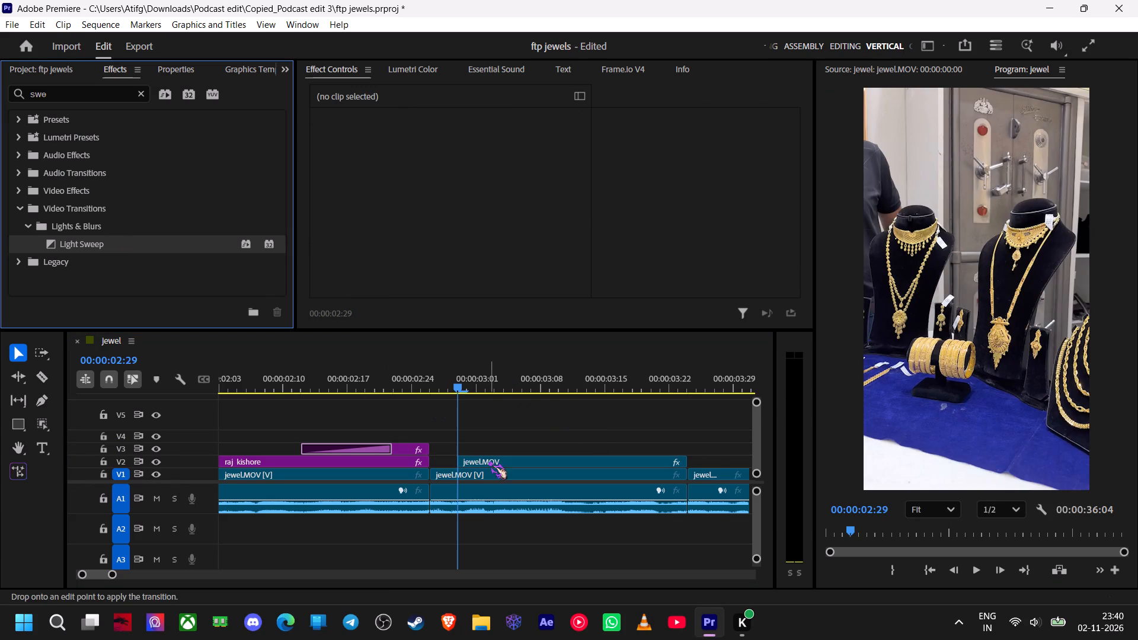
drag(489, 462, 462, 460)
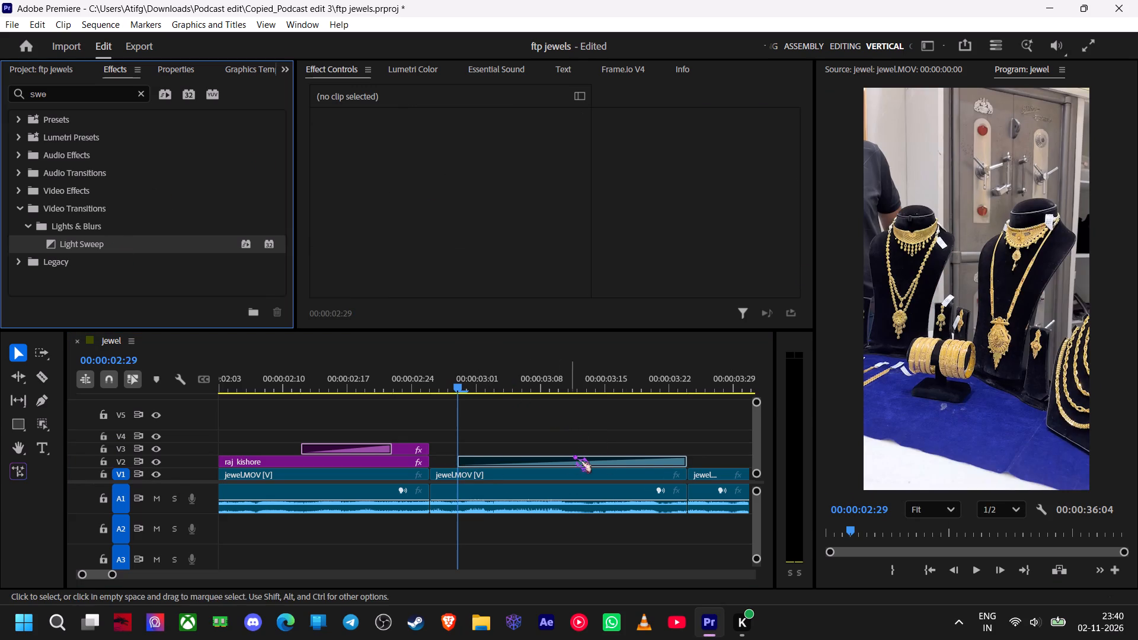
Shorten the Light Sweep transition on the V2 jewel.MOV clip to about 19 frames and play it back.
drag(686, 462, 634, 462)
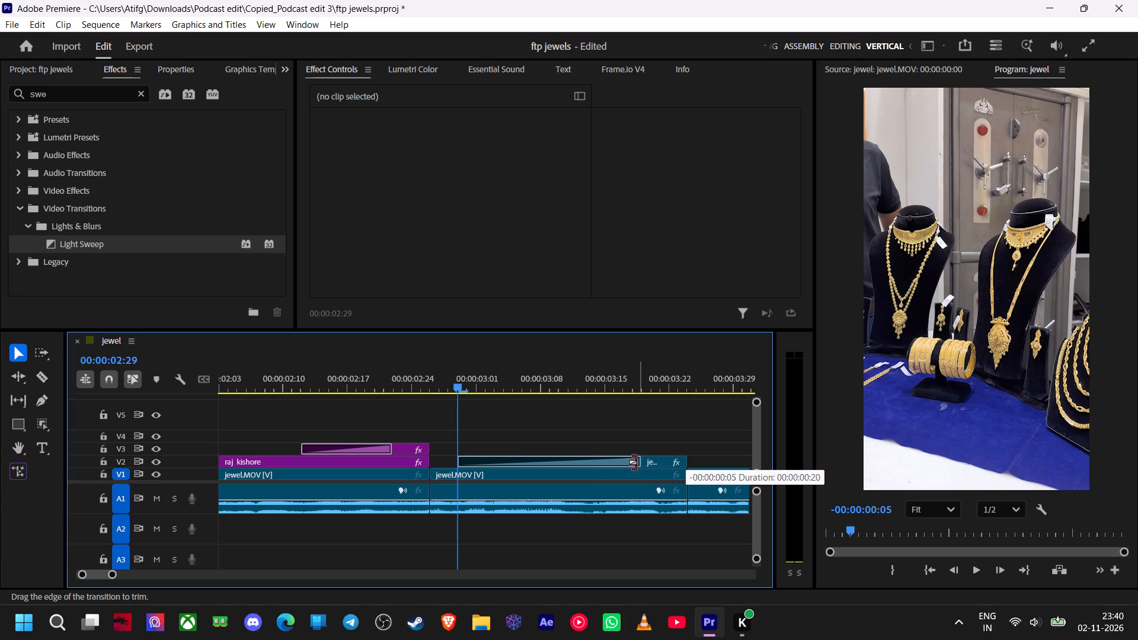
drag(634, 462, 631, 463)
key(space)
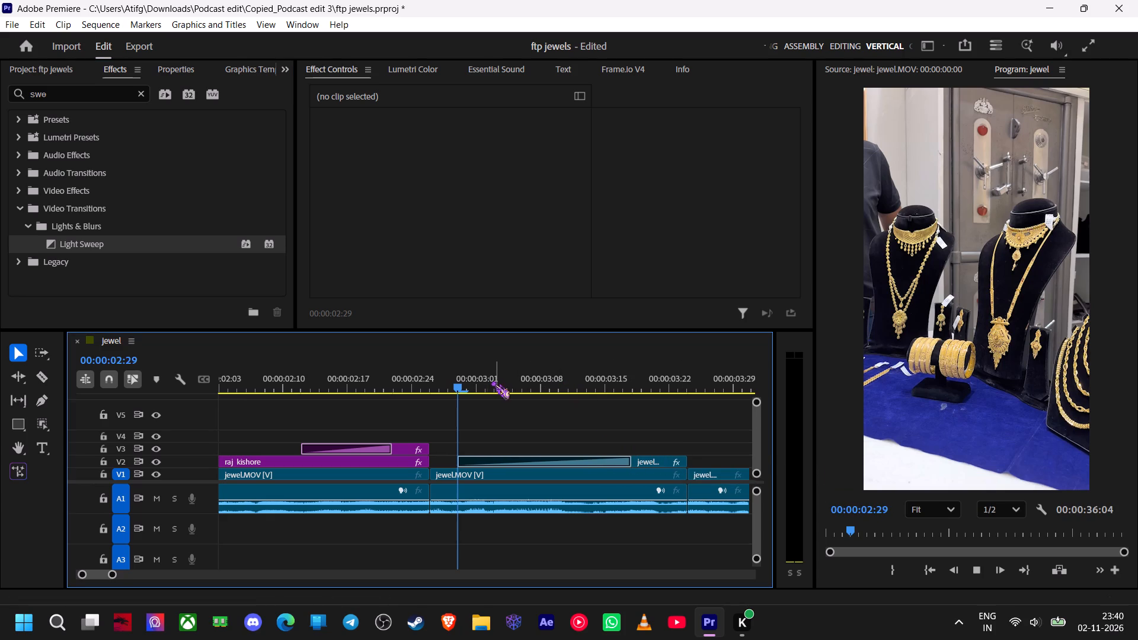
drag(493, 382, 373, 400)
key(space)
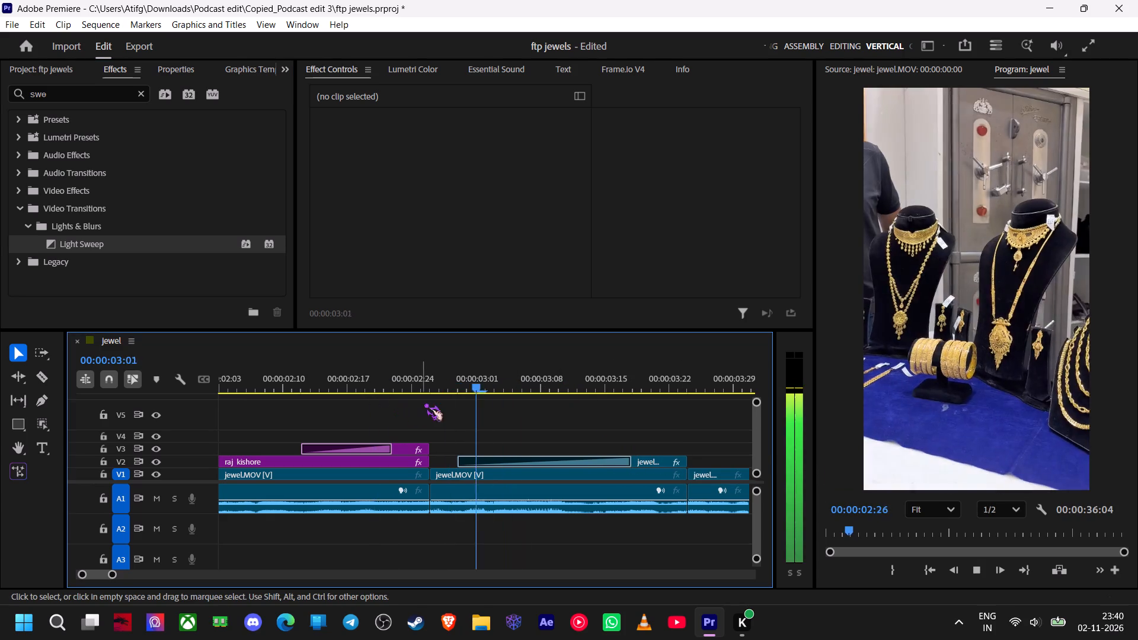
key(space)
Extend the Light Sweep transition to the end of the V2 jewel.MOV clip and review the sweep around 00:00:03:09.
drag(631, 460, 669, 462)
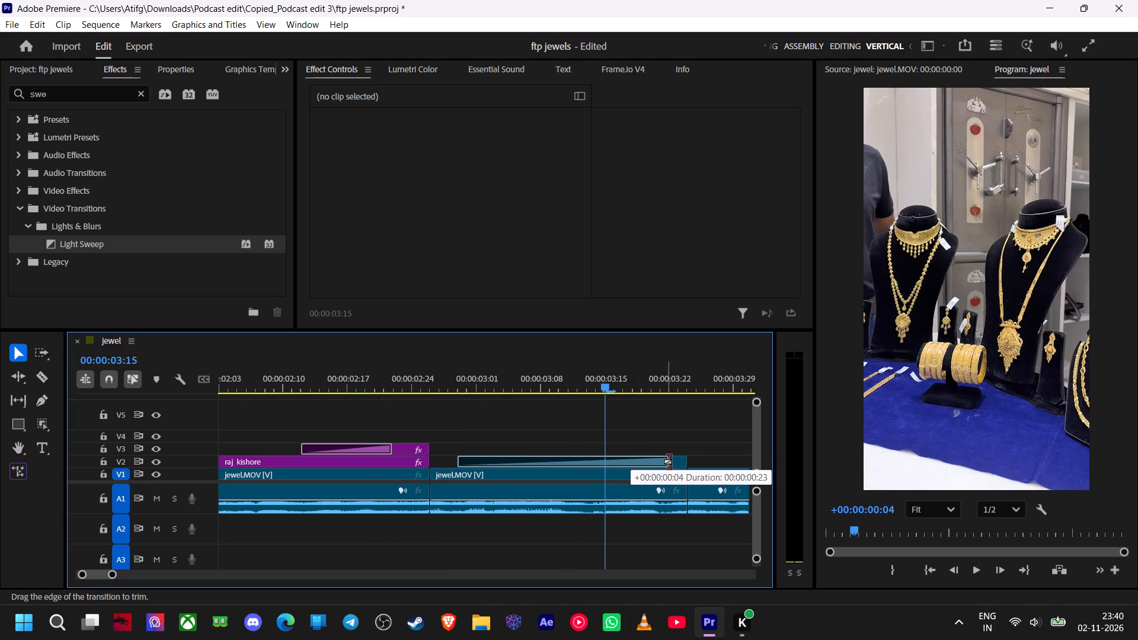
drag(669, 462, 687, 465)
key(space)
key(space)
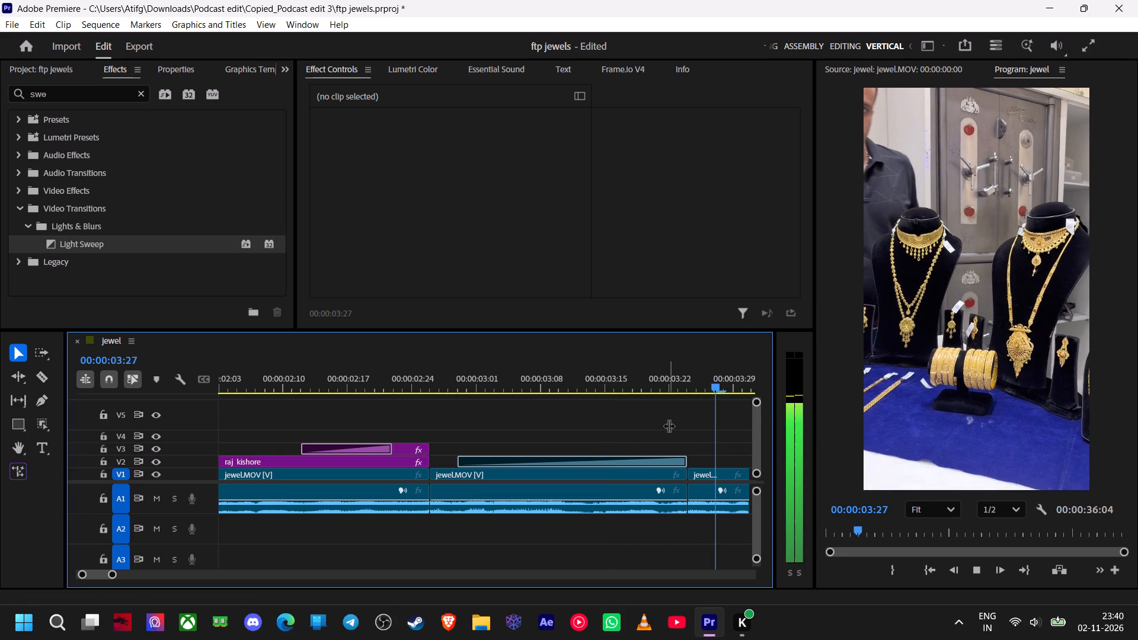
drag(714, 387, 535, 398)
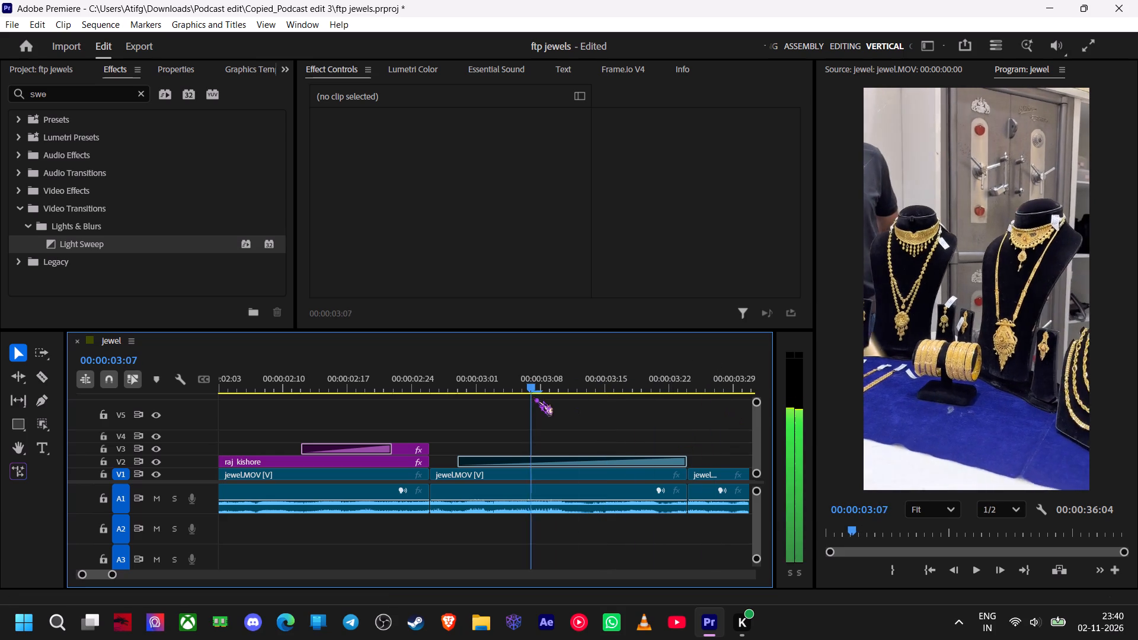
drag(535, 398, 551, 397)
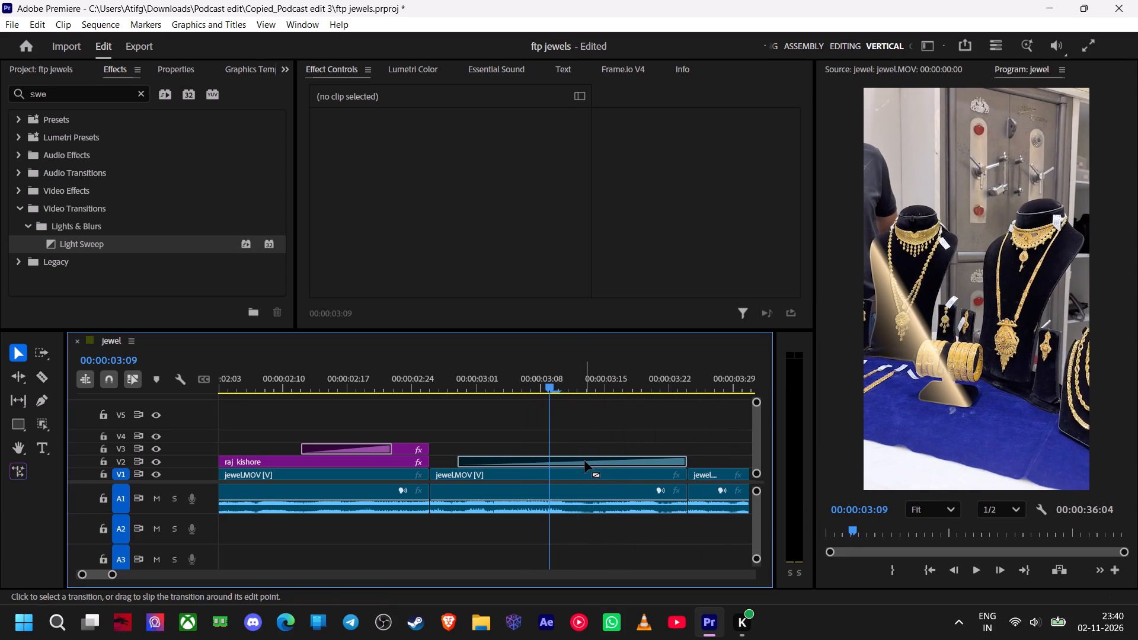
Set the V2 Light Sweep's Color by sampling the gold necklace on the right-hand bust.
click(585, 461)
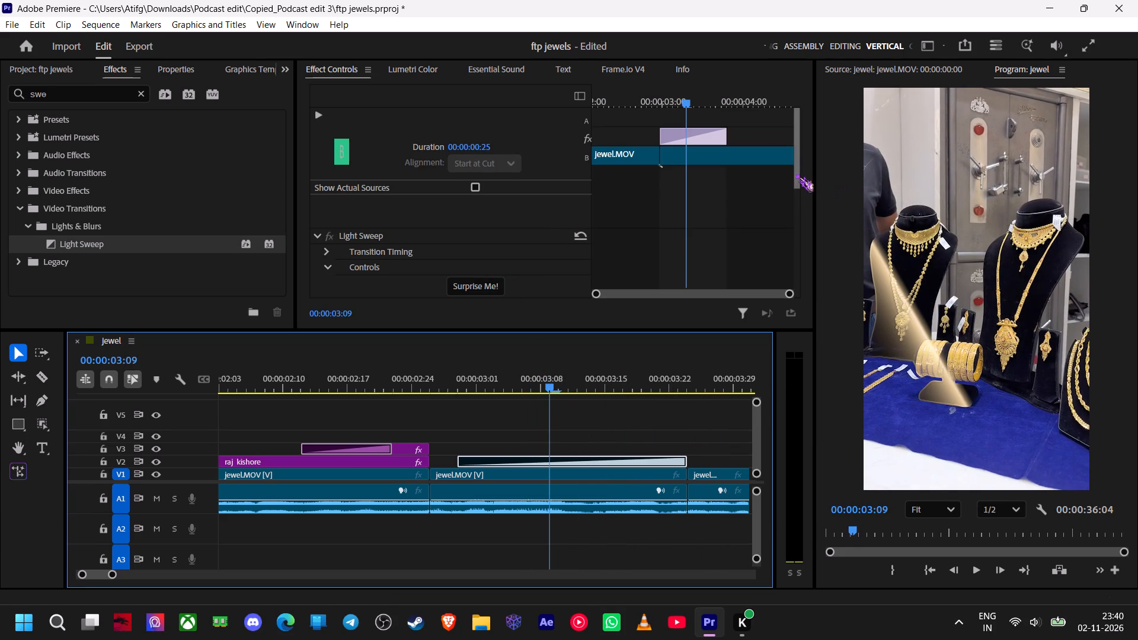
drag(796, 174, 817, 284)
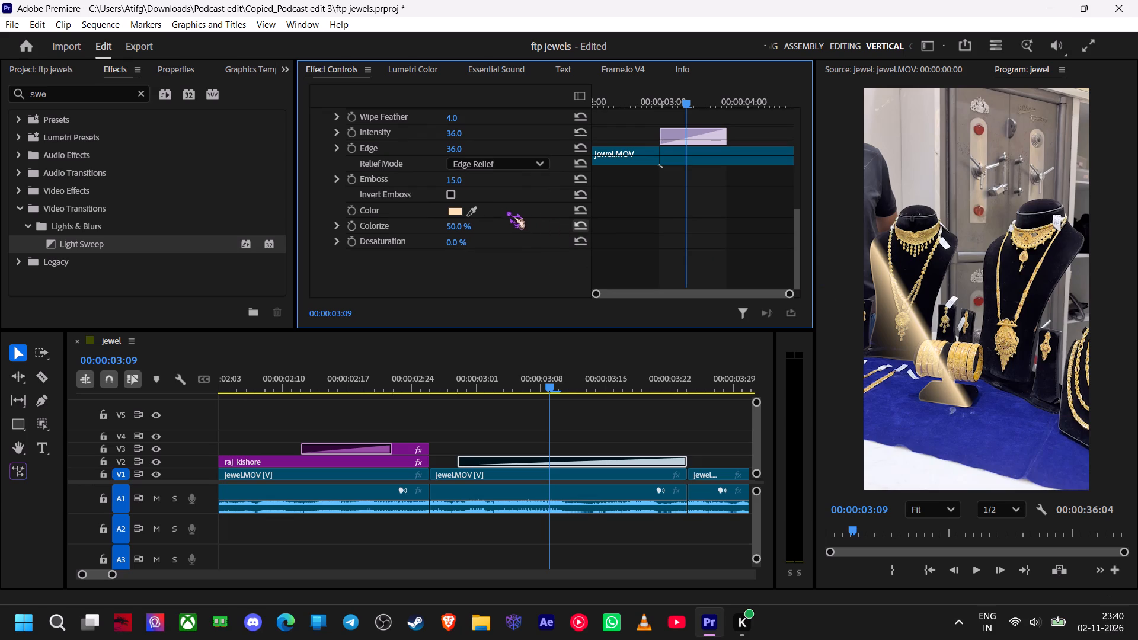
click(474, 206)
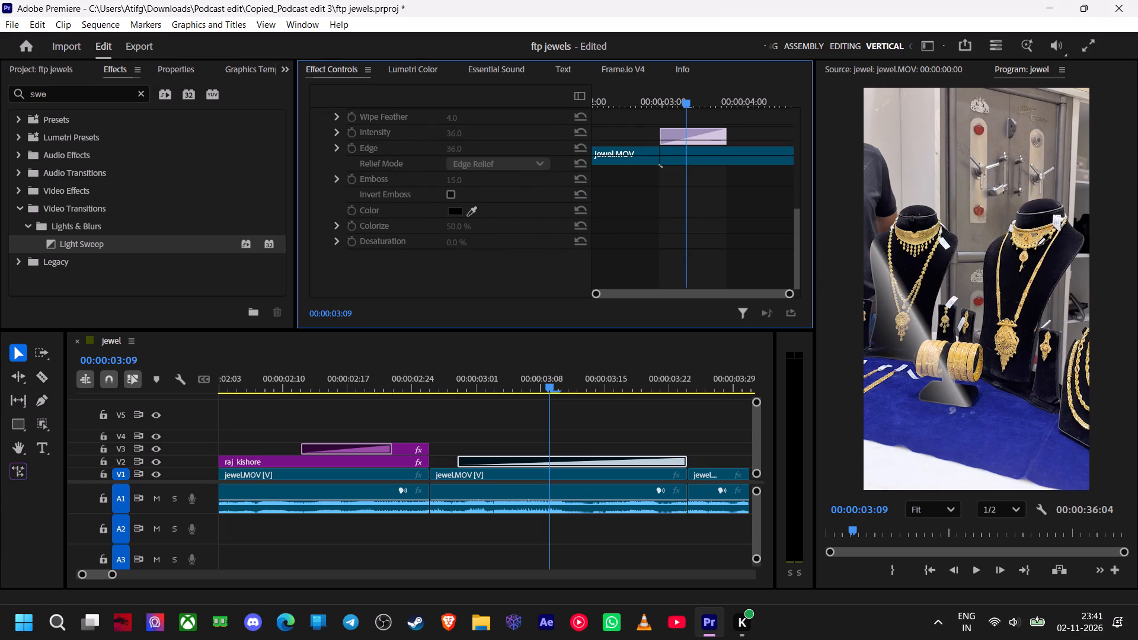
click(1038, 244)
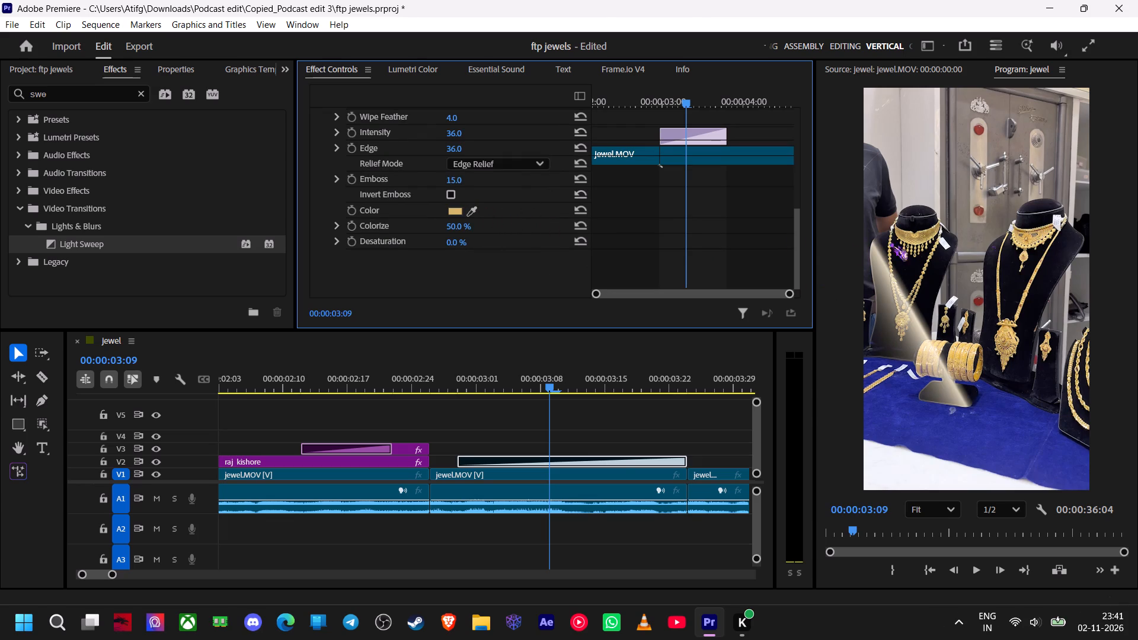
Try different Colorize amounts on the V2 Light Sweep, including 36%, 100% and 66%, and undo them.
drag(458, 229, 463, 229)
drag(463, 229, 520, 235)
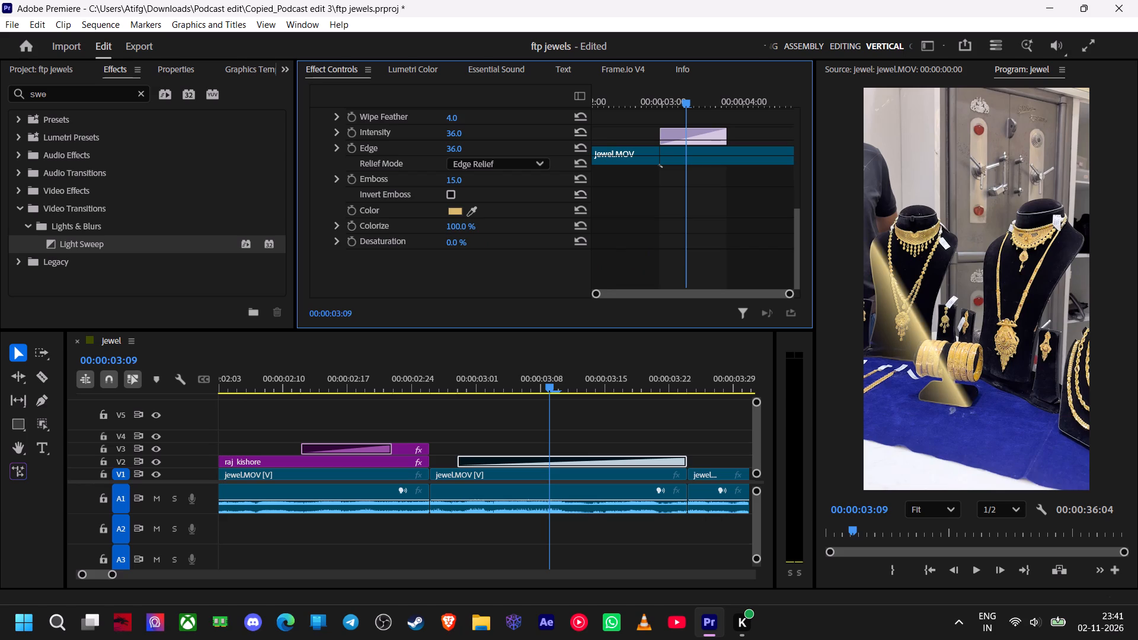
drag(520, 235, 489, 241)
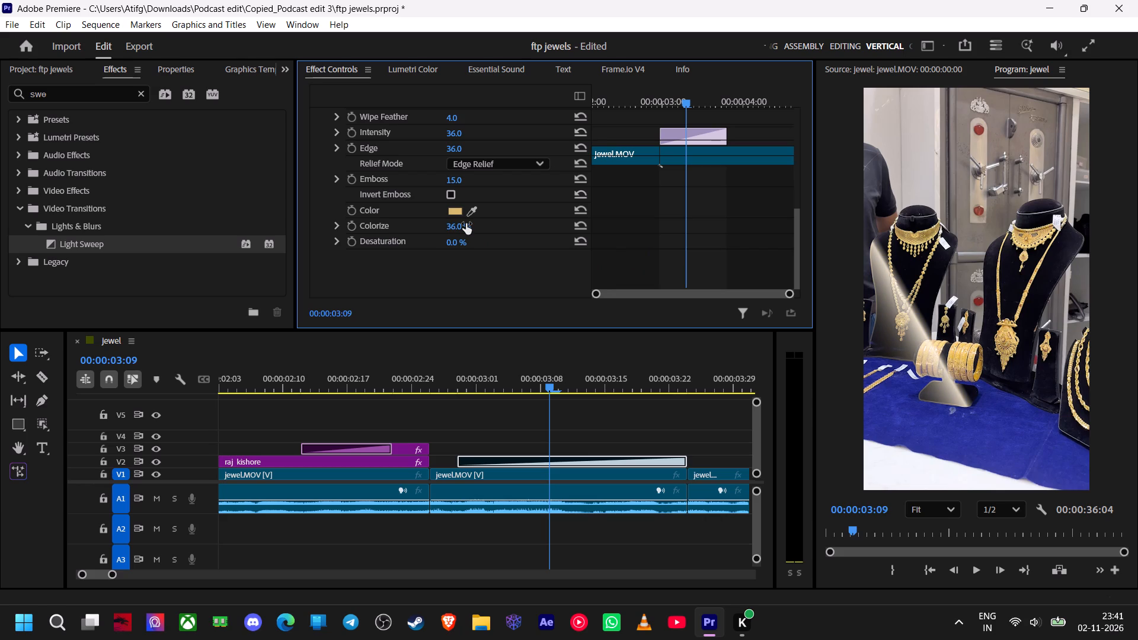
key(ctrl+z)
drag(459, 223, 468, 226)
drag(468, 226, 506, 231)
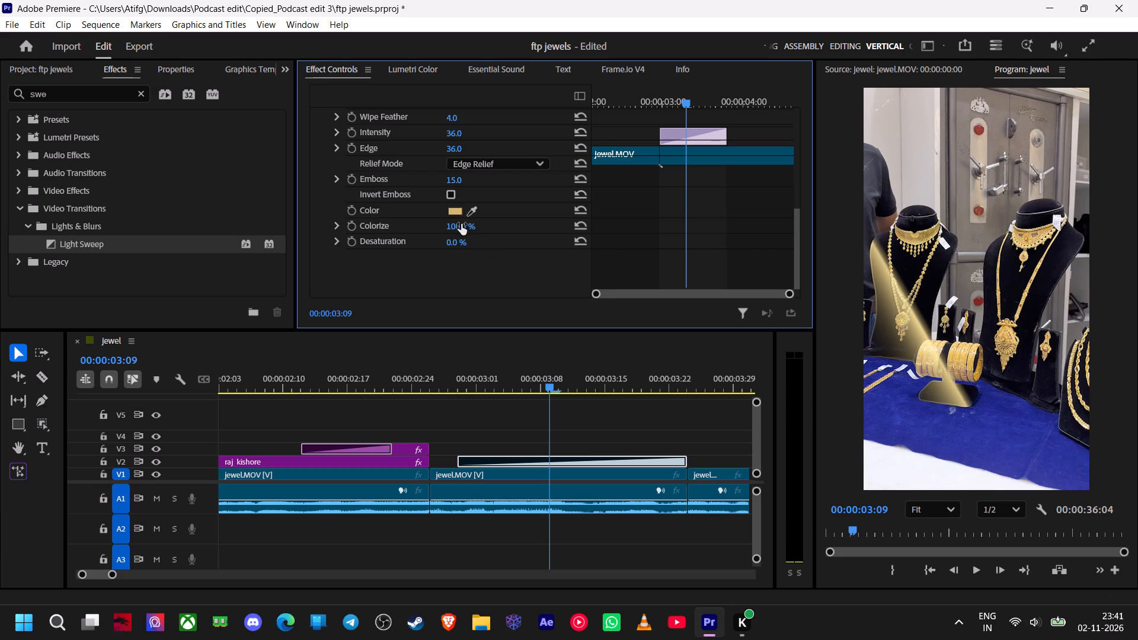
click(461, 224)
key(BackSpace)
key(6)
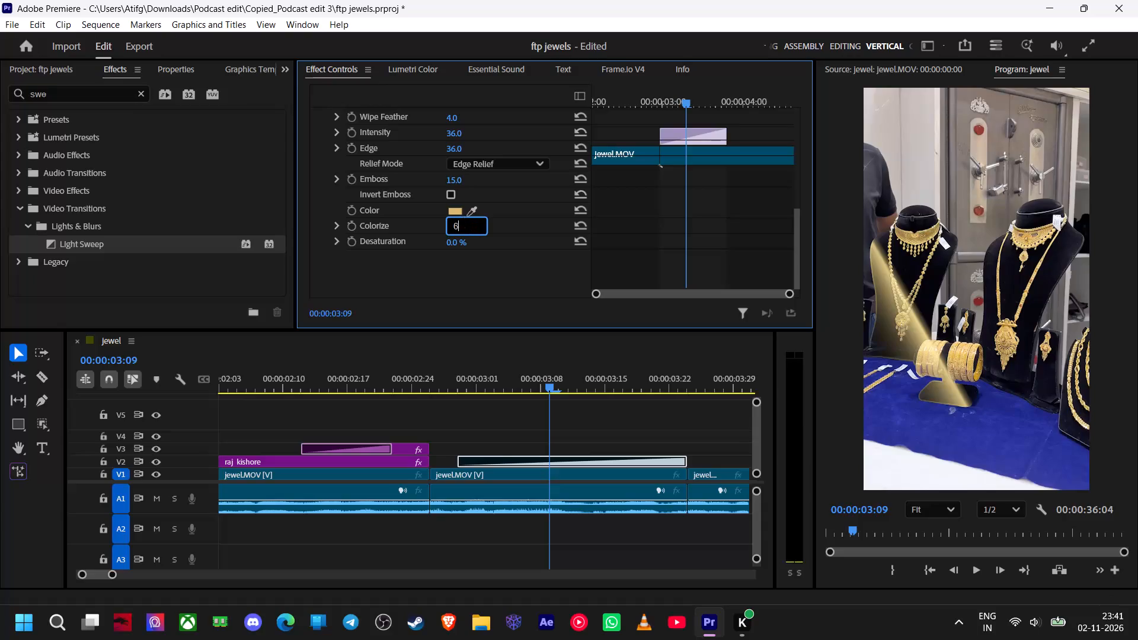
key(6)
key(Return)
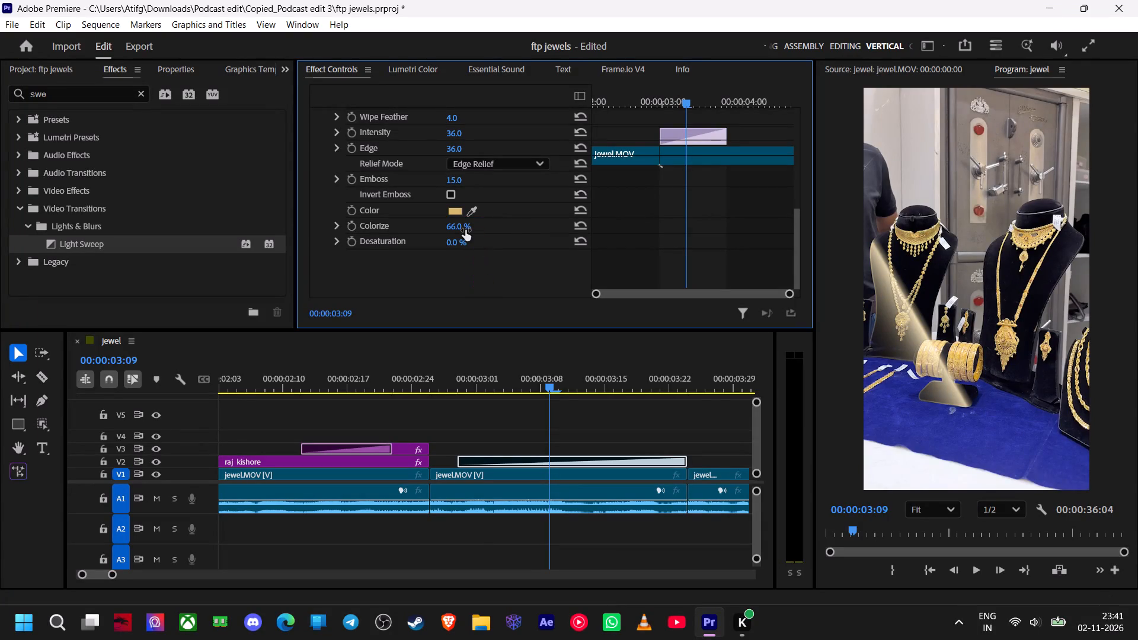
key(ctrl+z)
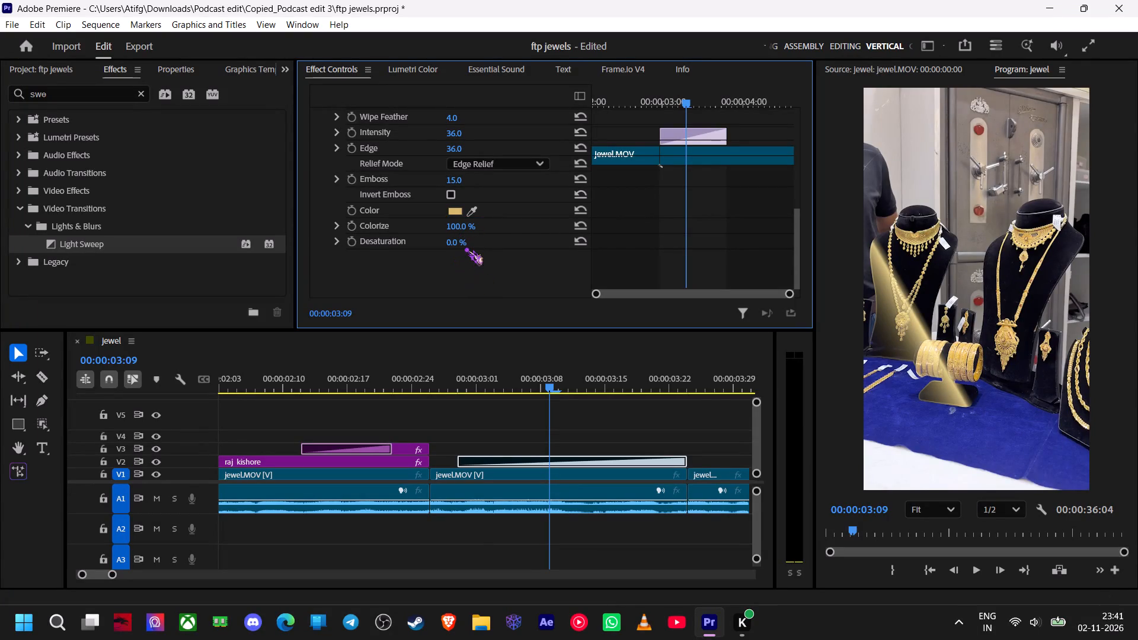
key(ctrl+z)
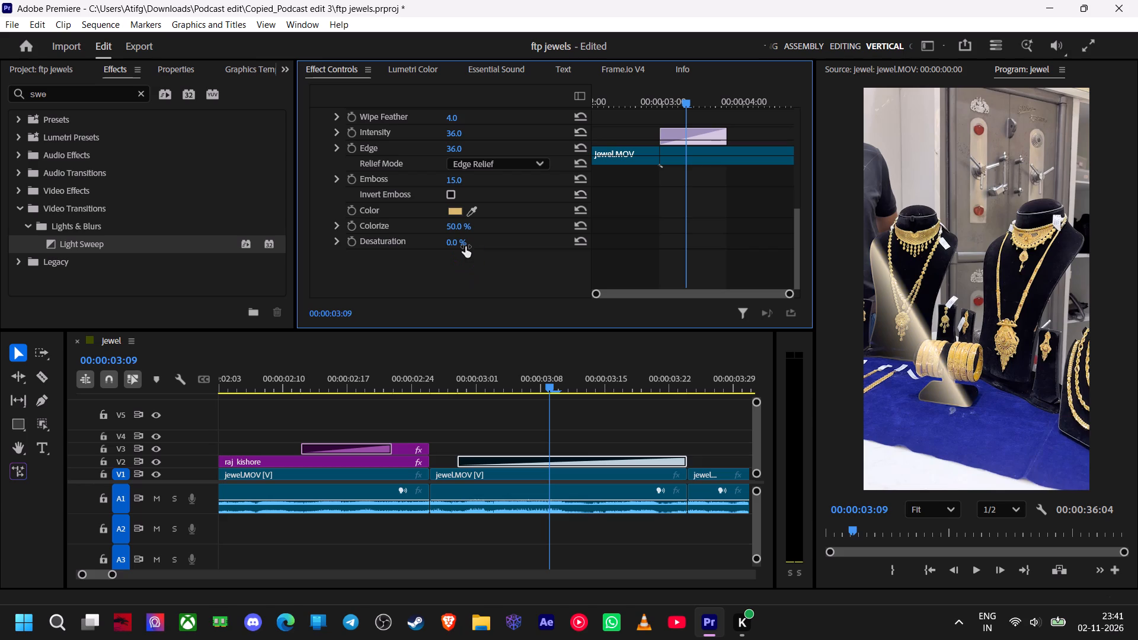
Set the V2 Light Sweep's Colorize to 100%.
drag(456, 224, 682, 222)
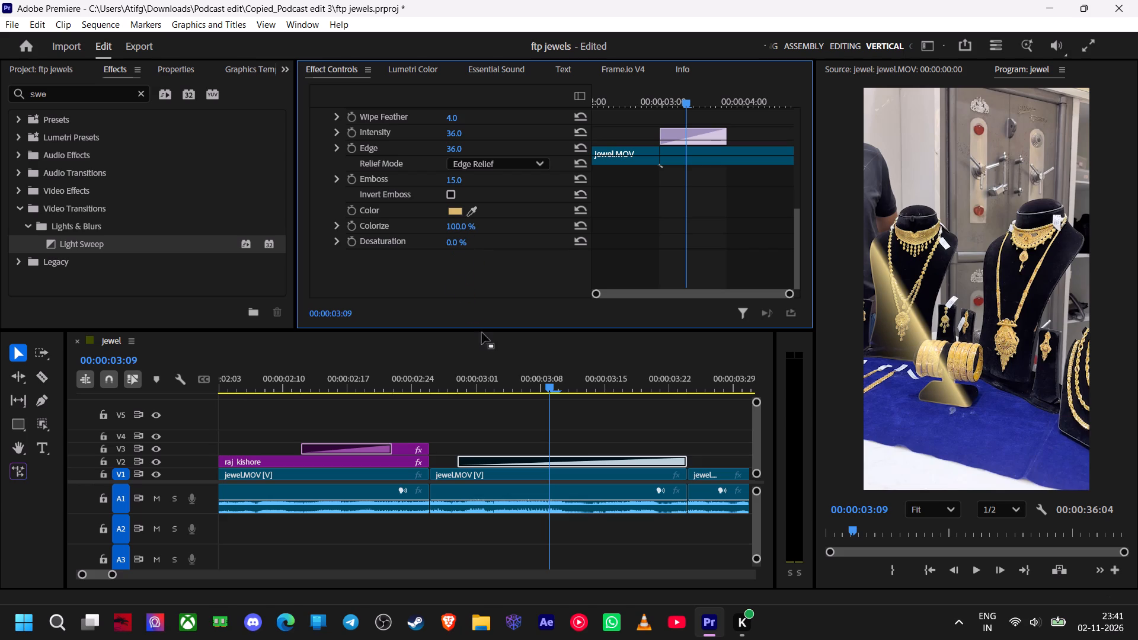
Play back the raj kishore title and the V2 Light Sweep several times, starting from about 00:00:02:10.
drag(539, 383, 284, 407)
key(space)
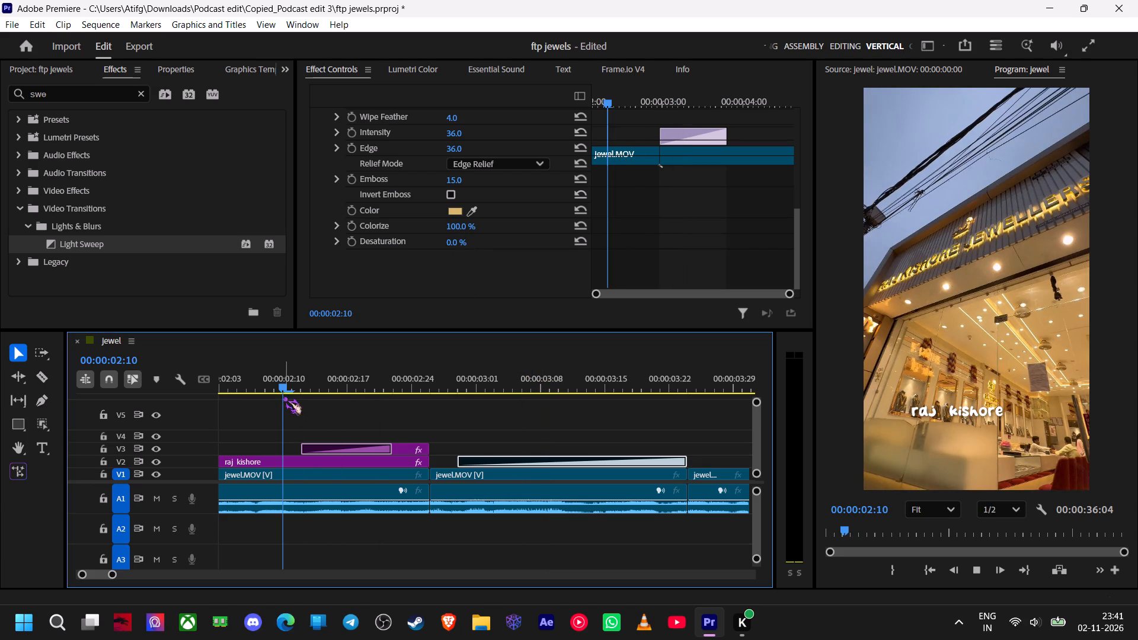
key(space)
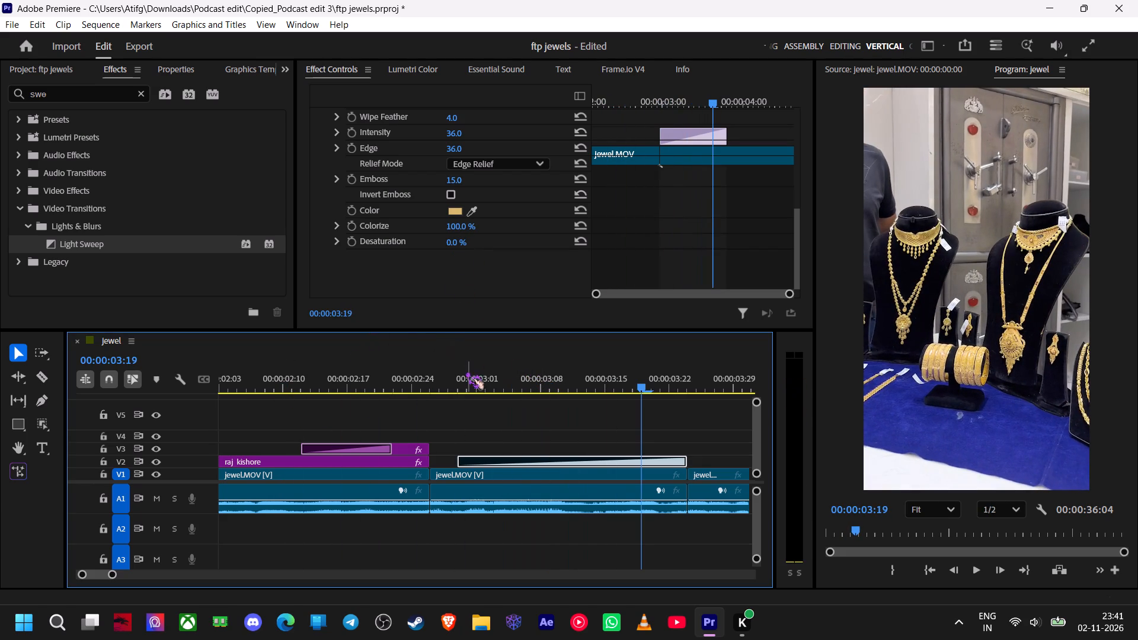
drag(466, 378, 612, 388)
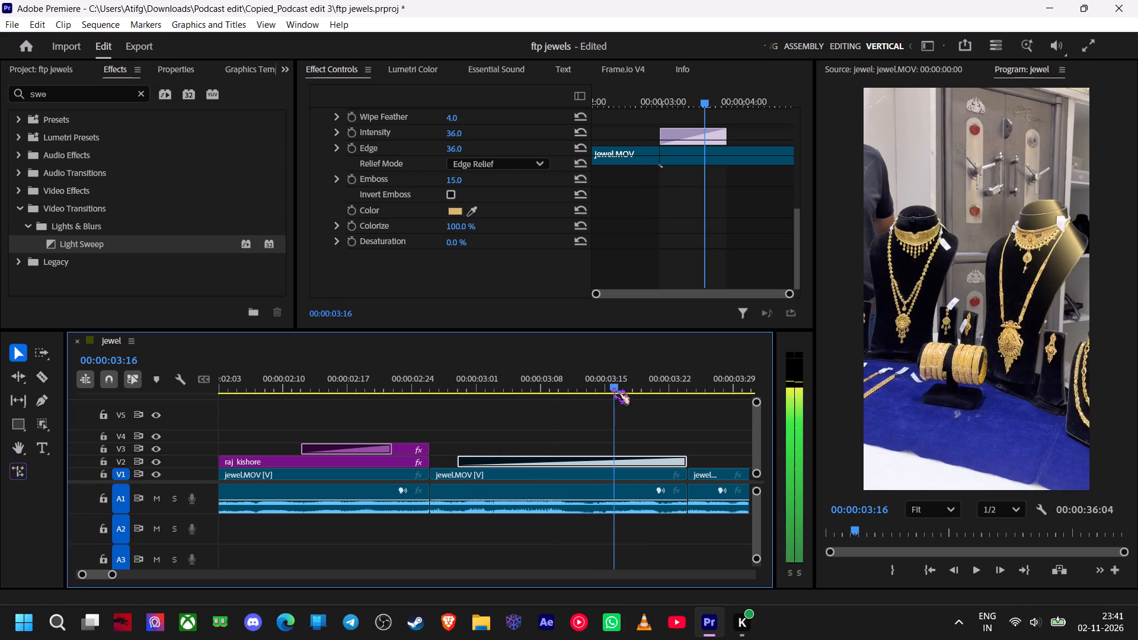
drag(612, 388, 300, 409)
key(space)
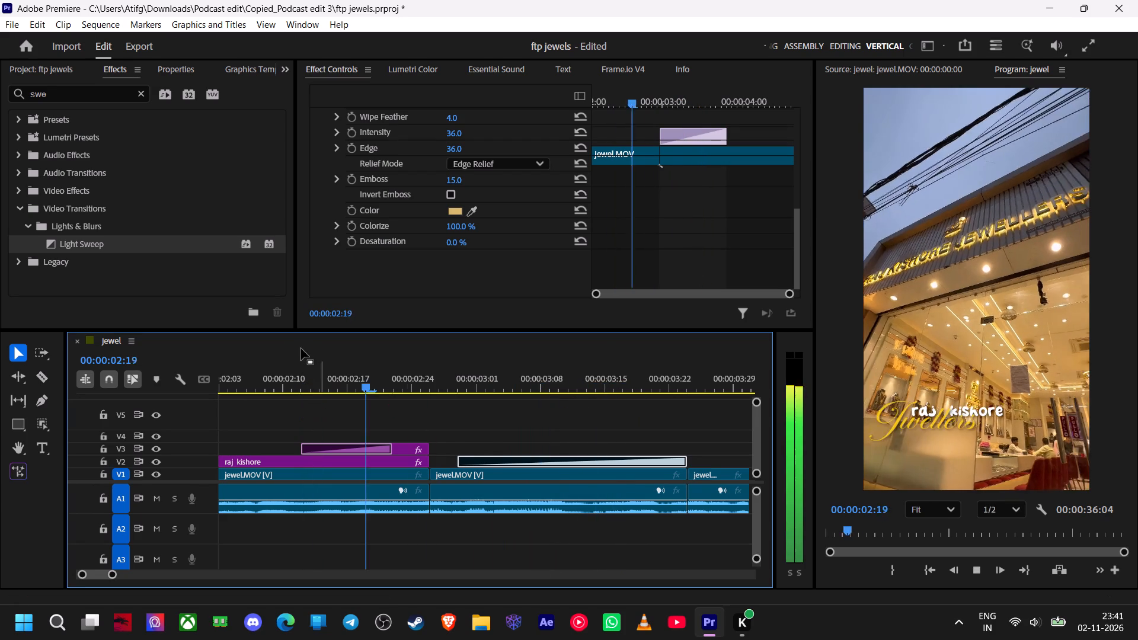
key(space)
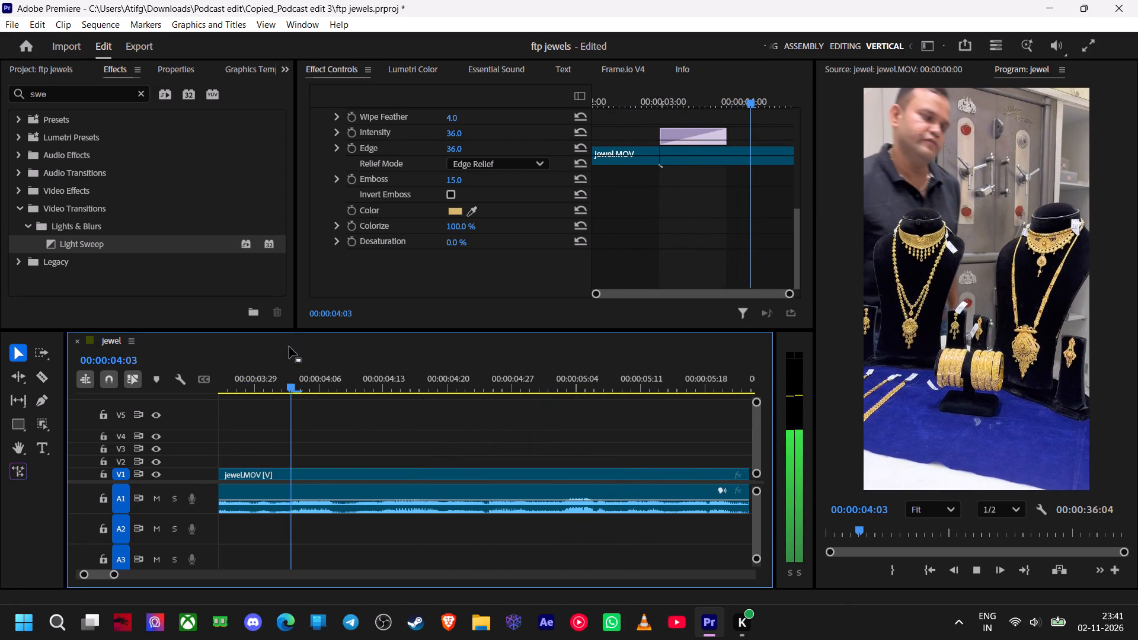
drag(290, 386, 168, 423)
key(space)
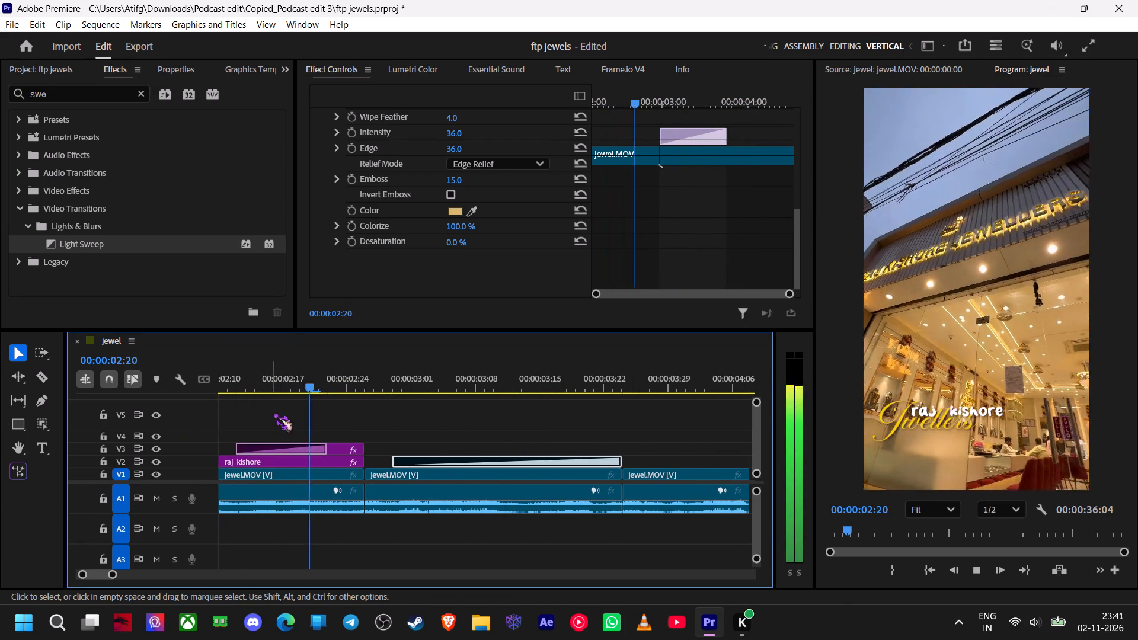
key(space)
key(space)
key(space)
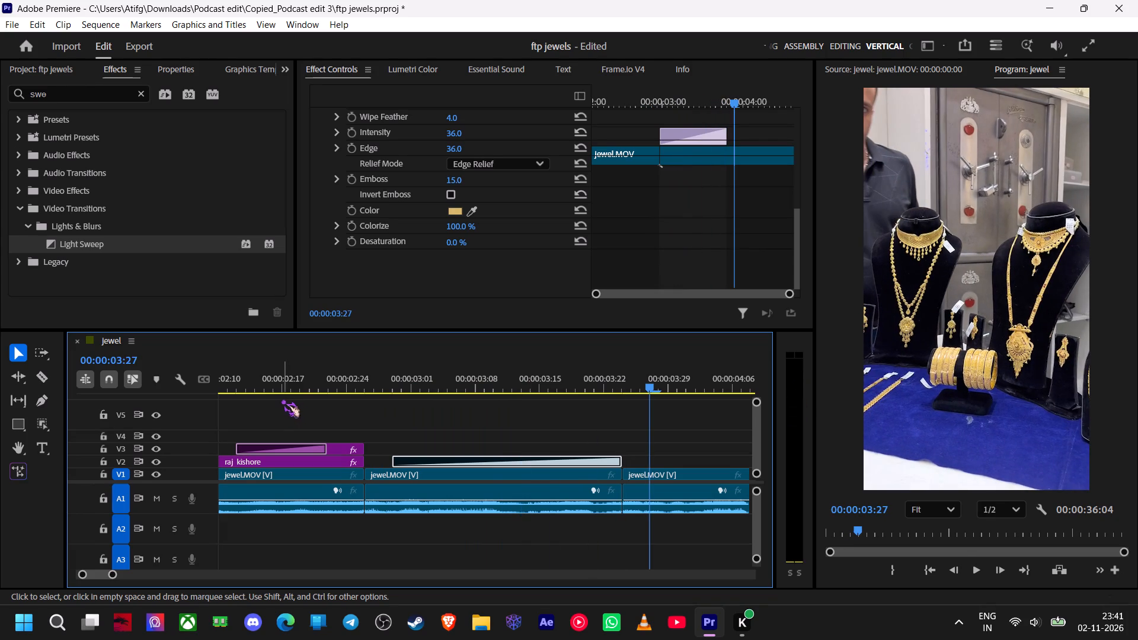
Examine the cut from the storefront to the jewellery shot around 00:00:02:26 and replay the sweep from there.
drag(651, 392, 604, 392)
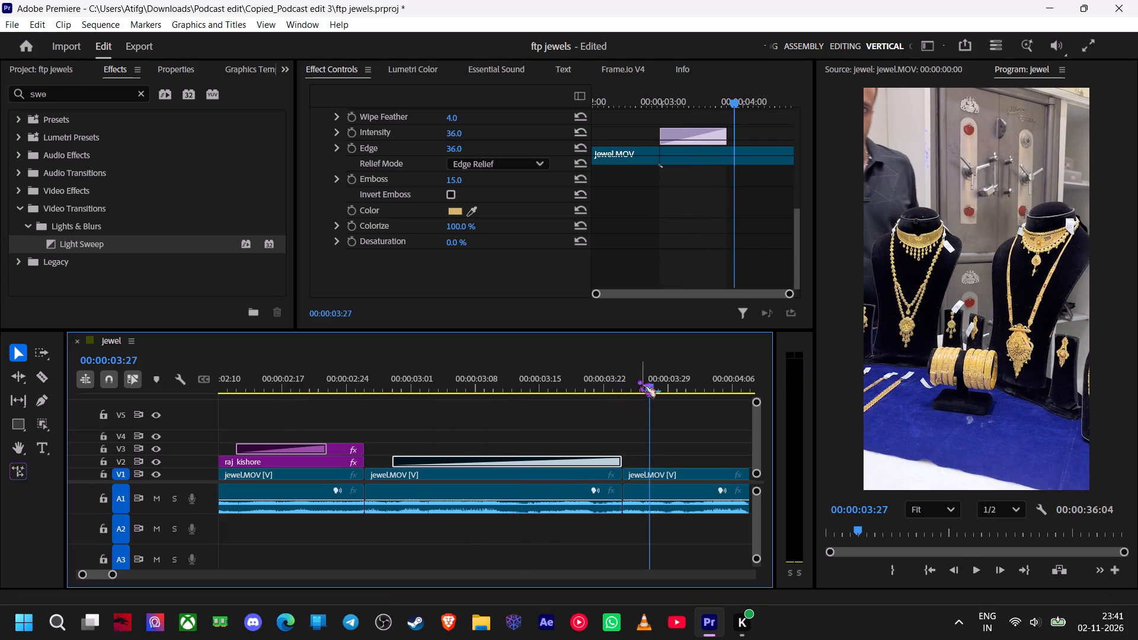
drag(642, 380, 383, 401)
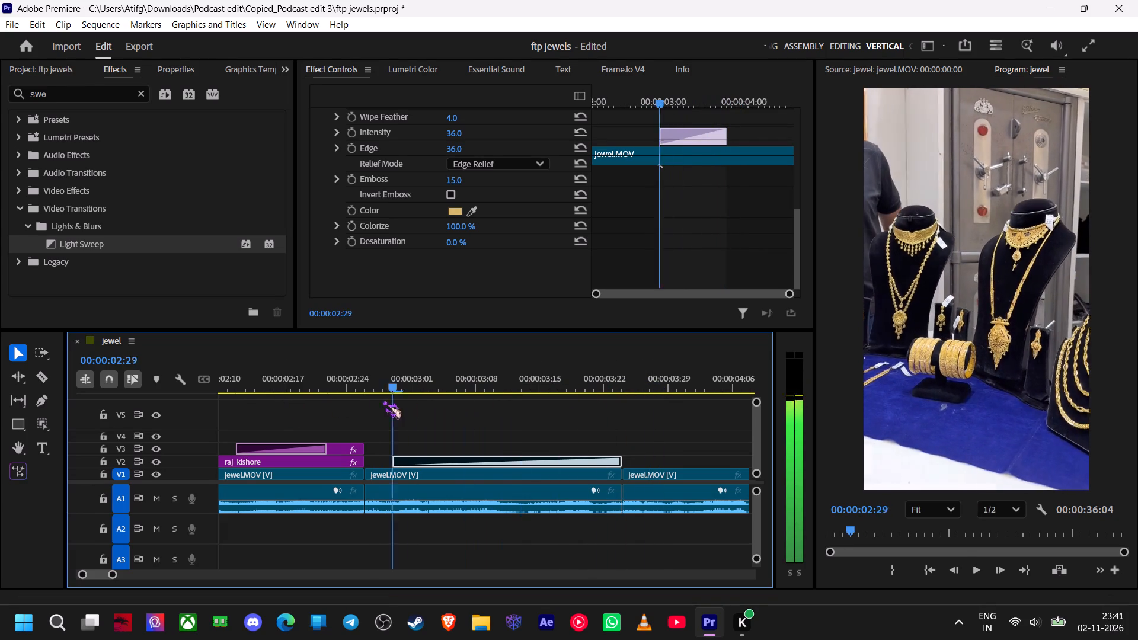
drag(383, 401, 366, 404)
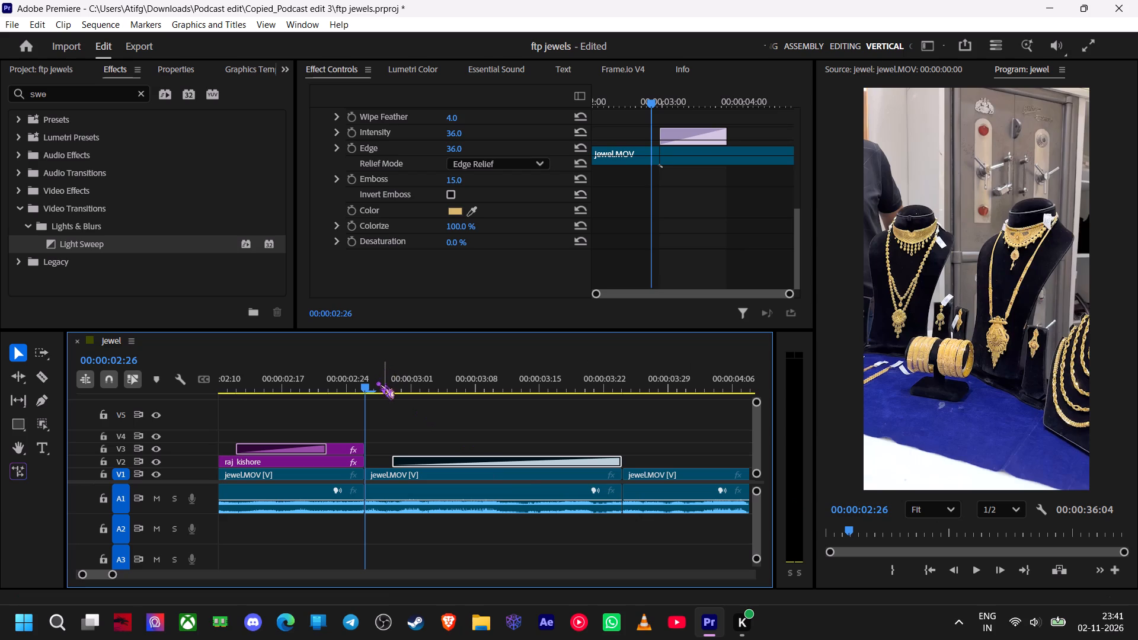
drag(358, 385, 351, 411)
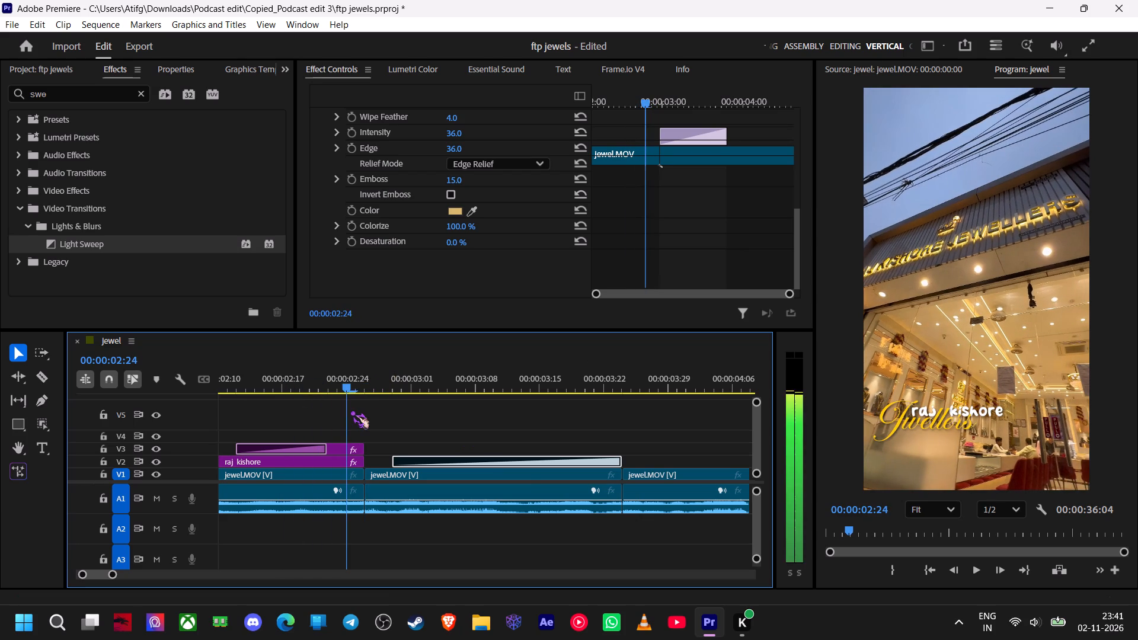
drag(351, 411, 342, 415)
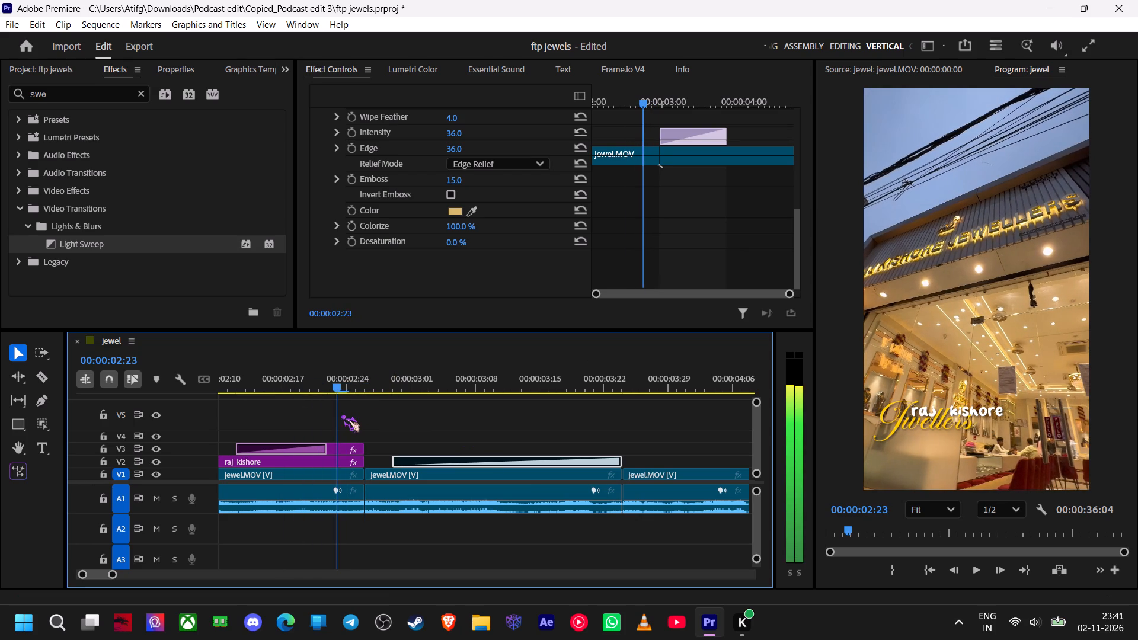
drag(342, 415, 370, 424)
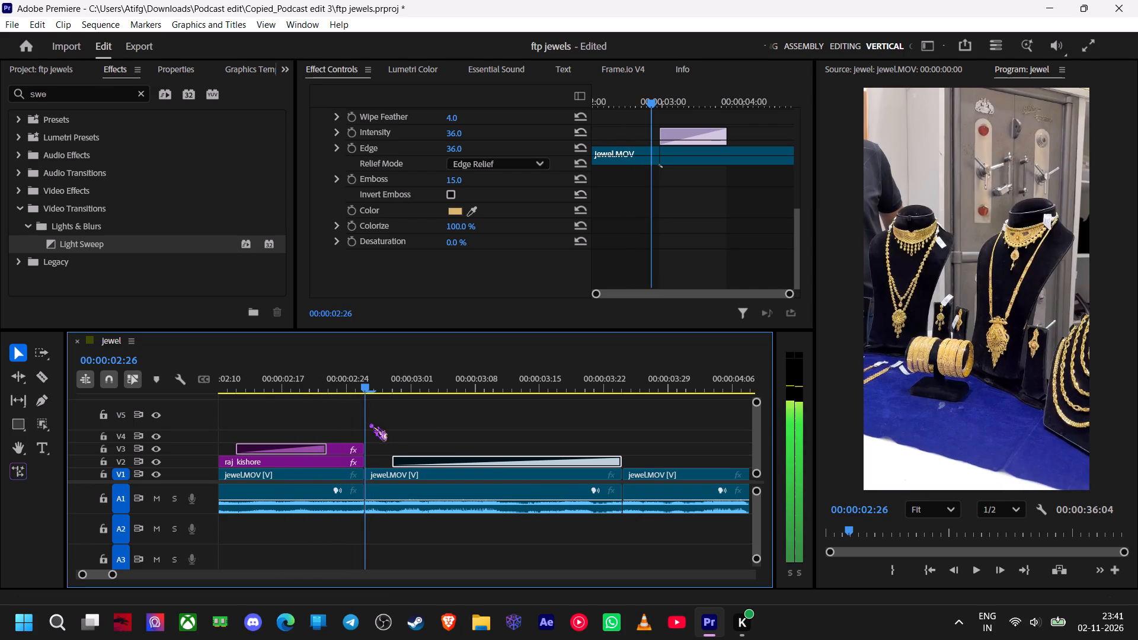
drag(370, 424, 366, 424)
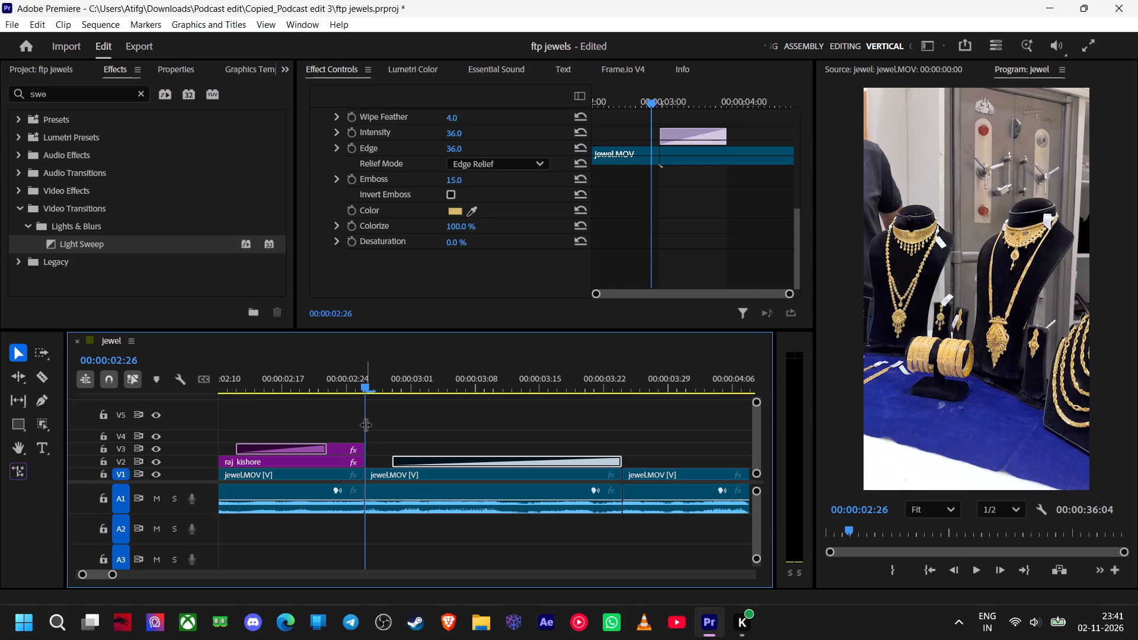
key(space)
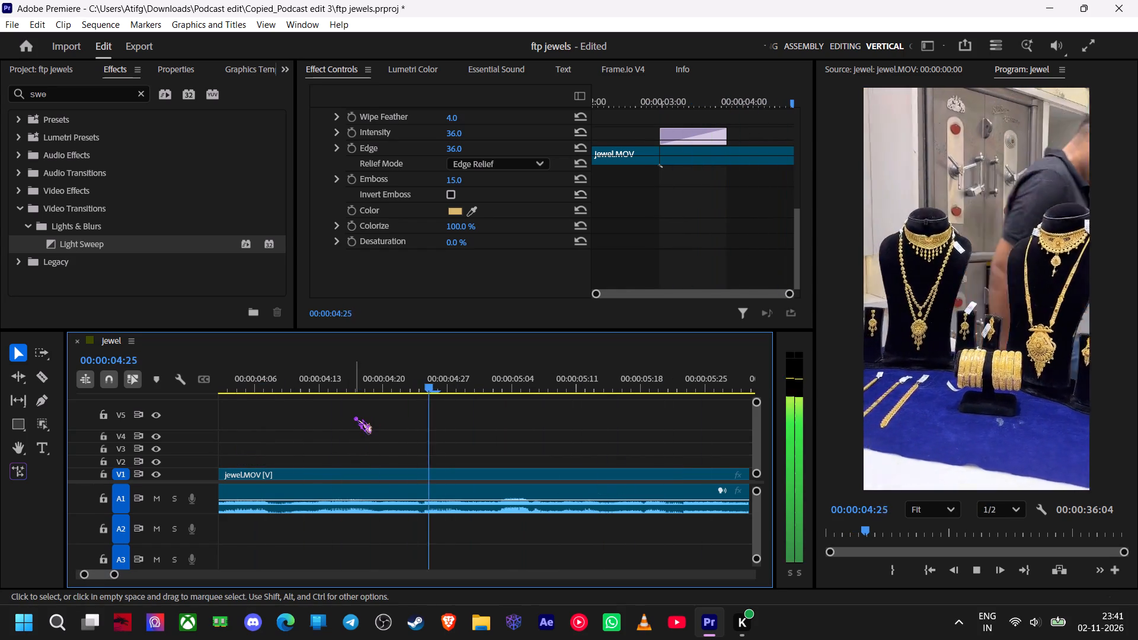
key(space)
key(space)
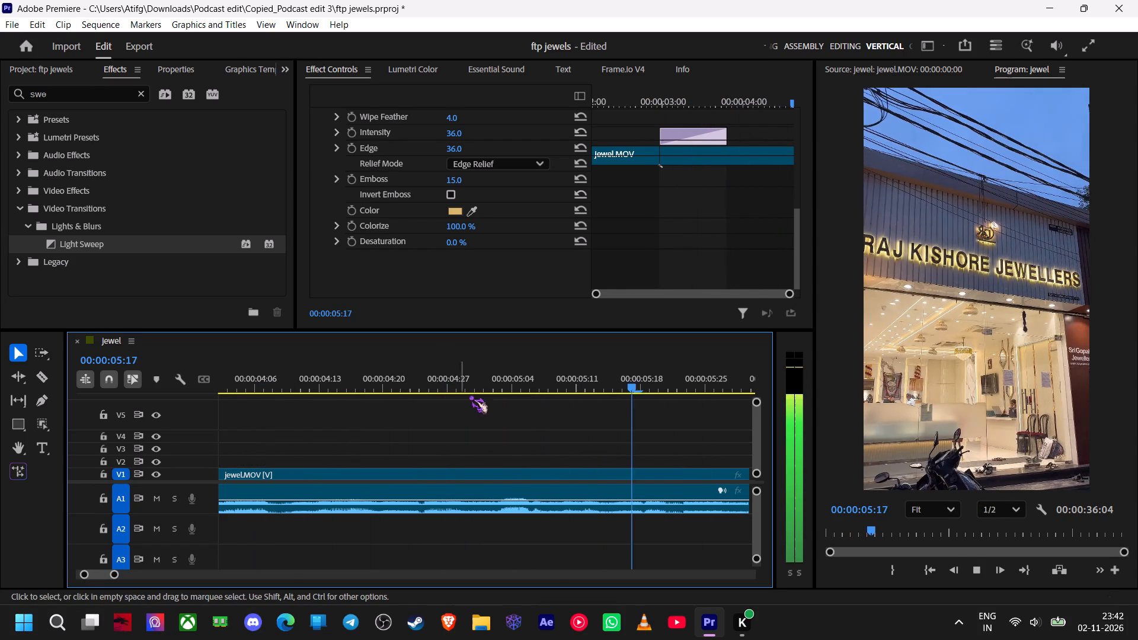
key(space)
drag(640, 380, 157, 425)
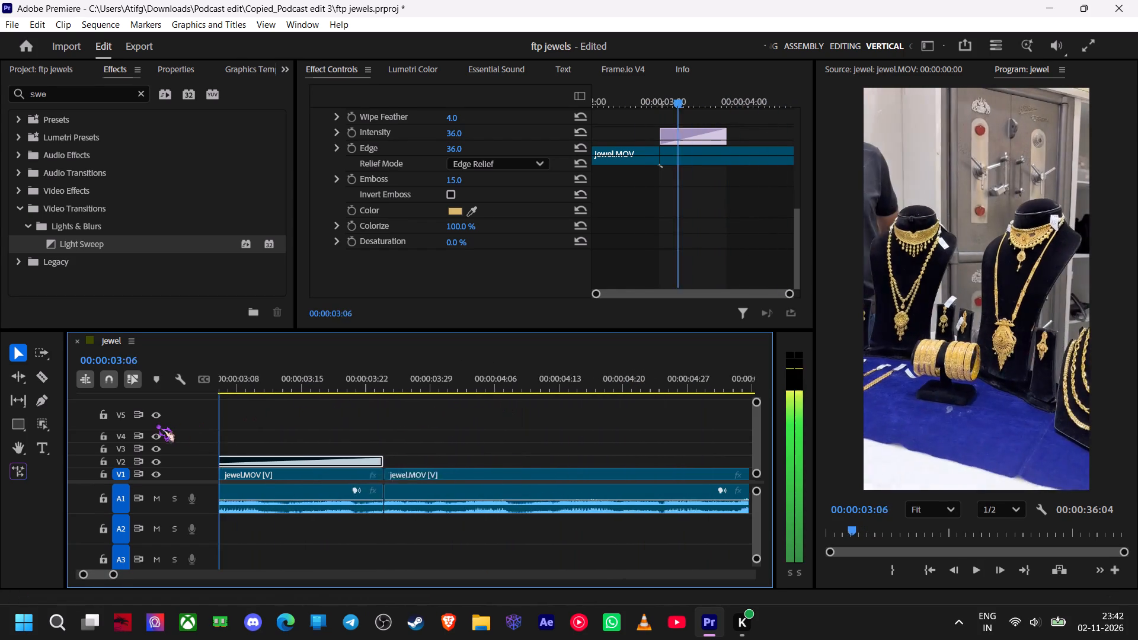
drag(157, 425, 399, 417)
key(space)
key(space)
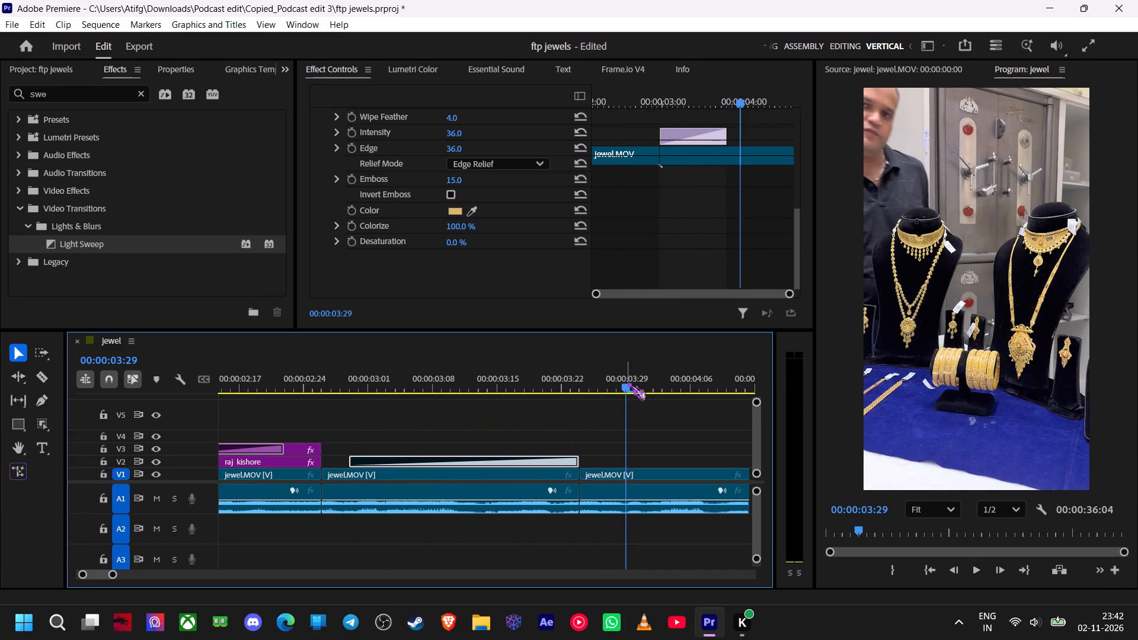
Play back the jewel.MOV footage following the V2 Light Sweep and examine the shot change just after 00:00:04:23.
drag(629, 383, 580, 394)
key(space)
key(space)
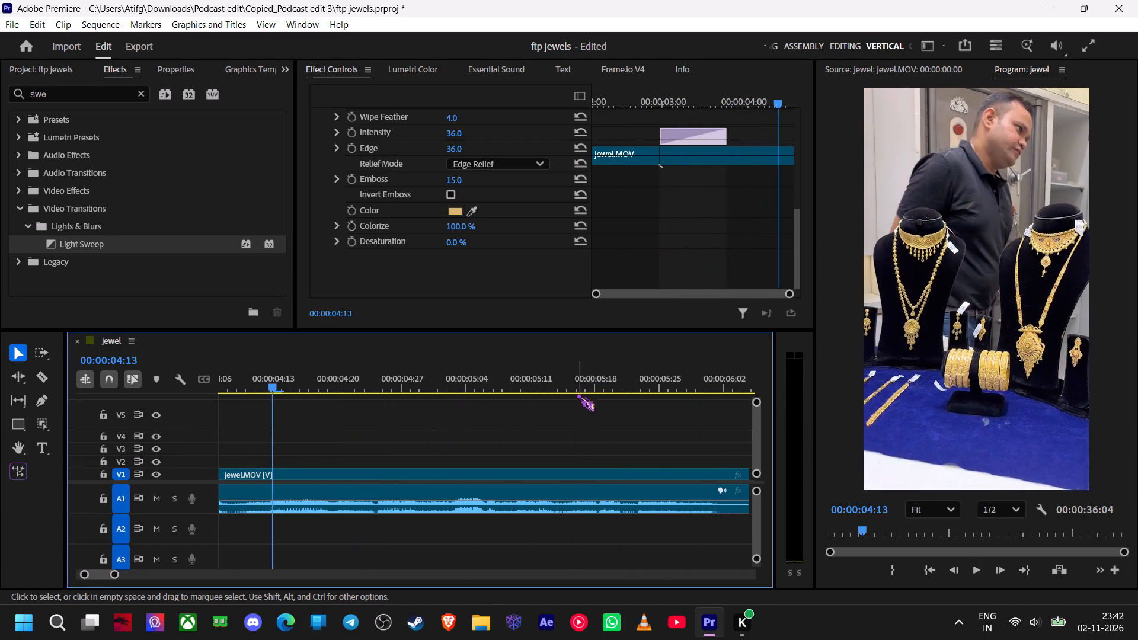
key(space)
key(space)
key(space)
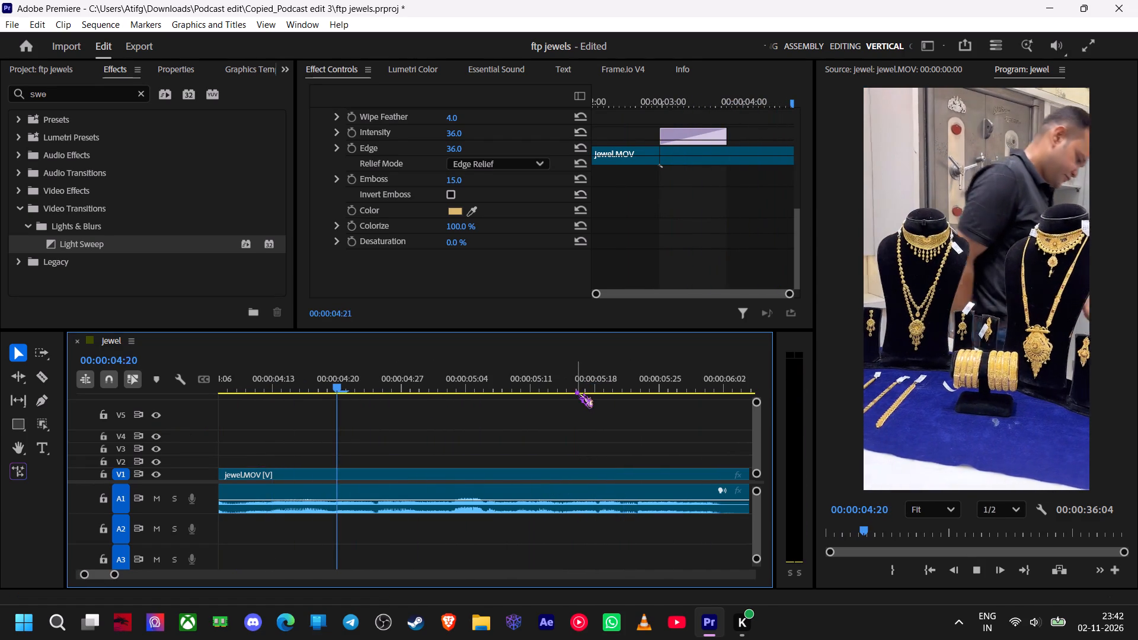
key(space)
drag(431, 388, 370, 404)
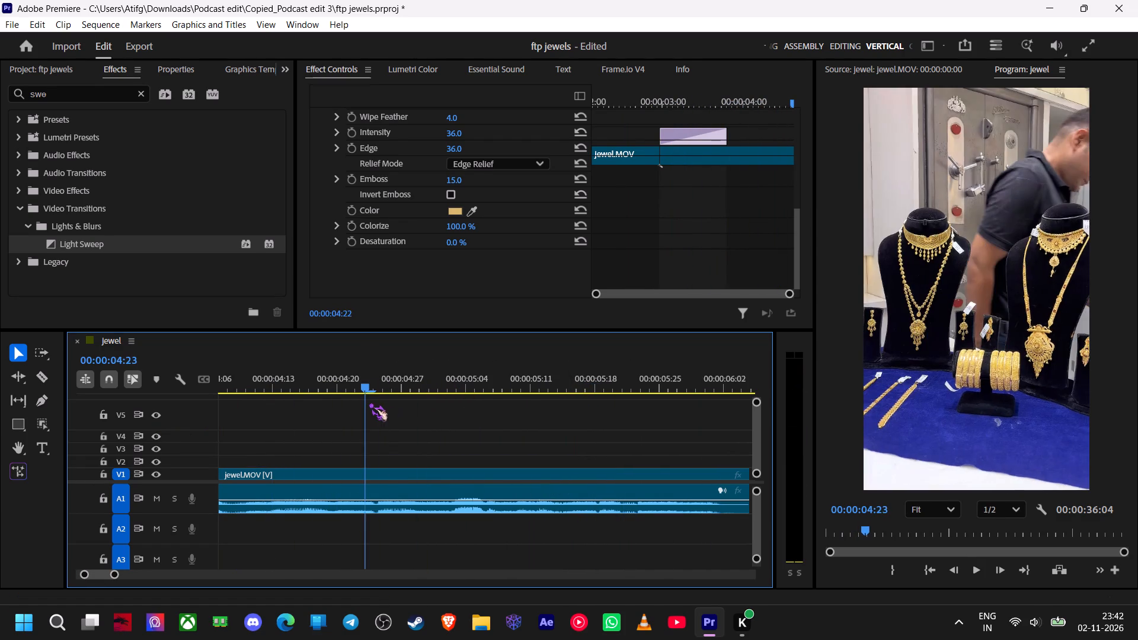
drag(370, 404, 378, 407)
key(space)
key(space)
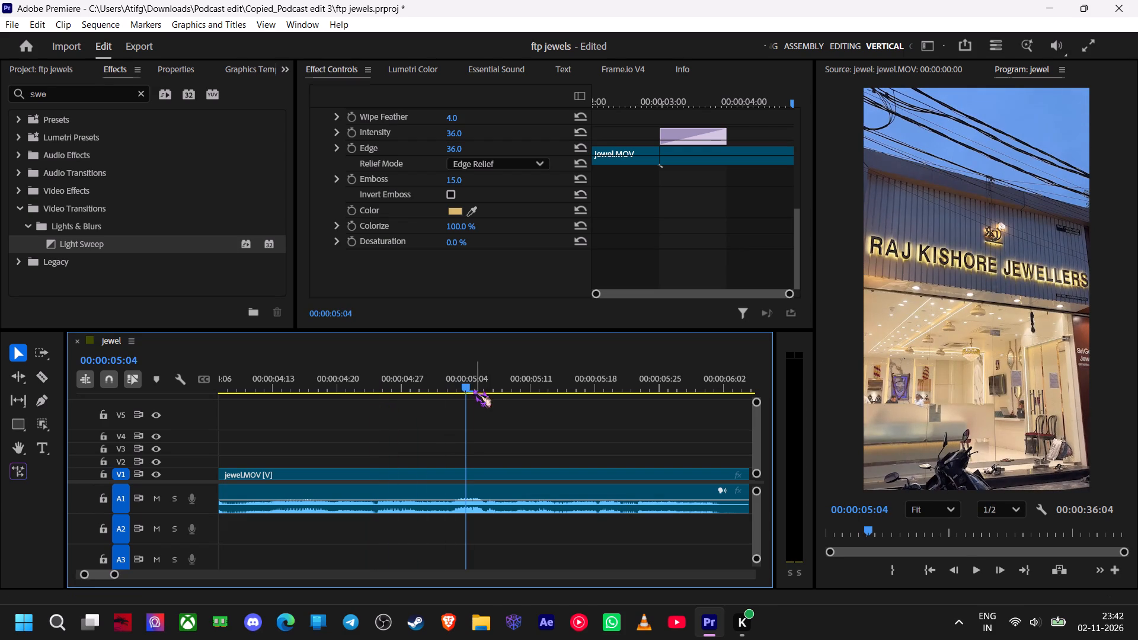
Review the jewel.MOV footage from about 00:00:04:24 to 00:00:13:27, replaying the necklace and showroom shots, and return to the sequence start.
drag(458, 389, 378, 407)
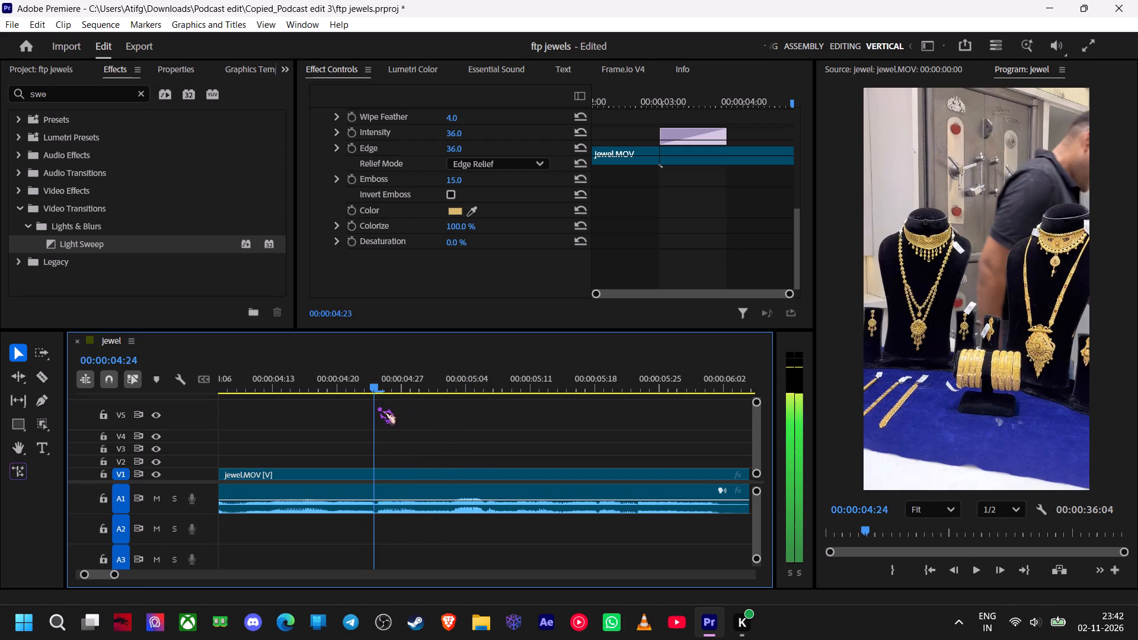
drag(378, 407, 386, 407)
key(space)
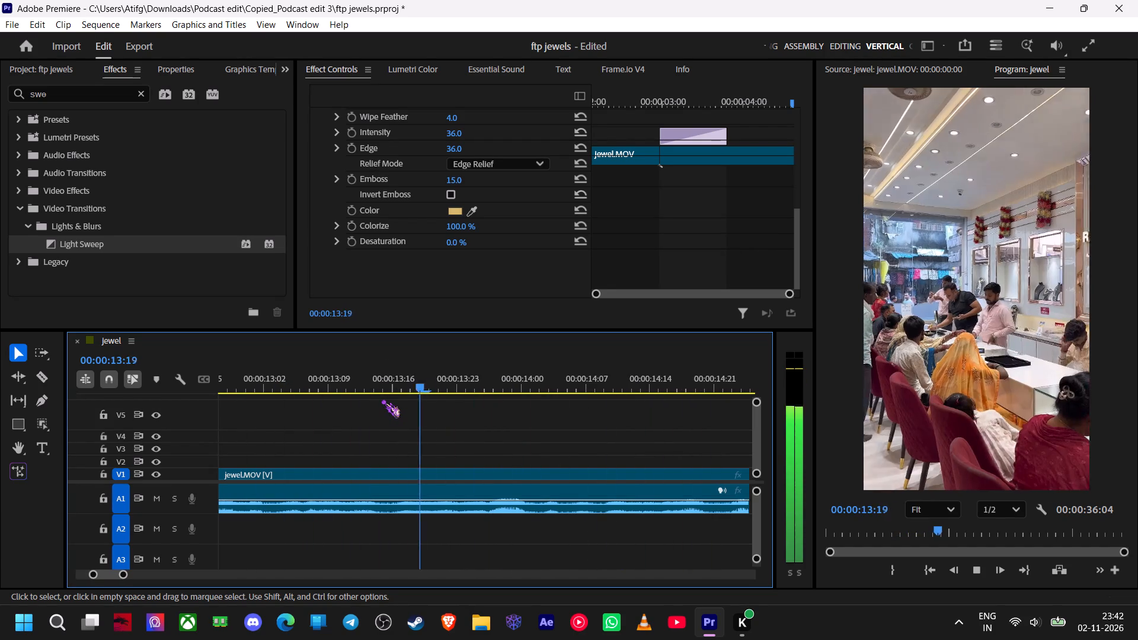
key(space)
drag(447, 385, 139, 420)
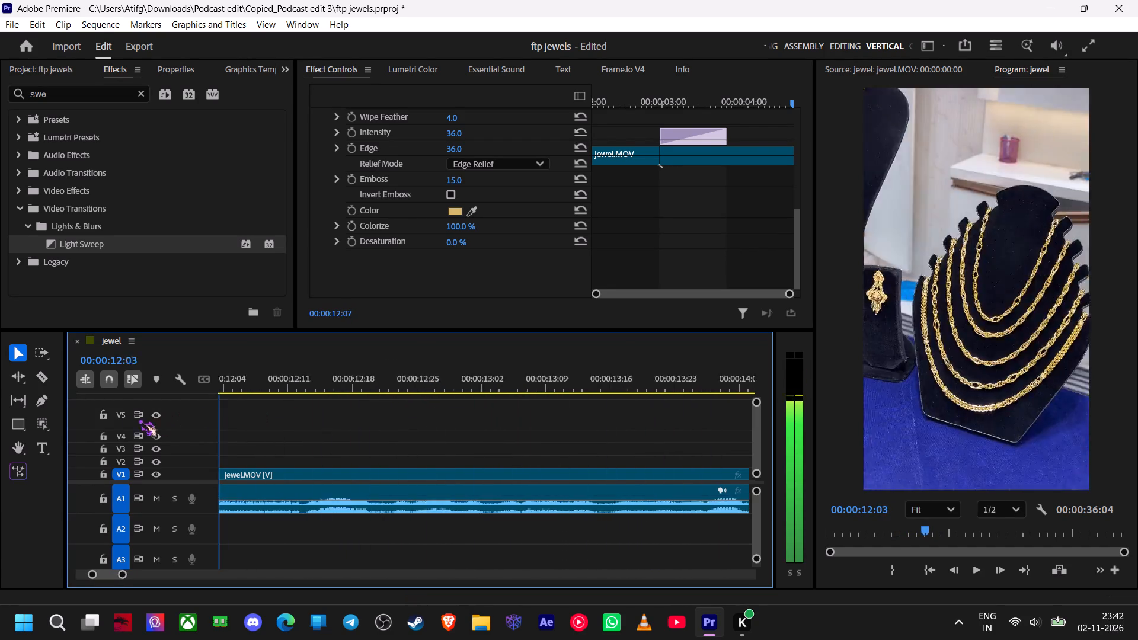
drag(139, 420, 278, 426)
key(space)
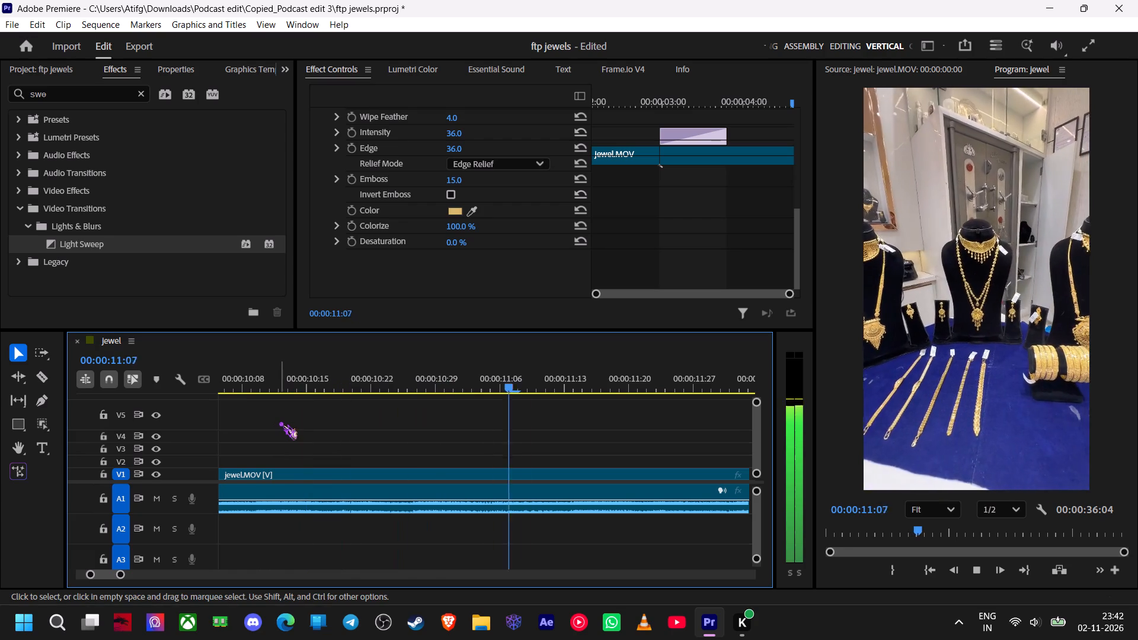
key(space)
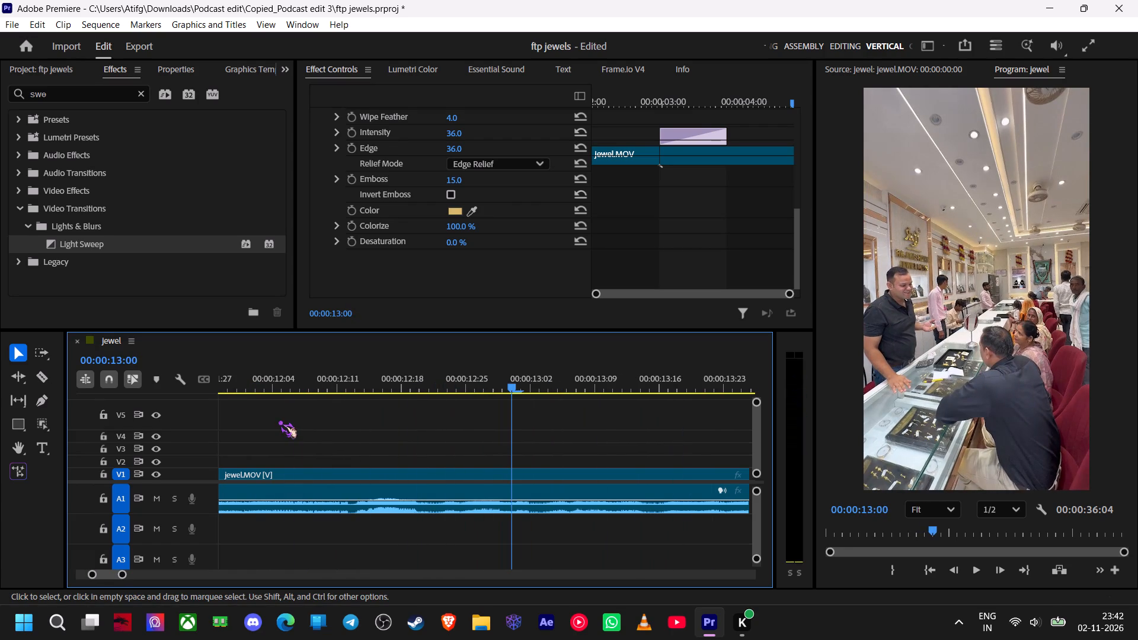
key(space)
key(space)
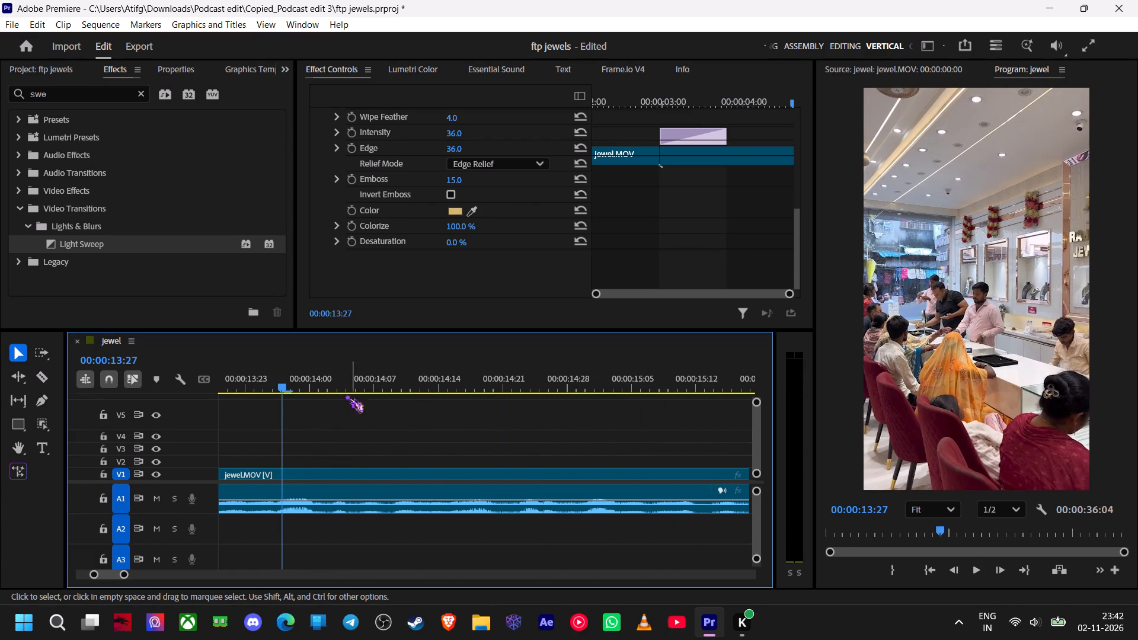
drag(303, 382, 0, 410)
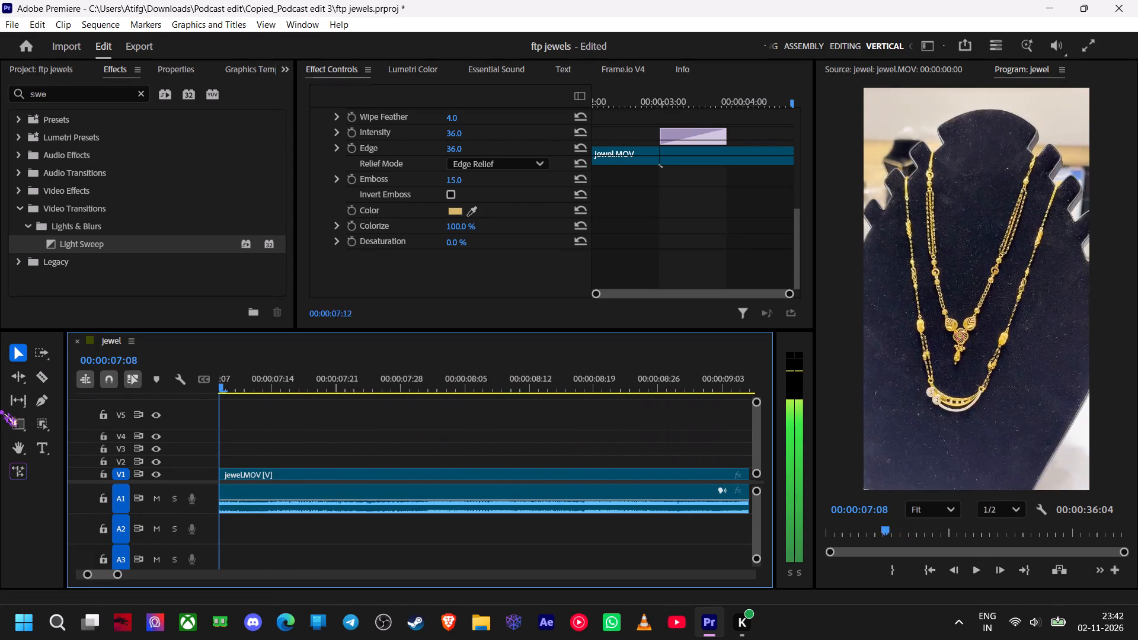
drag(0, 410, 0, 417)
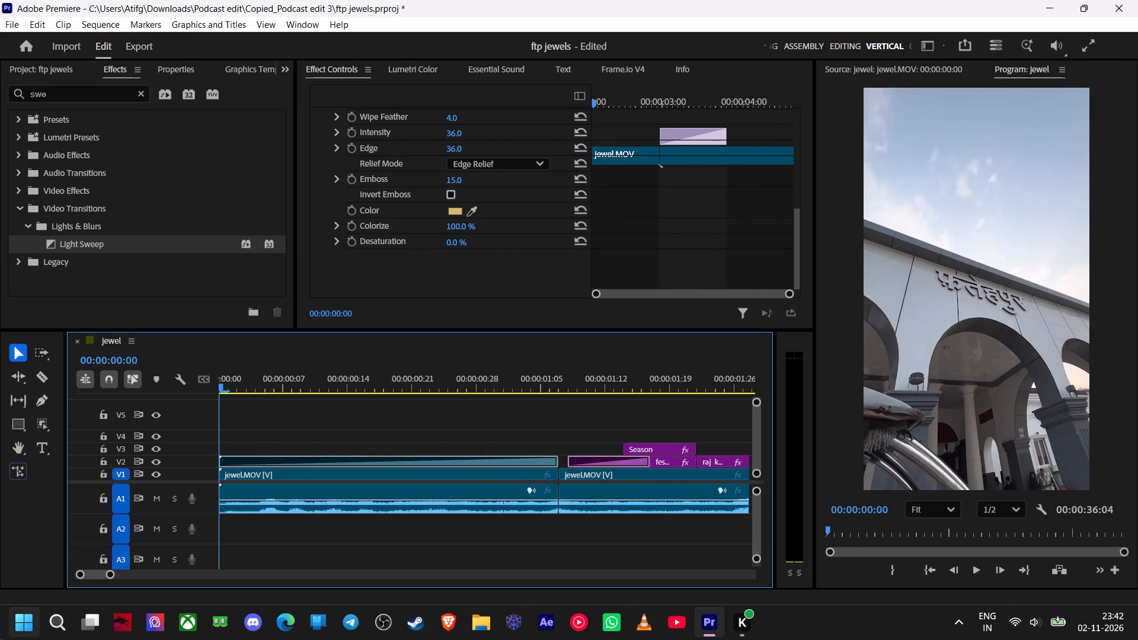